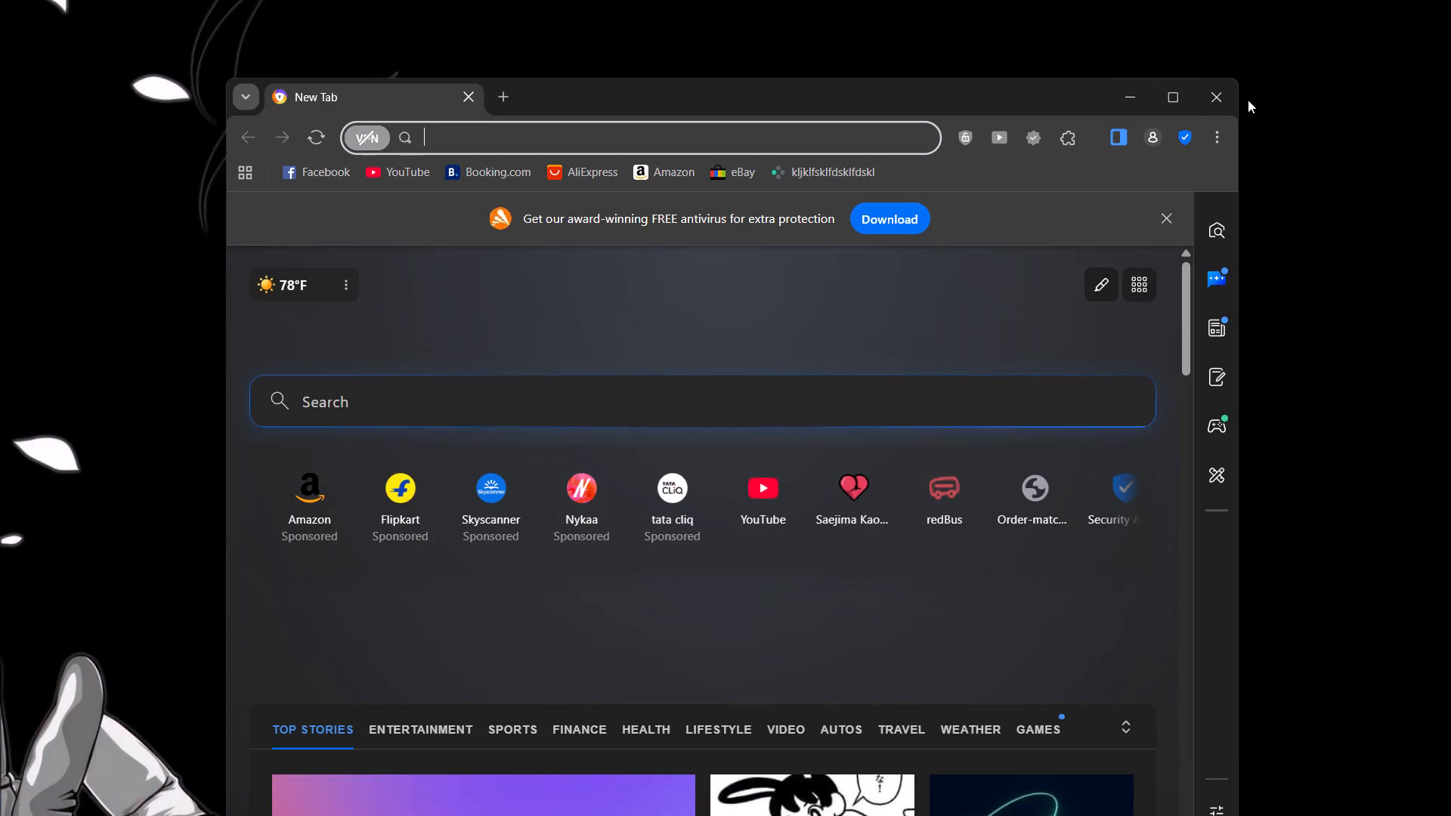
# Close the browser window.
pyautogui.click(1217, 100)
# Launch the CapCut video editor from the Creativity group of installed apps.
pyautogui.click(710, 807)
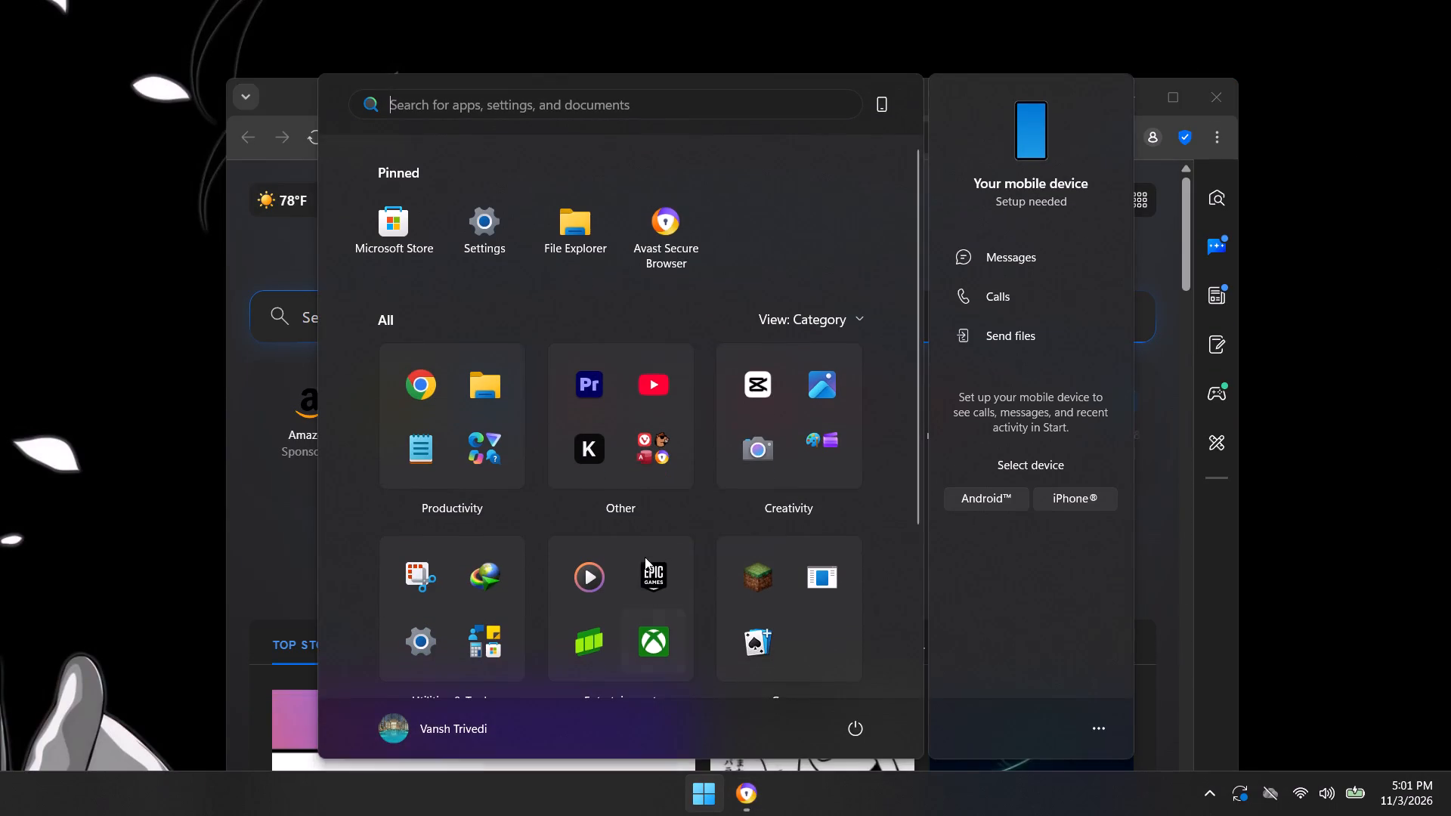
pyautogui.click(758, 386)
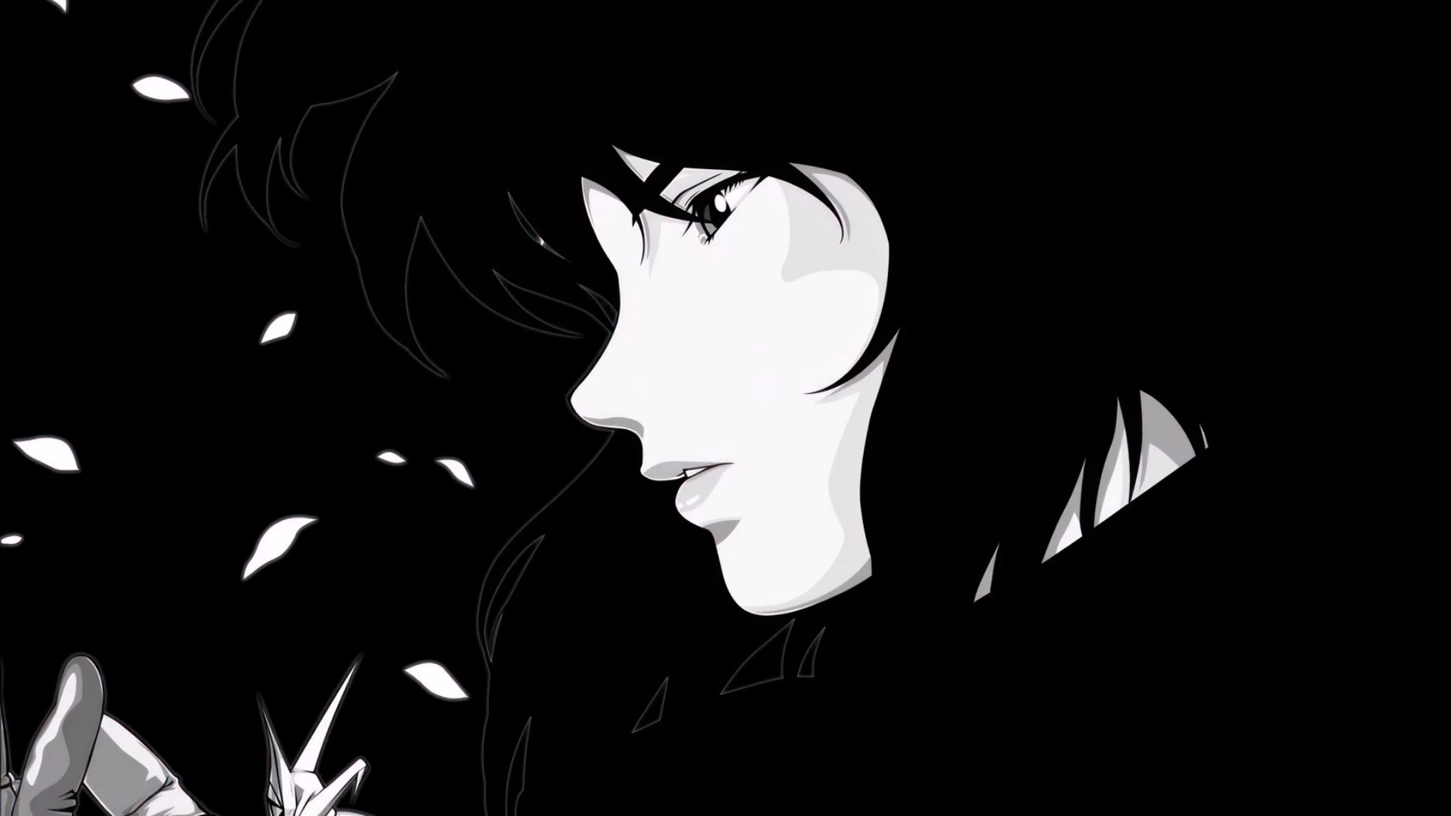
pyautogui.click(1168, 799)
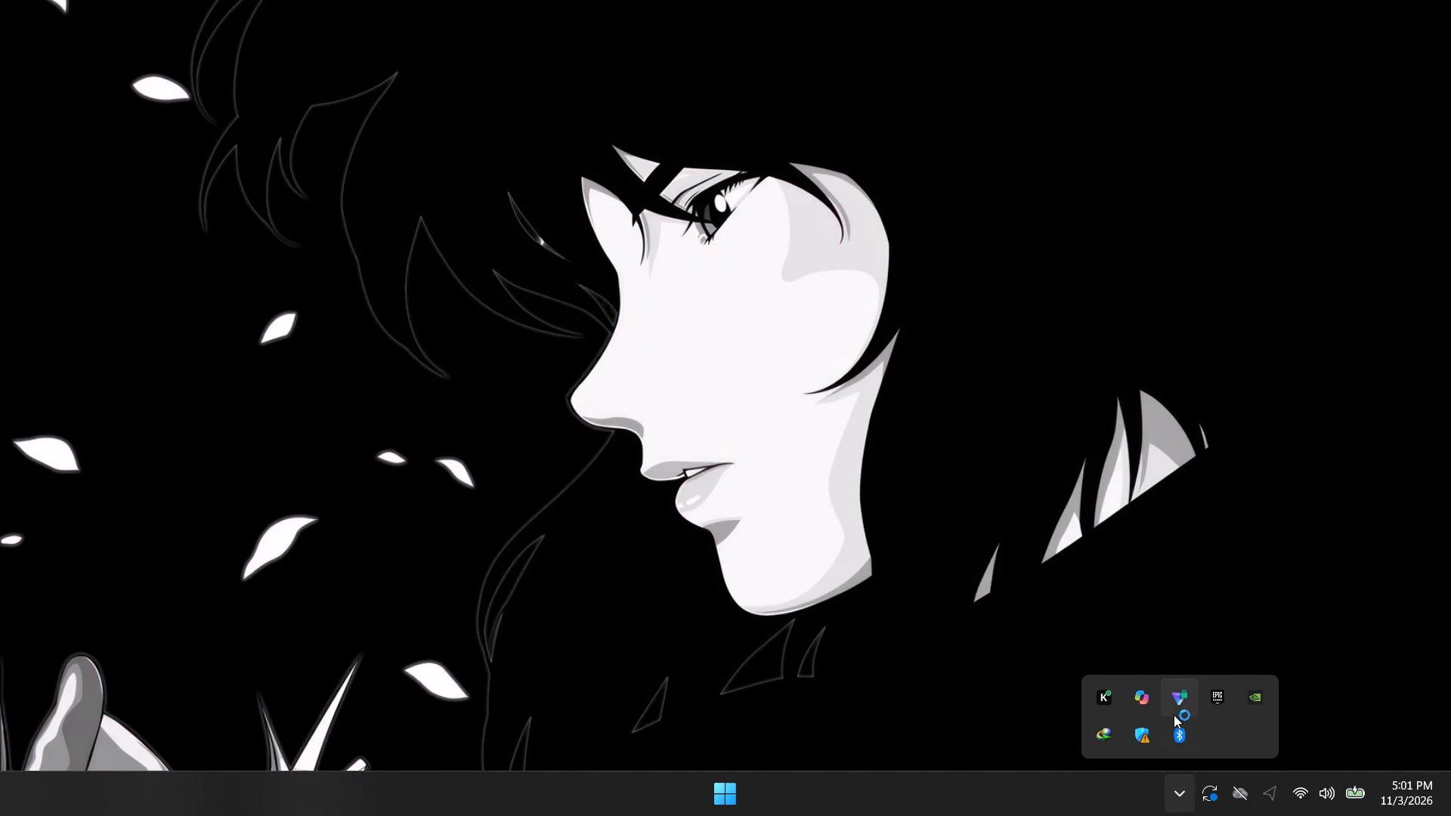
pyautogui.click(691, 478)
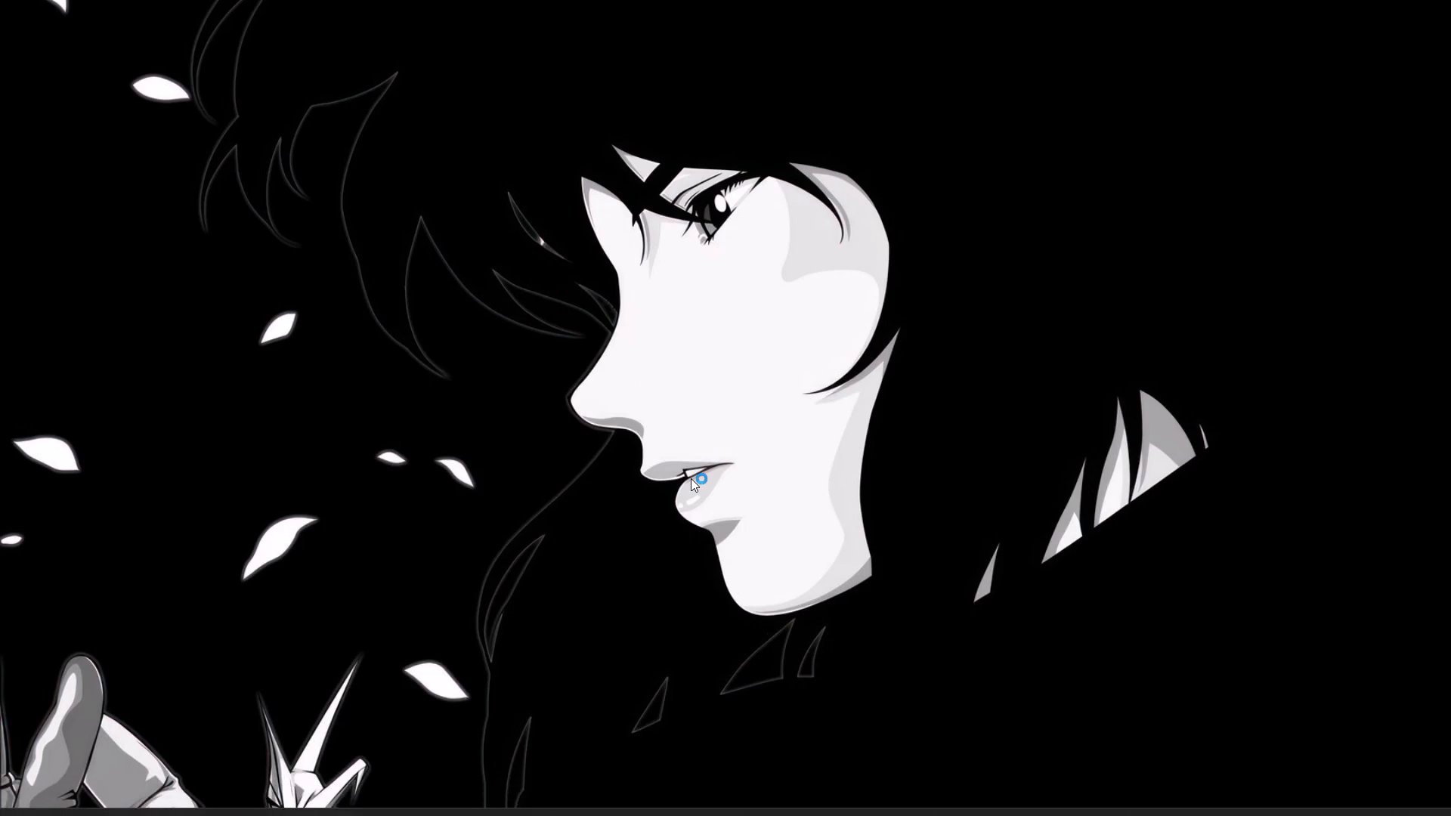
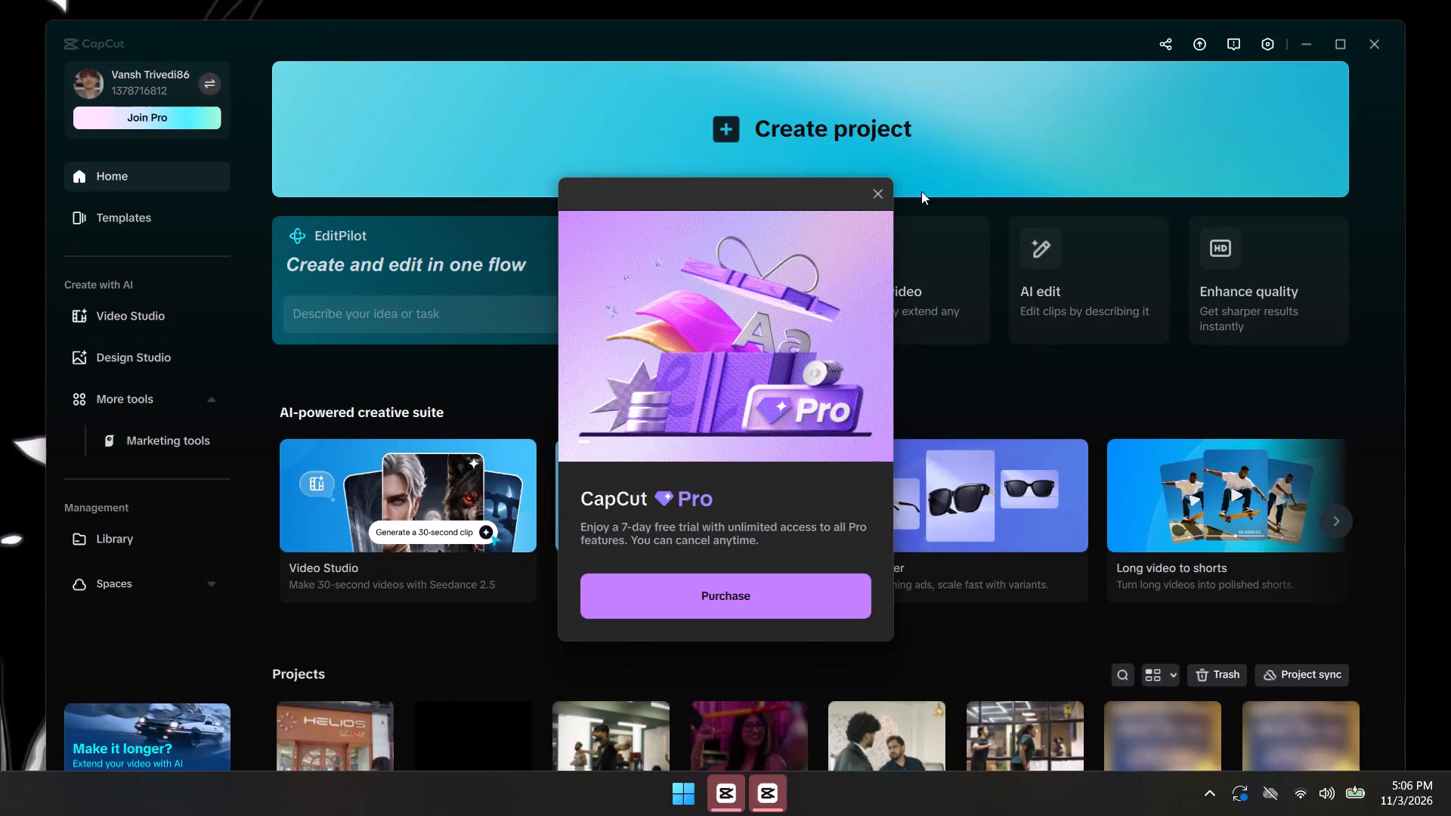
# Dismiss the CapCut Pro free-trial offer.
pyautogui.click(874, 206)
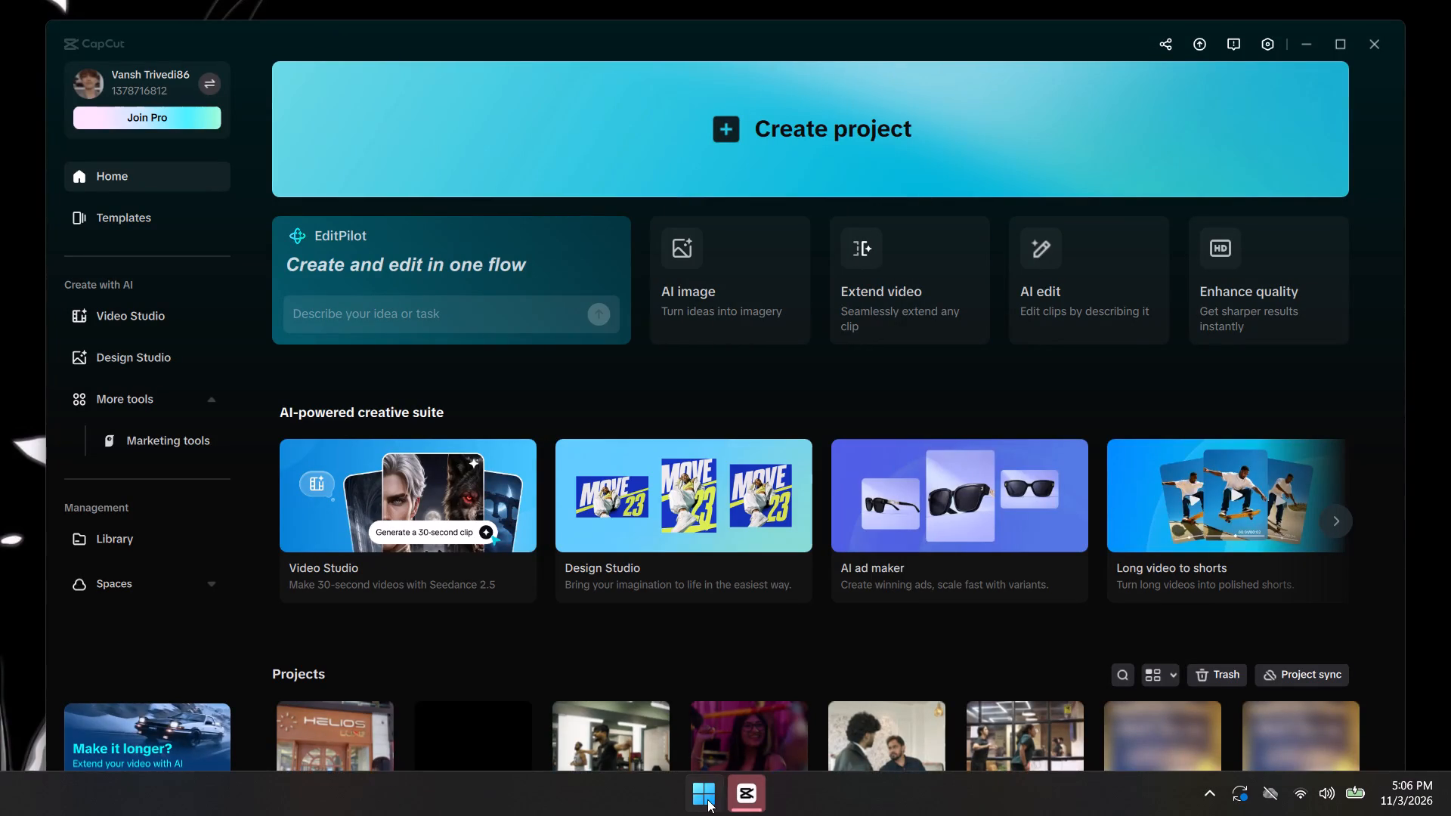
# Open Google Chrome and switch to the New Tab page with its address bar ready for entry.
pyautogui.click(708, 799)
pyautogui.click(407, 391)
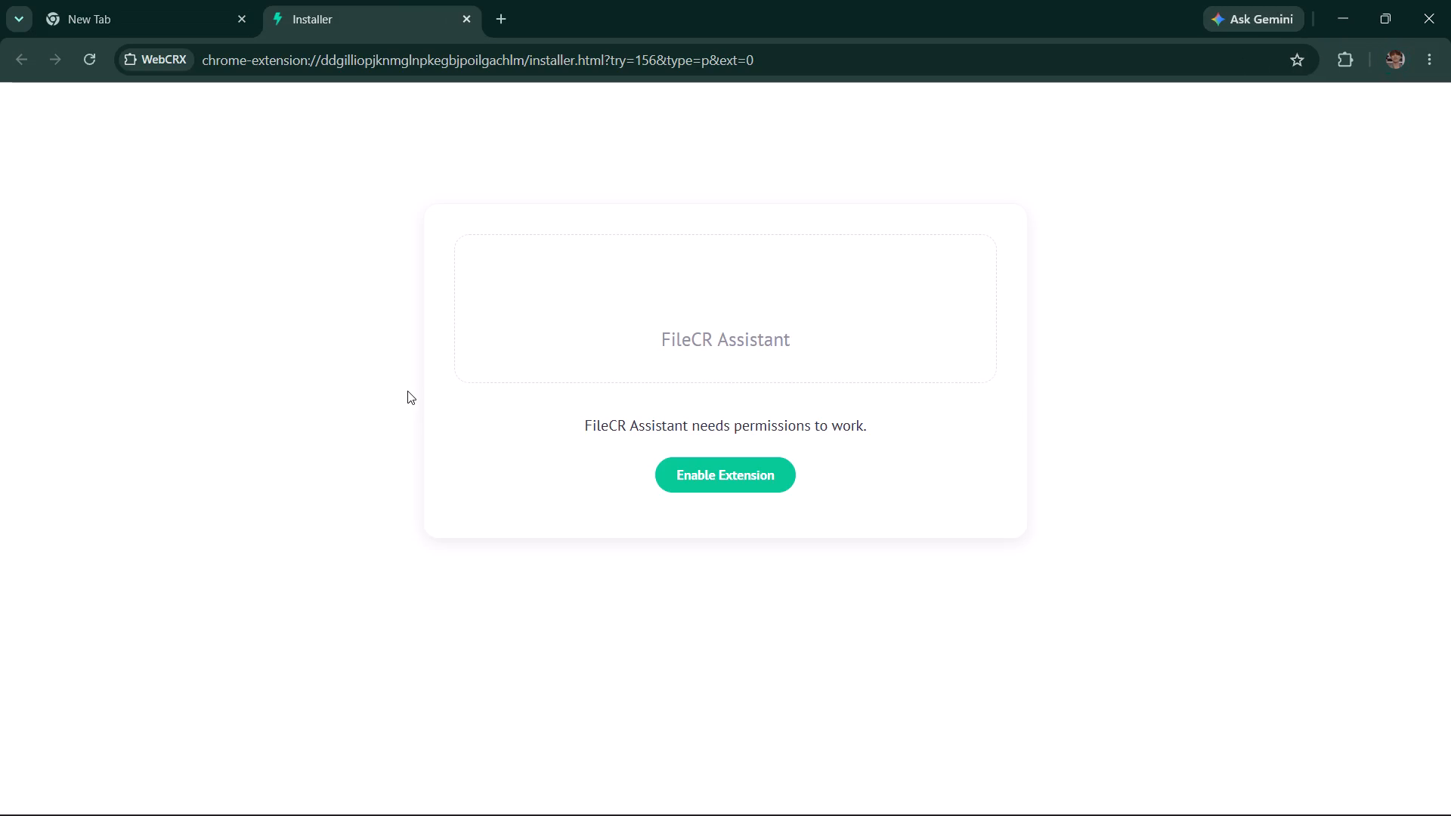
pyautogui.click(90, 0)
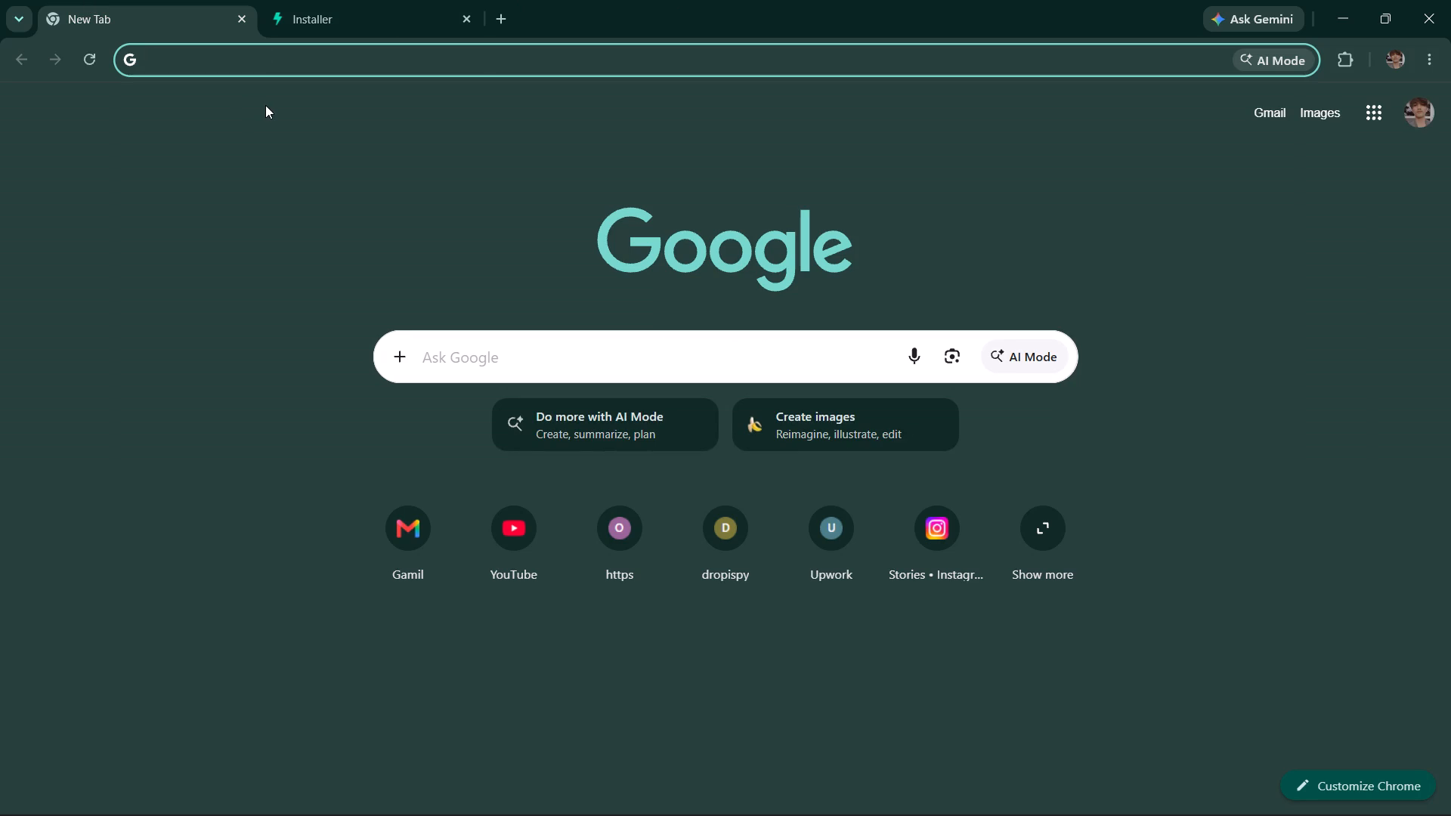
pyautogui.click(262, 54)
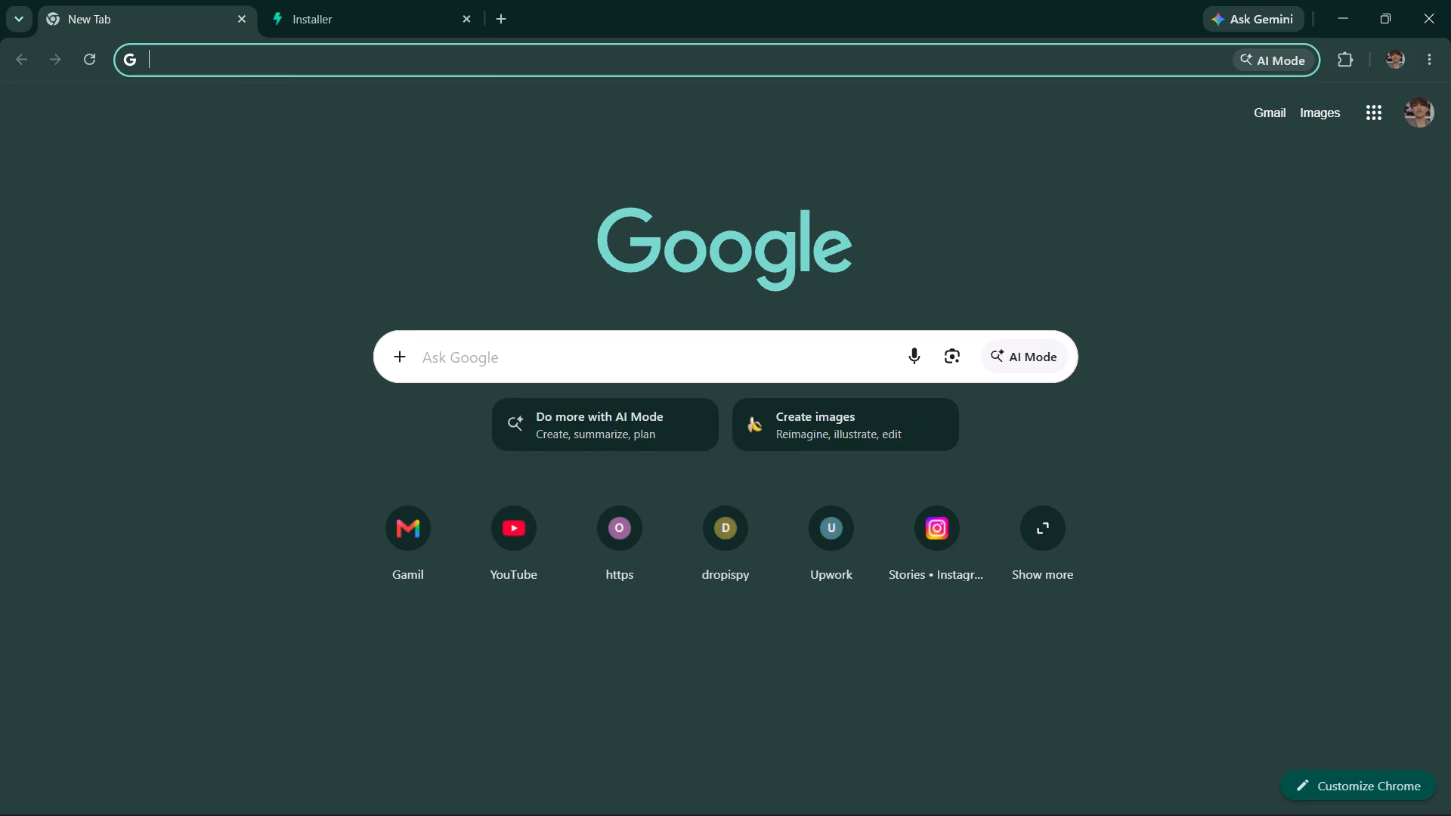
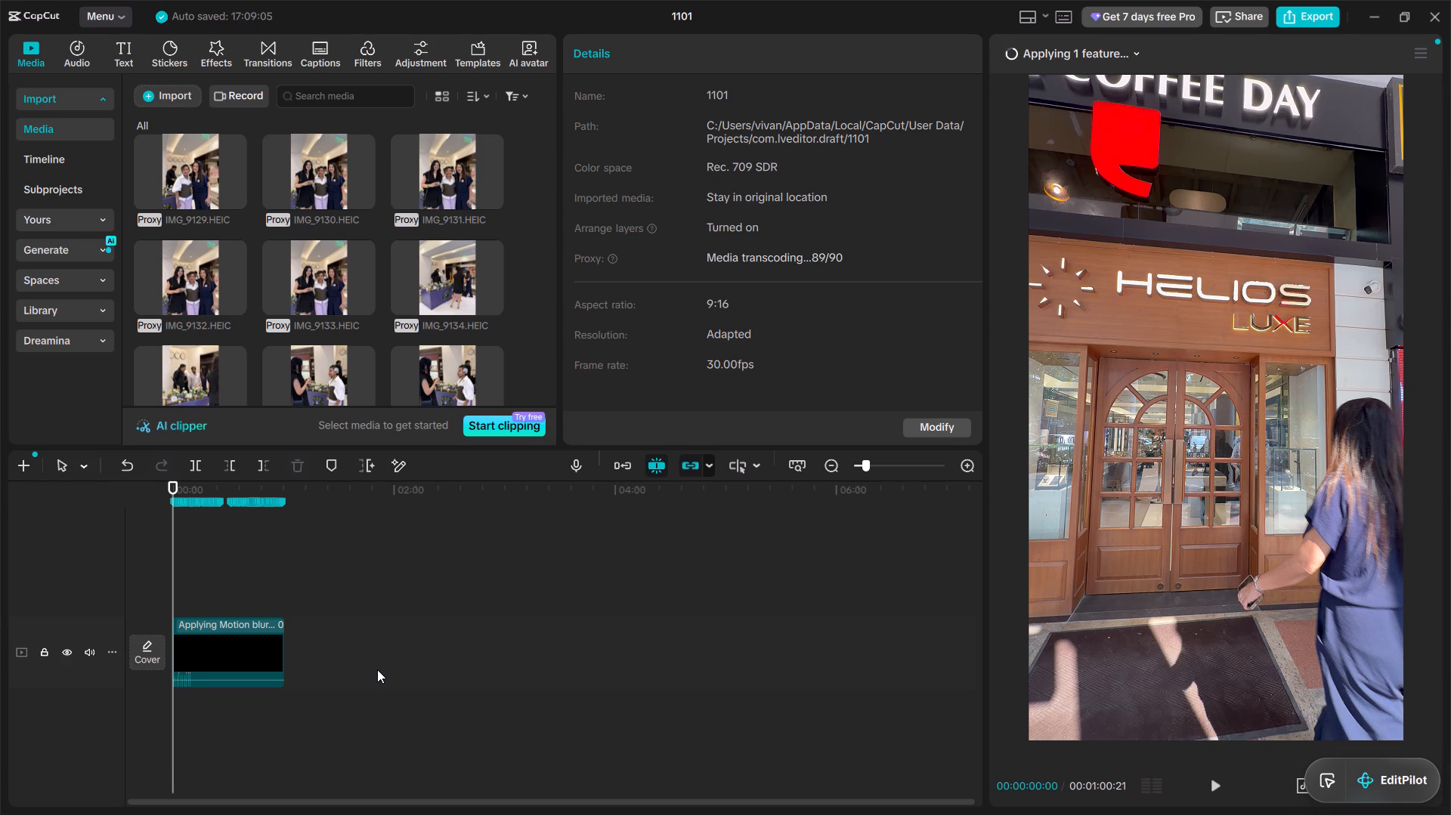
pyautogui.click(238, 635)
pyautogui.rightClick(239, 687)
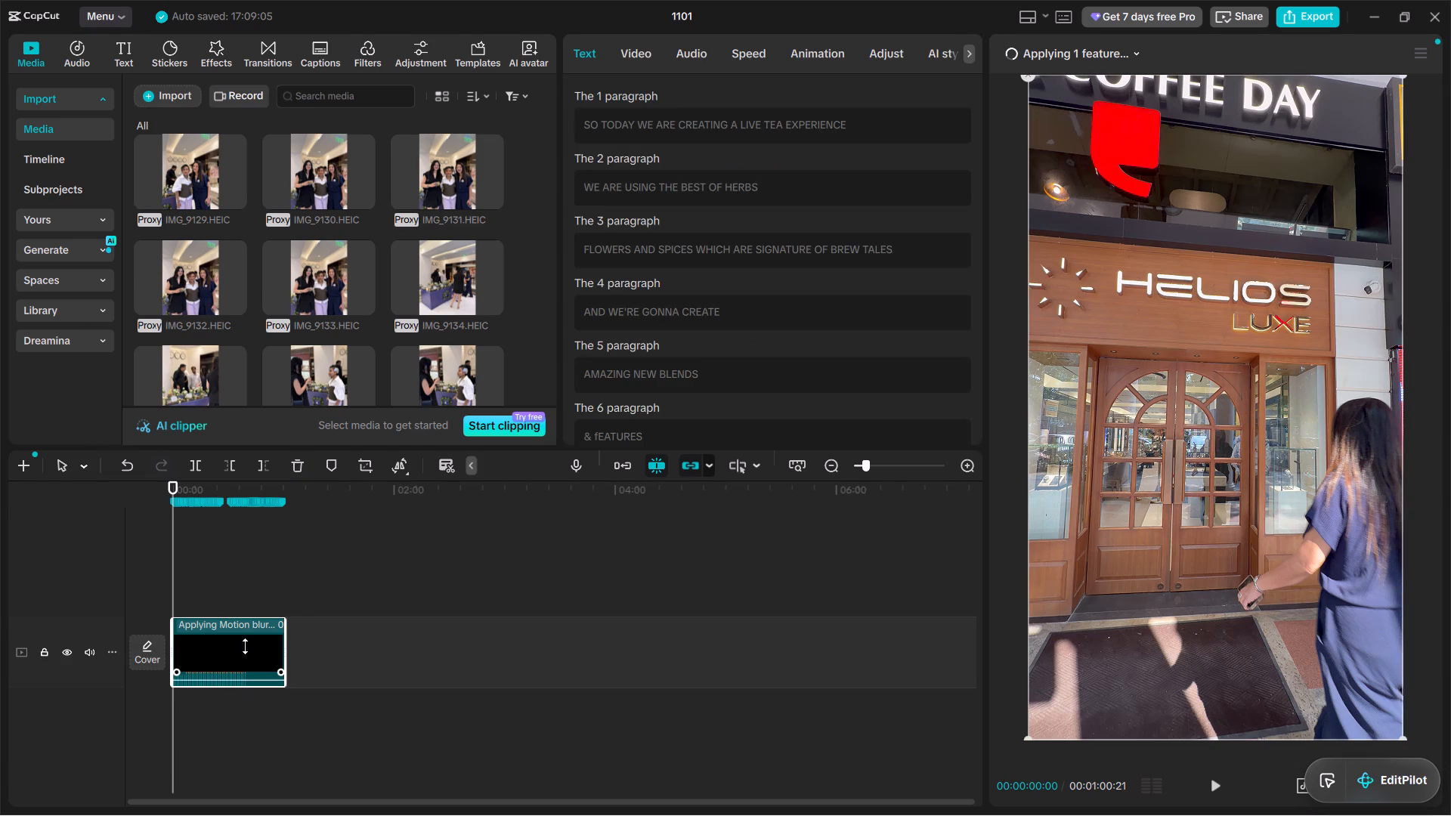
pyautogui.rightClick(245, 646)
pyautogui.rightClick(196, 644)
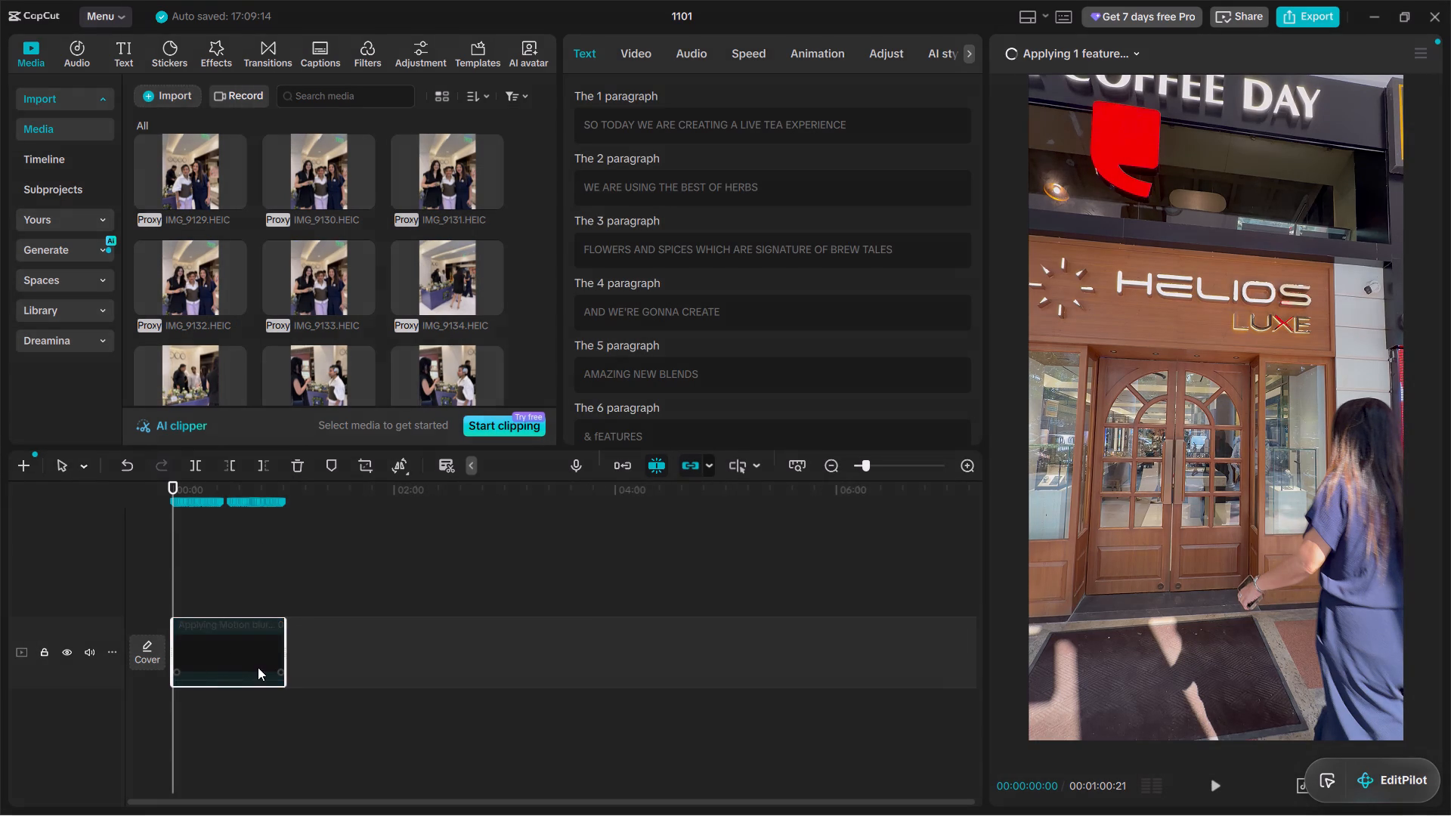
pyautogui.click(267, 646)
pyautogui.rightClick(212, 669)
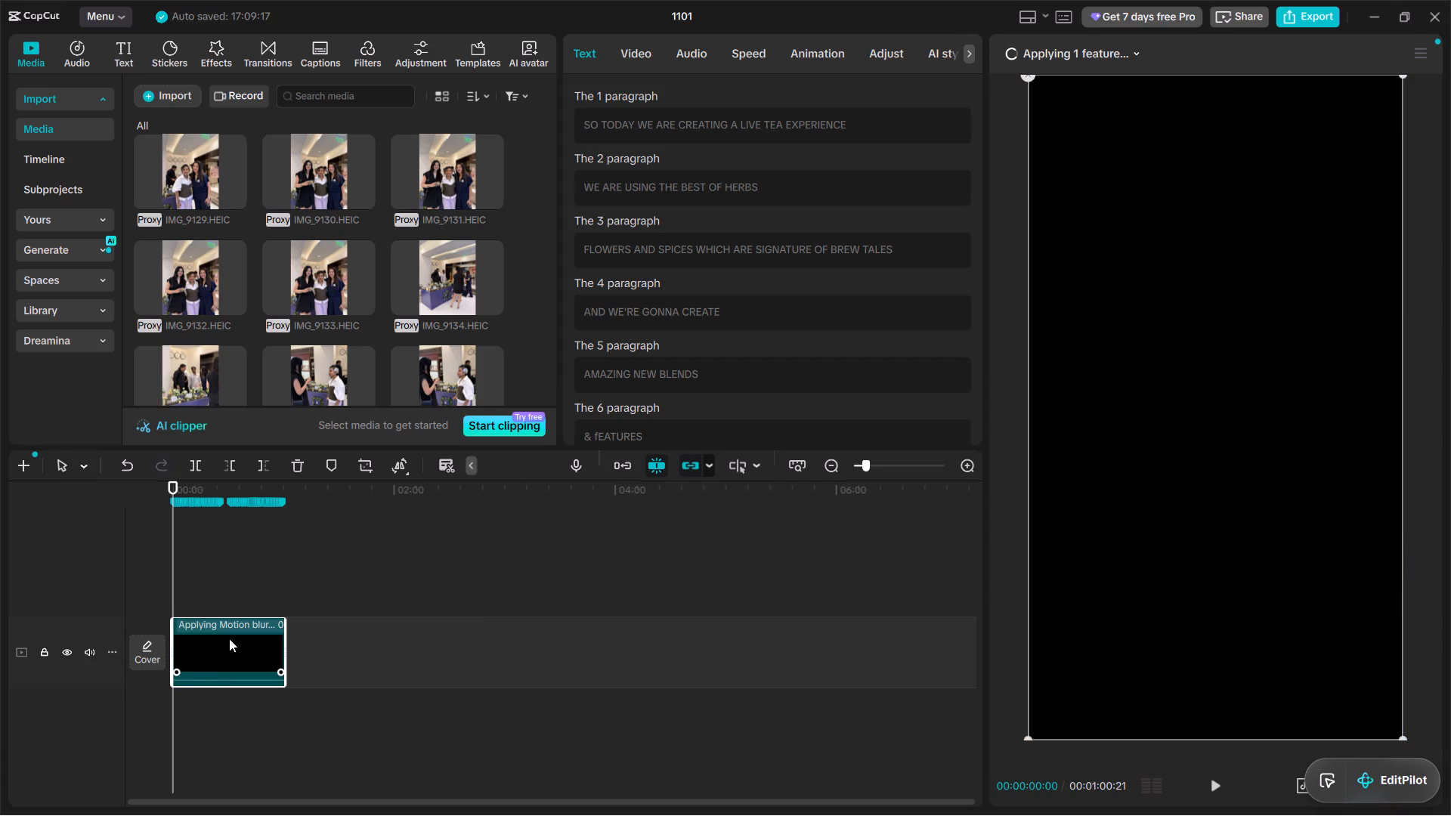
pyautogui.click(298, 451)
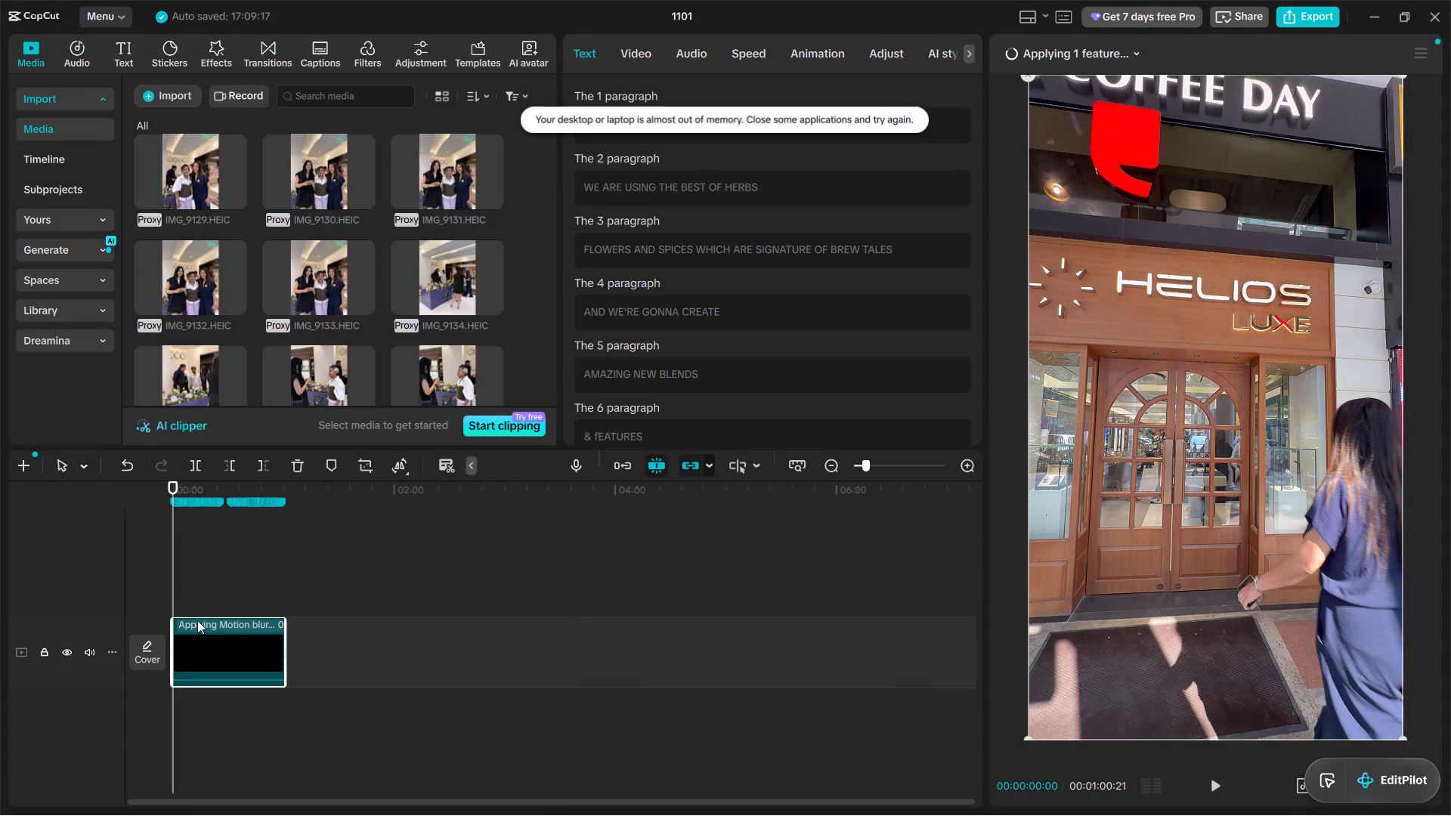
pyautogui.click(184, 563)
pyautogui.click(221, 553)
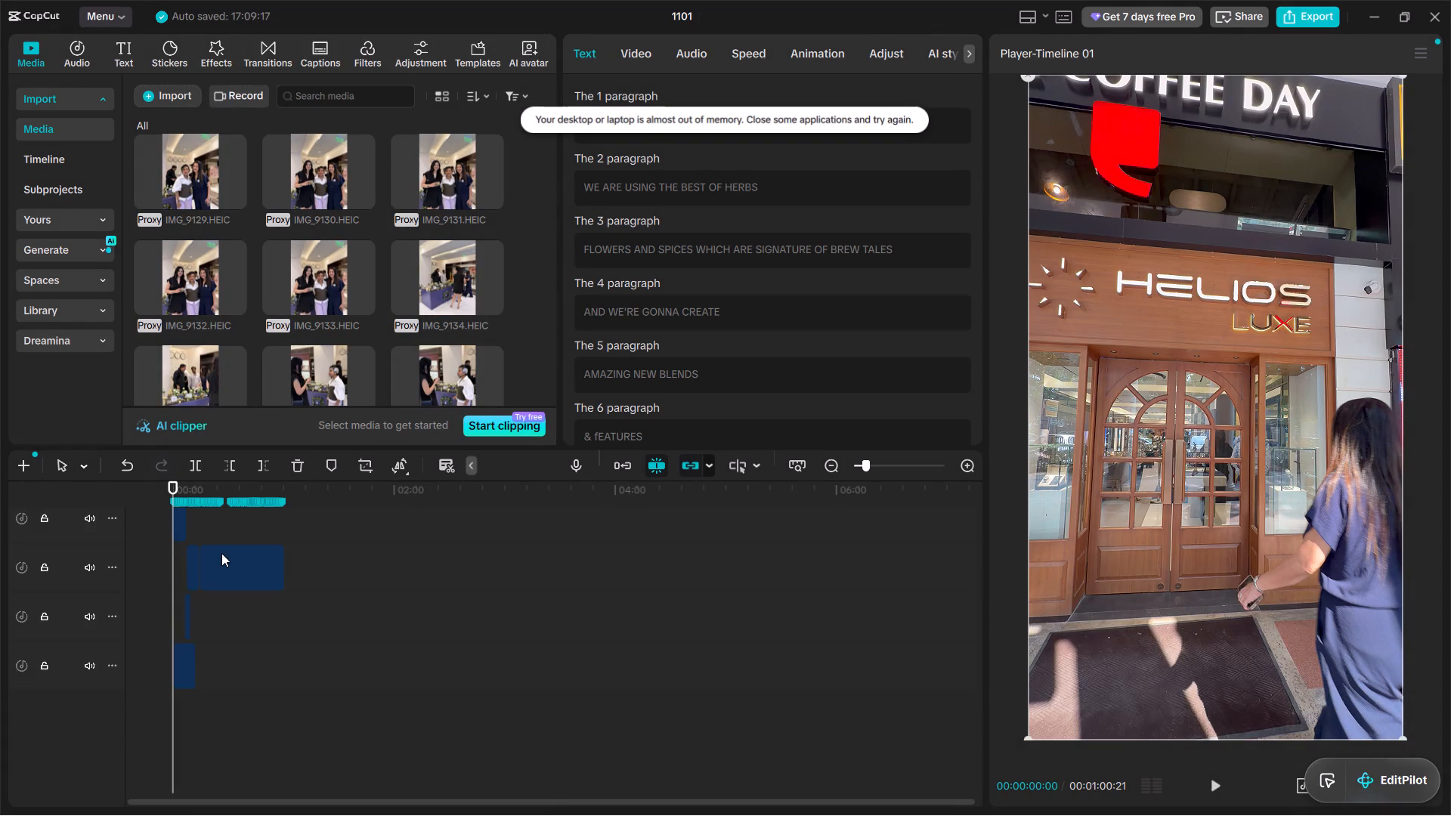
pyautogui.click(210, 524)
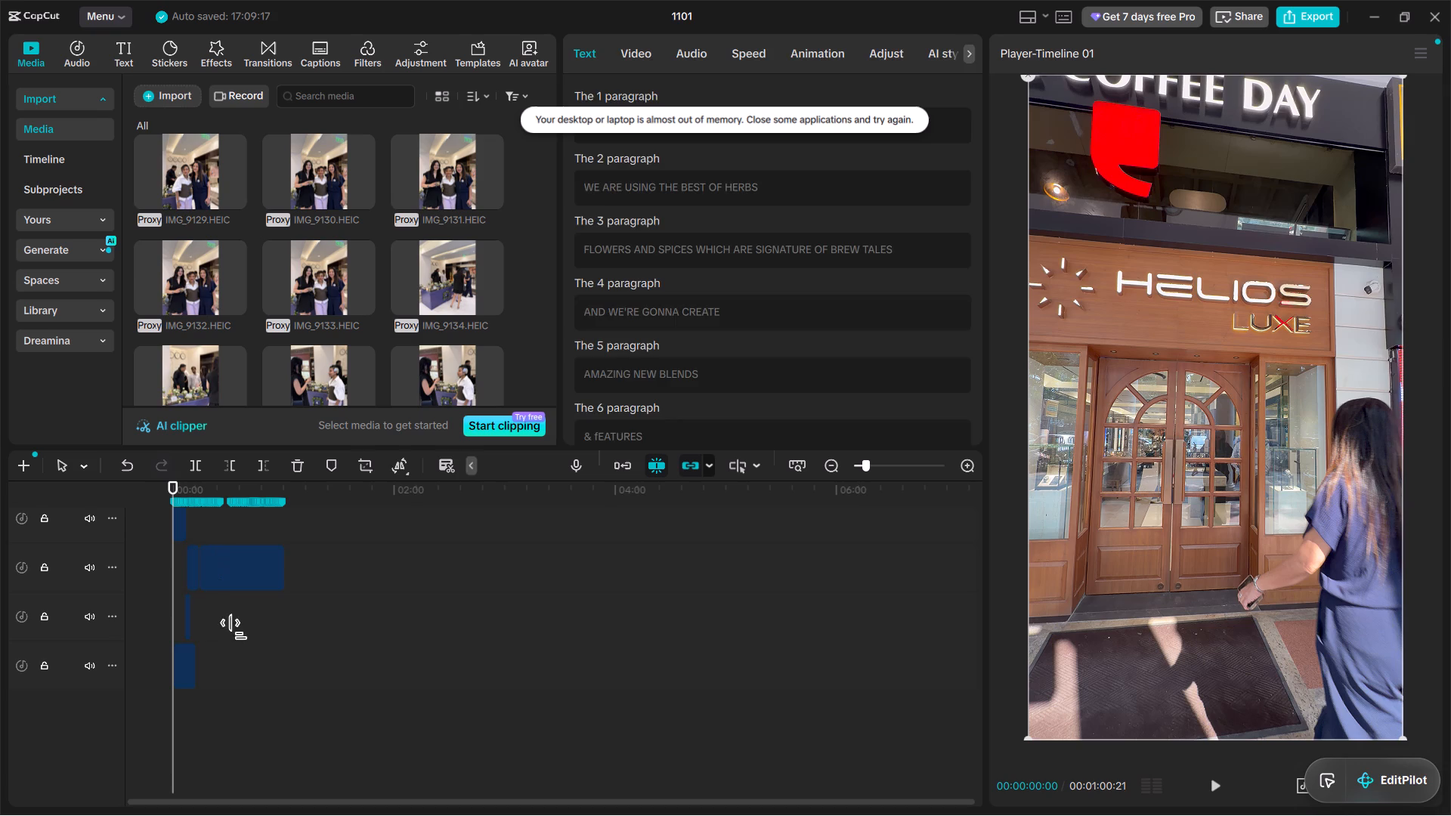
# Return the playhead to the start of the timeline and play the 1101 edit from the beginning.
pyautogui.click(226, 621)
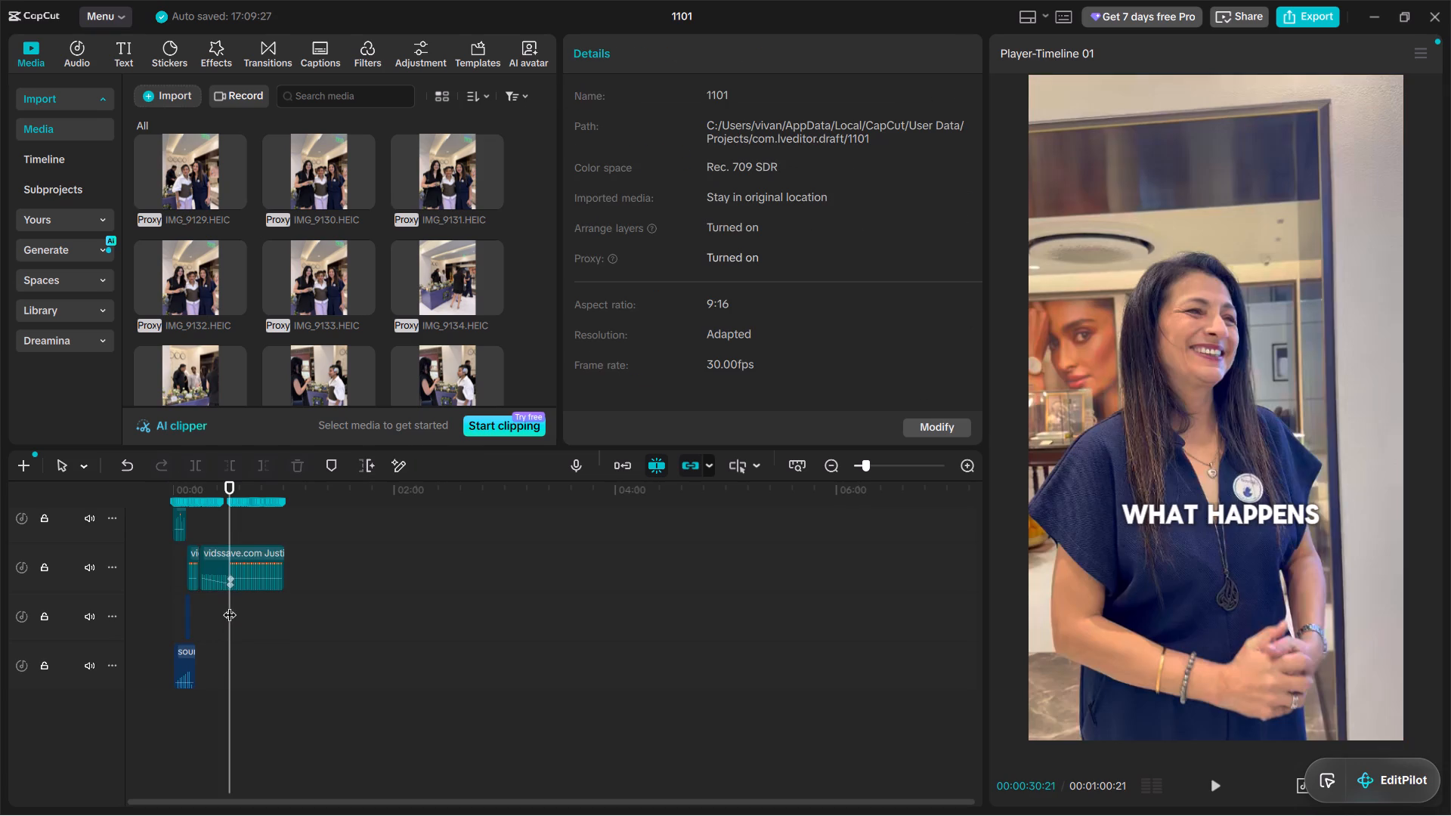
pyautogui.keyDown('ctrl'); pyautogui.scroll(5, 229, 605); pyautogui.keyUp('ctrl')
pyautogui.keyDown('ctrl'); pyautogui.scroll(5, 315, 598); pyautogui.keyUp('ctrl')
pyautogui.keyDown('ctrl'); pyautogui.scroll(4, 384, 590); pyautogui.keyUp('ctrl')
pyautogui.keyDown('alt'); pyautogui.scroll(2, 376, 587); pyautogui.keyUp('alt')
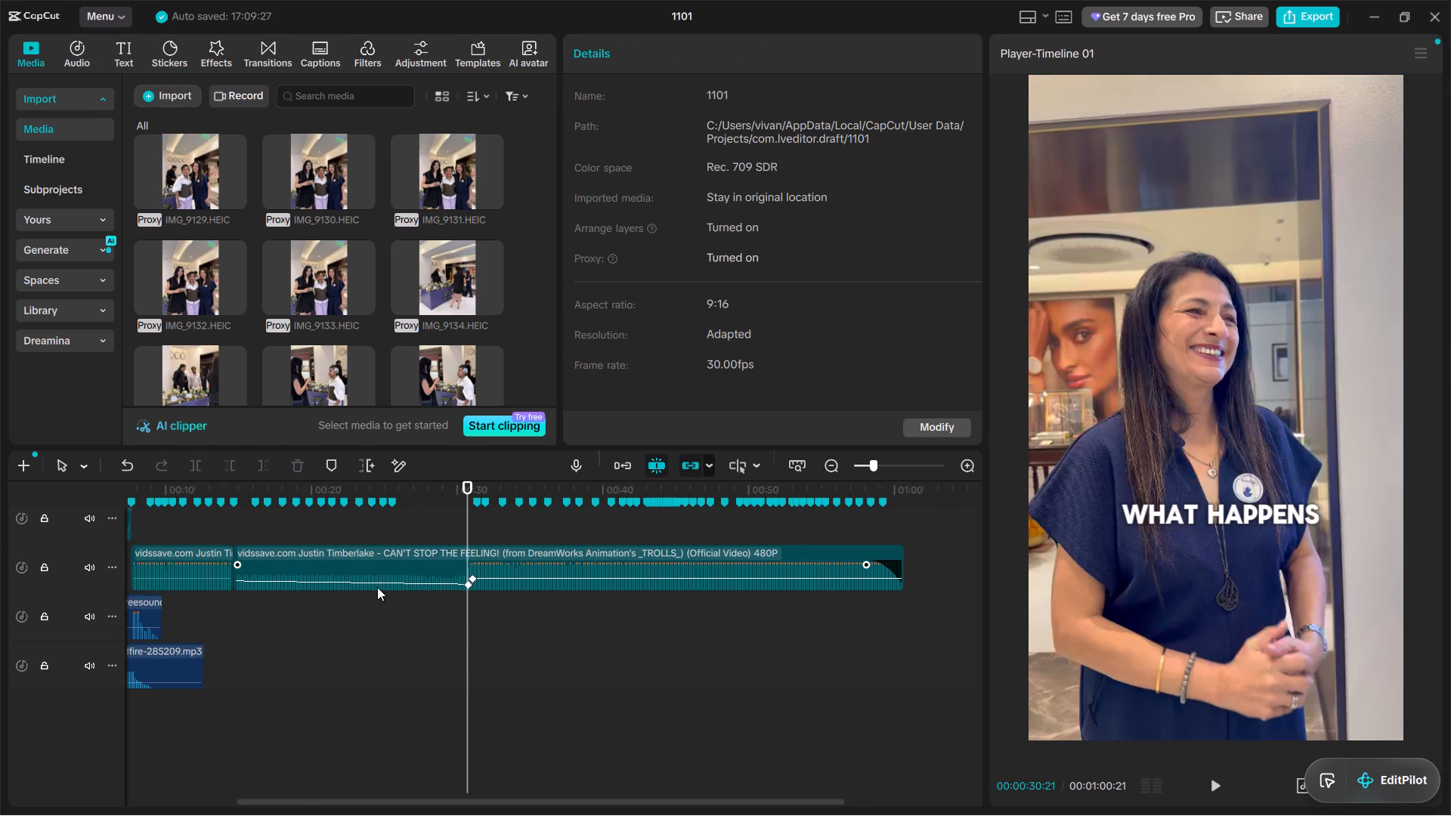
pyautogui.keyDown('alt'); pyautogui.scroll(4, 377, 587); pyautogui.keyUp('alt')
pyautogui.keyDown('alt'); pyautogui.scroll(1, 510, 595); pyautogui.keyUp('alt')
pyautogui.scroll(9, 454, 590)
pyautogui.click(433, 579)
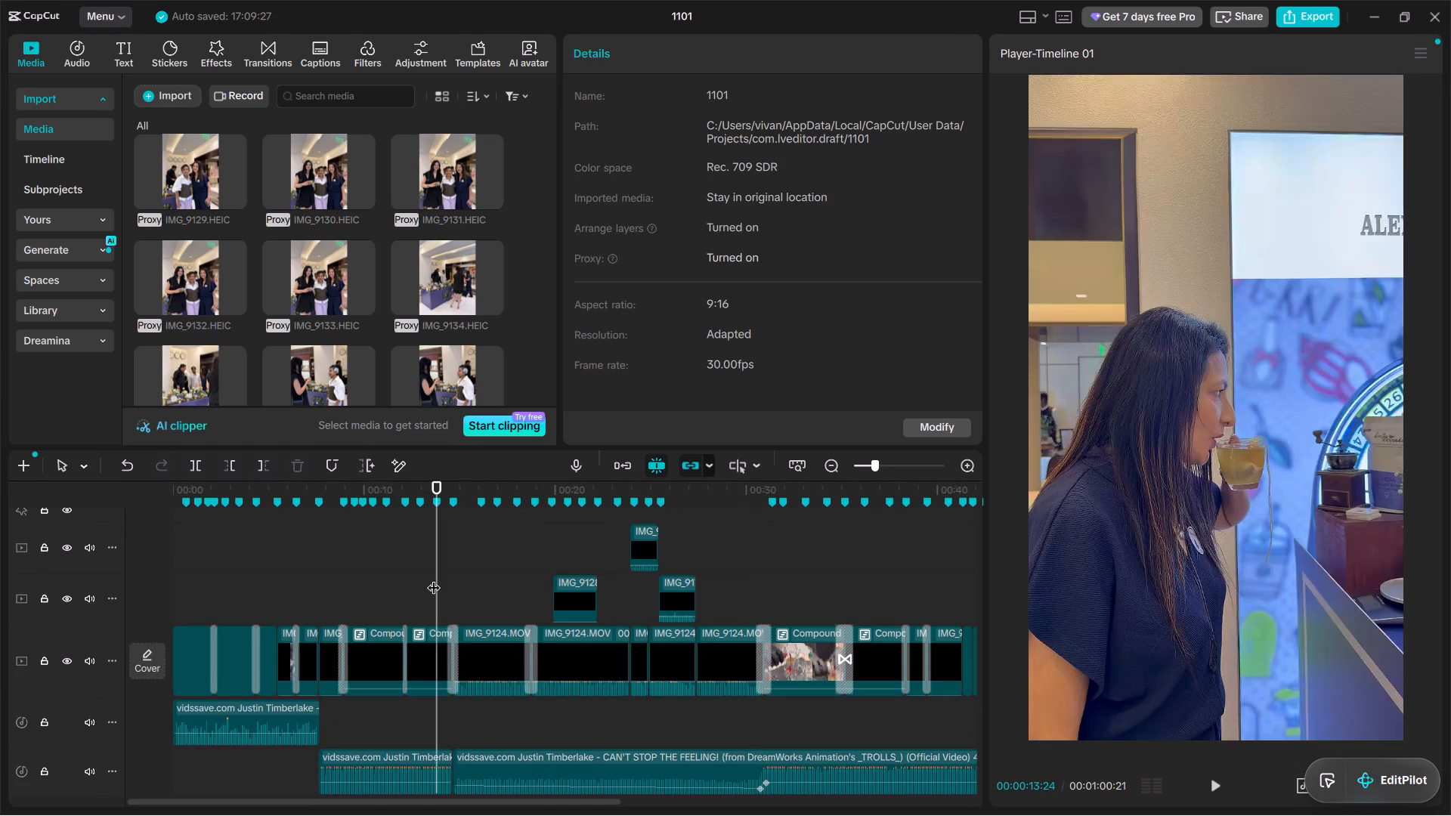
pyautogui.moveTo(434, 578); pyautogui.dragTo(0, 578)
pyautogui.press('space')
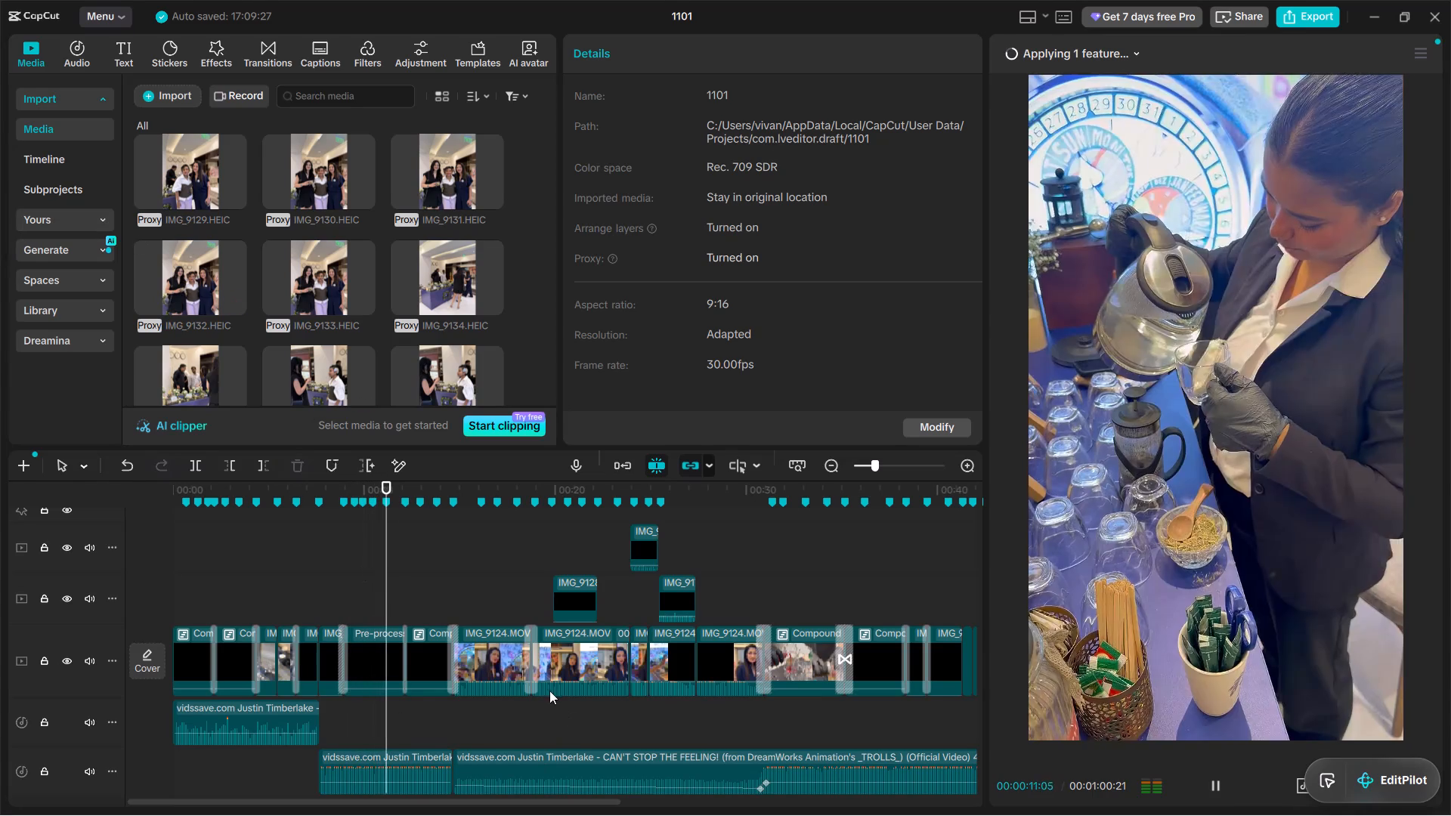
# Review the playing edit, checking the tea-making shots, the captioned speaker clips and their overlays against the timeline tracks.
pyautogui.scroll(-1, 546, 688)
pyautogui.scroll(3, 513, 680)
pyautogui.scroll(-3, 513, 680)
pyautogui.scroll(2, 518, 683)
pyautogui.scroll(-2, 518, 683)
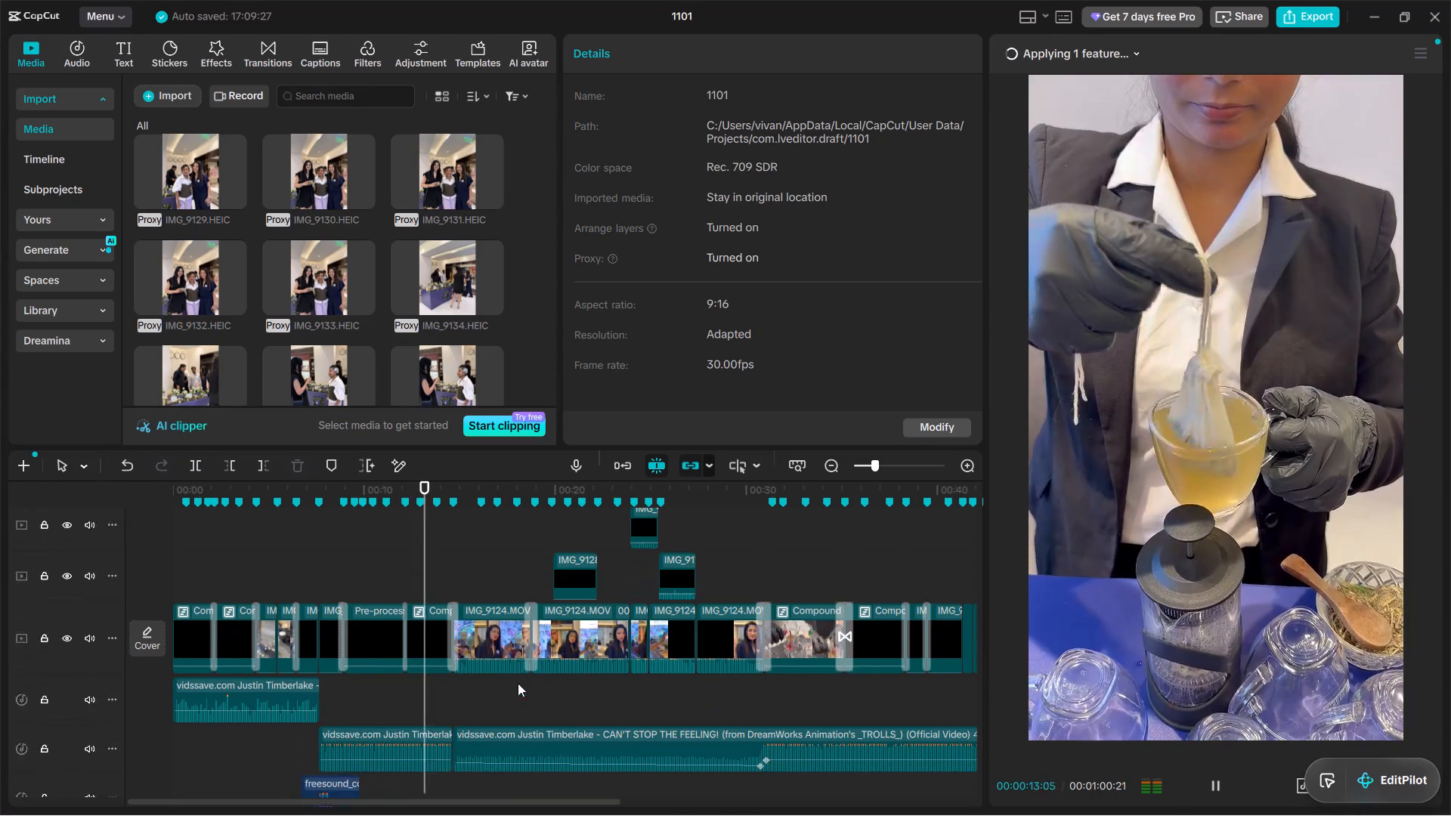
pyautogui.scroll(-1, 518, 683)
pyautogui.scroll(3, 516, 682)
pyautogui.scroll(-4, 515, 680)
pyautogui.scroll(4, 509, 676)
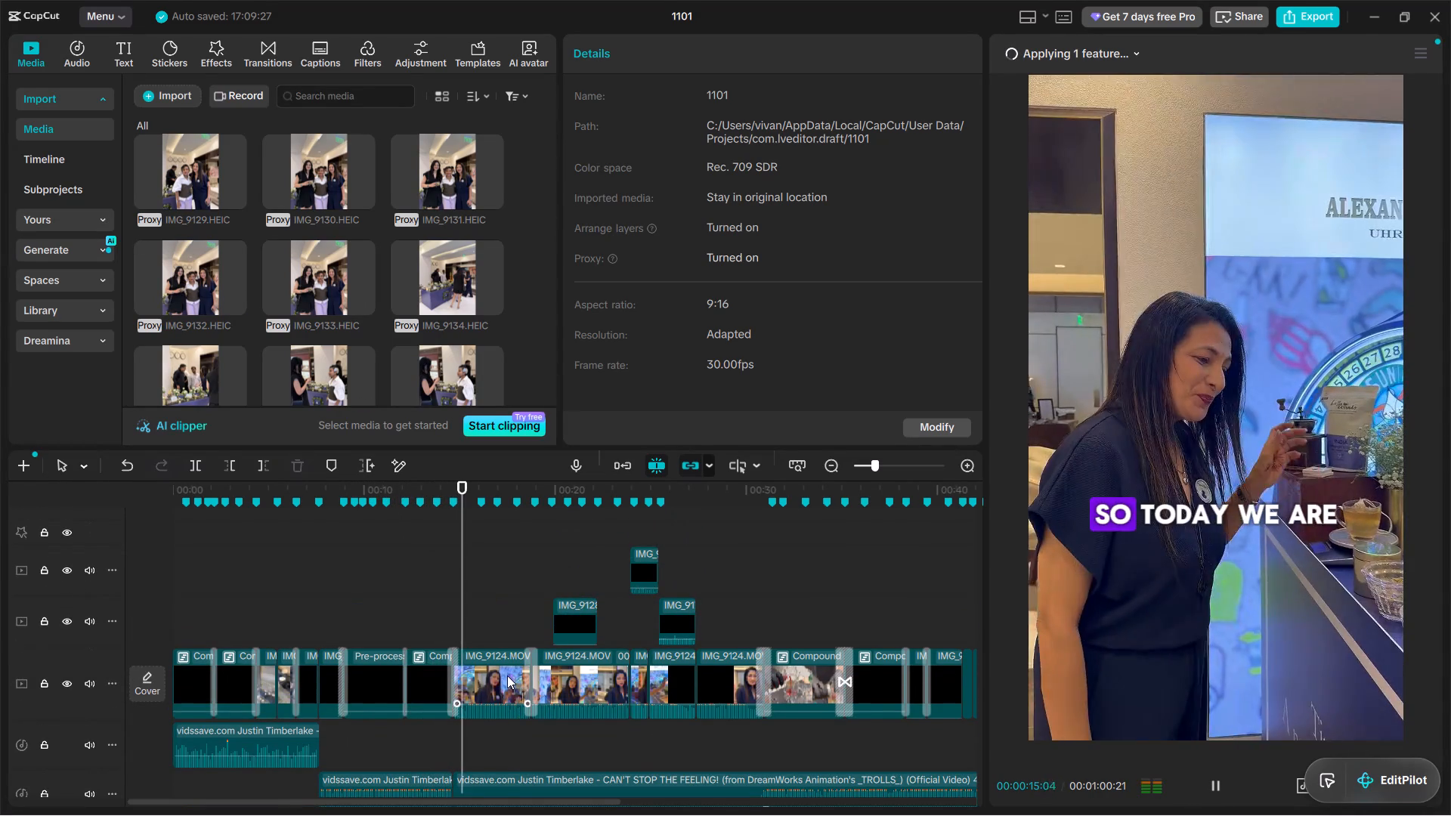
pyautogui.keyDown('alt'); pyautogui.scroll(-2, 460, 685); pyautogui.keyUp('alt')
pyautogui.keyDown('alt'); pyautogui.scroll(2, 444, 682); pyautogui.keyUp('alt')
pyautogui.keyDown('alt'); pyautogui.scroll(-1, 445, 679); pyautogui.keyUp('alt')
pyautogui.keyDown('alt'); pyautogui.scroll(3, 445, 679); pyautogui.keyUp('alt')
pyautogui.keyDown('alt'); pyautogui.scroll(-1, 509, 677); pyautogui.keyUp('alt')
pyautogui.keyDown('alt'); pyautogui.scroll(-1, 373, 682); pyautogui.keyUp('alt')
pyautogui.keyDown('alt'); pyautogui.scroll(2, 370, 680); pyautogui.keyUp('alt')
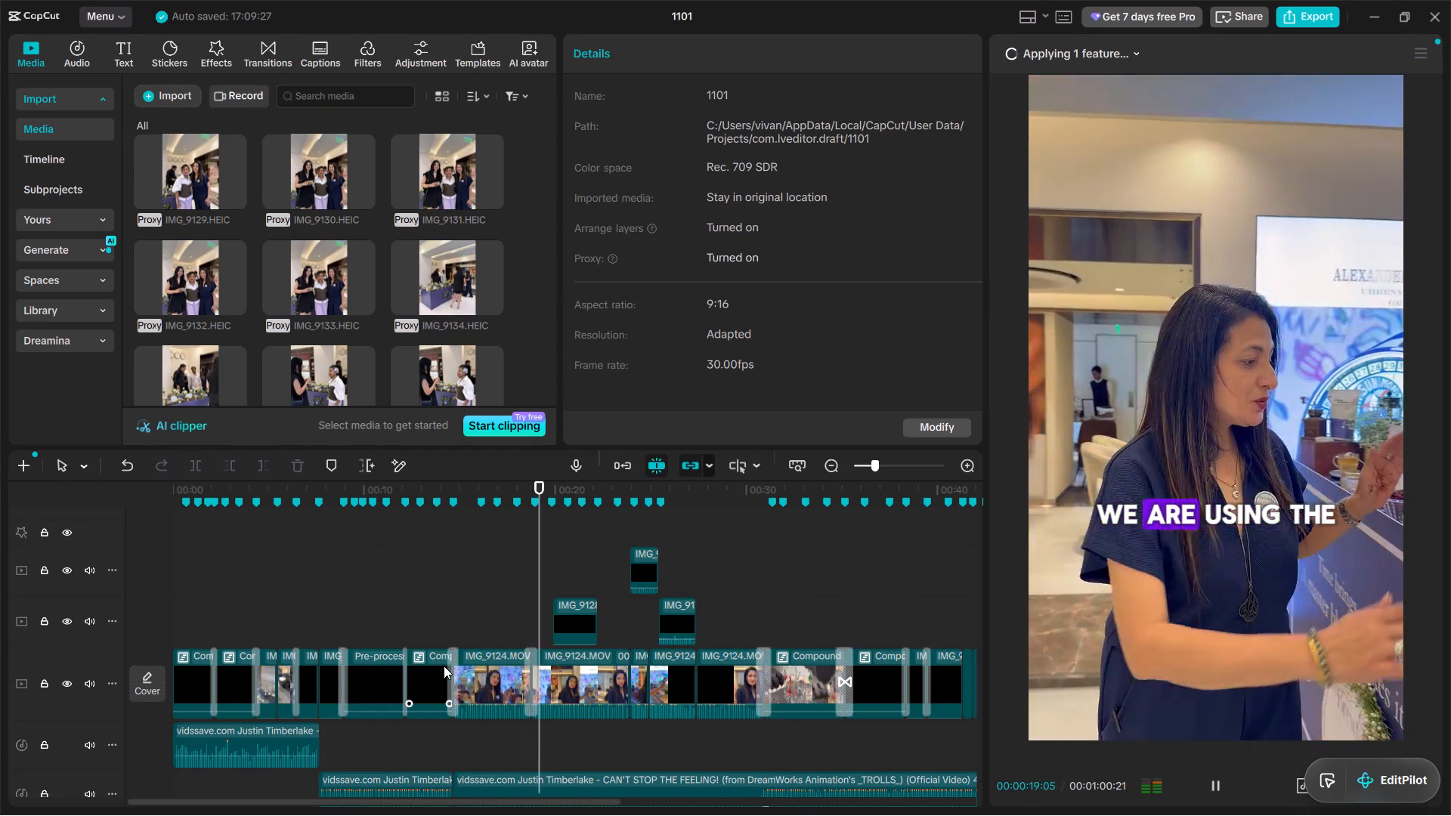
pyautogui.keyDown('alt'); pyautogui.scroll(-1, 442, 663); pyautogui.keyUp('alt')
pyautogui.keyDown('alt'); pyautogui.scroll(2, 422, 651); pyautogui.keyUp('alt')
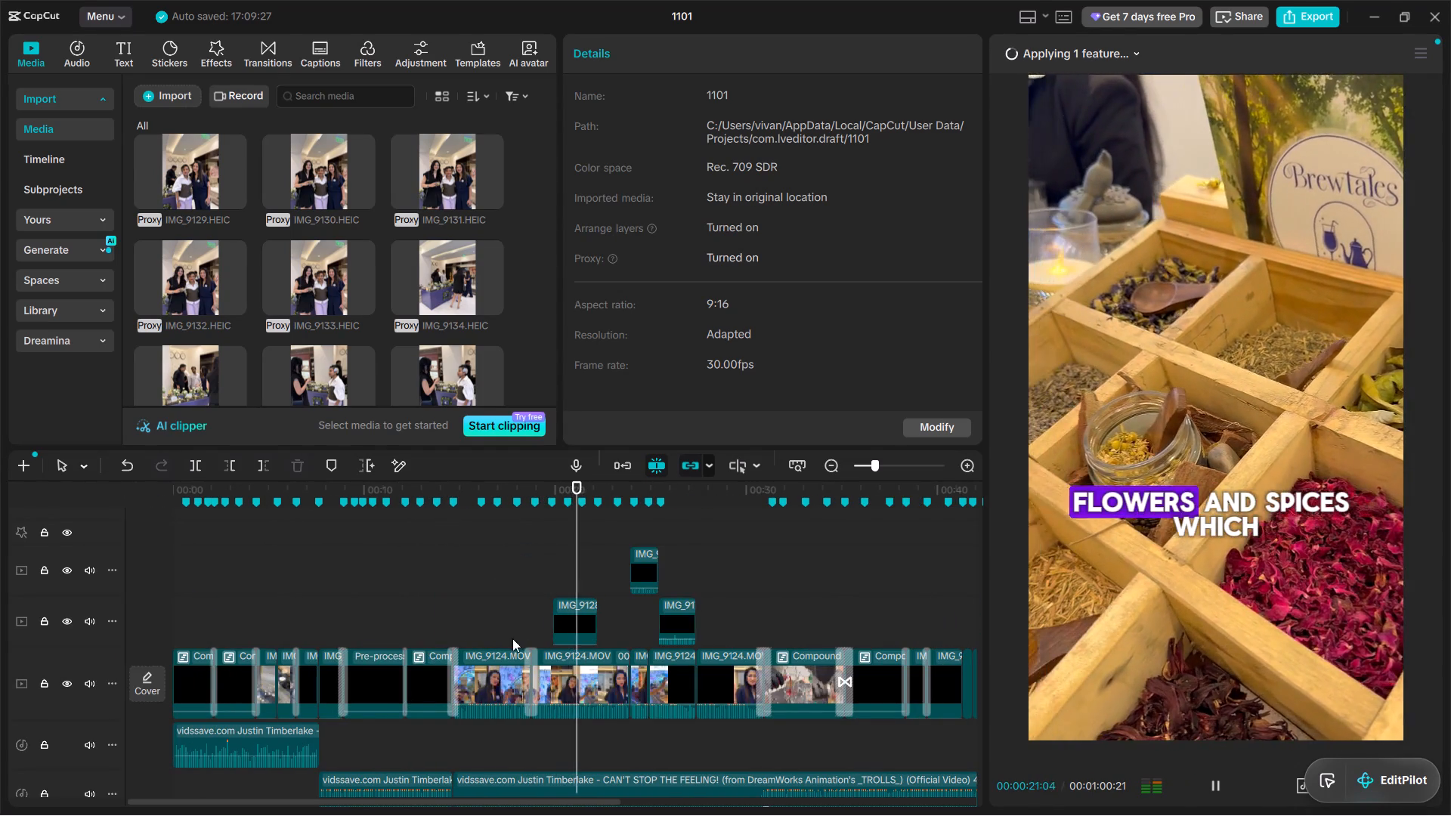
pyautogui.keyDown('alt'); pyautogui.scroll(-2, 524, 643); pyautogui.keyUp('alt')
pyautogui.keyDown('alt'); pyautogui.scroll(2, 527, 647); pyautogui.keyUp('alt')
pyautogui.keyDown('alt'); pyautogui.scroll(-2, 527, 647); pyautogui.keyUp('alt')
pyautogui.keyDown('alt'); pyautogui.scroll(2, 527, 648); pyautogui.keyUp('alt')
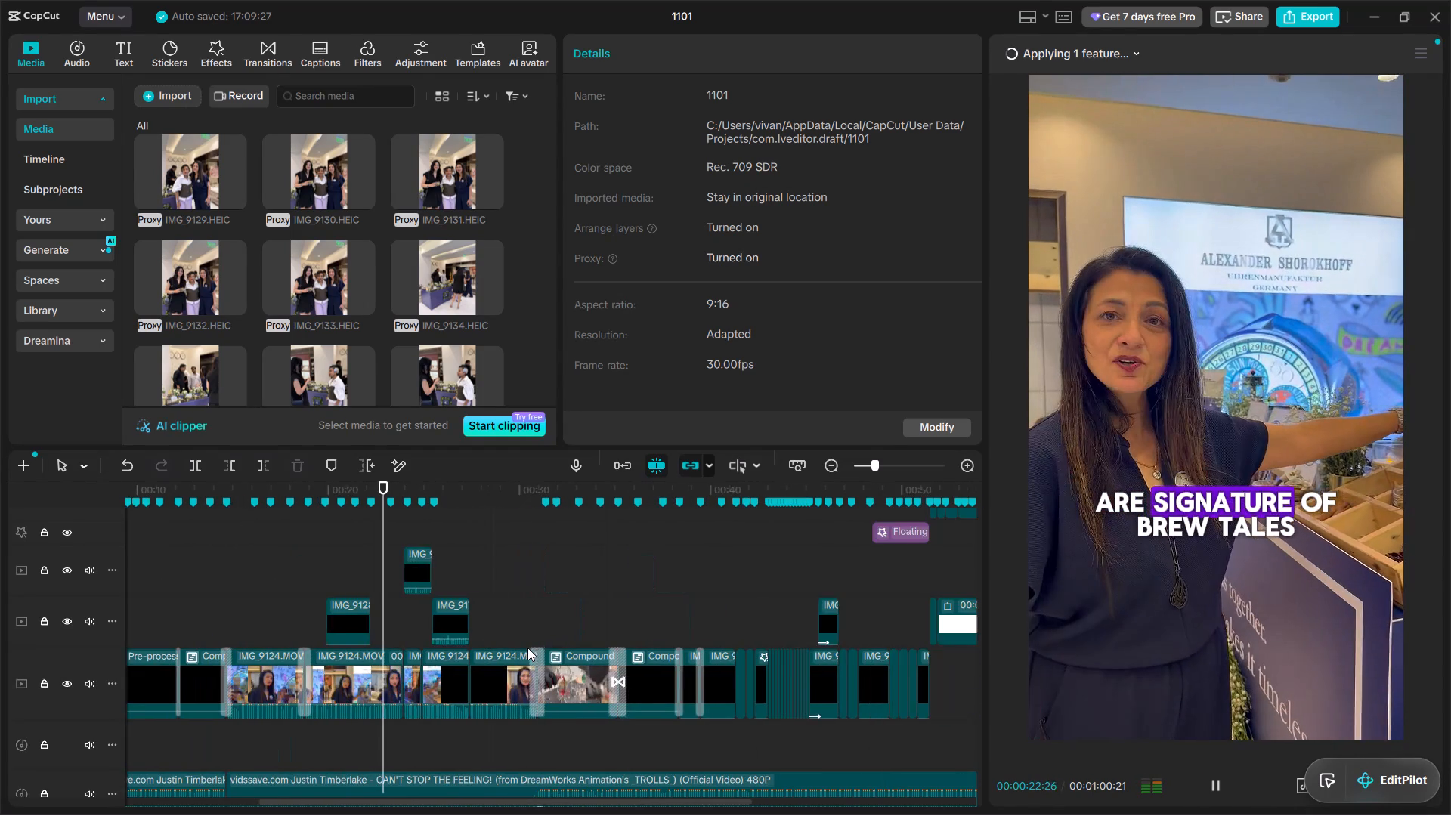
pyautogui.keyDown('alt'); pyautogui.scroll(-2, 528, 649); pyautogui.keyUp('alt')
pyautogui.keyDown('alt'); pyautogui.scroll(2, 529, 649); pyautogui.keyUp('alt')
pyautogui.keyDown('alt'); pyautogui.scroll(-2, 534, 650); pyautogui.keyUp('alt')
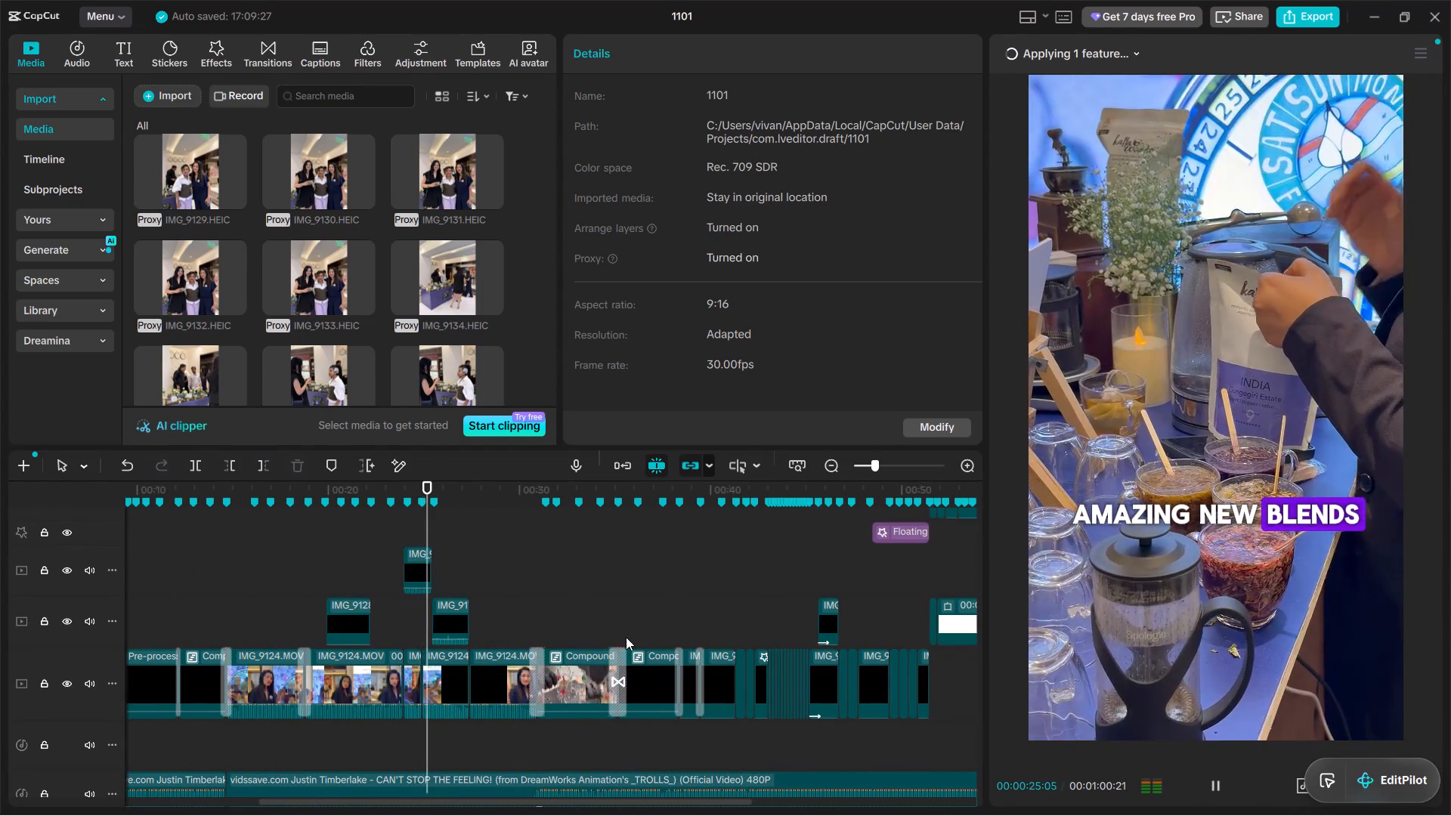
pyautogui.keyDown('alt'); pyautogui.scroll(1, 486, 638); pyautogui.keyUp('alt')
pyautogui.keyDown('alt'); pyautogui.scroll(-1, 507, 636); pyautogui.keyUp('alt')
pyautogui.keyDown('alt'); pyautogui.scroll(2, 507, 636); pyautogui.keyUp('alt')
pyautogui.keyDown('alt'); pyautogui.scroll(-2, 512, 638); pyautogui.keyUp('alt')
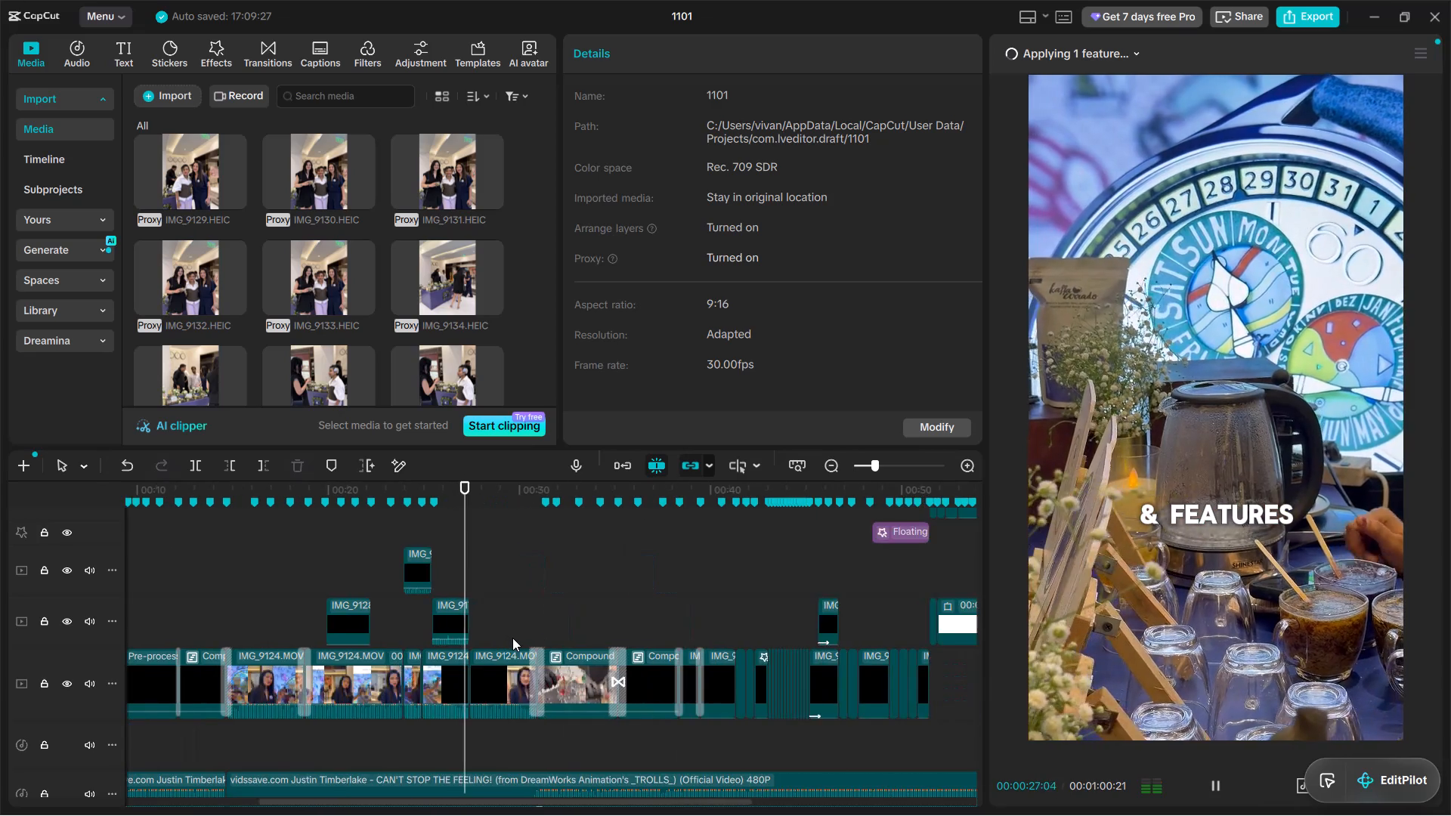
pyautogui.keyDown('alt'); pyautogui.scroll(2, 515, 639); pyautogui.keyUp('alt')
pyautogui.keyDown('alt'); pyautogui.scroll(-1, 519, 641); pyautogui.keyUp('alt')
pyautogui.keyDown('alt'); pyautogui.scroll(1, 519, 641); pyautogui.keyUp('alt')
pyautogui.keyDown('alt'); pyautogui.scroll(-1, 519, 641); pyautogui.keyUp('alt')
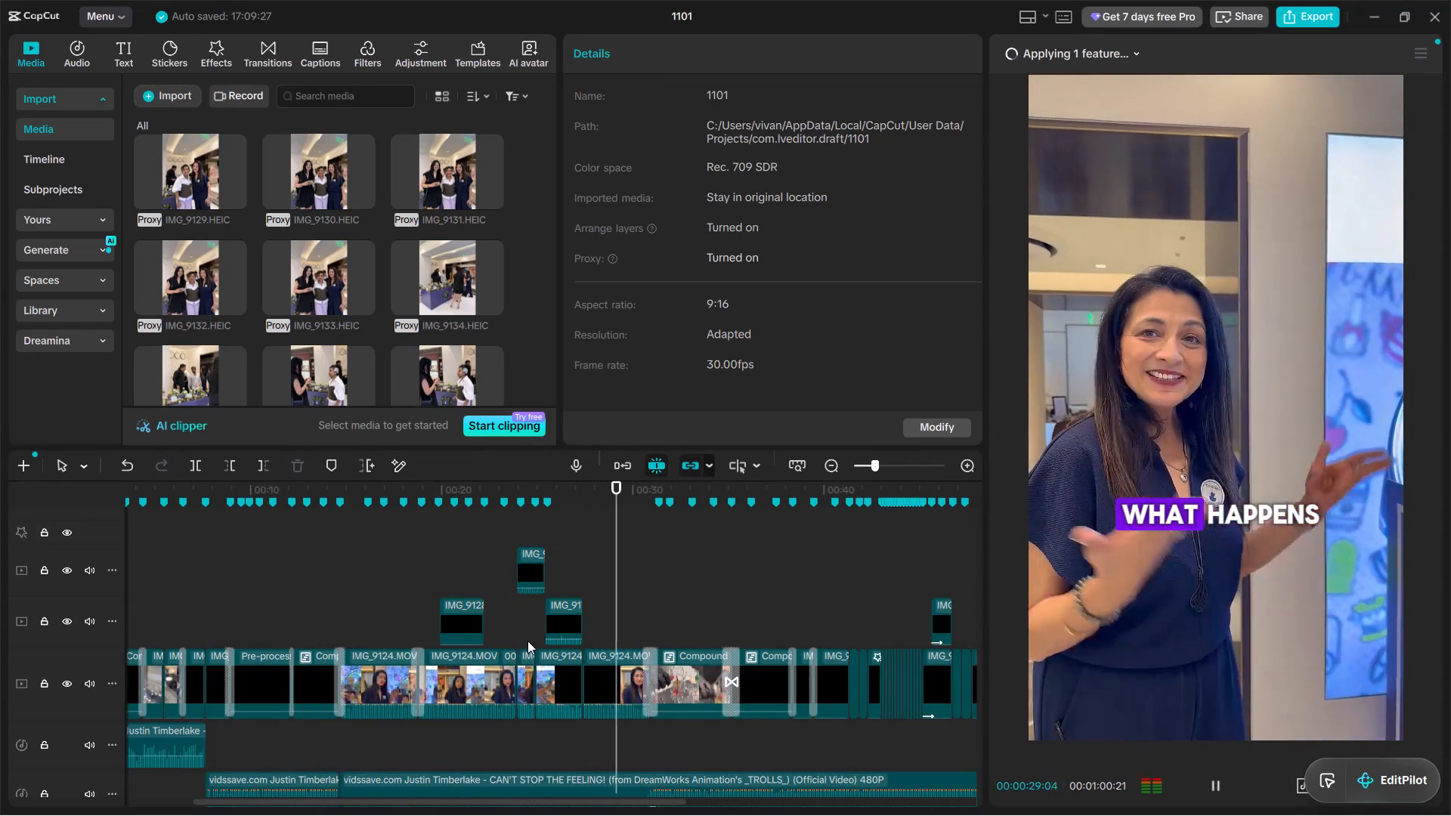
pyautogui.keyDown('alt'); pyautogui.scroll(-2, 527, 641); pyautogui.keyUp('alt')
pyautogui.keyDown('alt'); pyautogui.scroll(1, 549, 658); pyautogui.keyUp('alt')
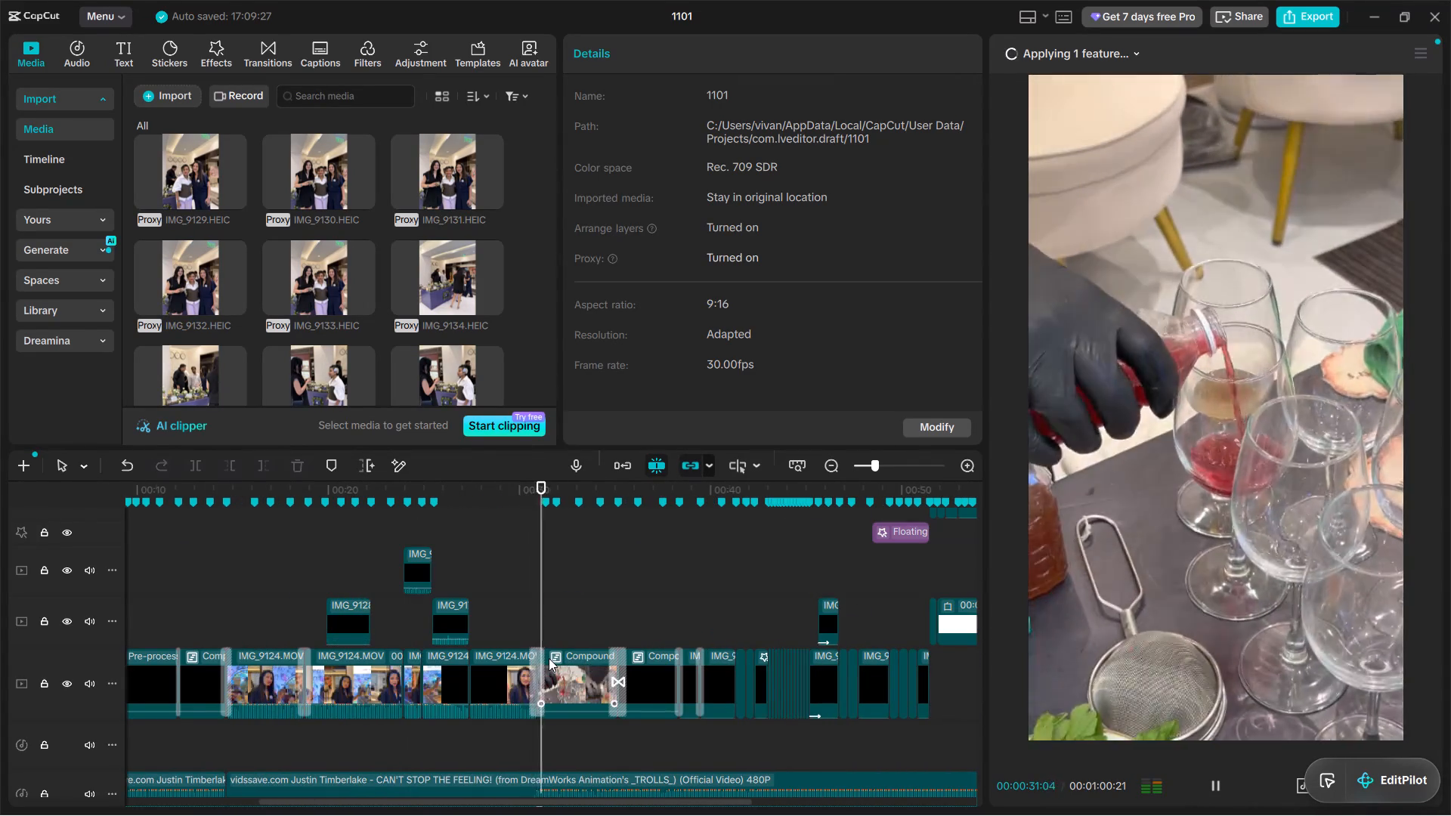
# Jump the playhead back to about 00:30, just before the compound clip of drinks being poured, to review that transition again.
pyautogui.keyDown('alt'); pyautogui.scroll(2, 549, 658); pyautogui.keyUp('alt')
pyautogui.keyDown('alt'); pyautogui.scroll(-1, 549, 658); pyautogui.keyUp('alt')
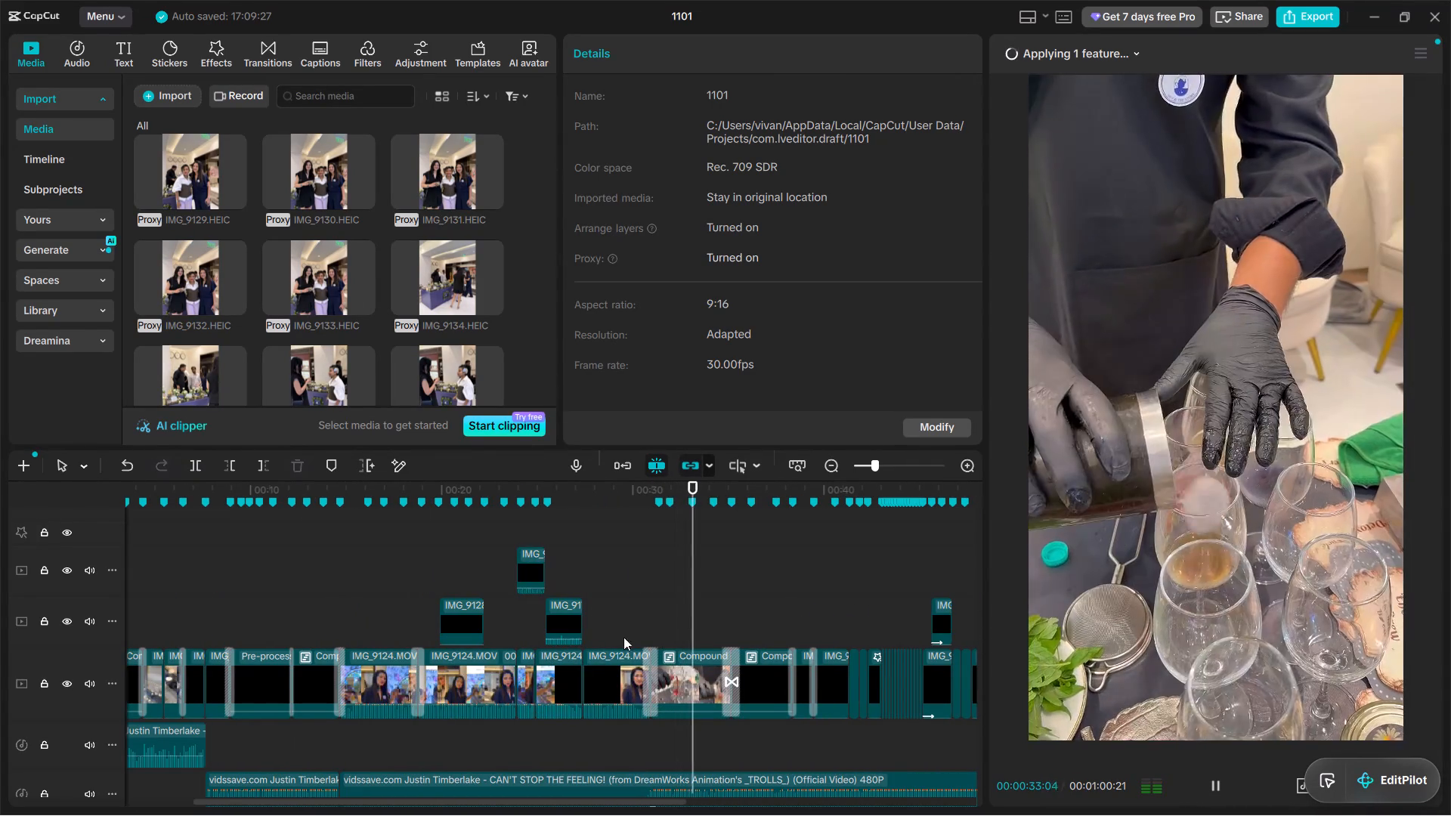
pyautogui.doubleClick(646, 617)
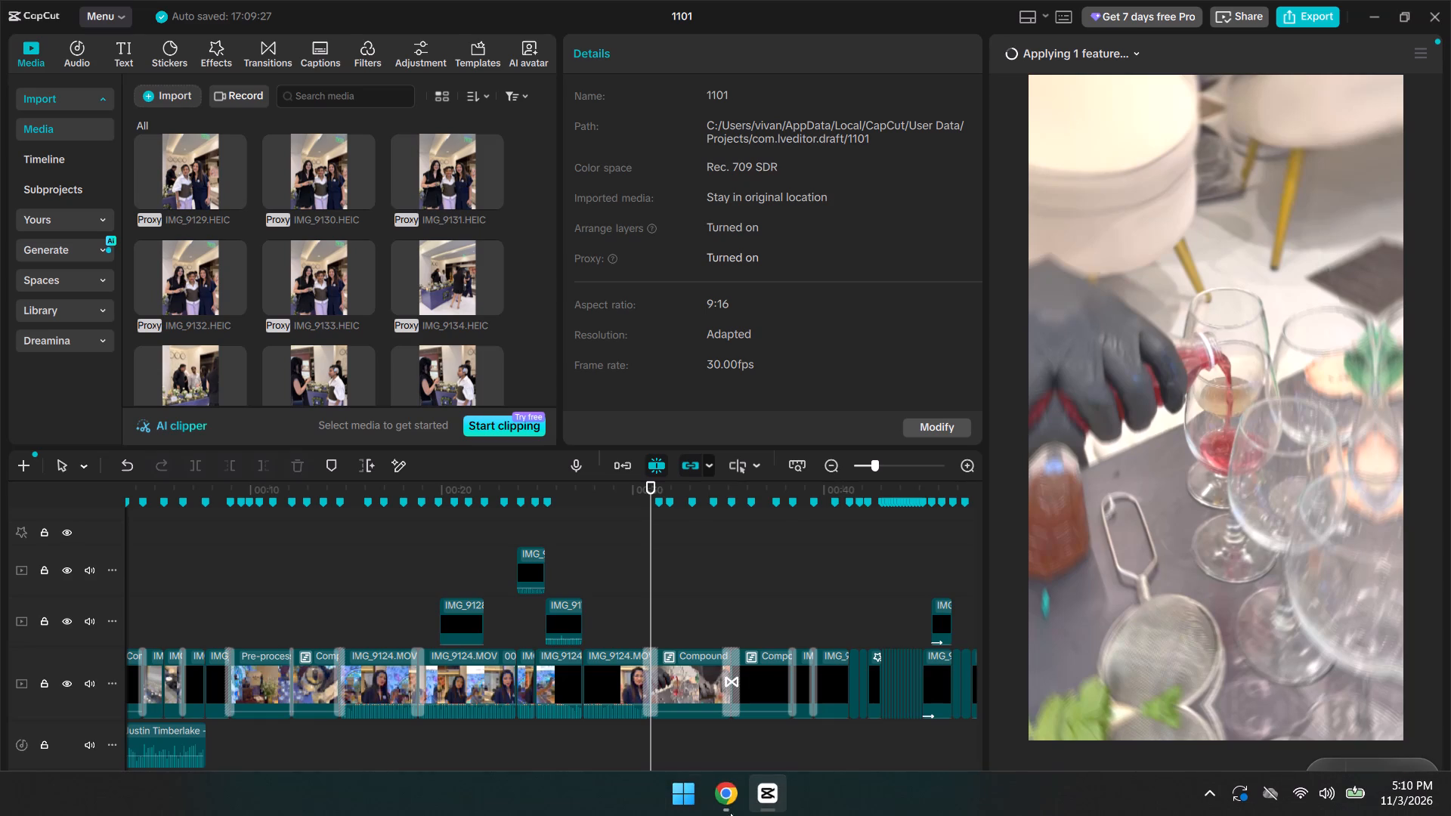
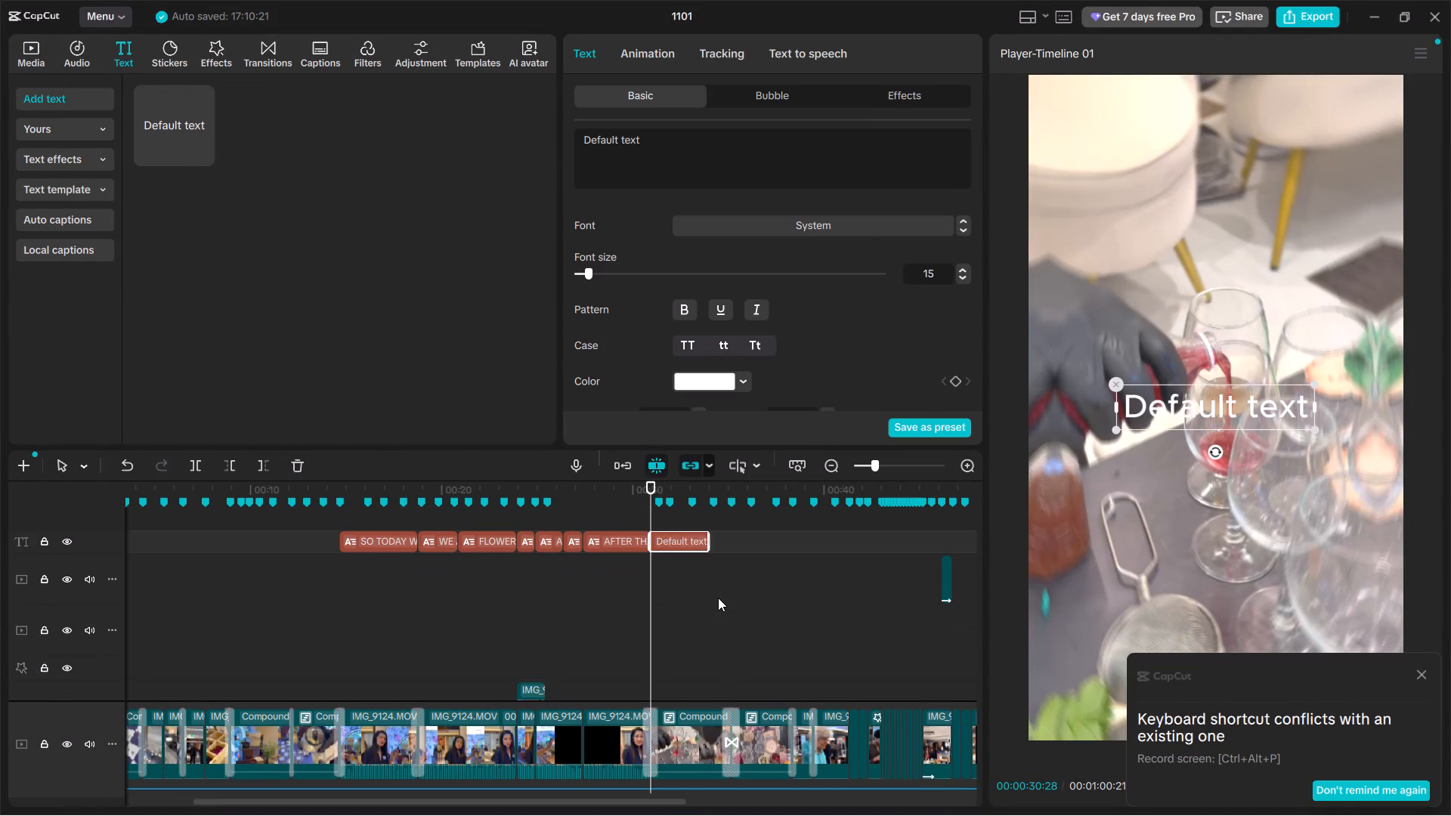
# Extend the default text clip after the existing captions so it ends just past the 40-second mark.
pyautogui.scroll(-1, 718, 598)
pyautogui.scroll(5, 709, 593)
pyautogui.moveTo(708, 567); pyautogui.dragTo(822, 570)
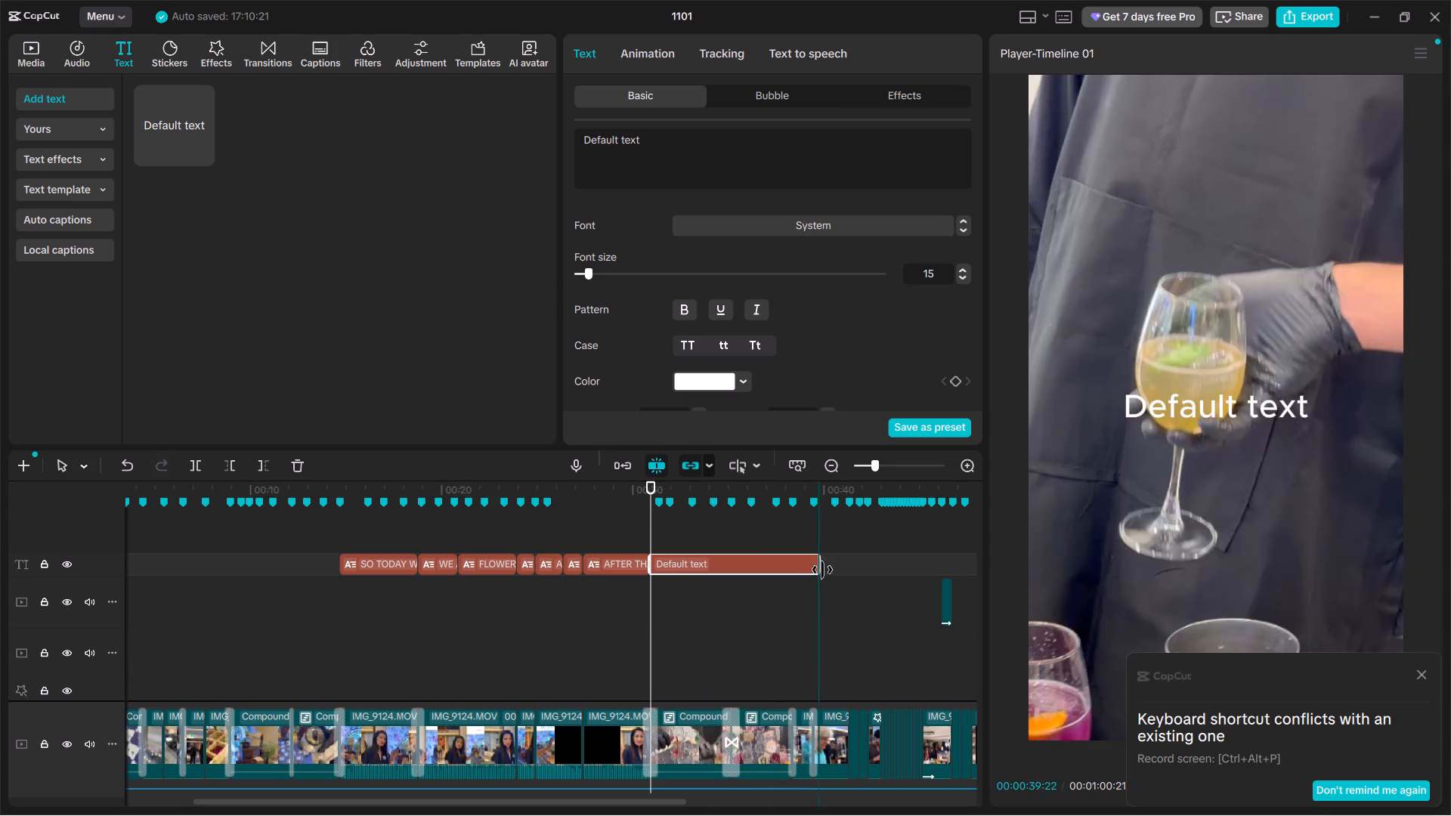
pyautogui.moveTo(822, 570); pyautogui.dragTo(843, 575)
# Replace the default text with the copied caption "House made organic syrups", leaving no trailing character or line break.
pyautogui.click(596, 166)
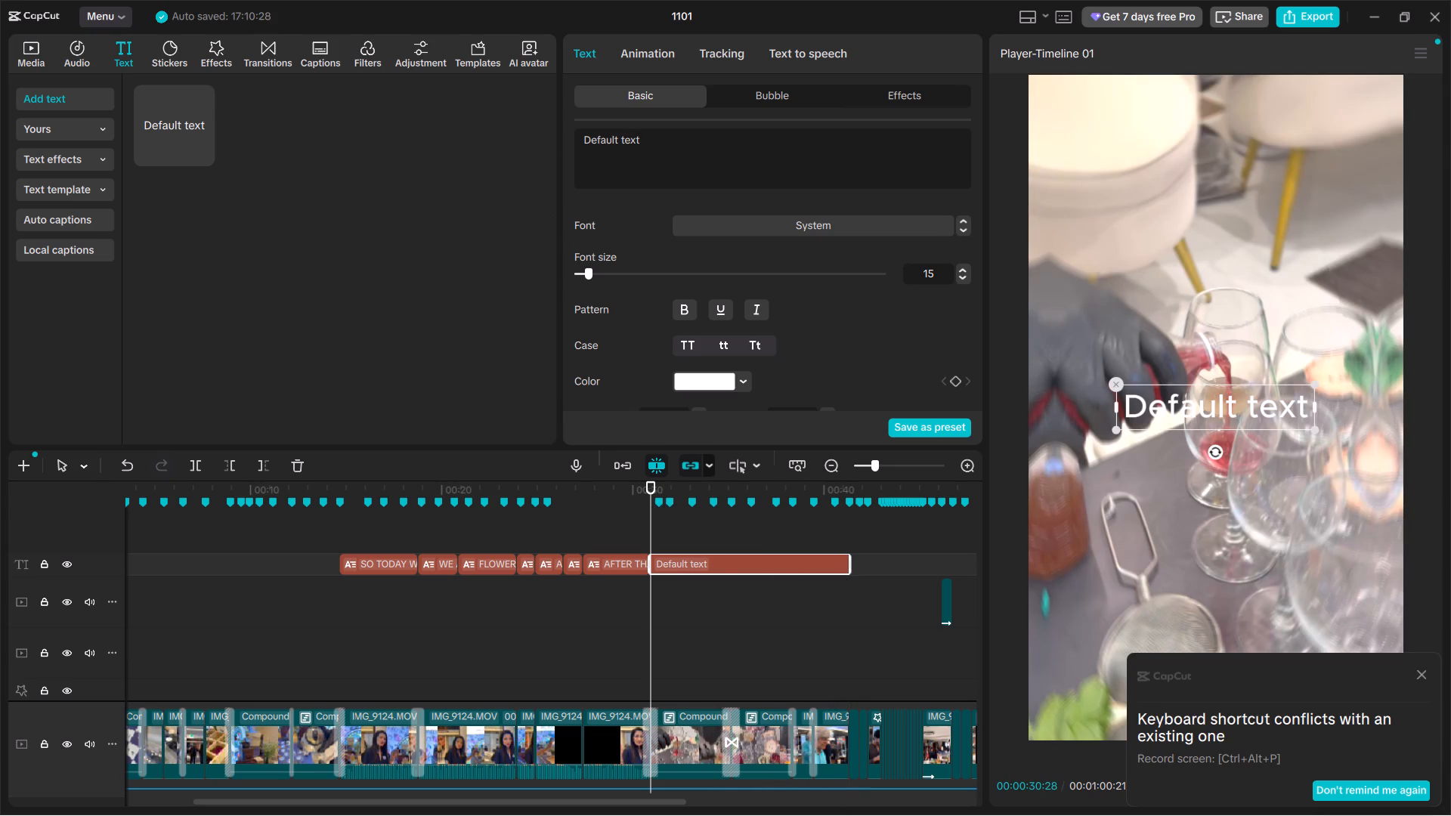
pyautogui.hotkey('ctrl', 'a')
pyautogui.hotkey('ctrl', 'v')
pyautogui.press('BackSpace')
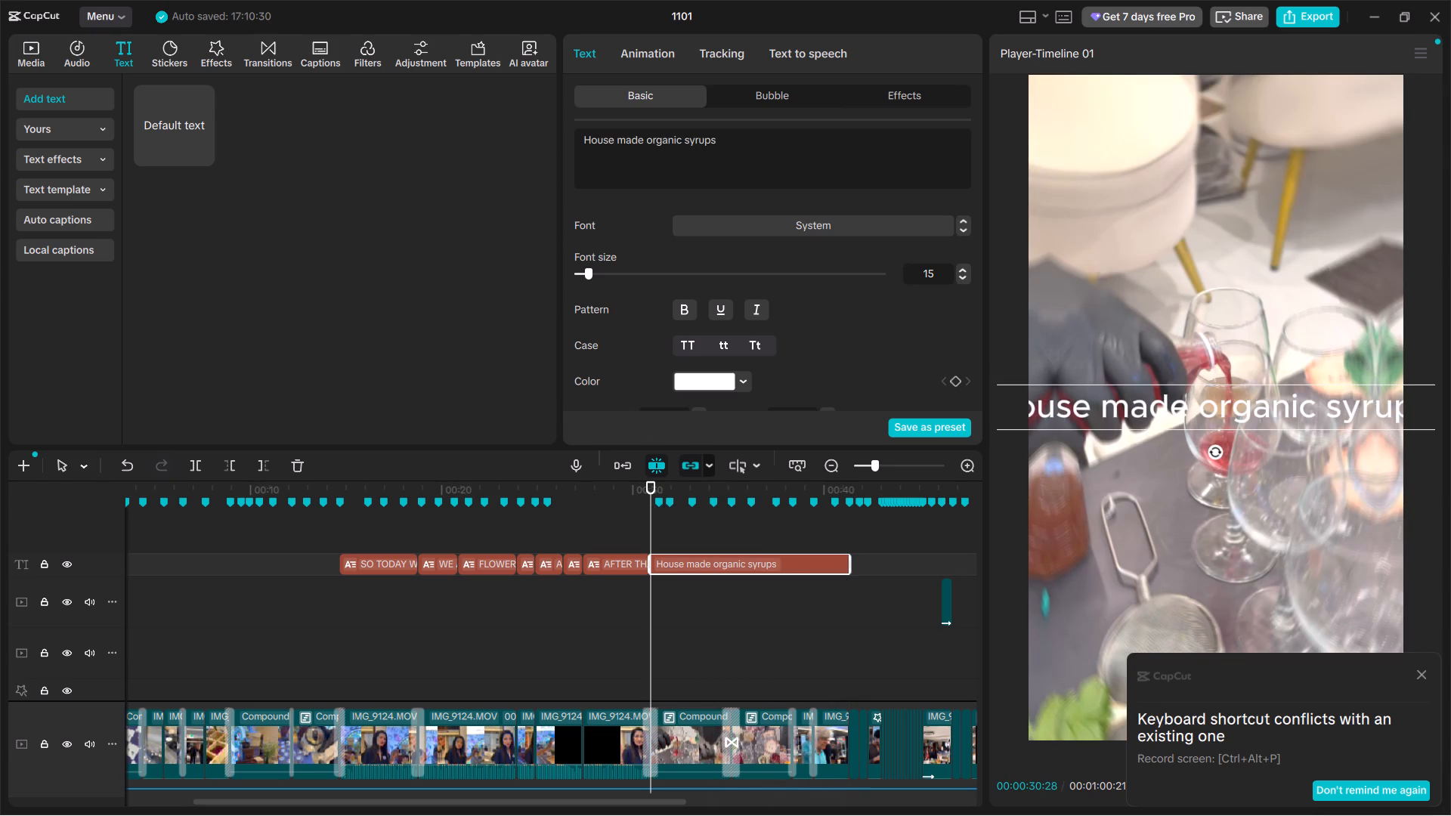
# Set the font of the "House made organic syrups" caption to Behind The Nineties Medium.
pyautogui.click(772, 220)
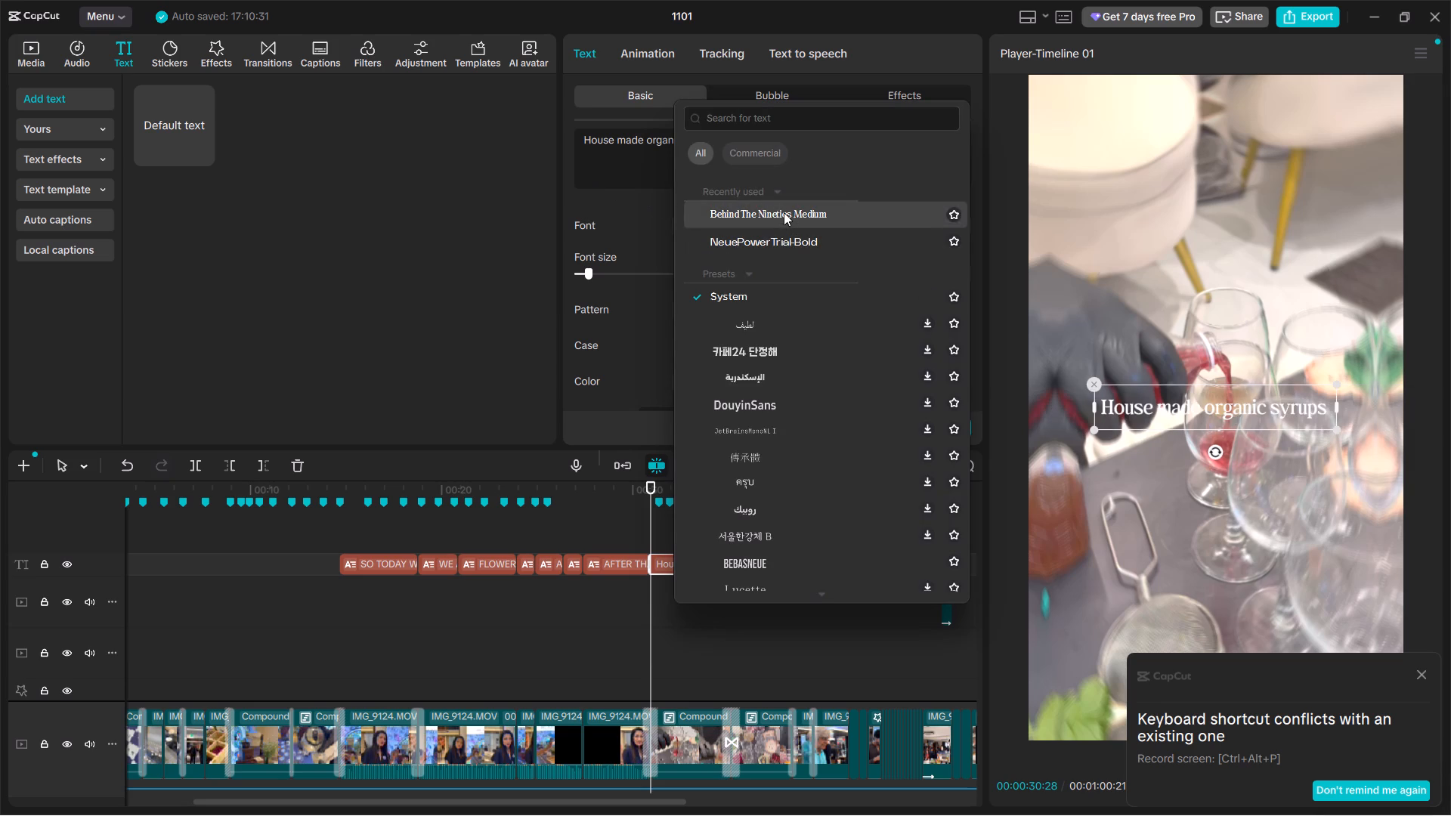
pyautogui.click(784, 212)
pyautogui.moveTo(1306, 416); pyautogui.dragTo(1286, 337)
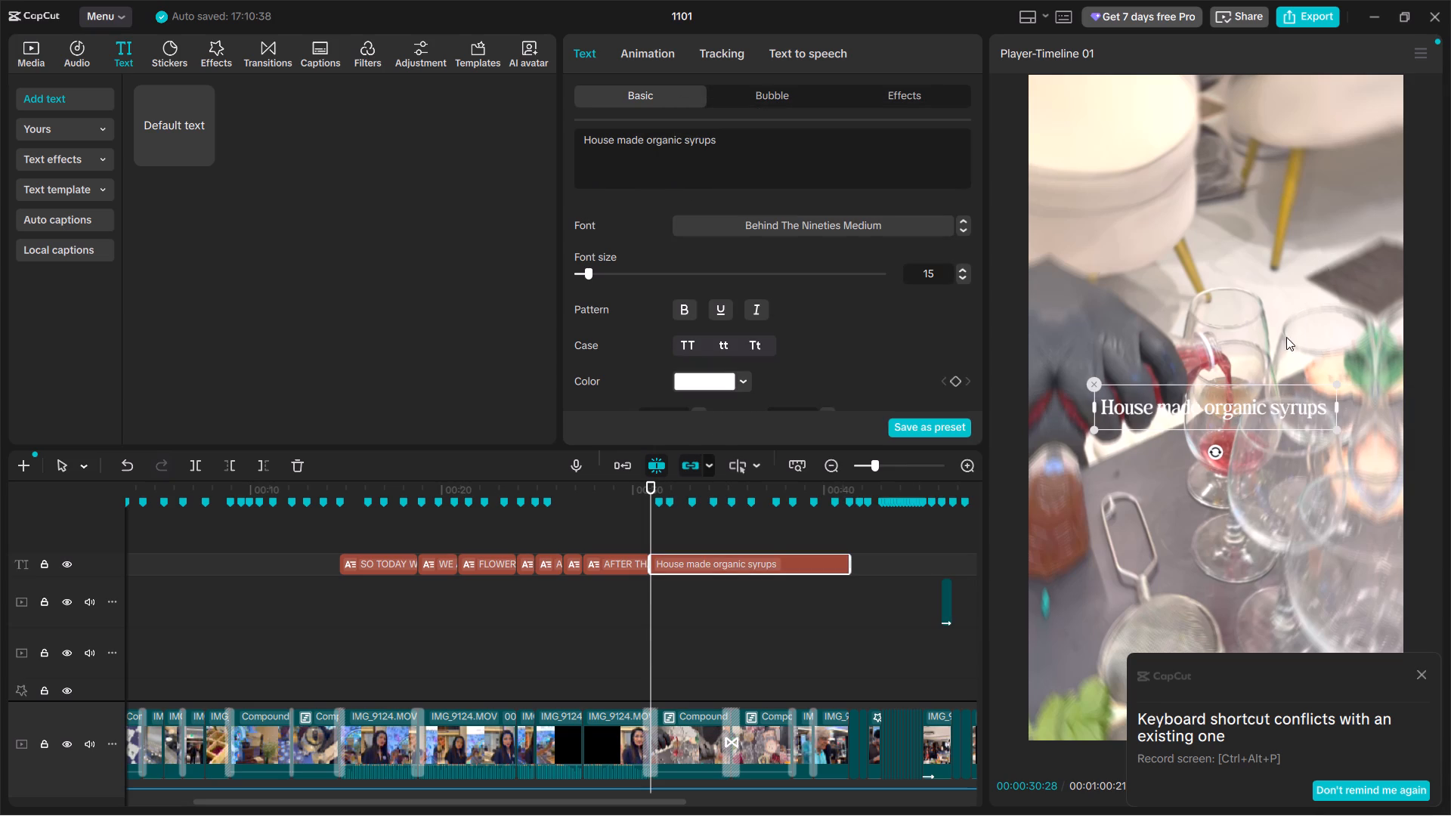
# Move the "House made organic syrups" text higher in the frame and set its font to Behind The Nineties Extrabold Italic.
pyautogui.moveTo(1286, 337); pyautogui.dragTo(1305, 268)
pyautogui.click(778, 221)
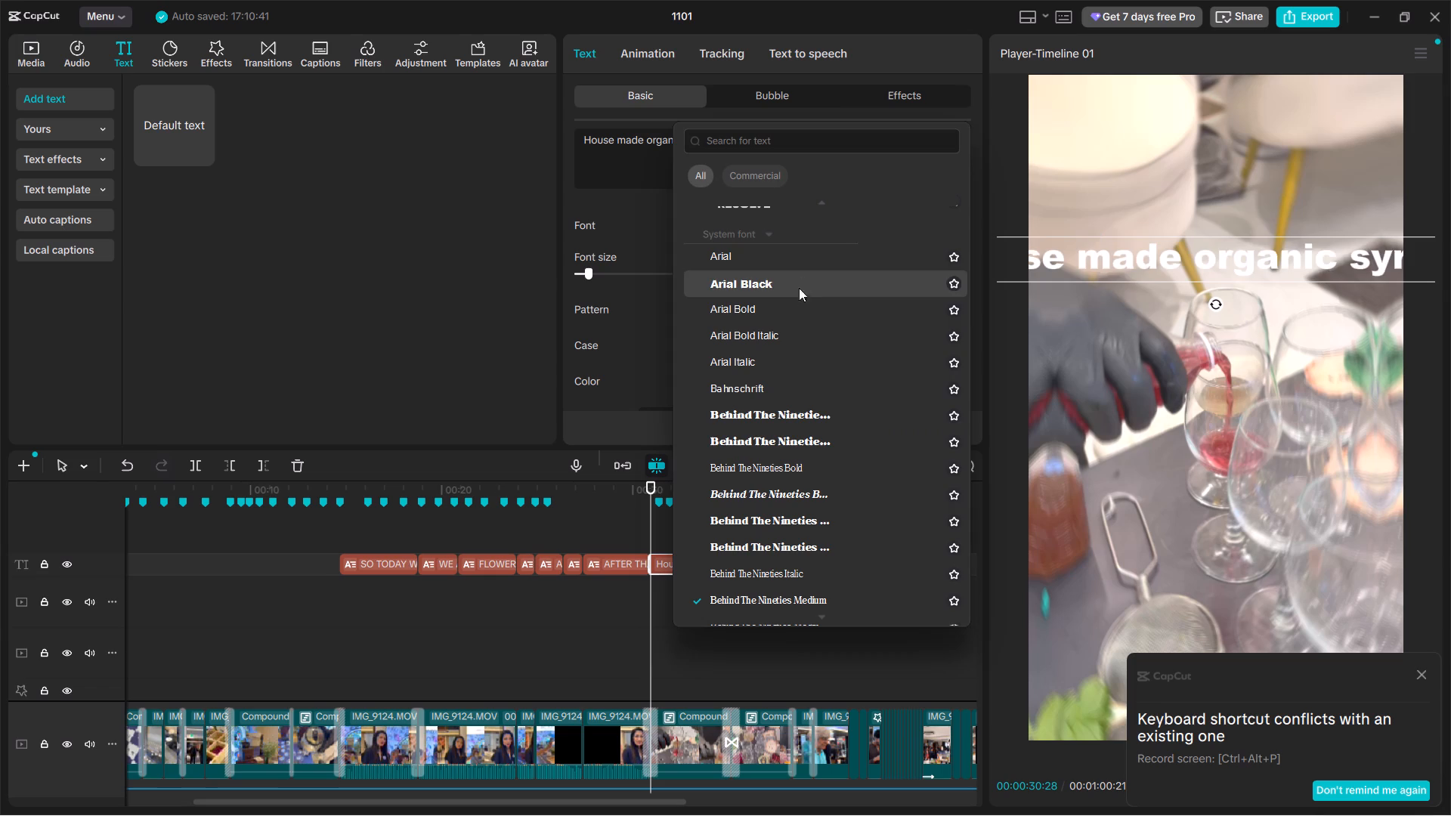
pyautogui.scroll(-5, 828, 455)
pyautogui.scroll(1, 789, 303)
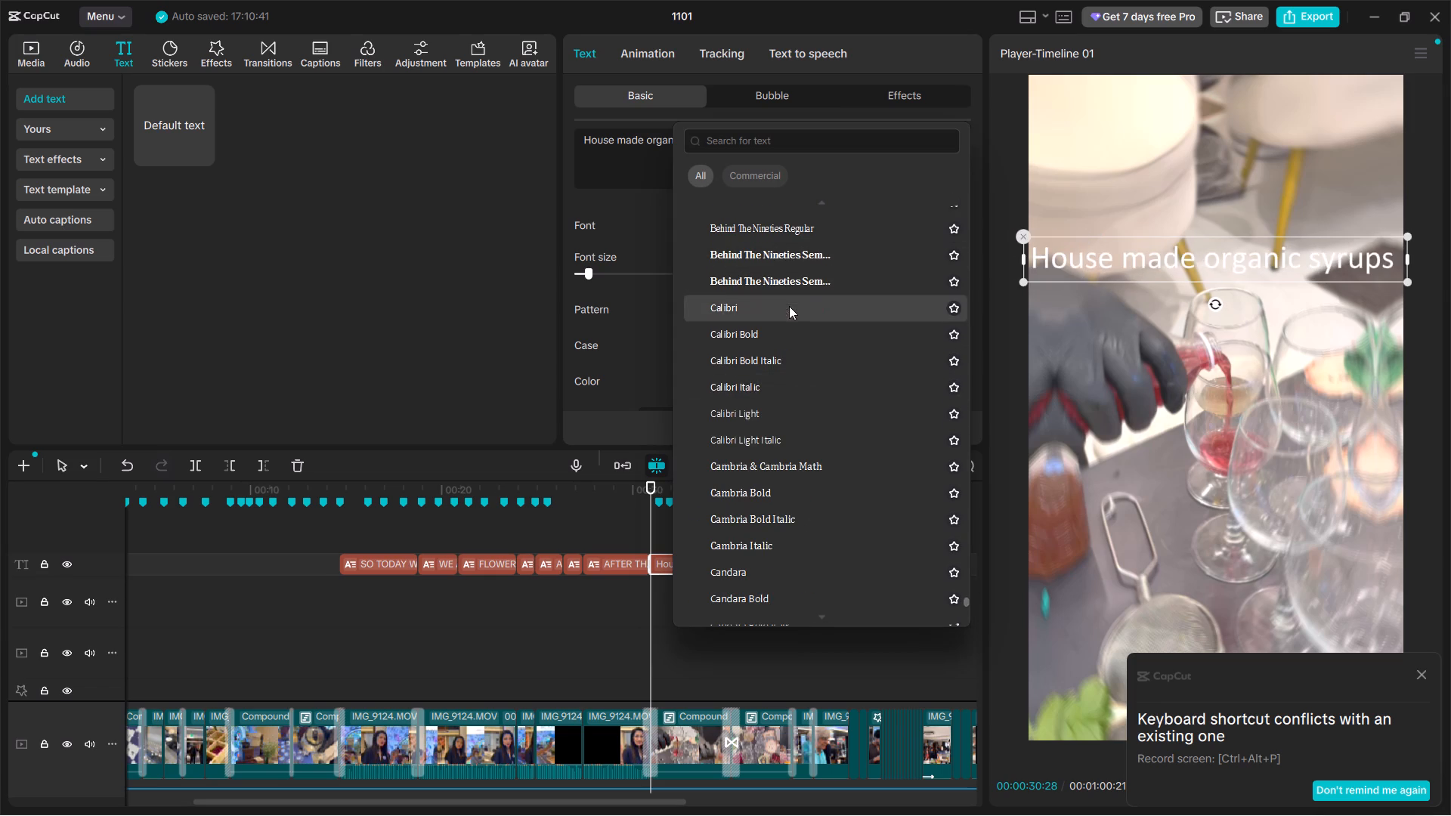
pyautogui.scroll(1, 789, 306)
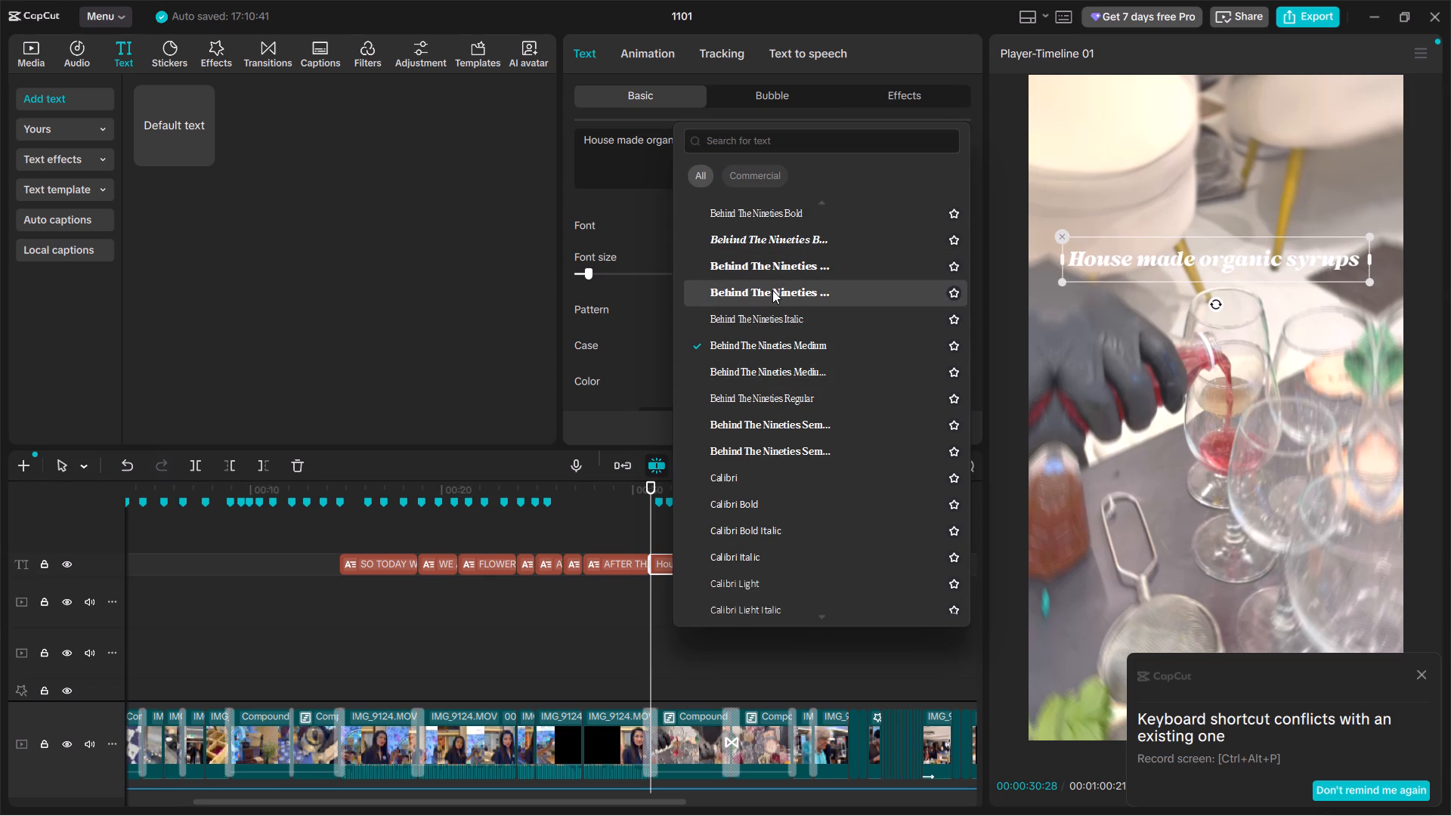
pyautogui.click(772, 290)
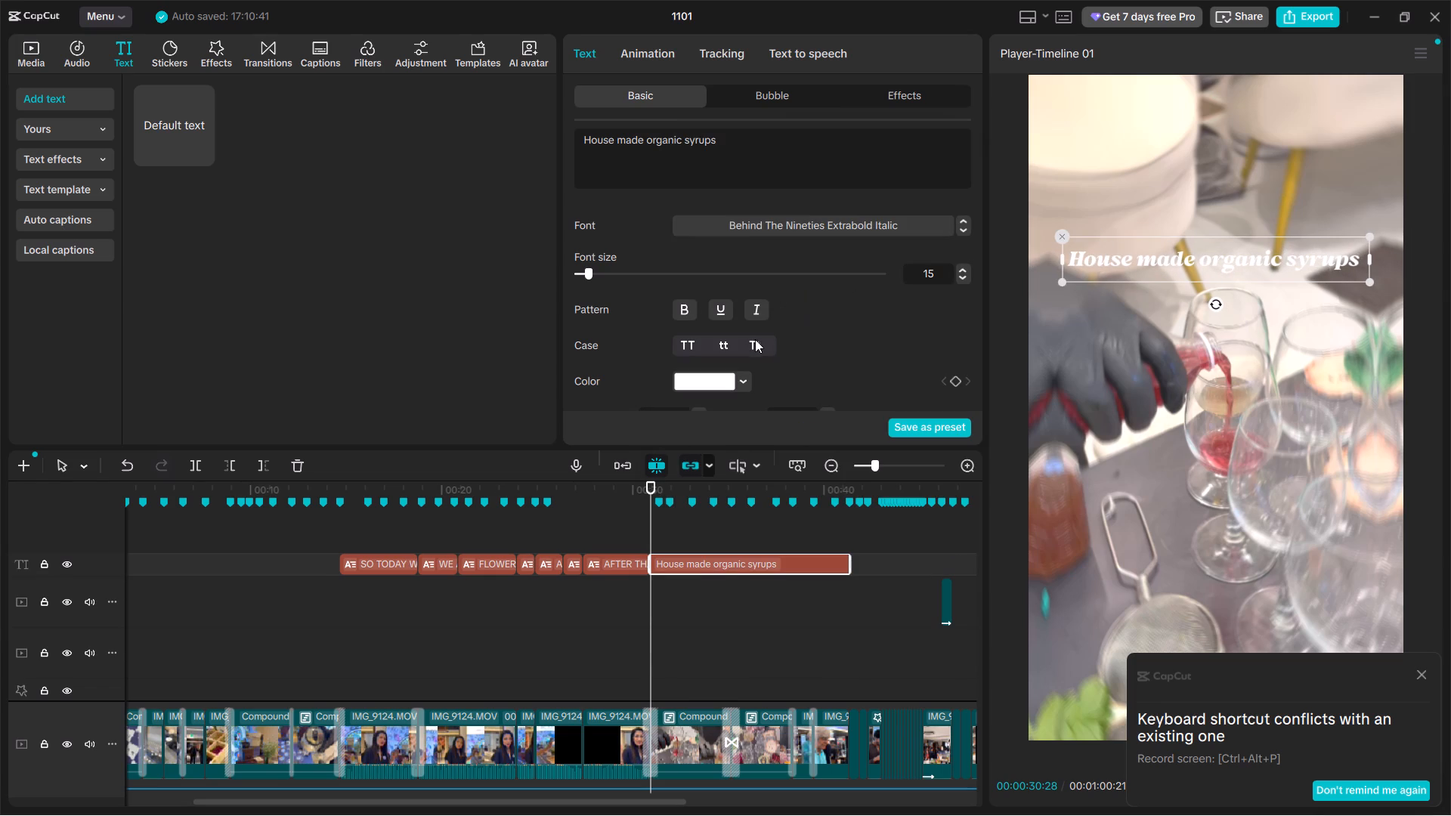
# Convert the syrups text to title case and enlarge it slightly to about 110% scale.
pyautogui.click(755, 341)
pyautogui.moveTo(1057, 280); pyautogui.dragTo(1035, 293)
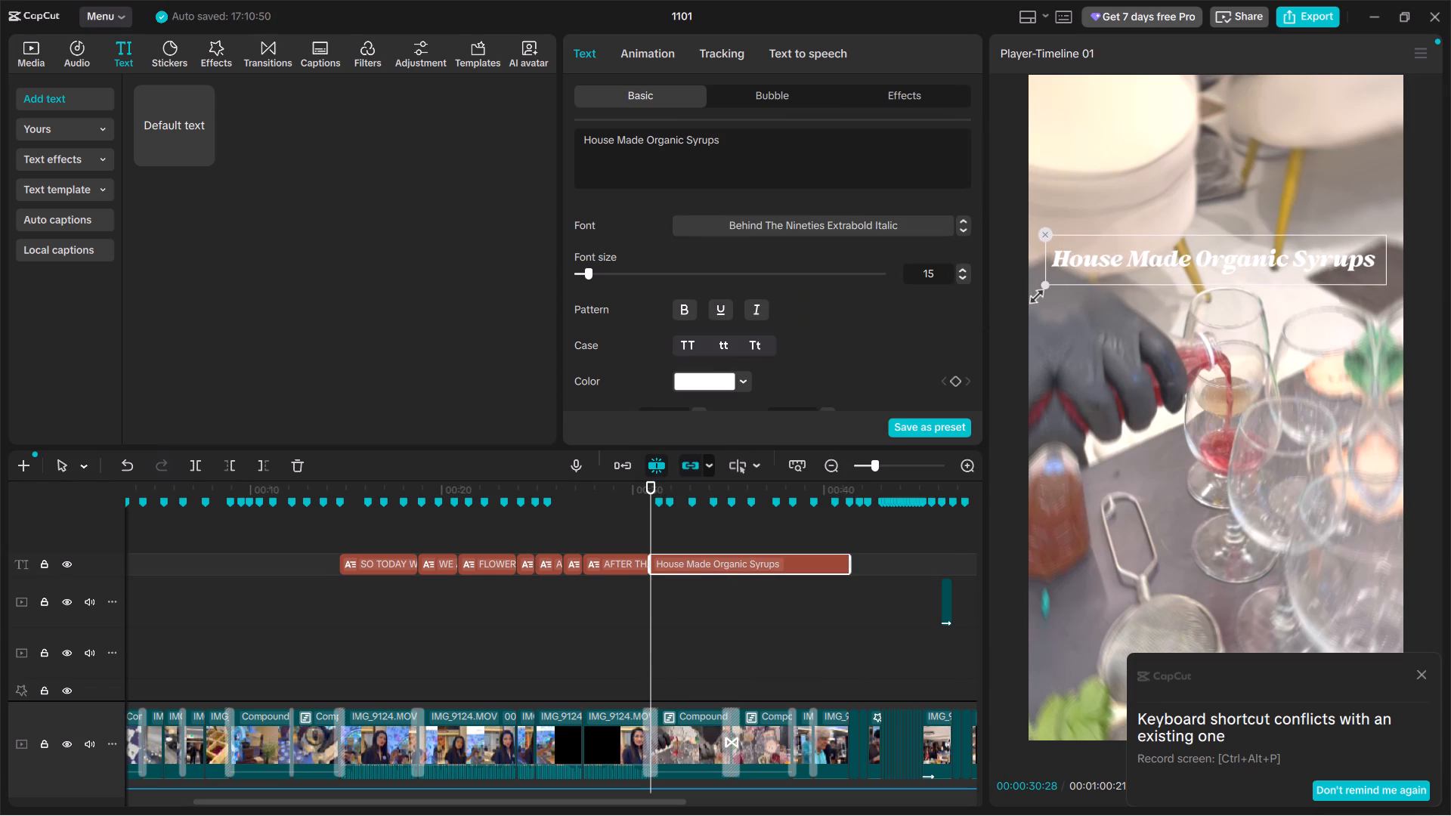
pyautogui.moveTo(1035, 293); pyautogui.dragTo(1037, 293)
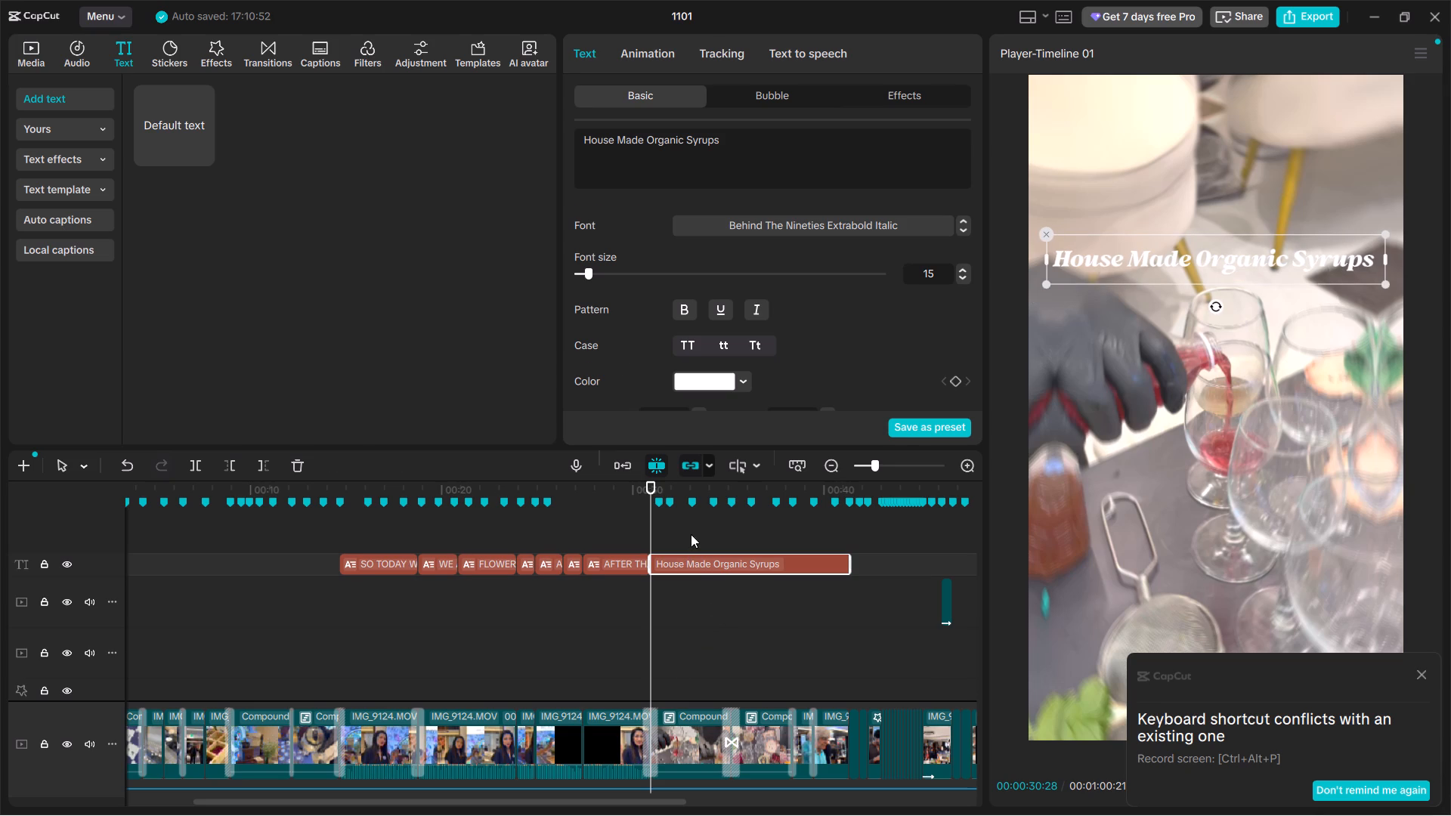
pyautogui.click(691, 534)
# Recolour the "House Made Organic Syrups" text to navy 21234C, sampled from the blue counter in the hugging shot near 00:00:46:22.
pyautogui.keyDown('alt'); pyautogui.scroll(-4, 741, 568); pyautogui.keyUp('alt')
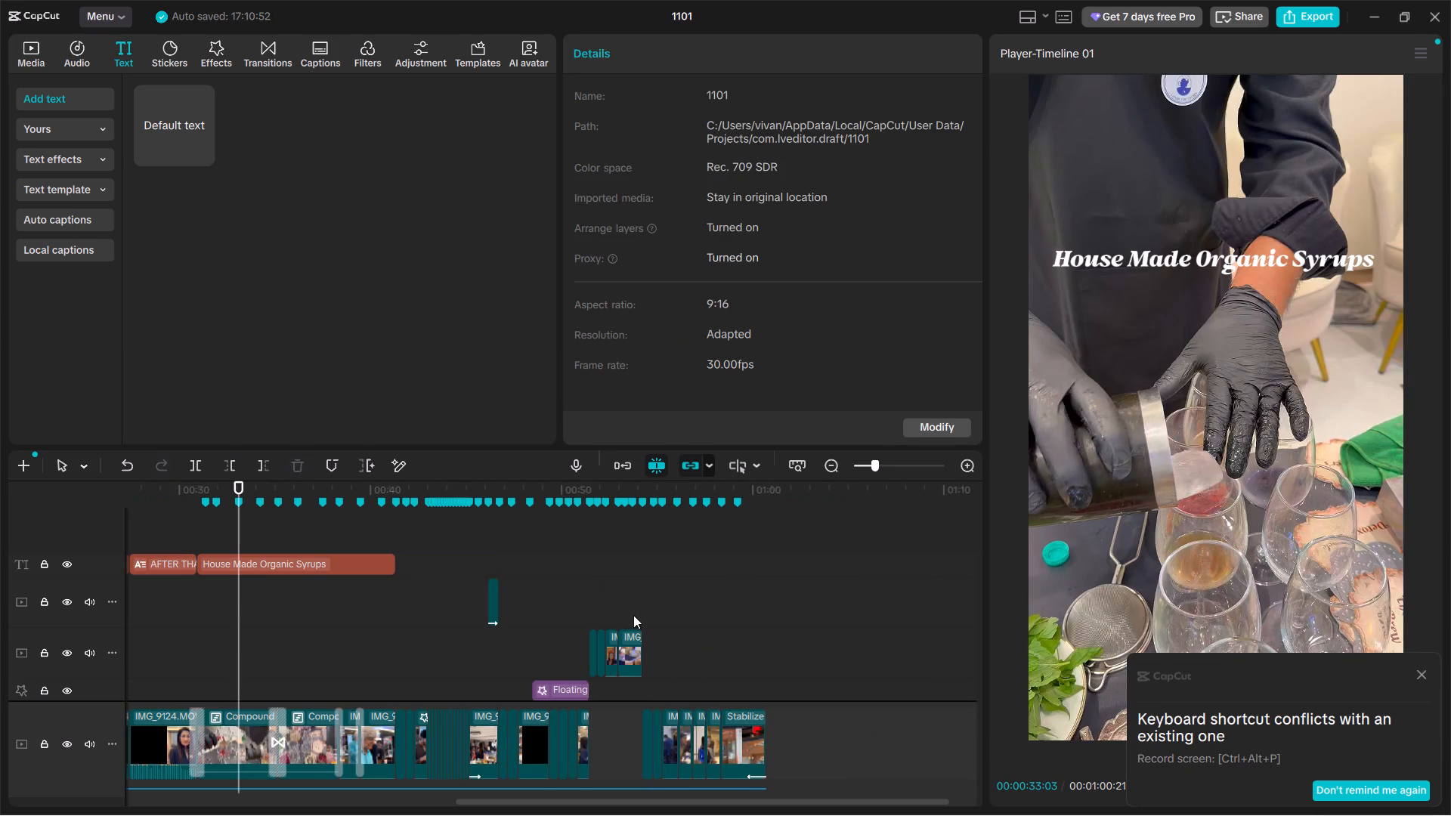
pyautogui.click(706, 579)
pyautogui.moveTo(706, 579); pyautogui.dragTo(667, 577)
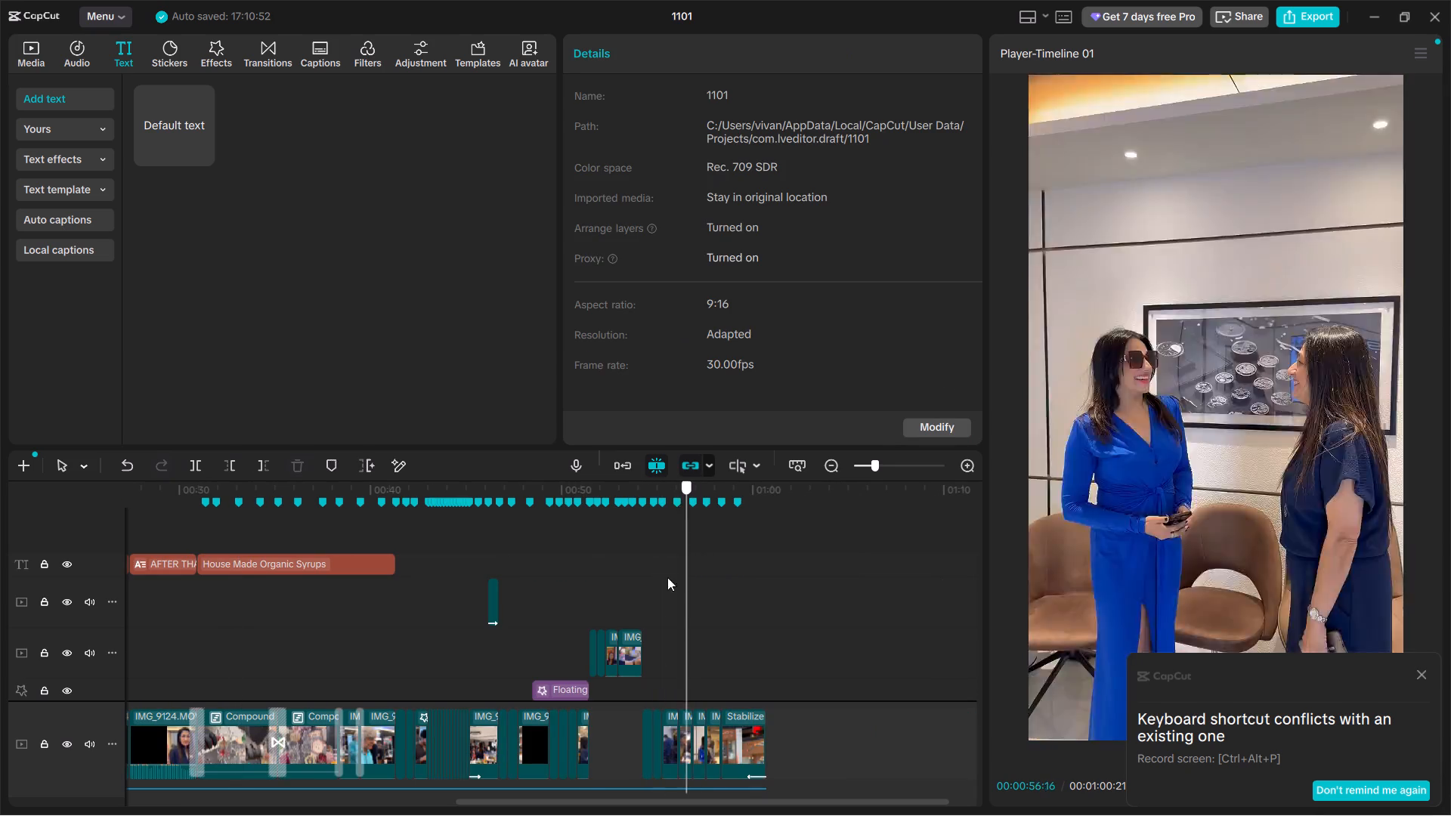
pyautogui.moveTo(667, 577); pyautogui.dragTo(497, 599)
pyautogui.click(342, 562)
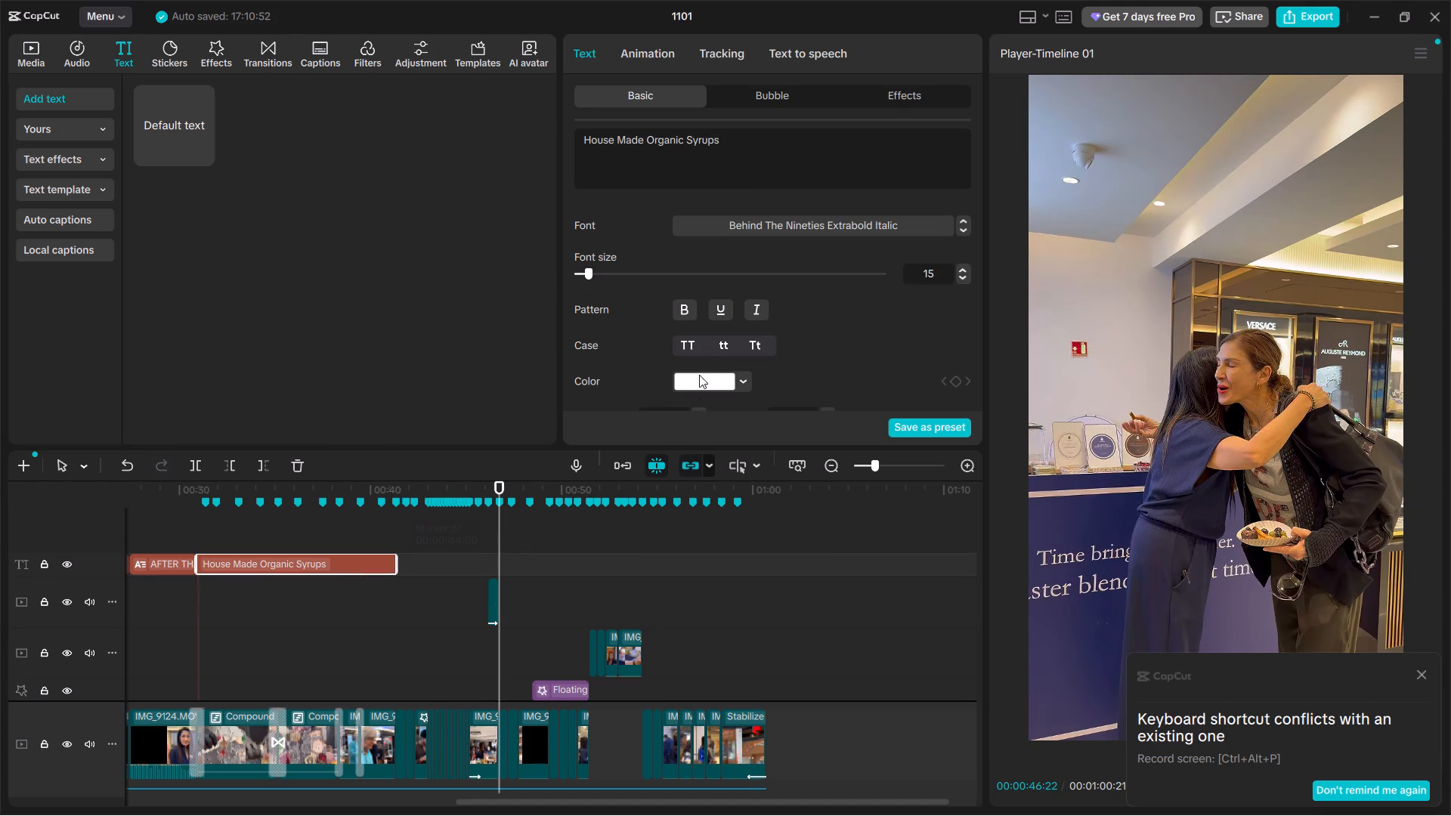
pyautogui.click(701, 390)
pyautogui.click(643, 539)
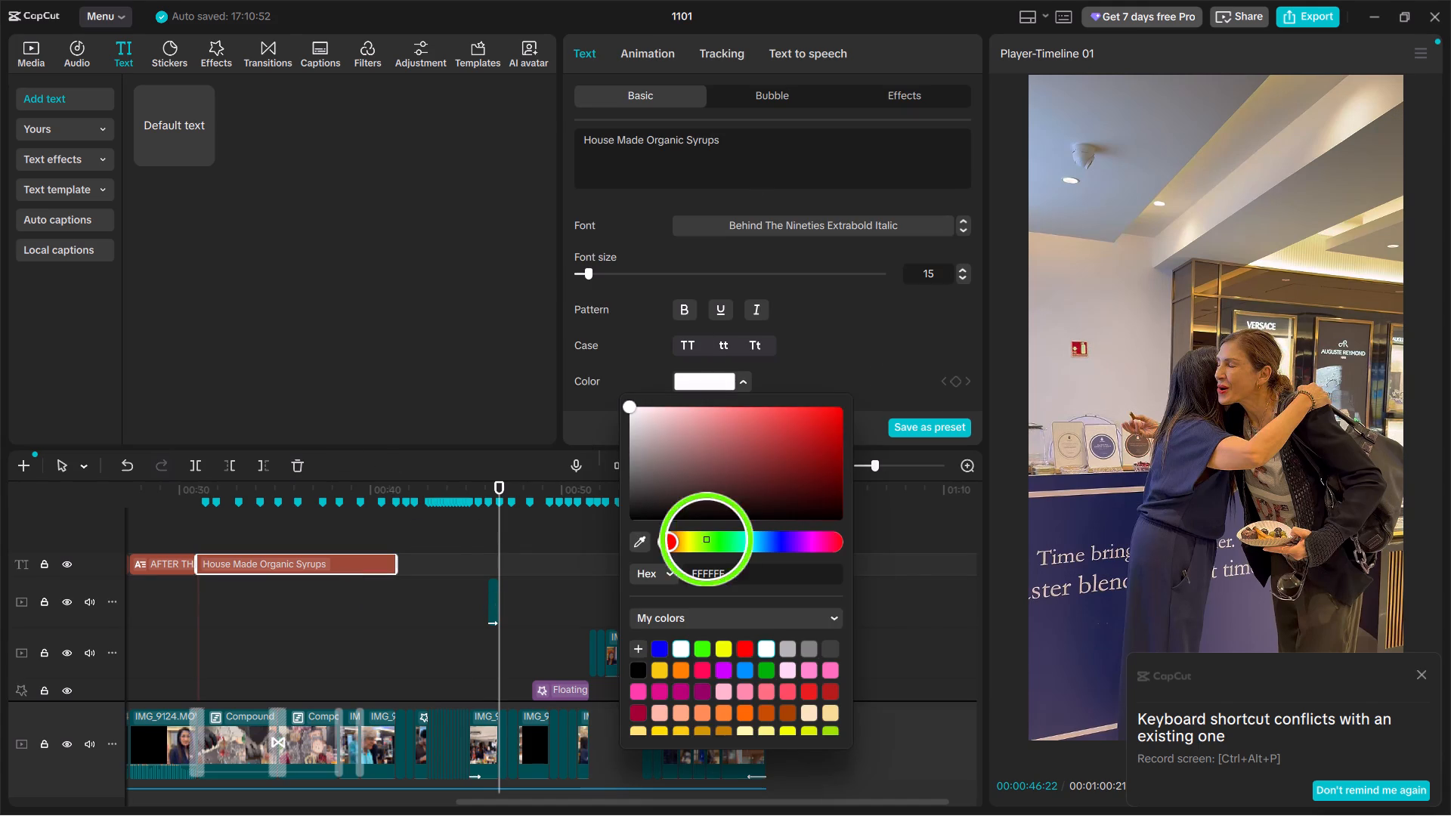
pyautogui.click(1117, 613)
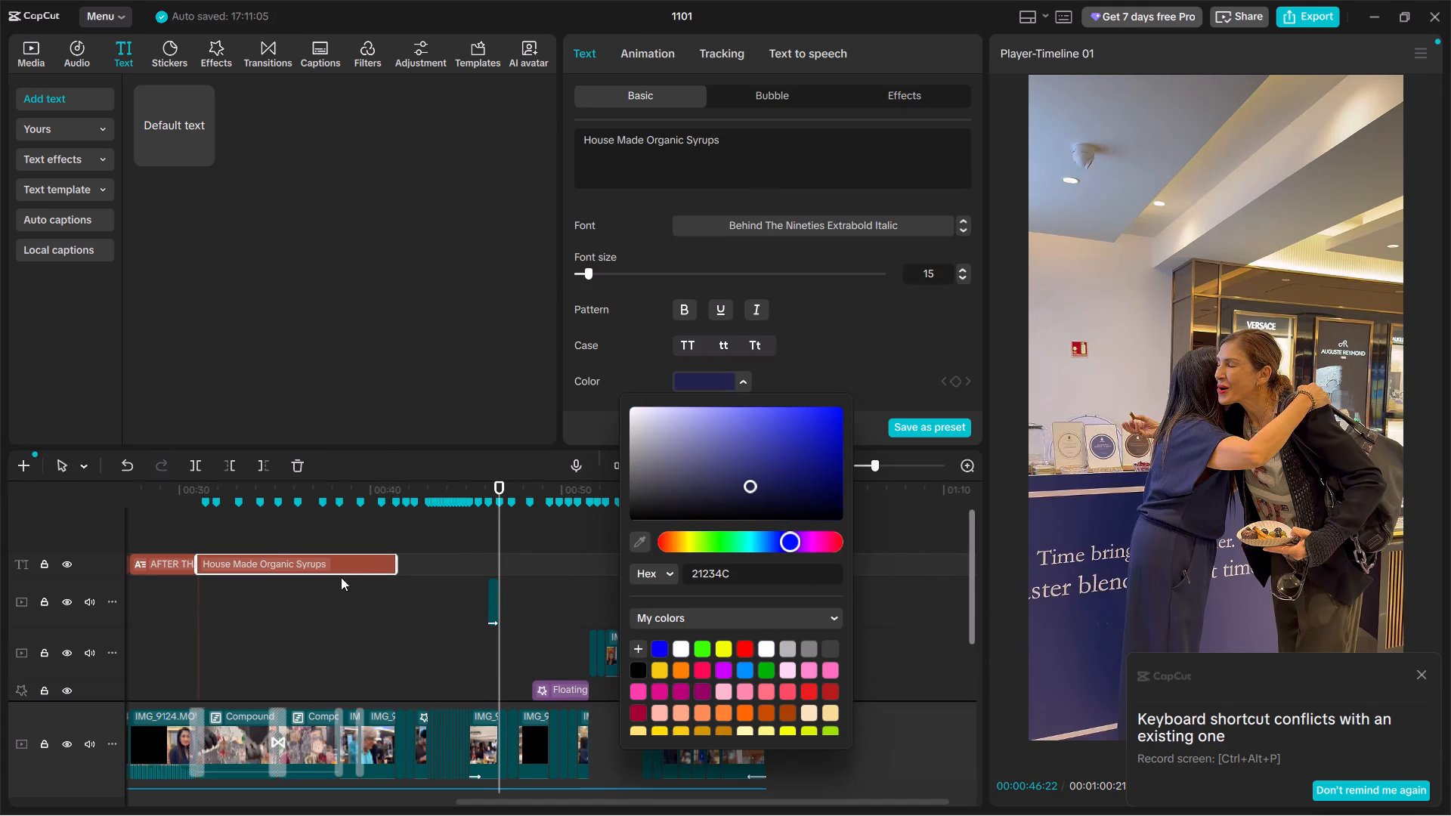
pyautogui.click(256, 527)
pyautogui.moveTo(256, 527); pyautogui.dragTo(234, 524)
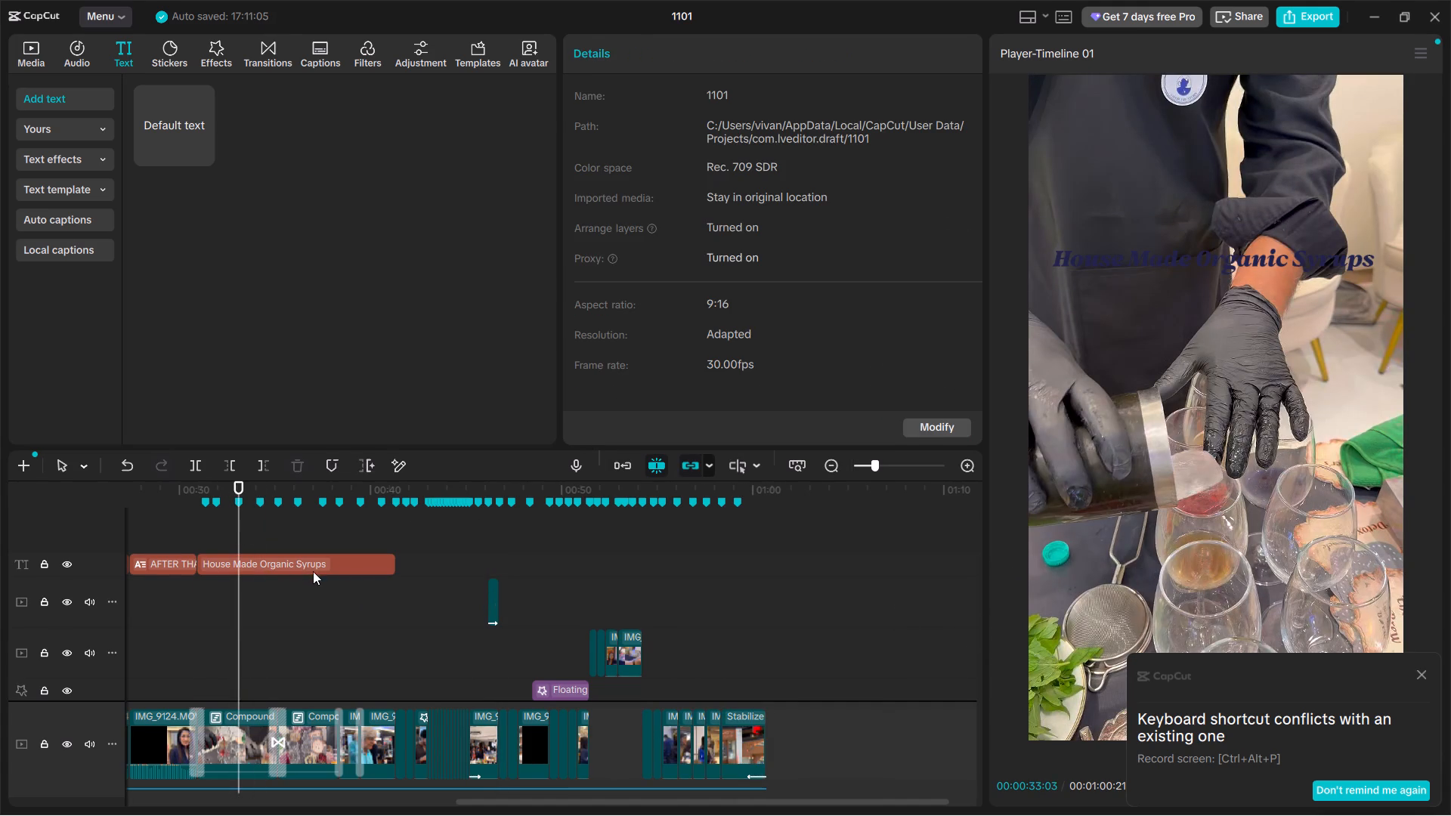
# Split off the words "Organic Syrups", keeping them copied for reuse, so the text clip reads only "House Made".
pyautogui.click(314, 573)
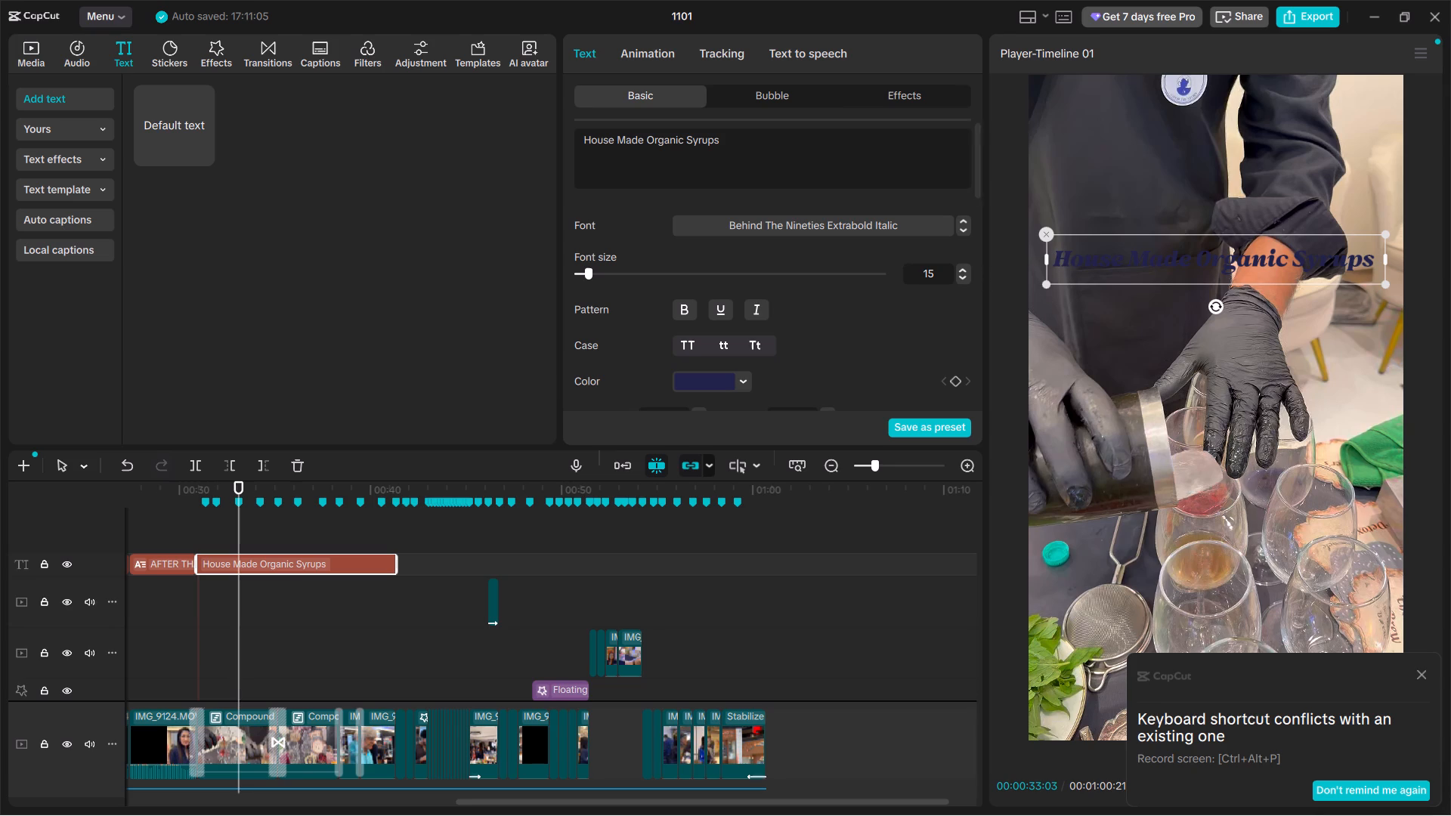
pyautogui.click(645, 140)
pyautogui.press('Return')
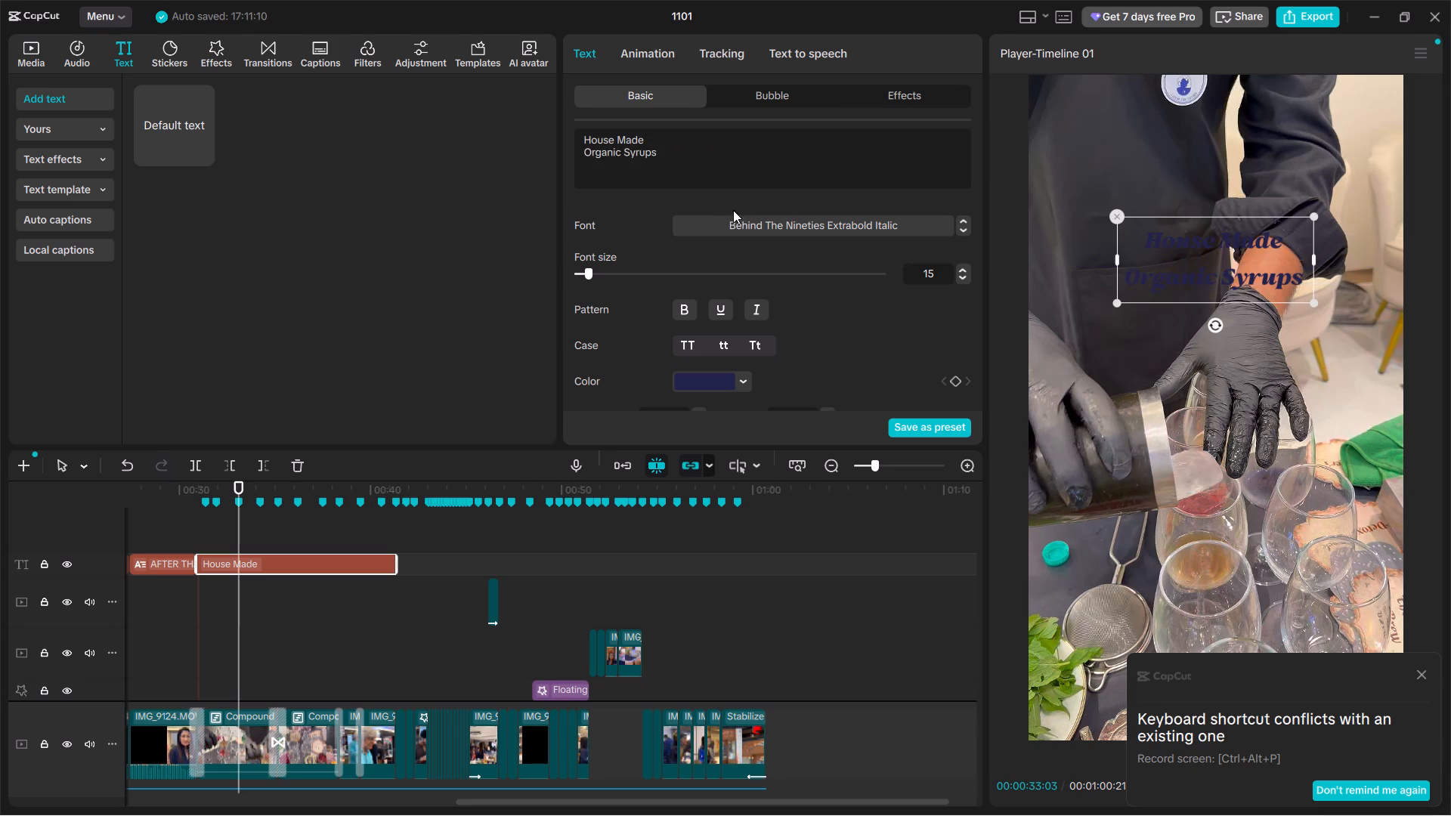
pyautogui.moveTo(667, 158); pyautogui.dragTo(519, 148)
pyautogui.hotkey('ctrl', 'c')
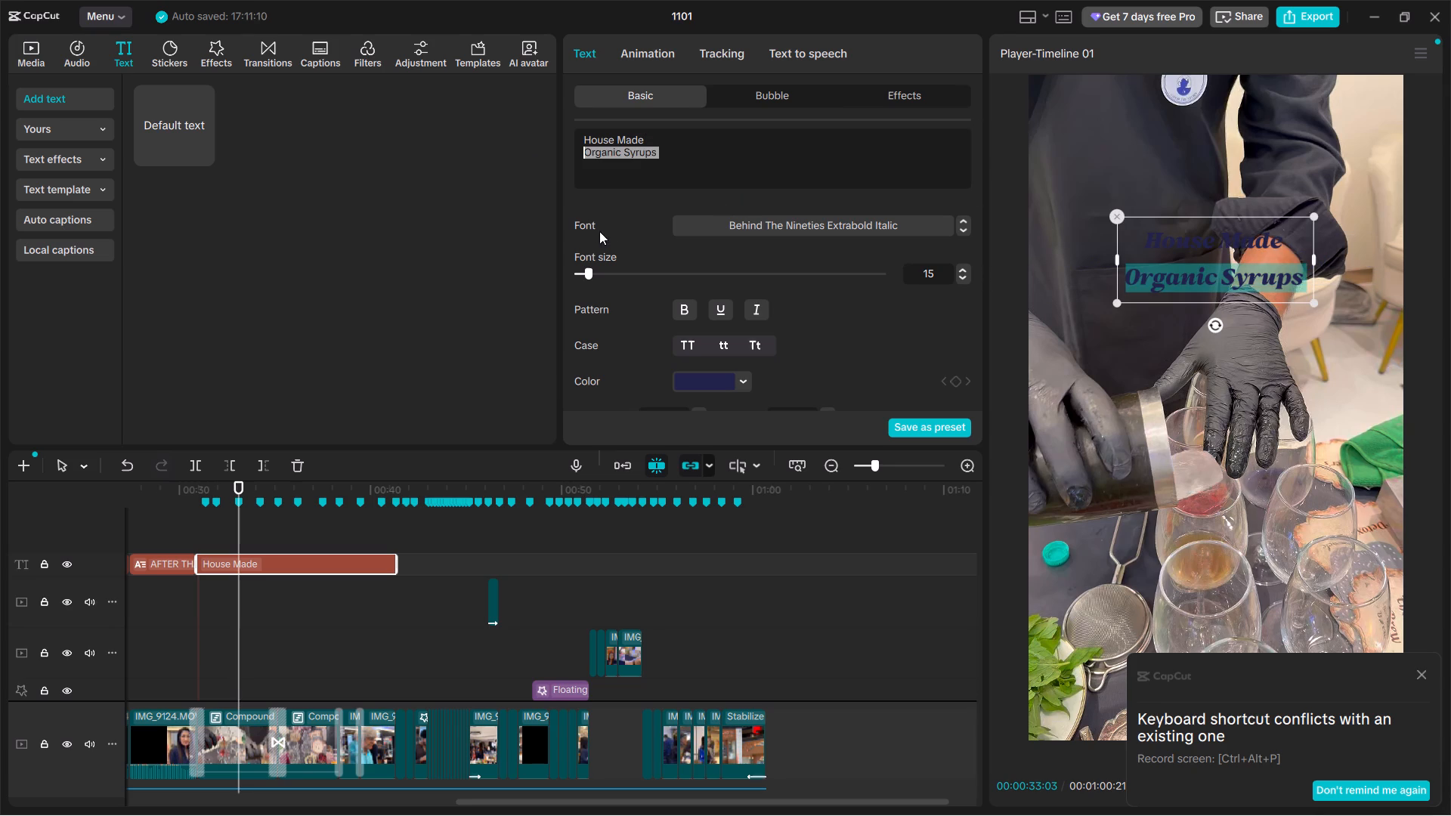
pyautogui.press('BackSpace')
pyautogui.press('BackSpace')
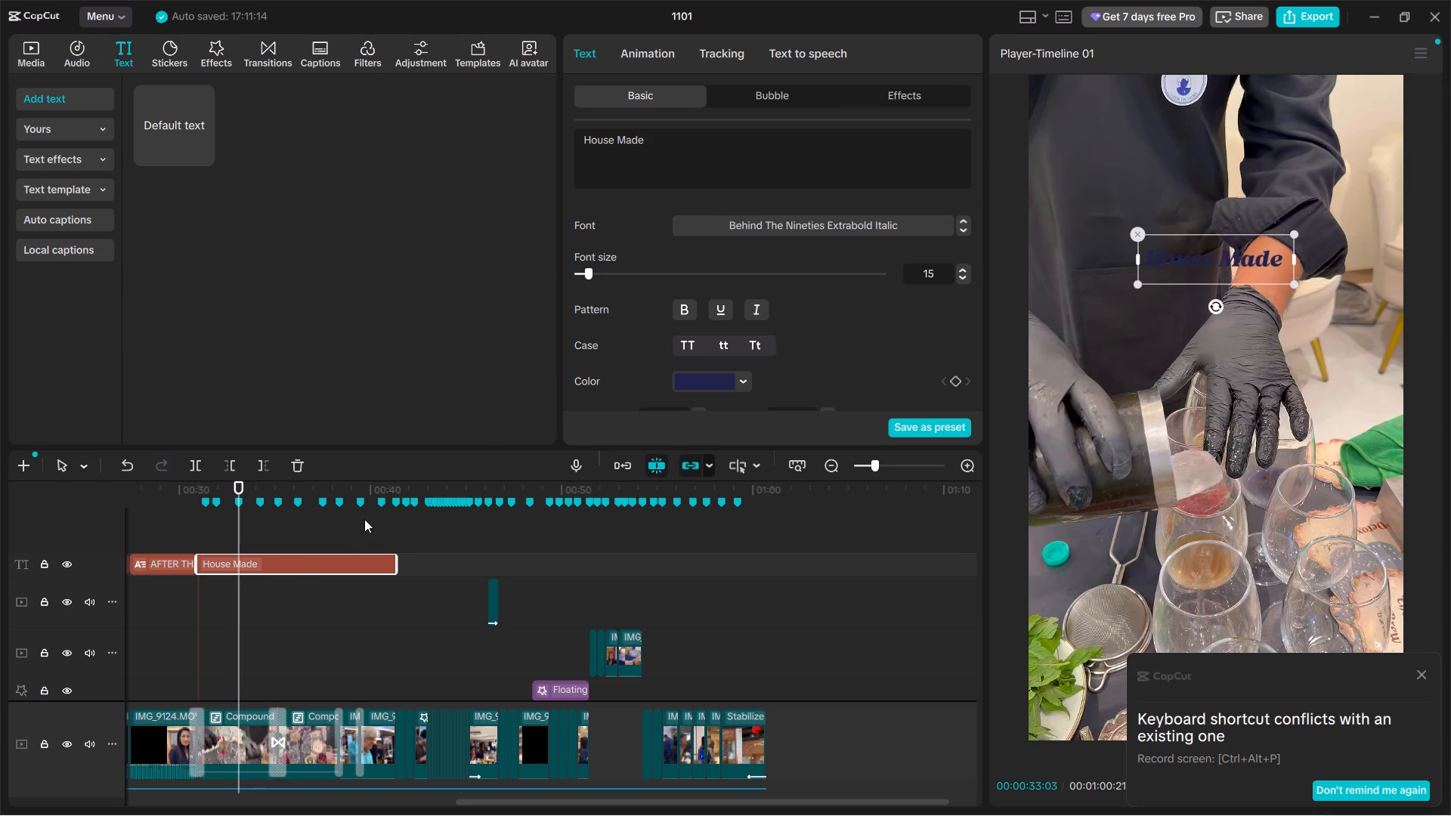
pyautogui.press('BackSpace')
# Duplicate the "House Made" text clip at 00:00:30:28 and replace the copy's wording with "Organic Syrups".
pyautogui.click(230, 563)
pyautogui.click(195, 538)
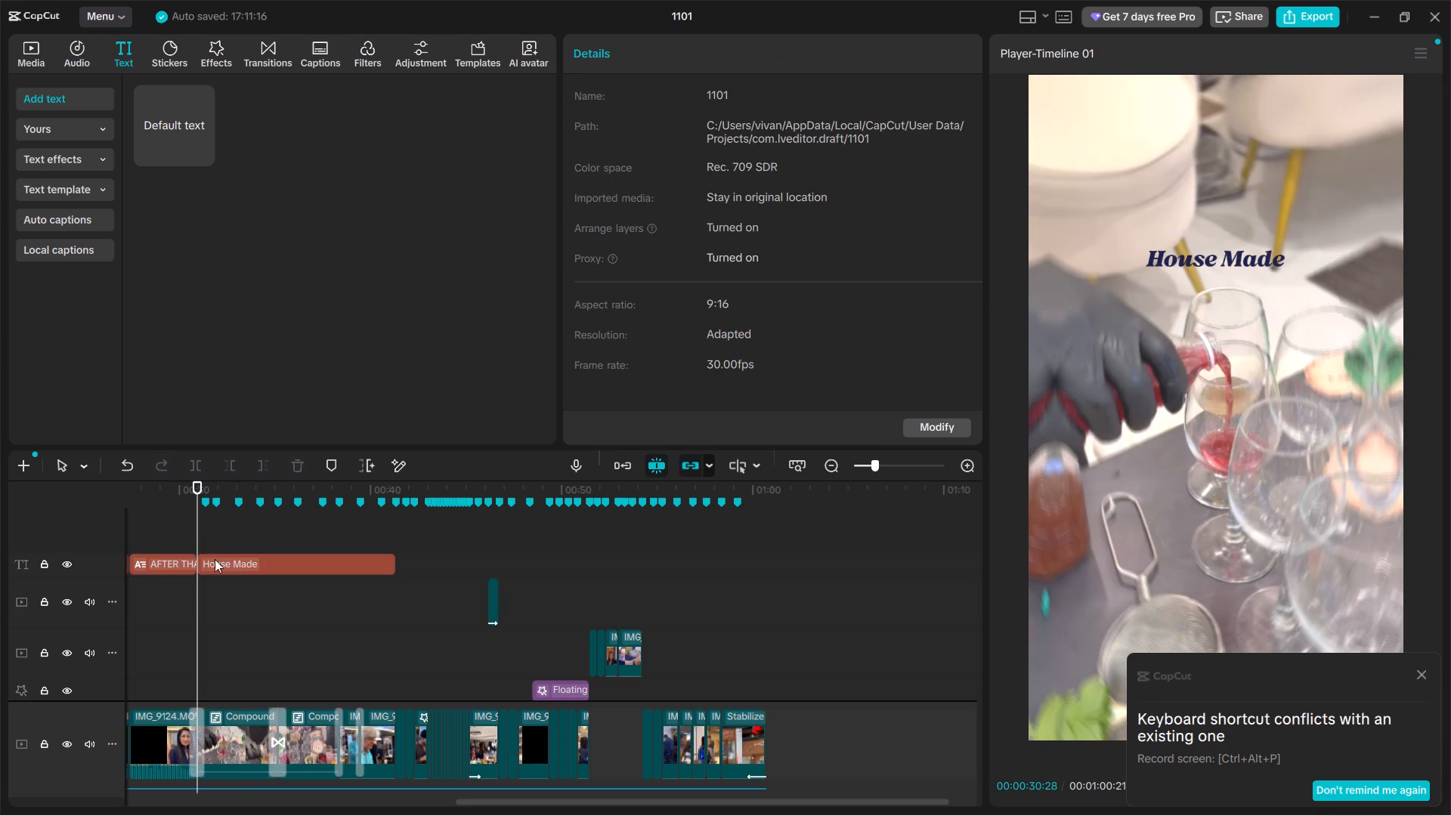
pyautogui.click(229, 571)
pyautogui.hotkey('ctrl', 'c')
pyautogui.hotkey('ctrl', 'v')
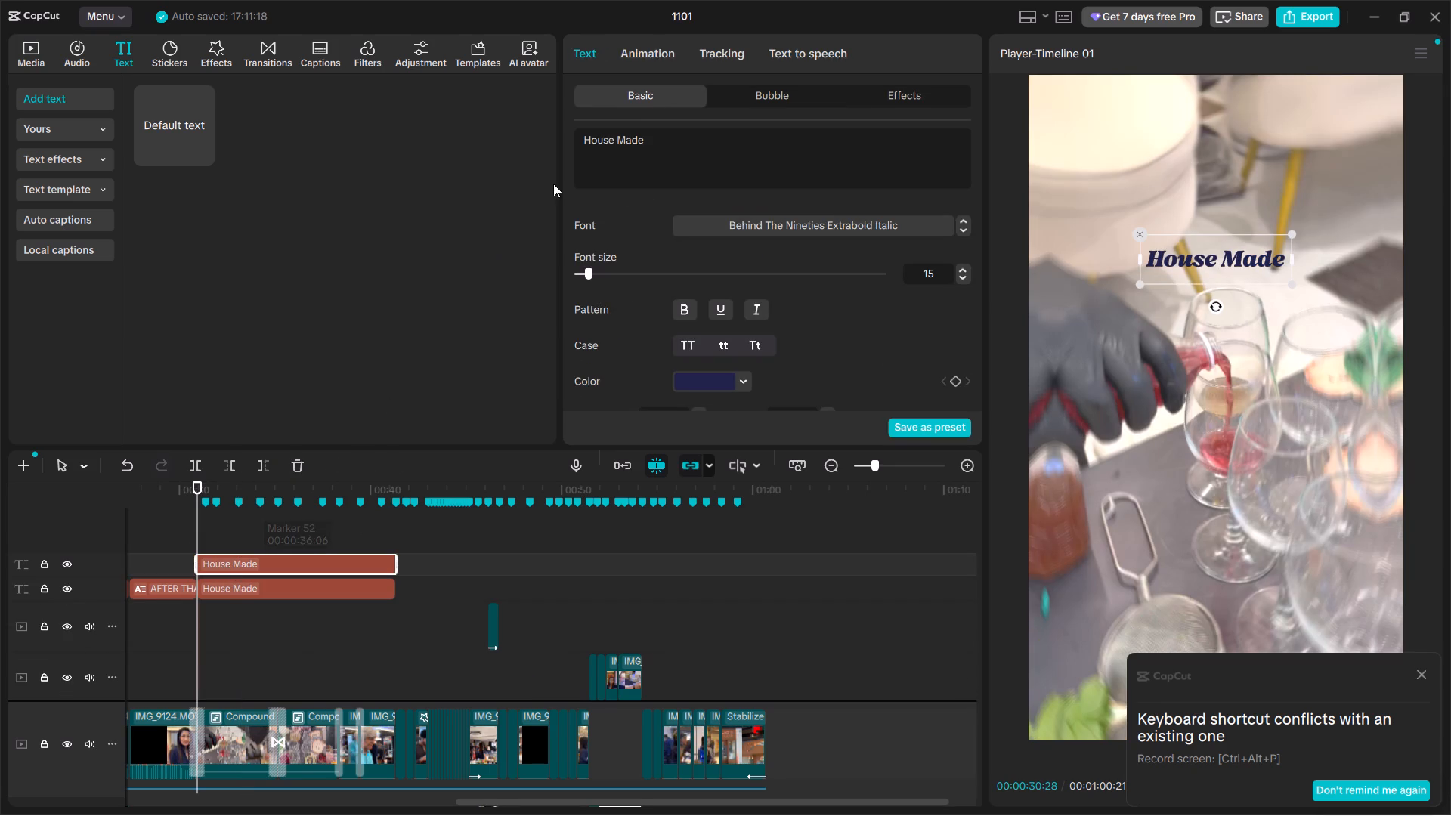
pyautogui.click(609, 153)
pyautogui.hotkey('ctrl', 'a')
pyautogui.hotkey('ctrl', 'v')
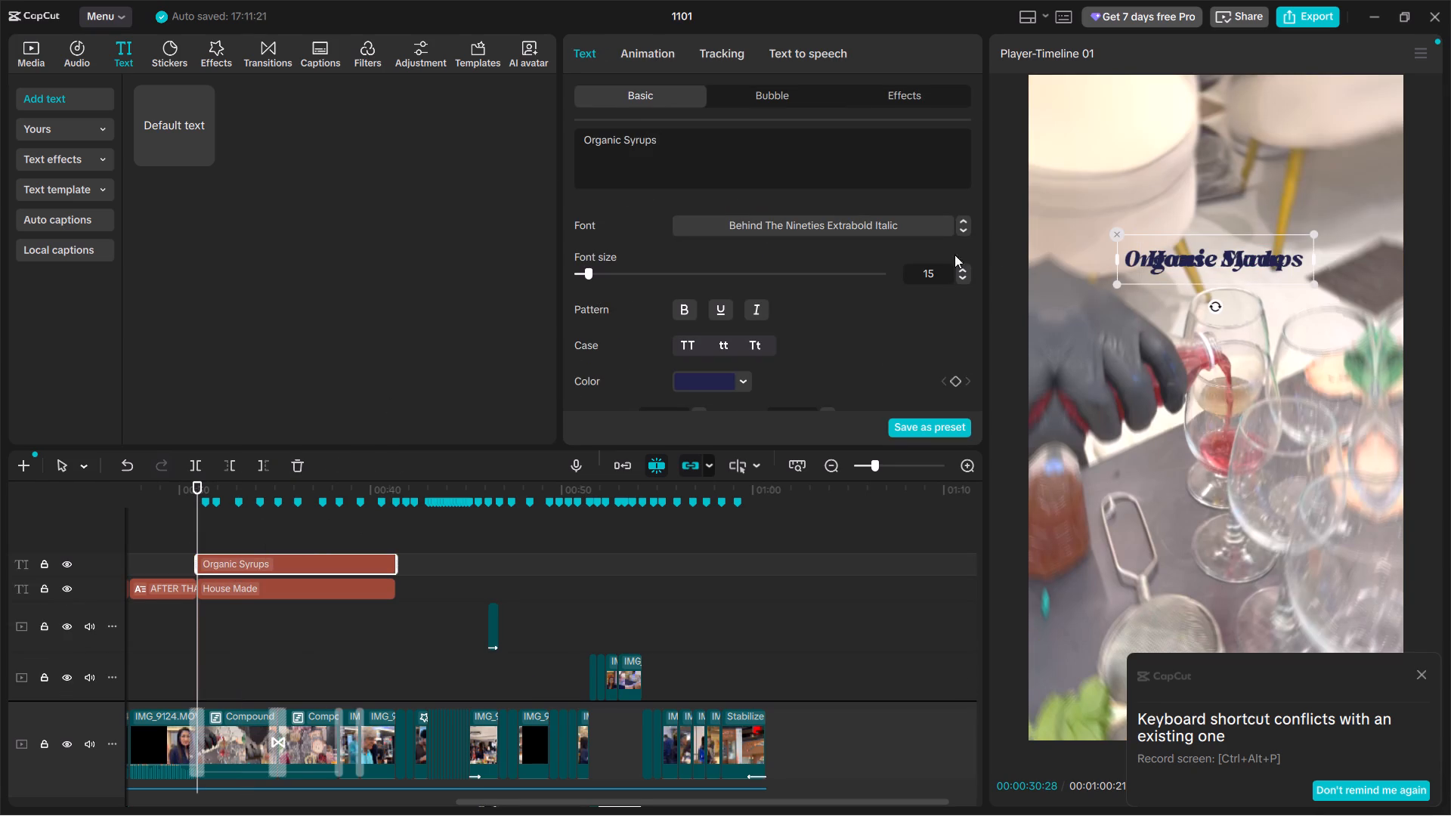
pyautogui.click(708, 170)
# Place the "Organic Syrups" text just below "House Made" and enlarge it so it is the wider line.
pyautogui.click(1198, 283)
pyautogui.moveTo(1184, 263); pyautogui.dragTo(1187, 286)
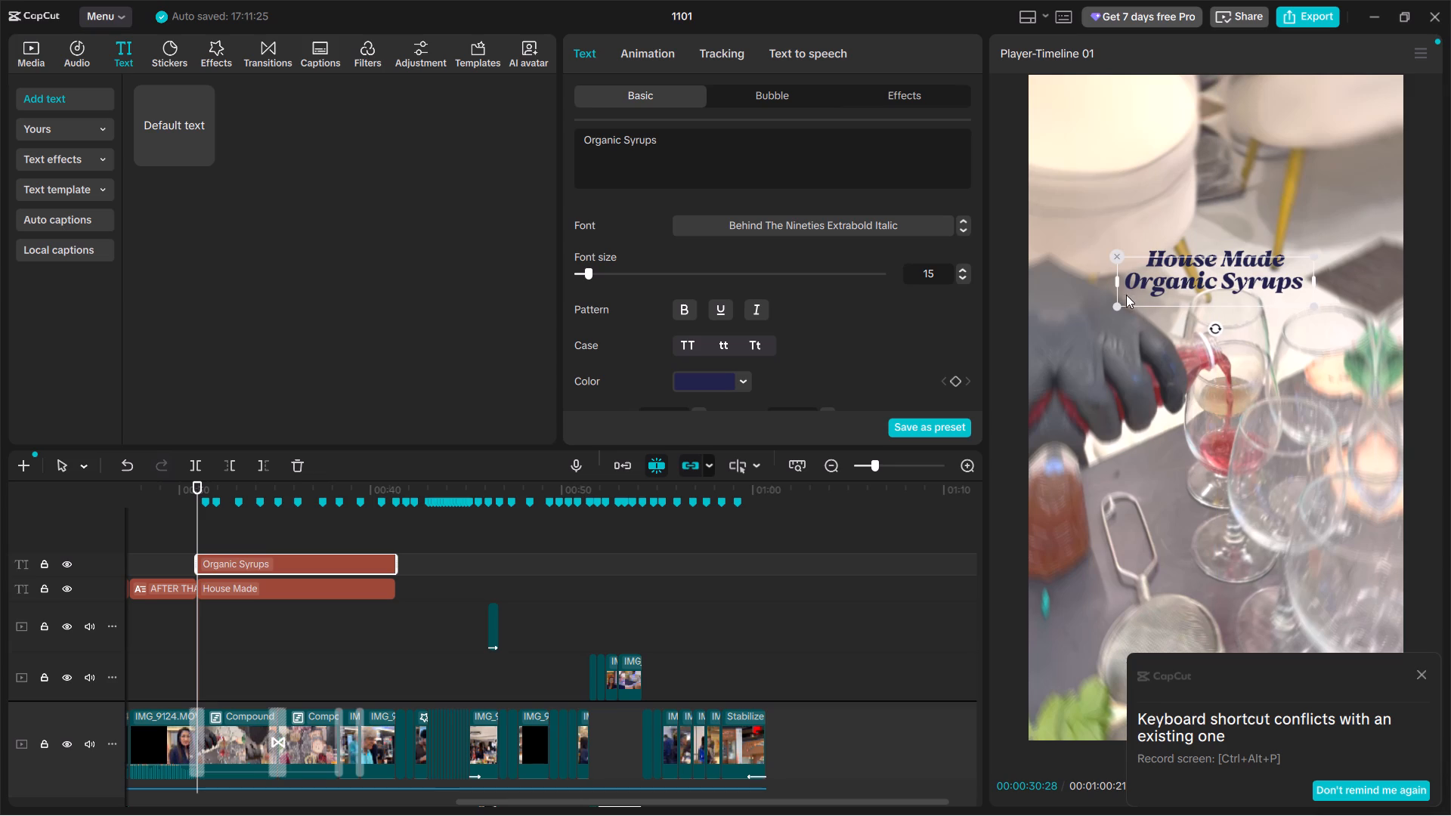
pyautogui.moveTo(1122, 302); pyautogui.dragTo(1075, 327)
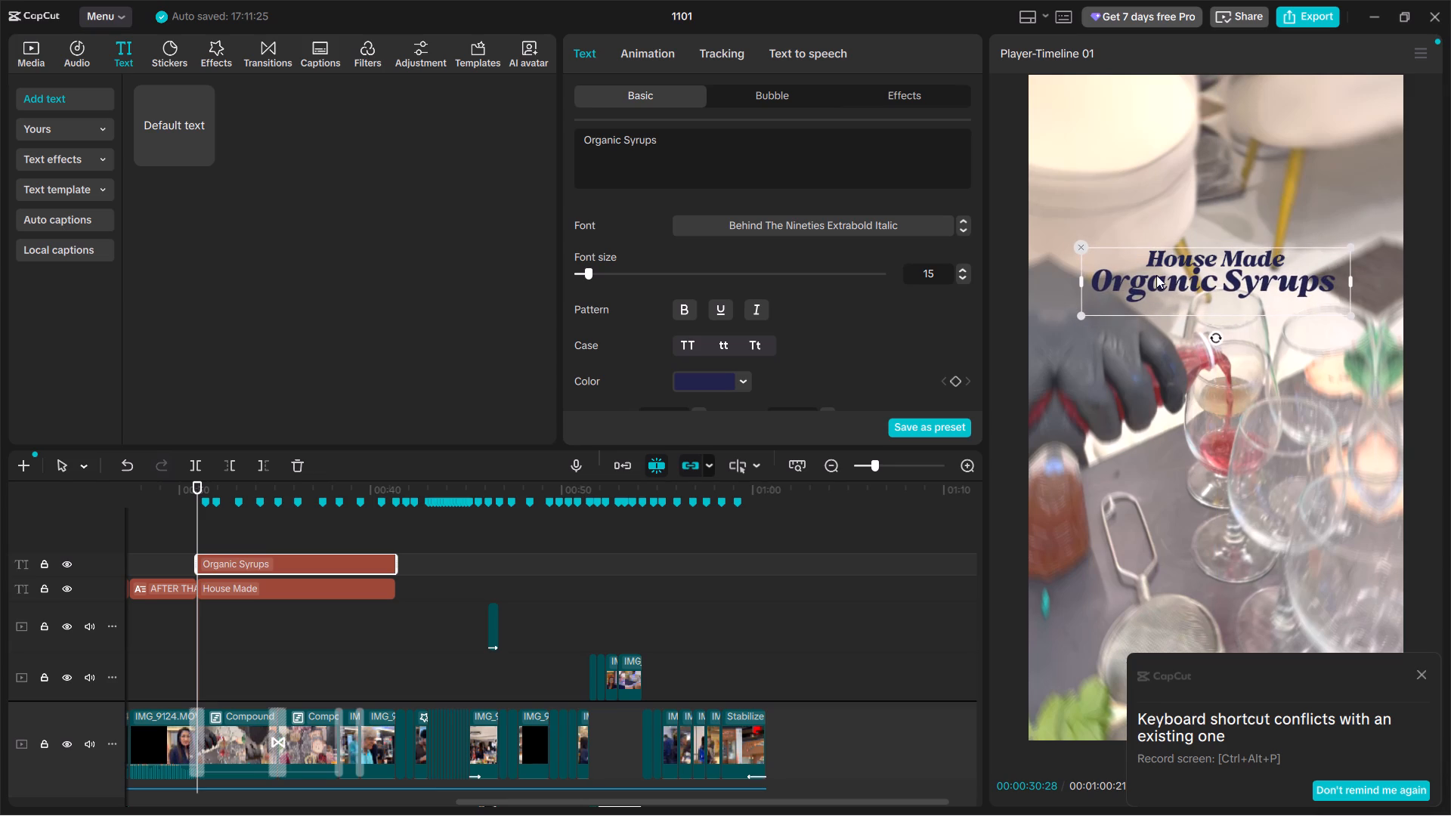
# Change the font of the "House Made" text to the upright Behind The Nineties Extrabold.
pyautogui.click(261, 586)
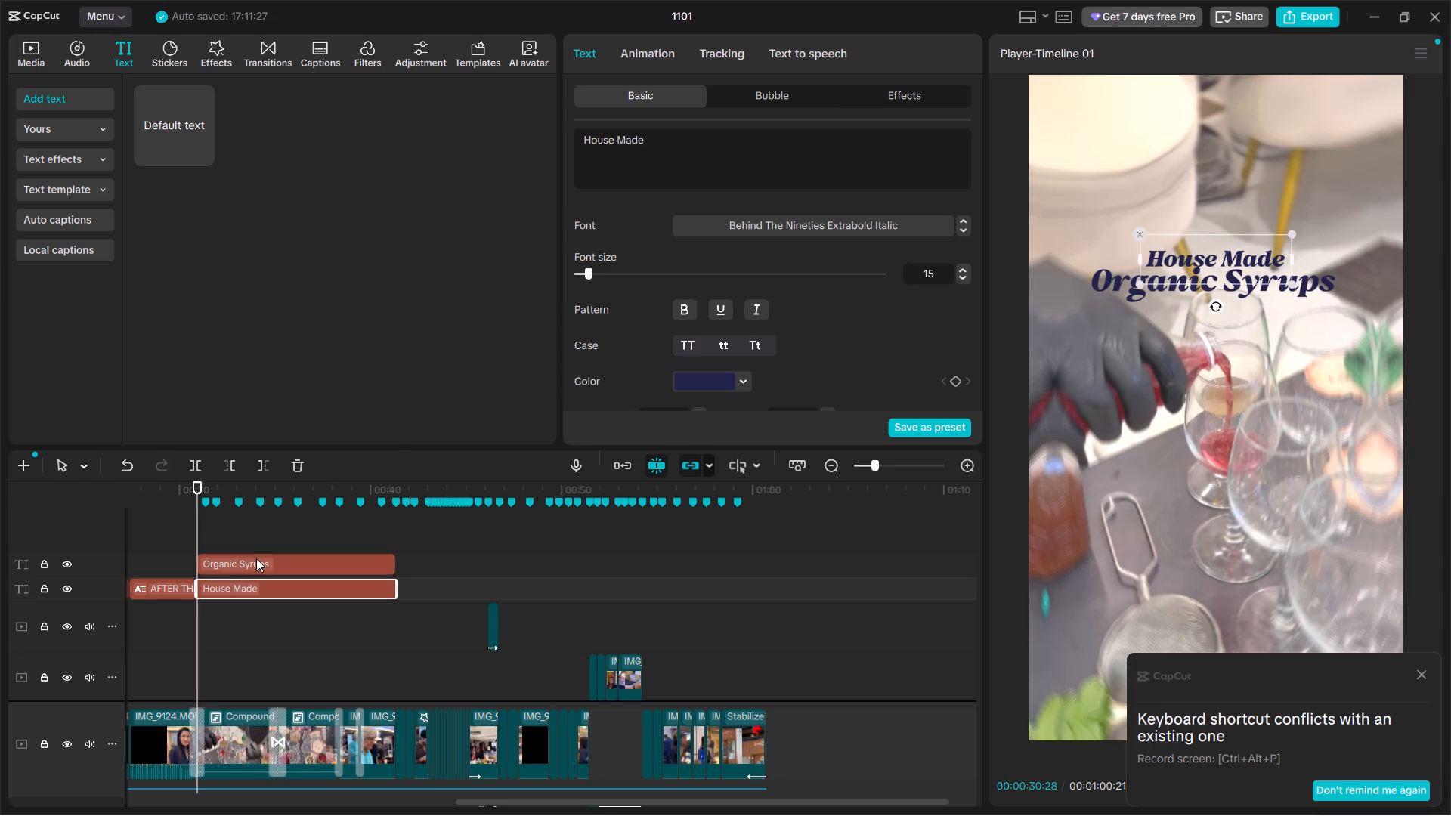
pyautogui.click(256, 558)
pyautogui.click(257, 591)
pyautogui.click(781, 225)
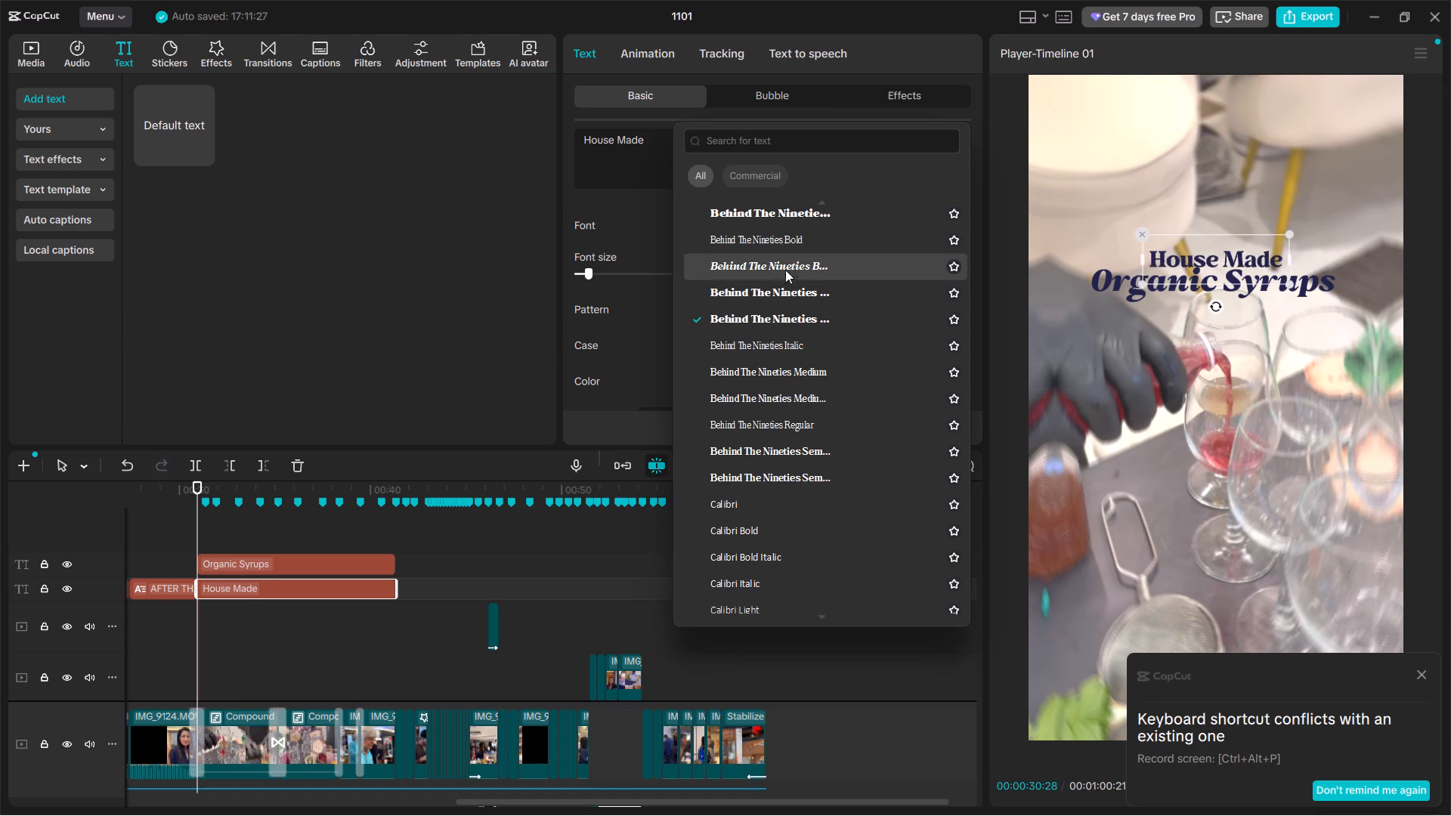
pyautogui.click(775, 296)
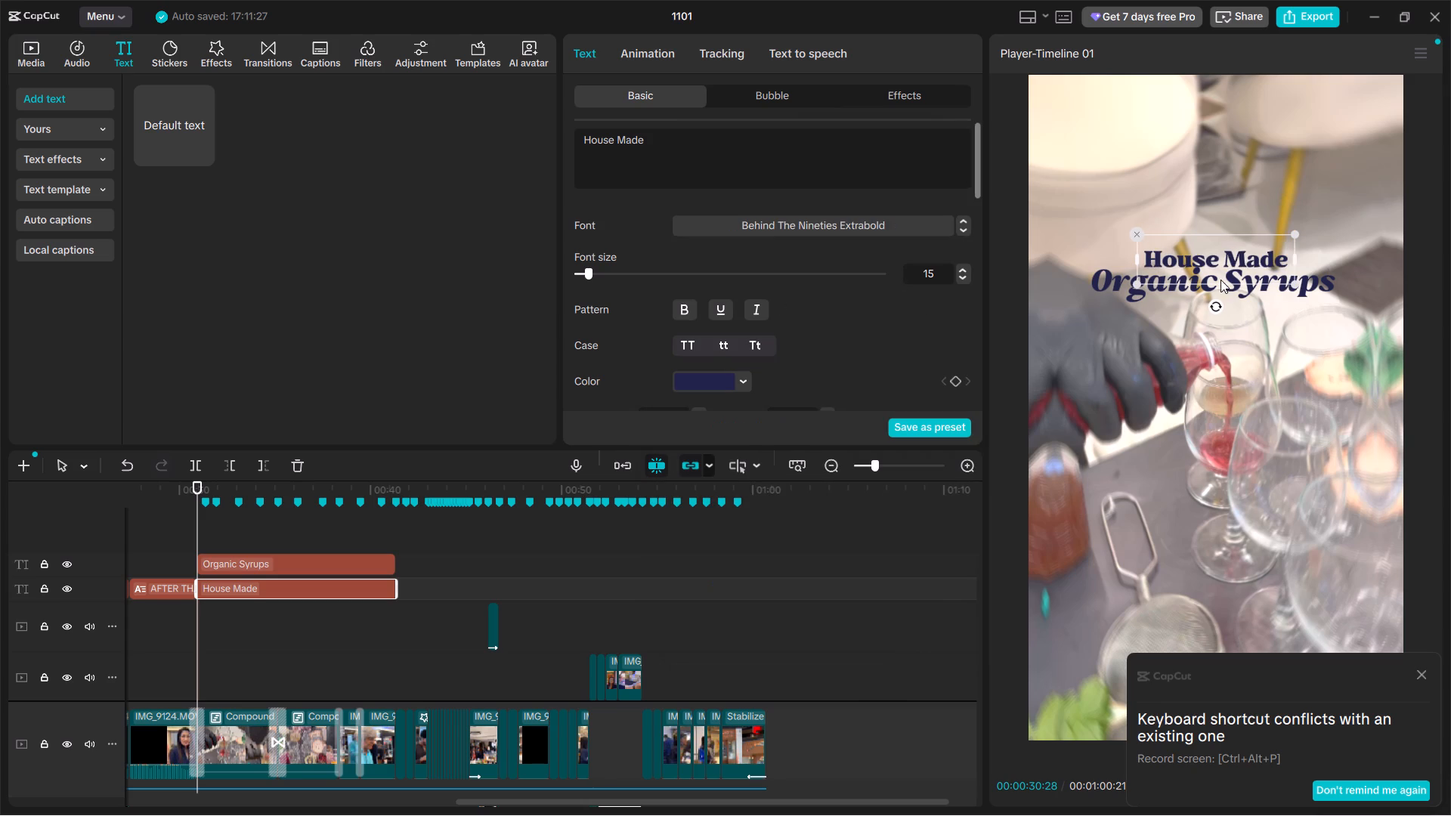
# Reposition "House Made" directly above "Organic Syrups", with the left edges of the two lines roughly aligned.
pyautogui.moveTo(1205, 268); pyautogui.dragTo(1247, 315)
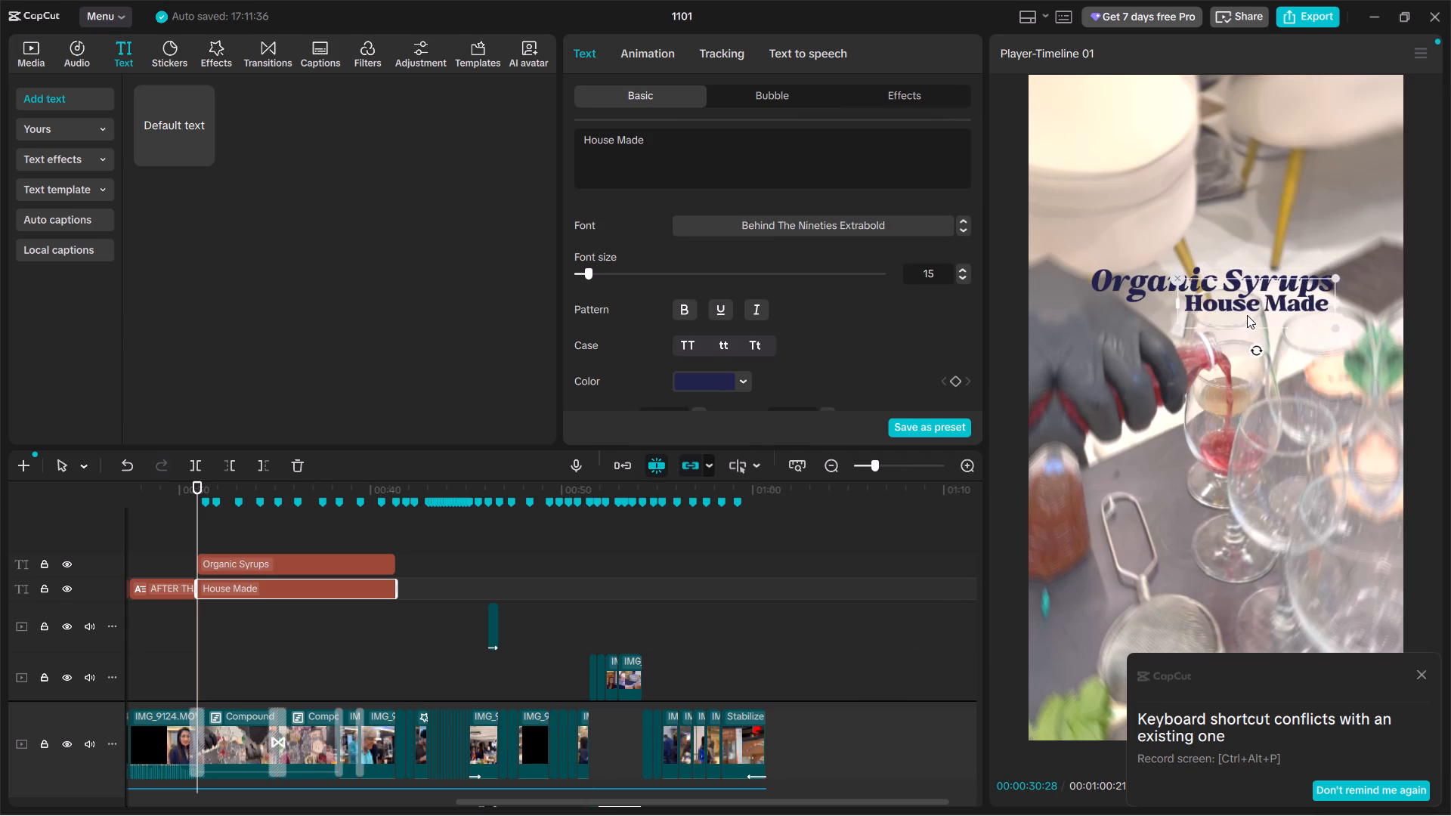
pyautogui.moveTo(1247, 315); pyautogui.dragTo(1148, 267)
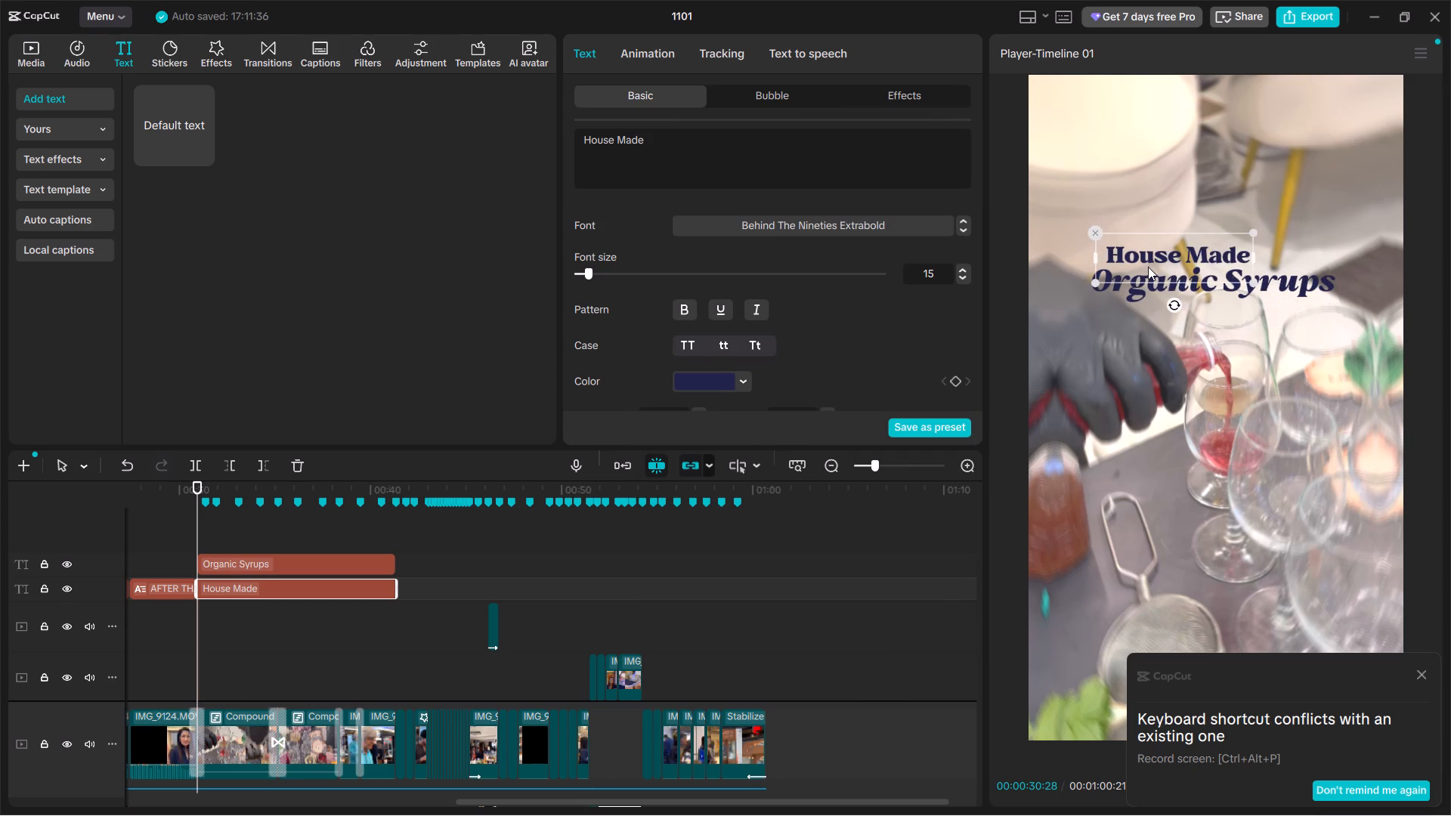
pyautogui.moveTo(1148, 267); pyautogui.dragTo(1154, 264)
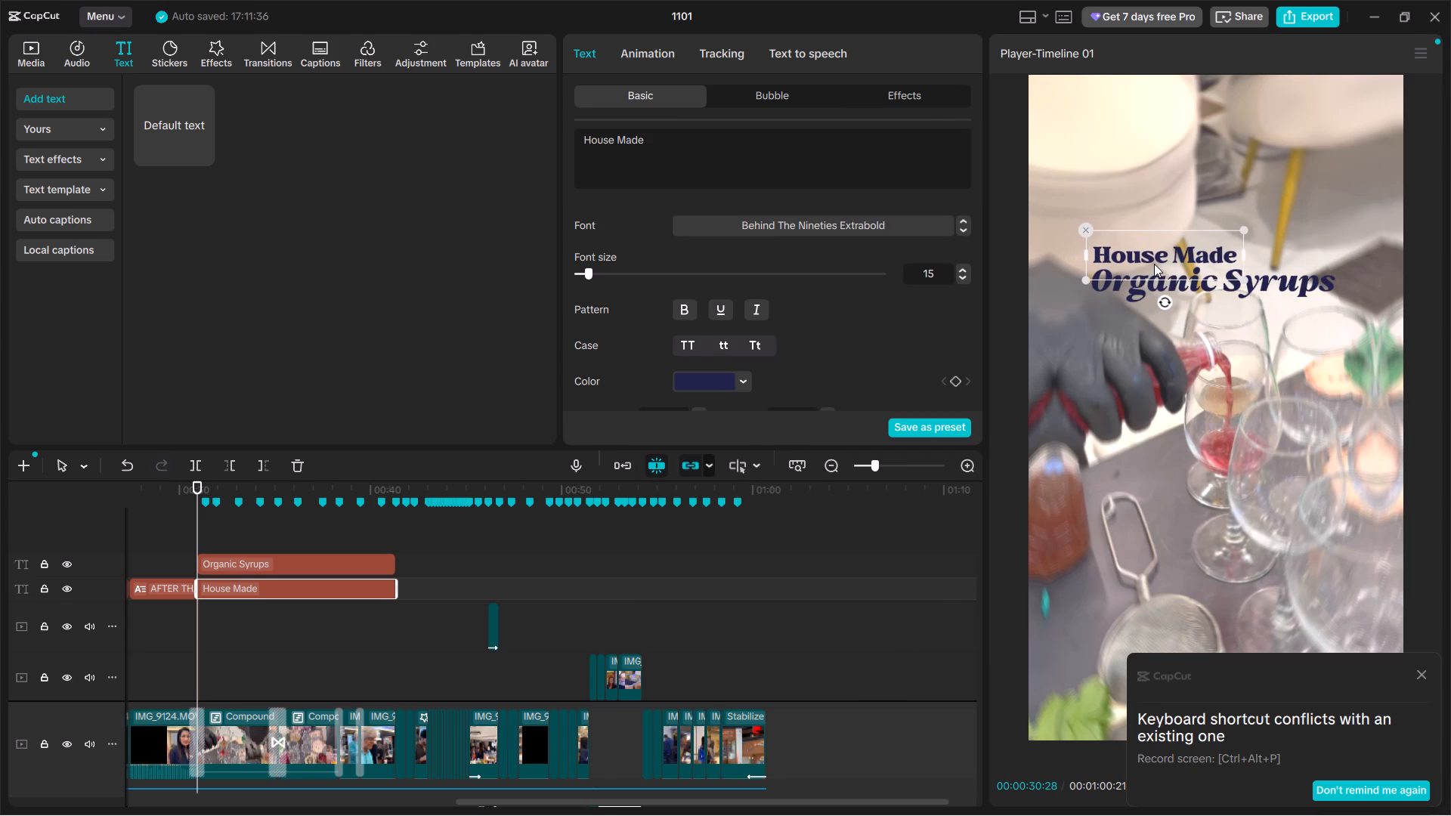
pyautogui.moveTo(1154, 264); pyautogui.dragTo(1153, 264)
# Enable a background behind the "House Made" text, judging it over the dark apron shot at 00:00:33:03.
pyautogui.click(240, 615)
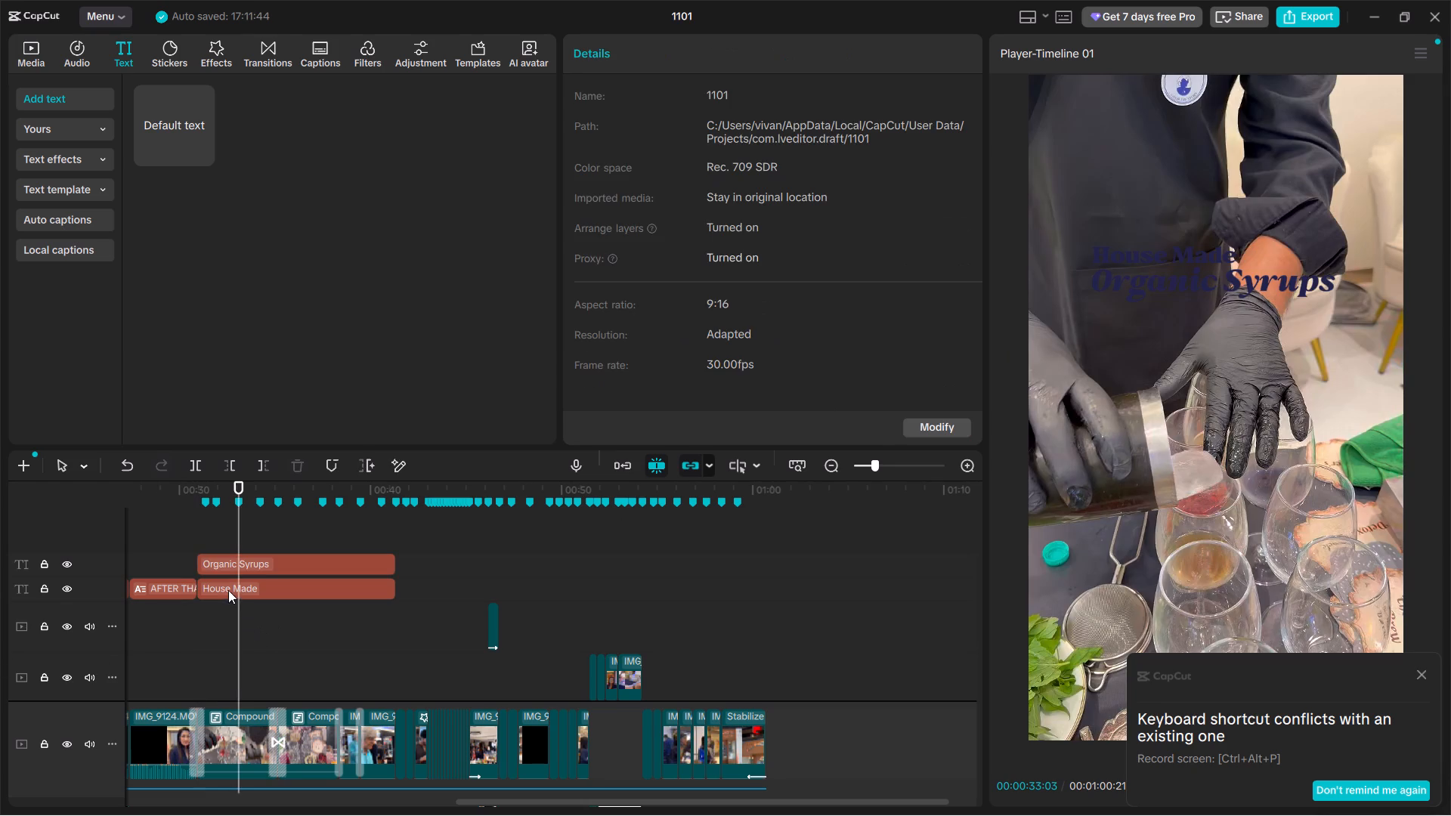
pyautogui.click(234, 589)
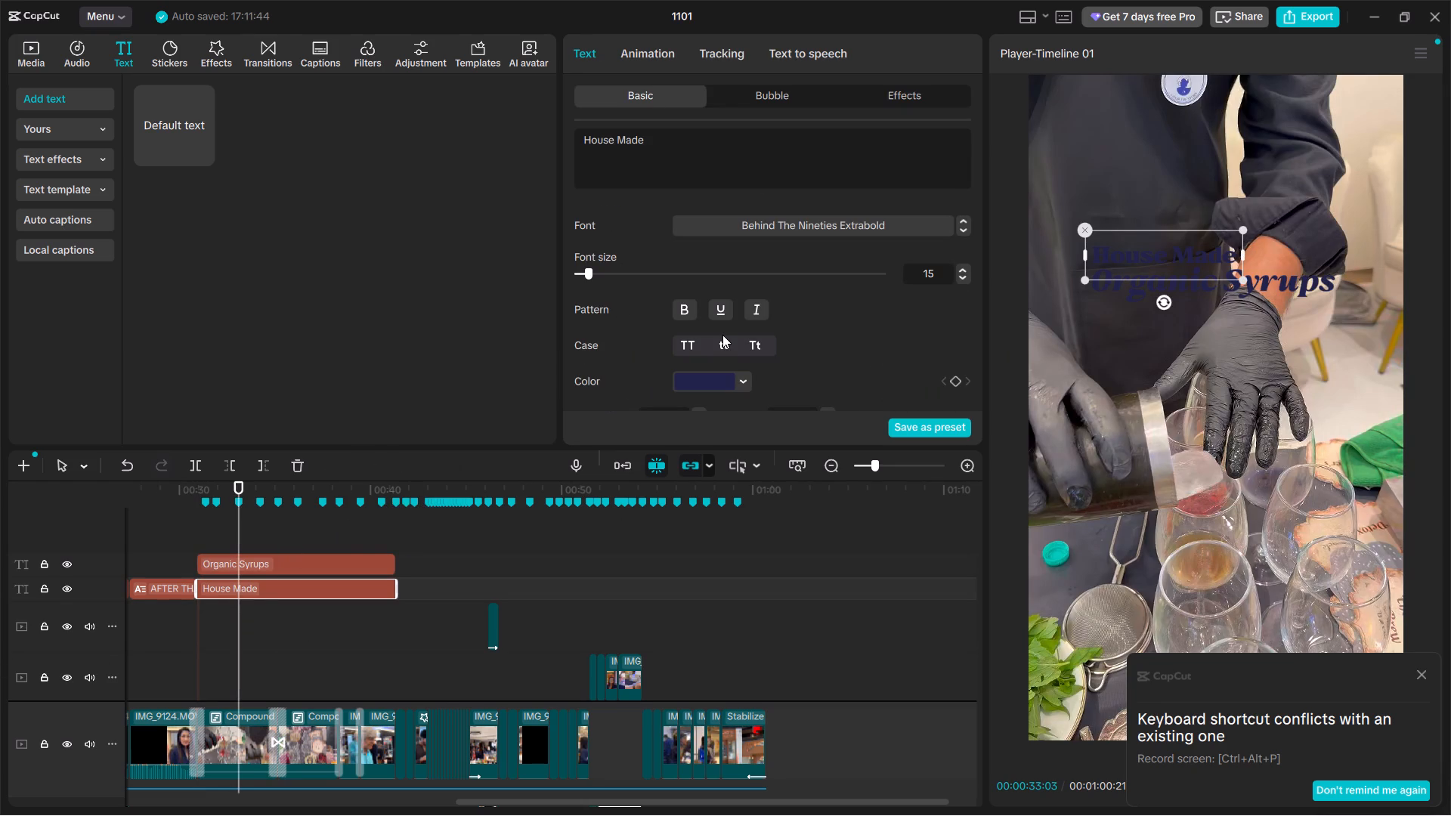
pyautogui.scroll(-4, 757, 323)
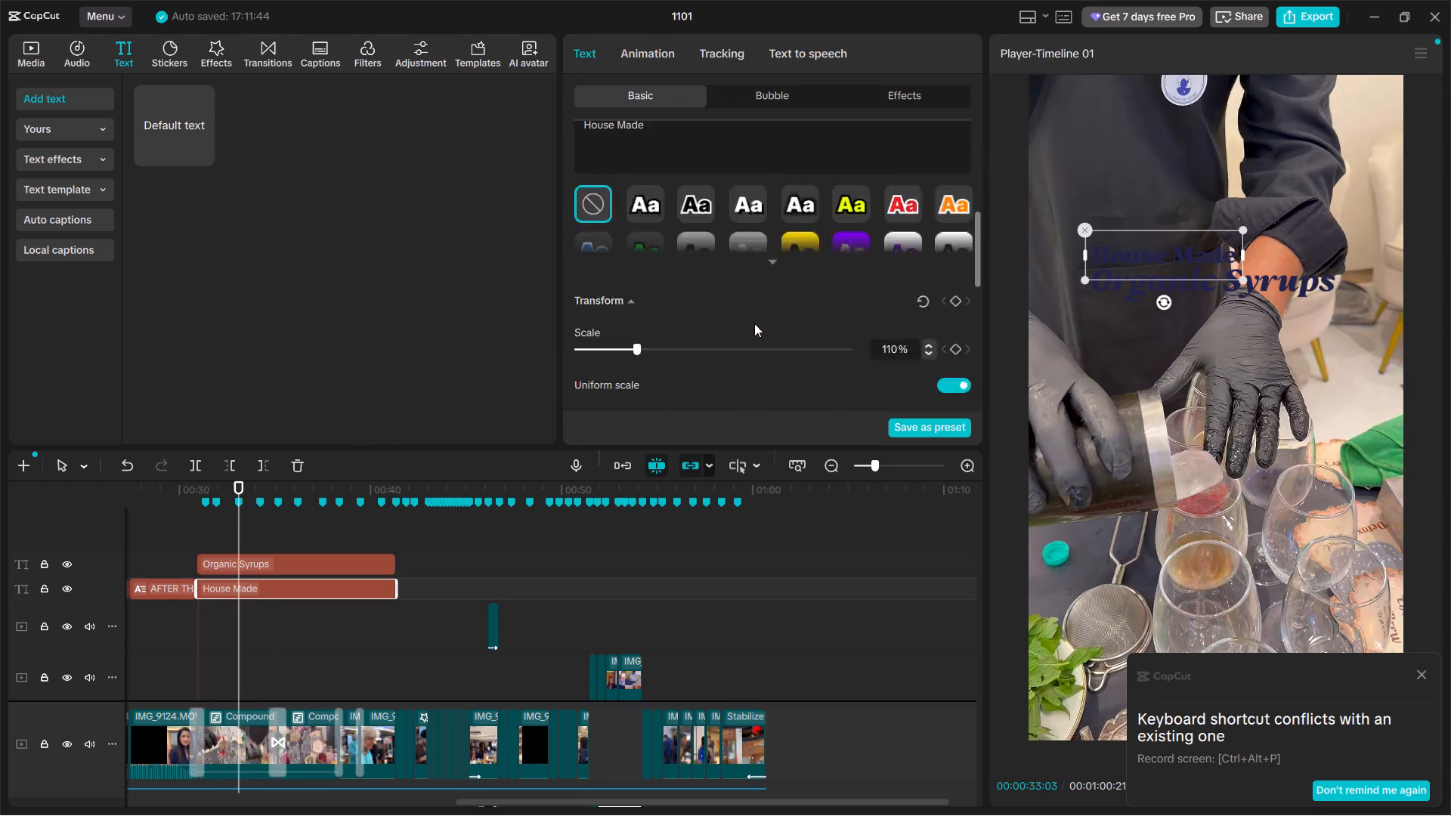
pyautogui.scroll(-5, 754, 323)
pyautogui.scroll(1, 629, 276)
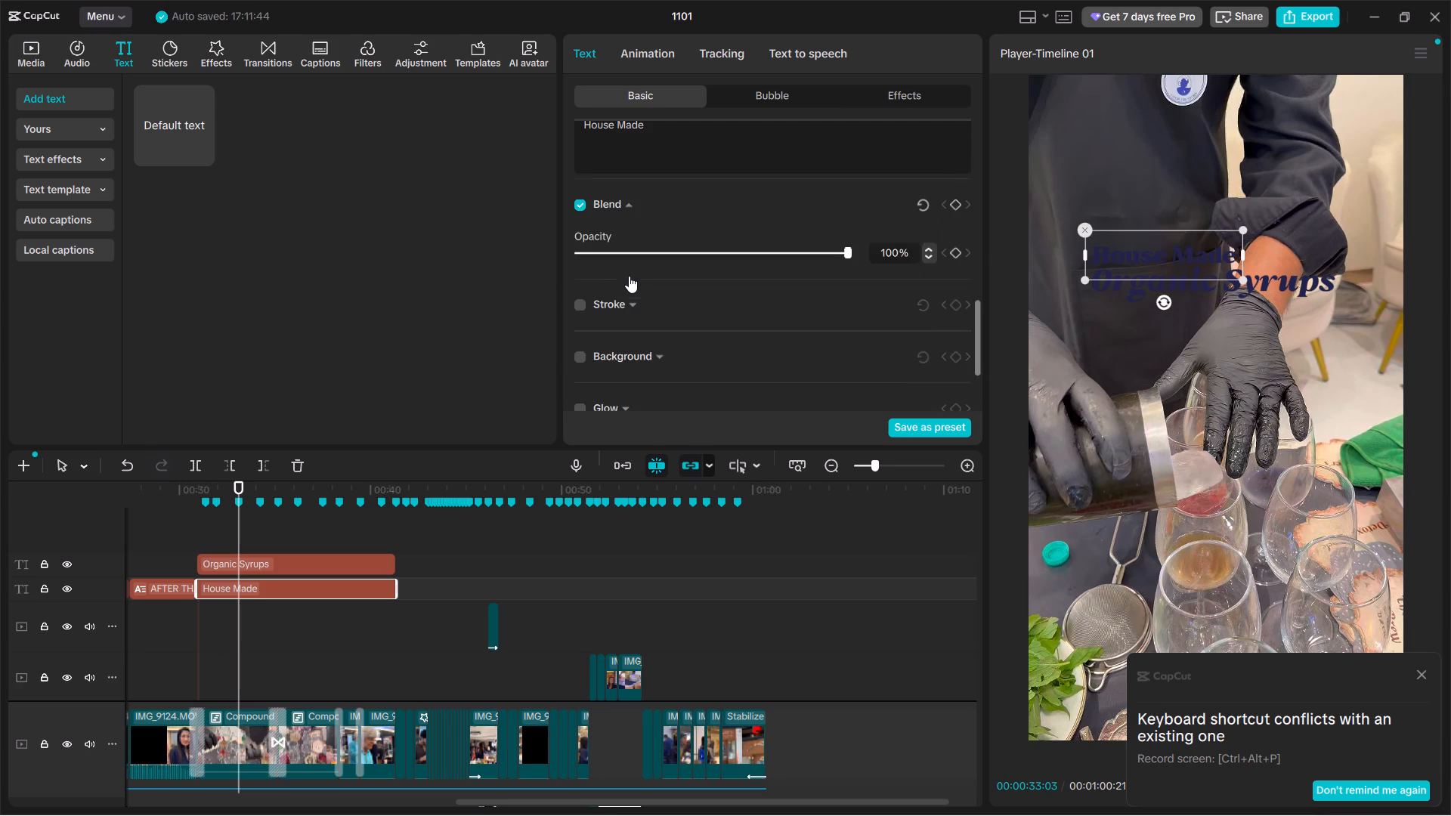
pyautogui.scroll(-1, 600, 351)
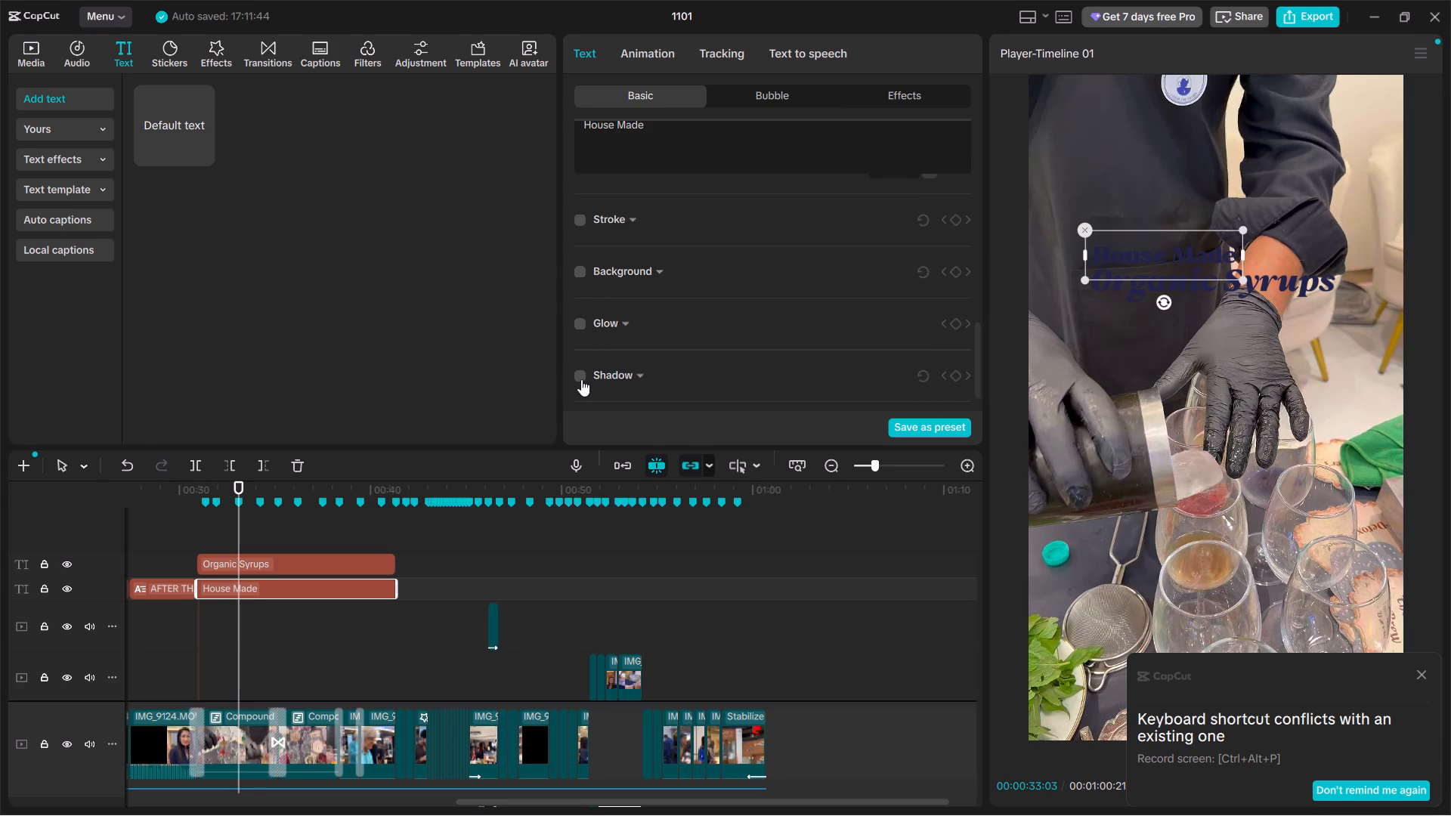
pyautogui.click(579, 279)
pyautogui.click(579, 274)
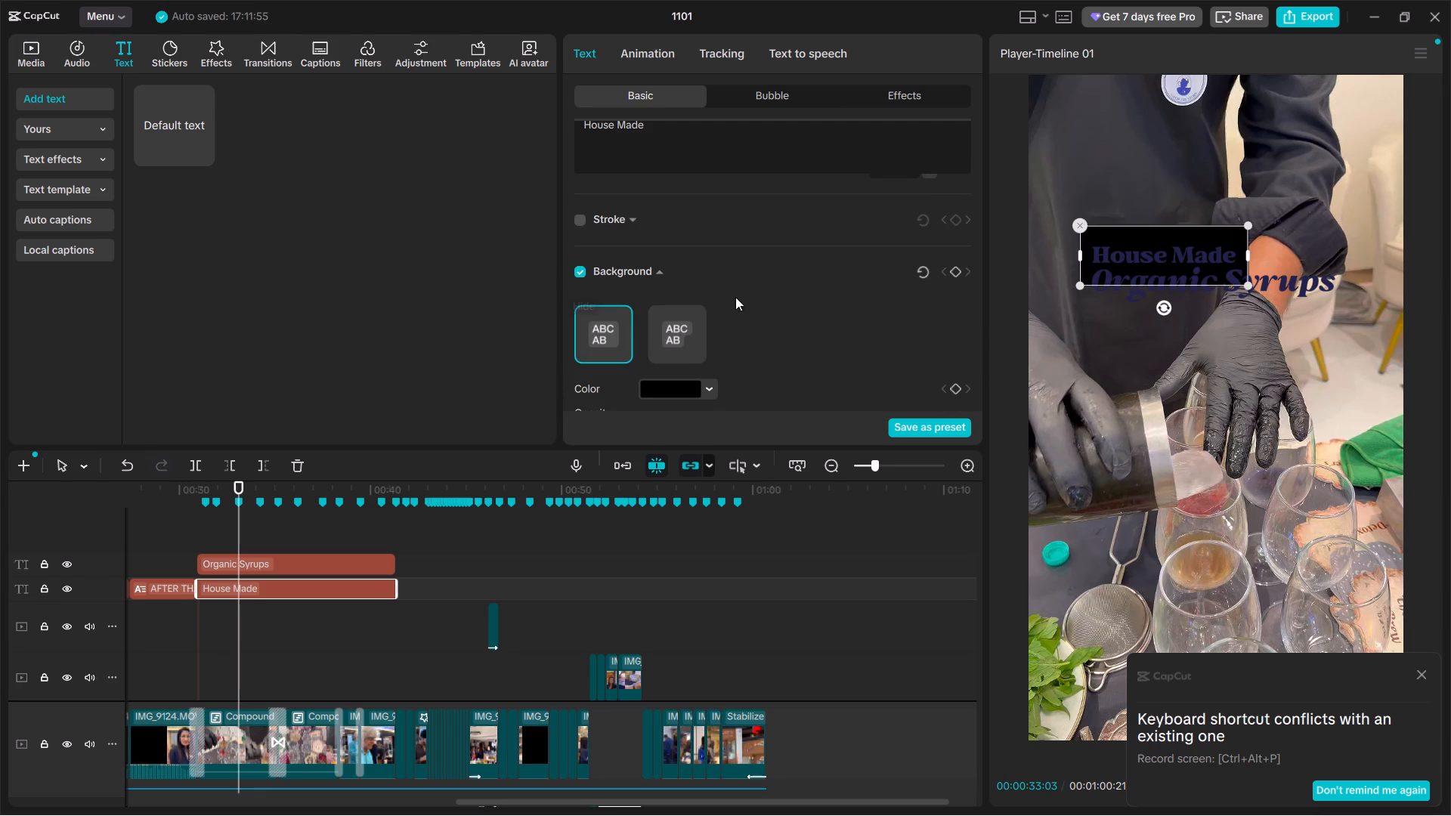
# Switch the "House Made" background to the second, rounded style and colour it white.
pyautogui.scroll(-1, 670, 334)
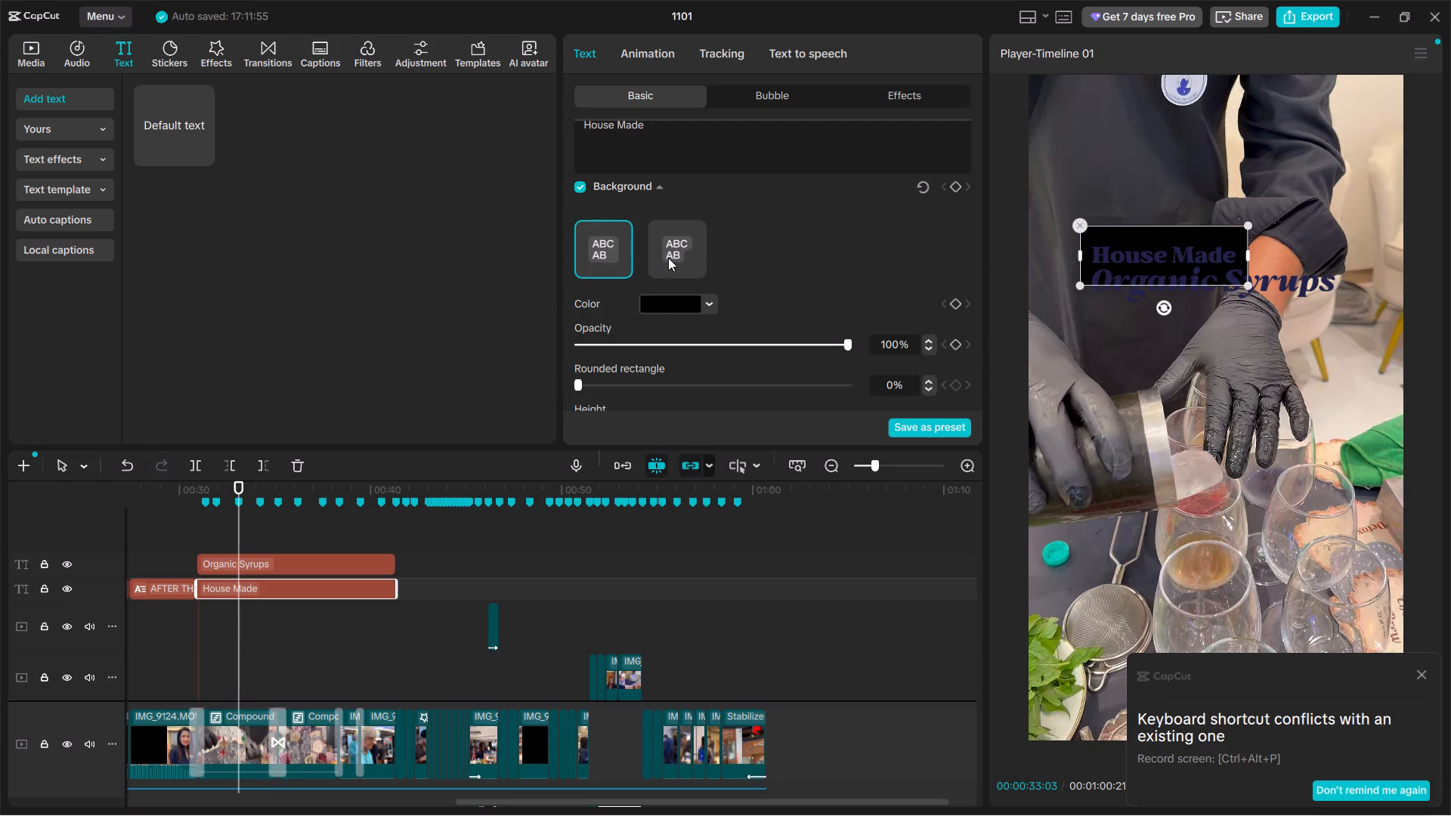
pyautogui.click(668, 258)
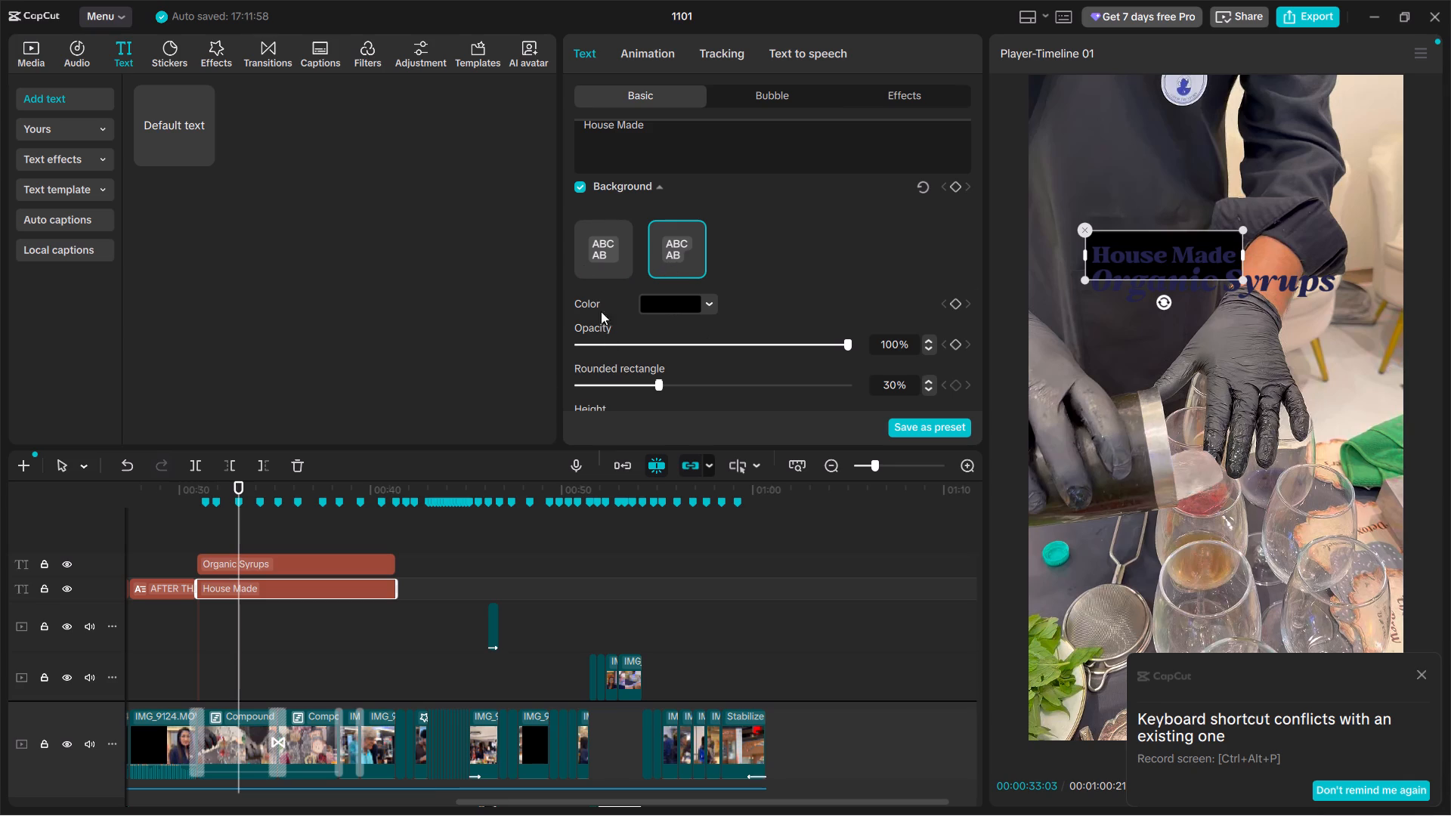
pyautogui.click(584, 260)
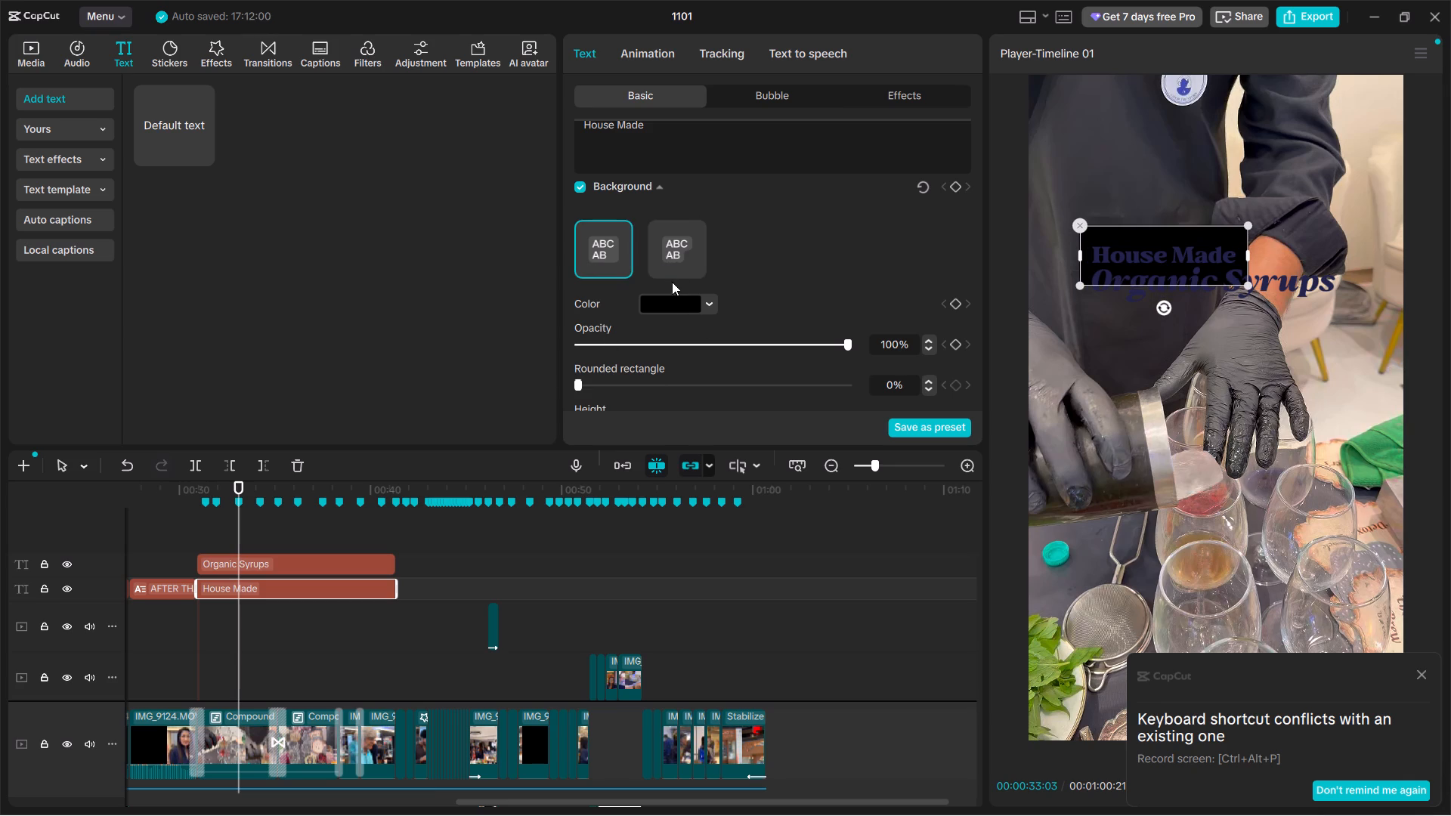
pyautogui.click(677, 246)
pyautogui.click(661, 298)
pyautogui.moveTo(673, 368); pyautogui.dragTo(672, 368)
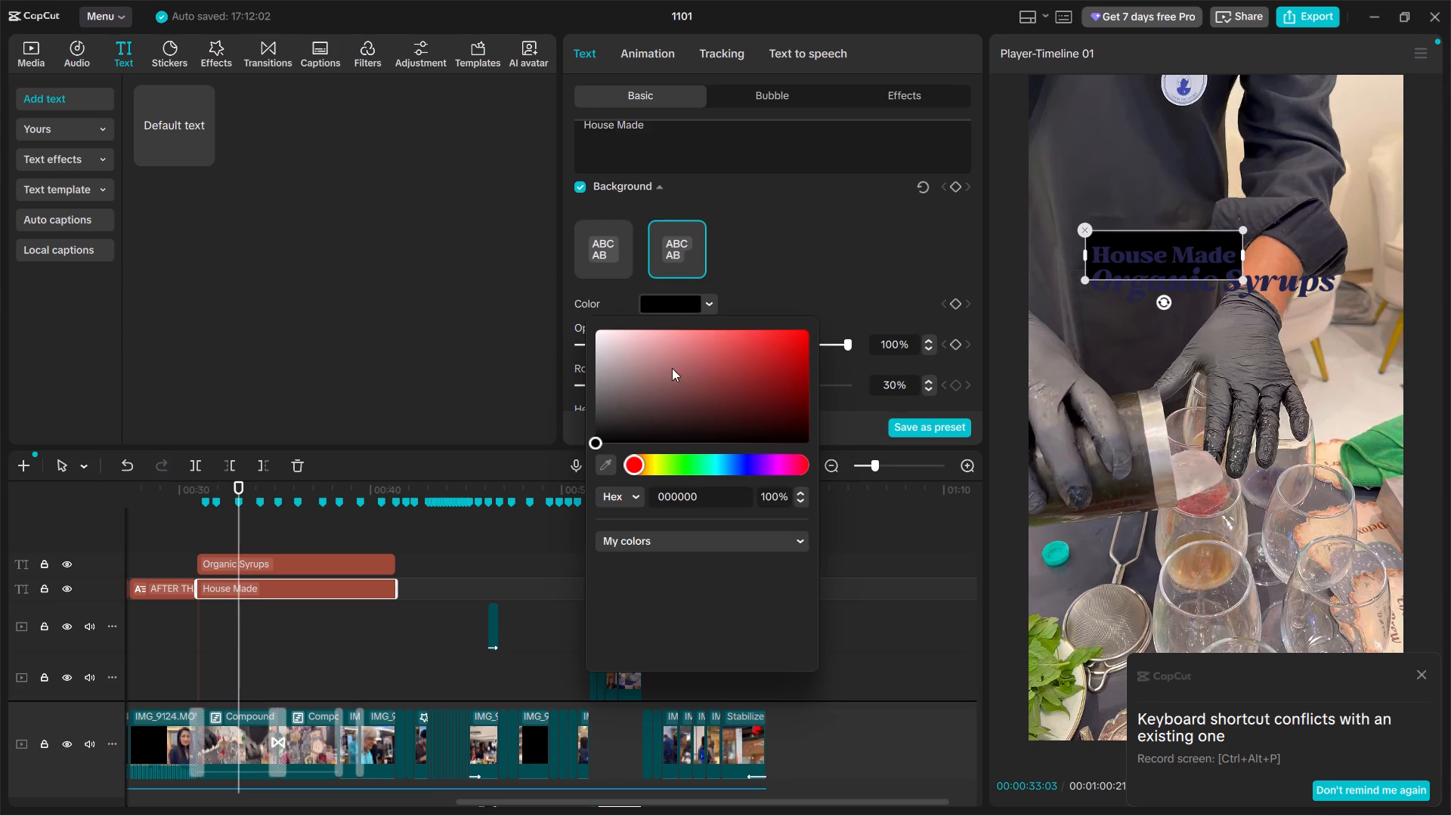
pyautogui.moveTo(672, 368); pyautogui.dragTo(566, 315)
pyautogui.click(871, 274)
# Tighten the "House Made" background to a height of 1% and a rounded rectangle value of 4%.
pyautogui.scroll(-1, 778, 291)
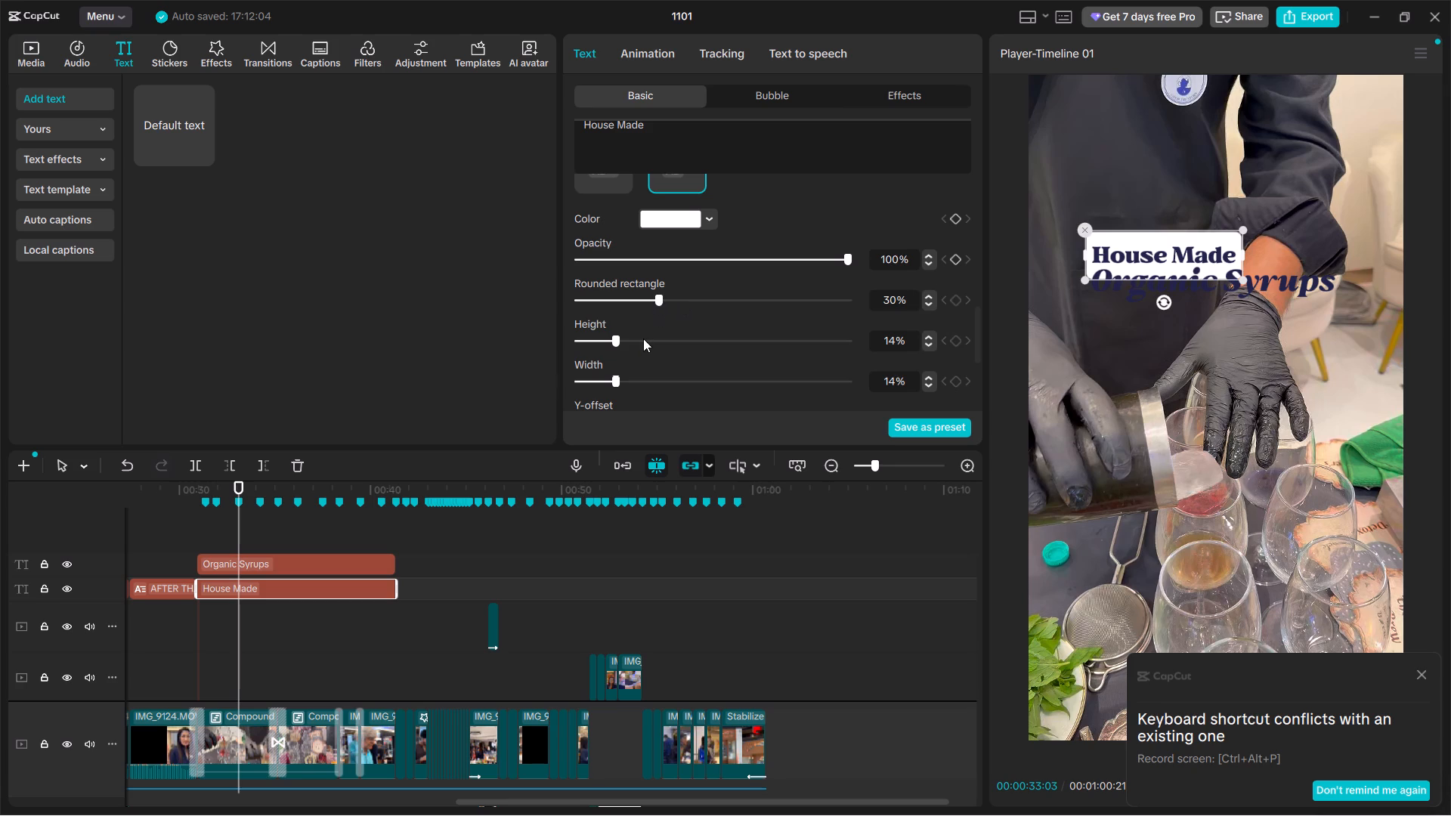
pyautogui.moveTo(624, 341); pyautogui.dragTo(605, 346)
pyautogui.moveTo(605, 346); pyautogui.dragTo(580, 341)
pyautogui.scroll(-1, 738, 348)
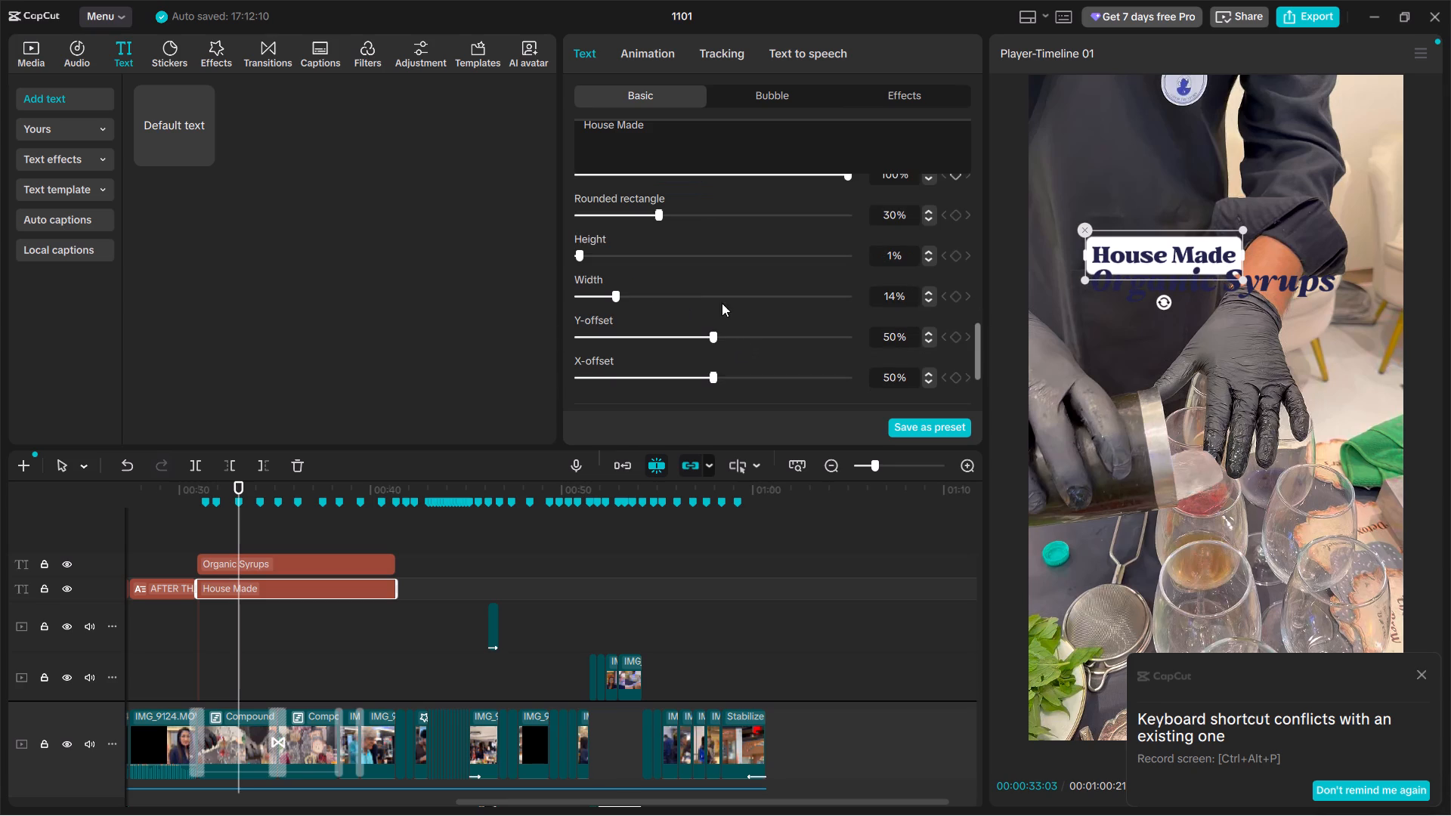
pyautogui.moveTo(619, 218); pyautogui.dragTo(541, 221)
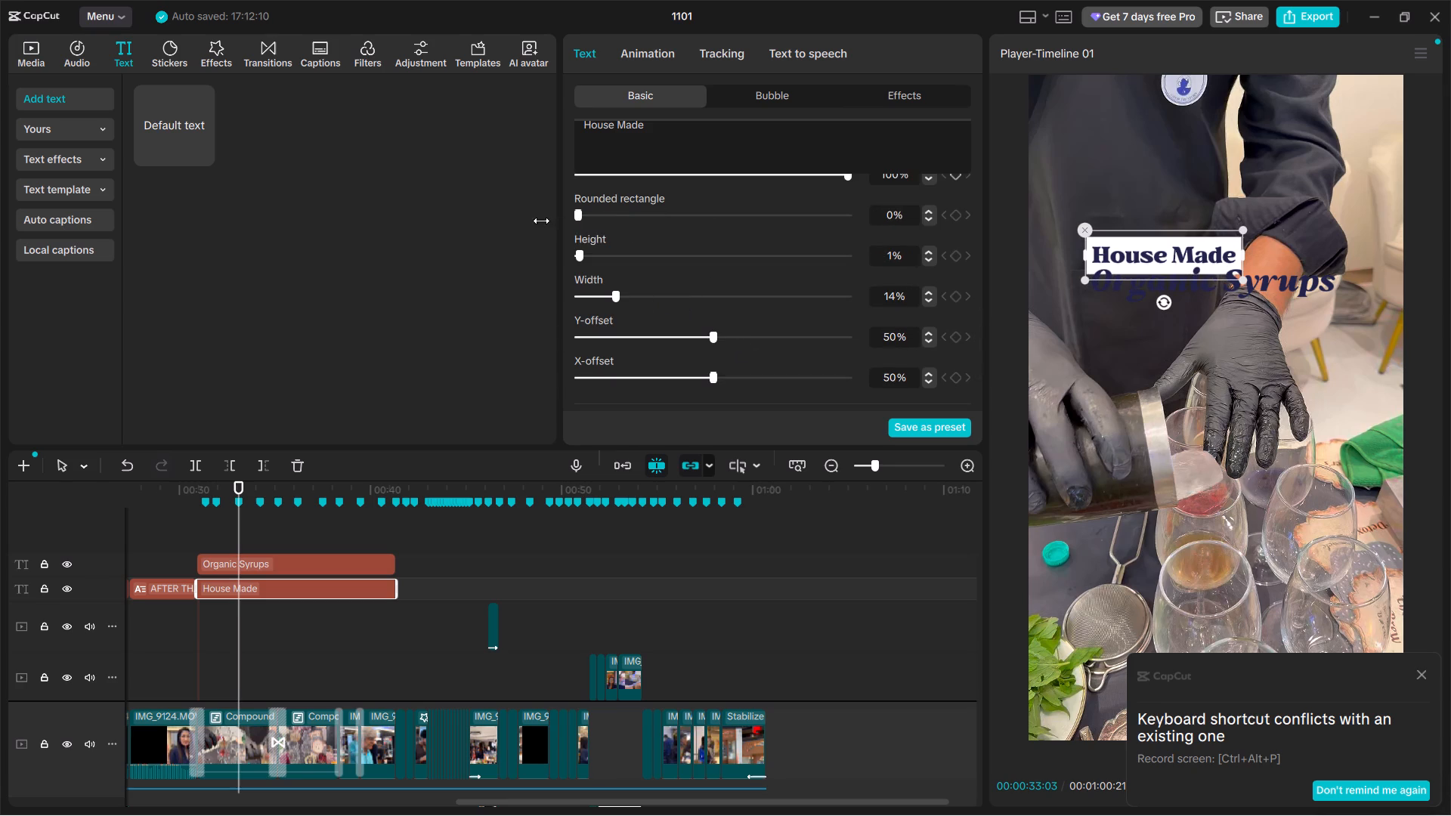
pyautogui.moveTo(541, 221); pyautogui.dragTo(589, 222)
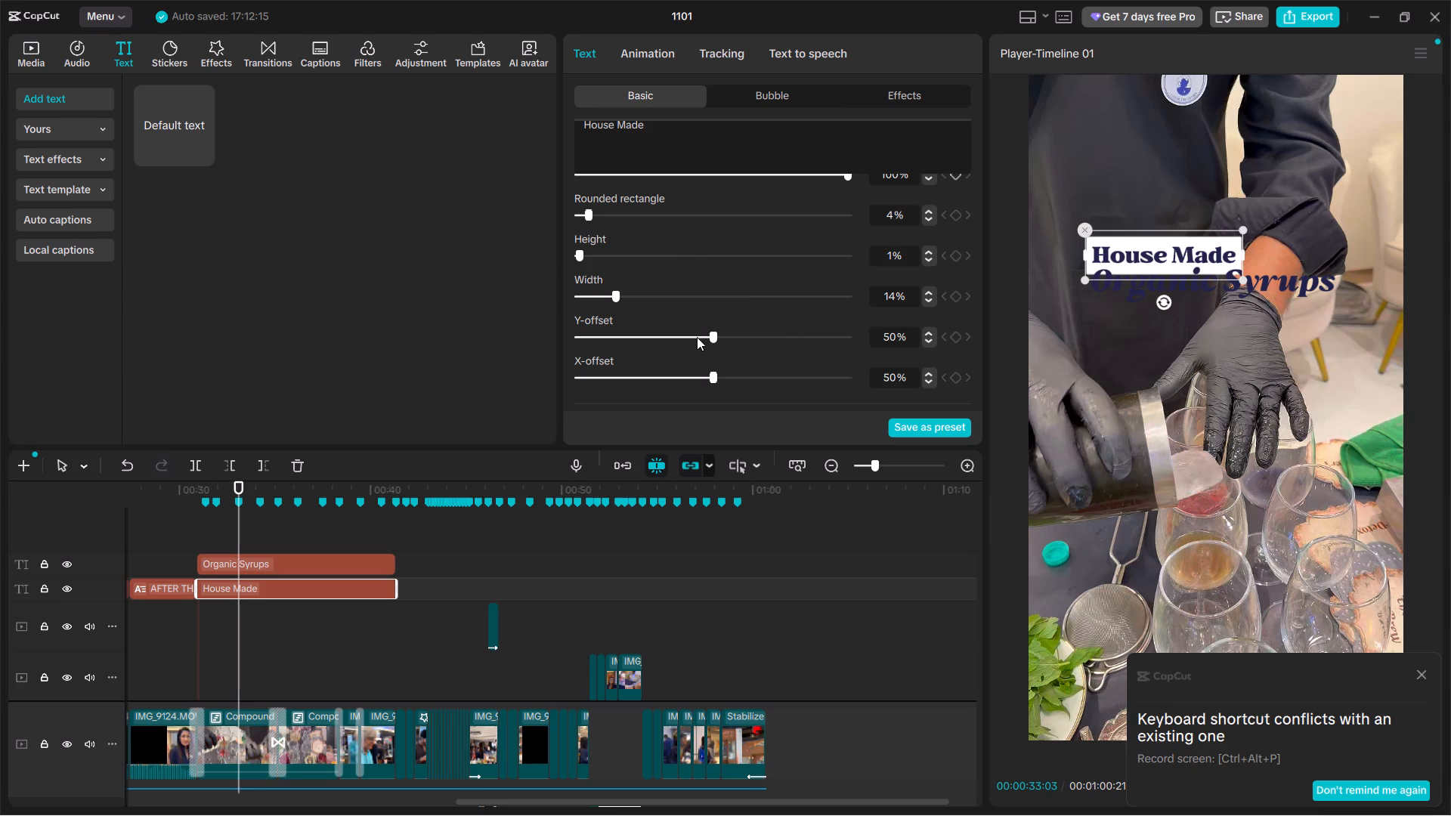
# Lower the "Organic Syrups" text slightly so it clears the white "House Made" box, judging it at the title's start.
pyautogui.keyDown('ctrl'); pyautogui.scroll(3, 1150, 269); pyautogui.keyUp('ctrl')
pyautogui.keyDown('ctrl'); pyautogui.scroll(-1, 1131, 270); pyautogui.keyUp('ctrl')
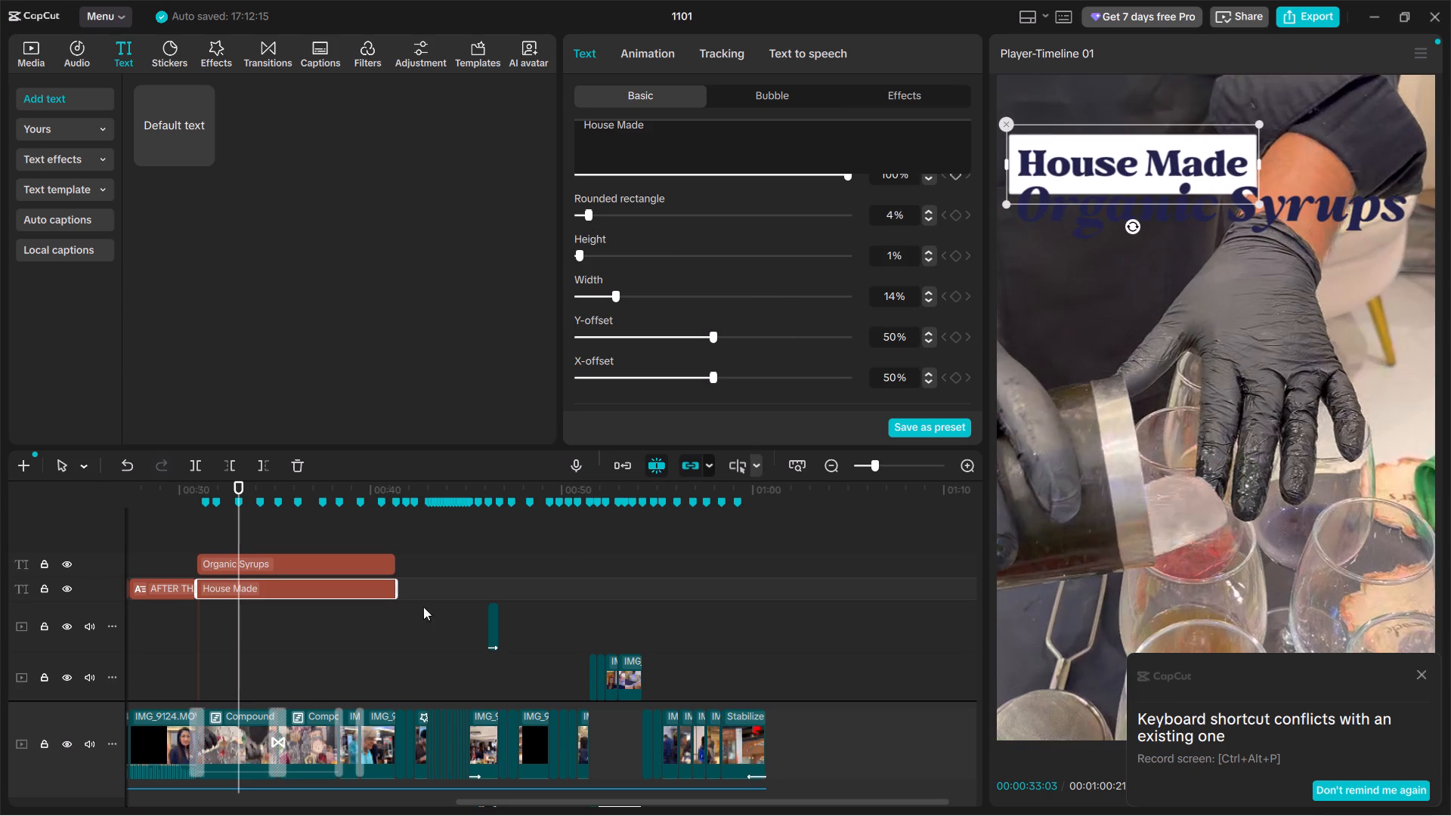
pyautogui.doubleClick(195, 533)
pyautogui.press('space')
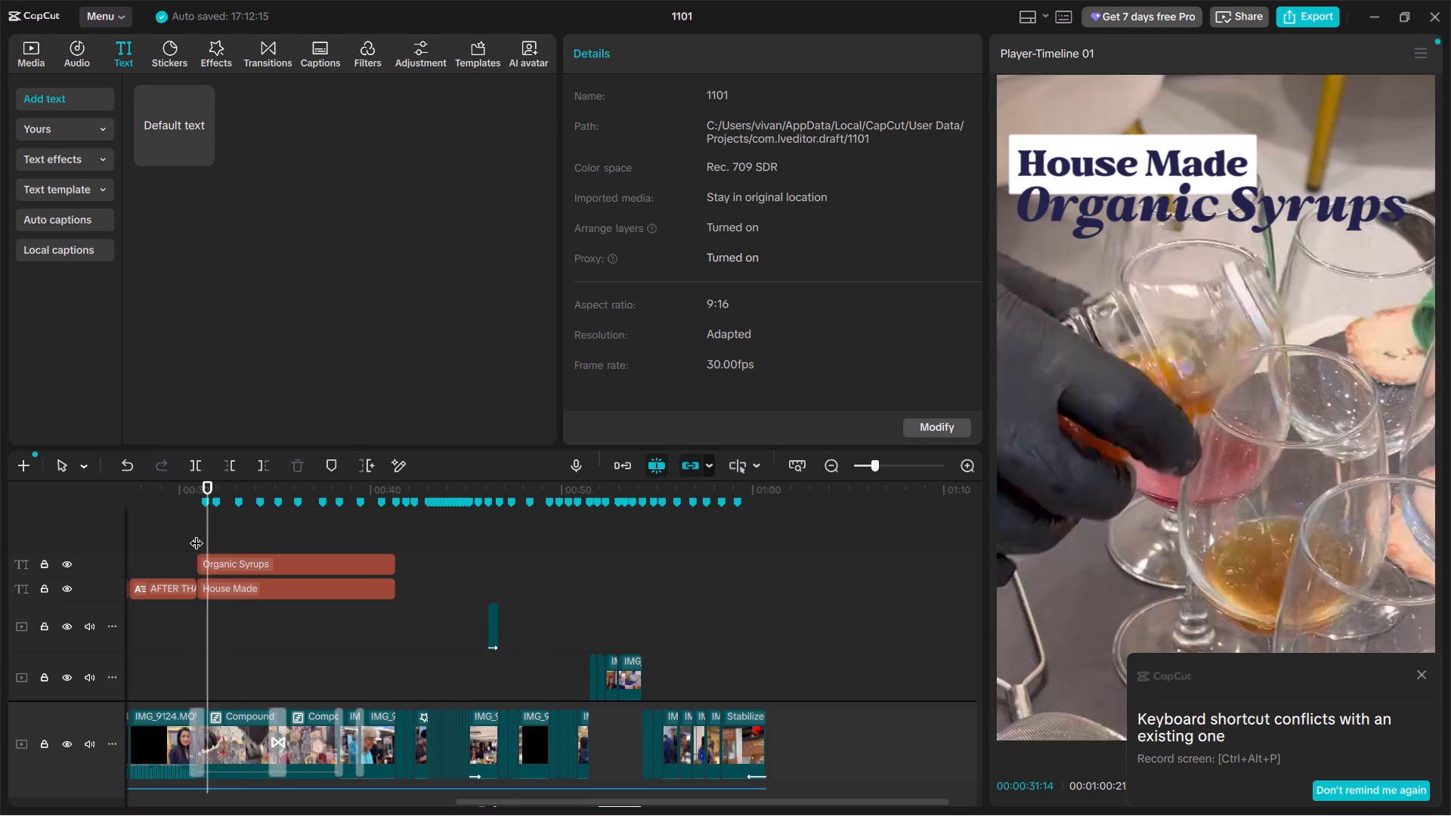
pyautogui.click(196, 533)
pyautogui.click(245, 560)
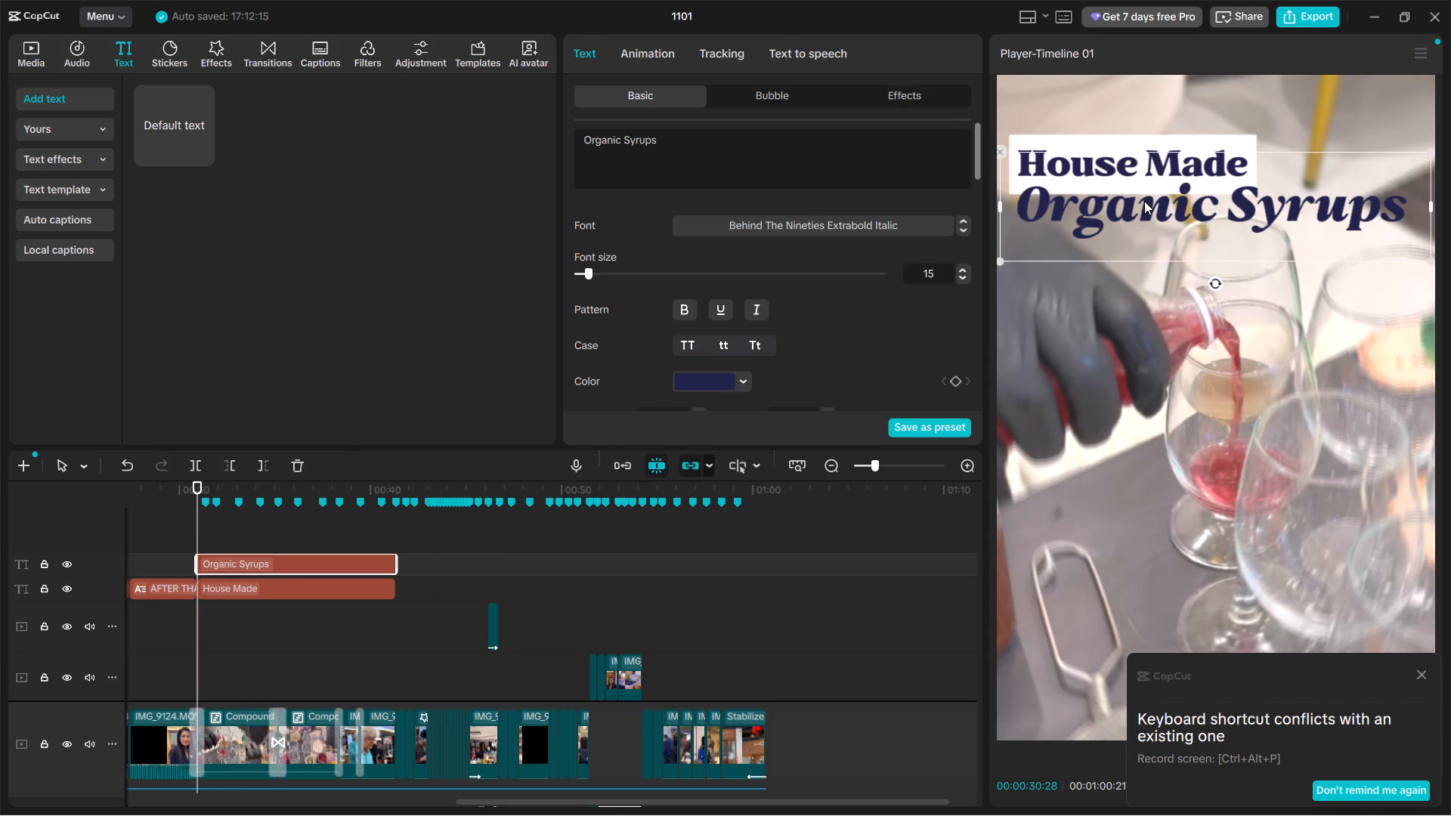
pyautogui.moveTo(1149, 224); pyautogui.dragTo(1152, 242)
# Enable a background behind the "Organic Syrups" text and choose the second, rounded style.
pyautogui.scroll(-2, 648, 259)
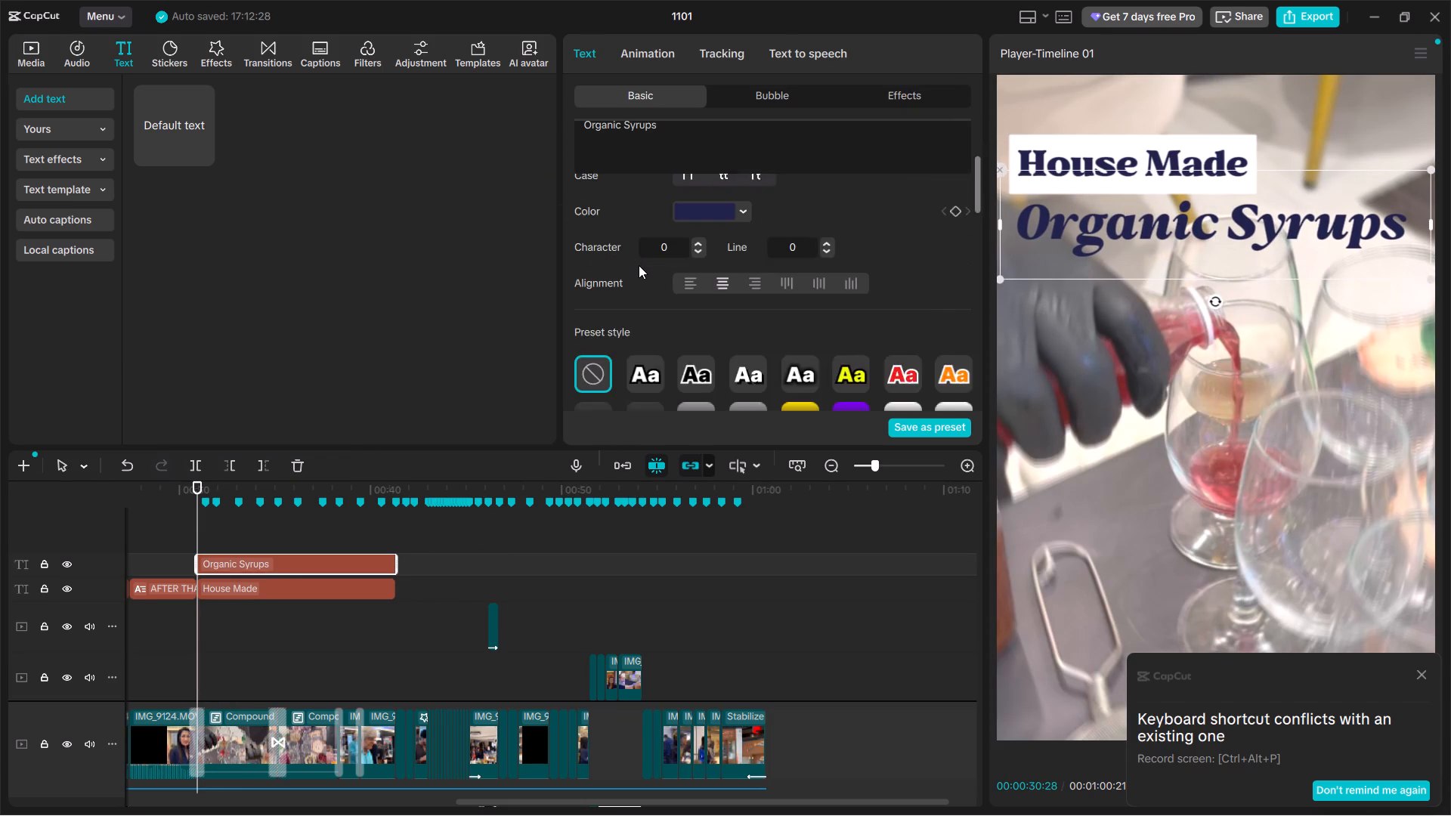
pyautogui.scroll(-1, 639, 265)
pyautogui.scroll(1, 670, 277)
pyautogui.scroll(-5, 675, 280)
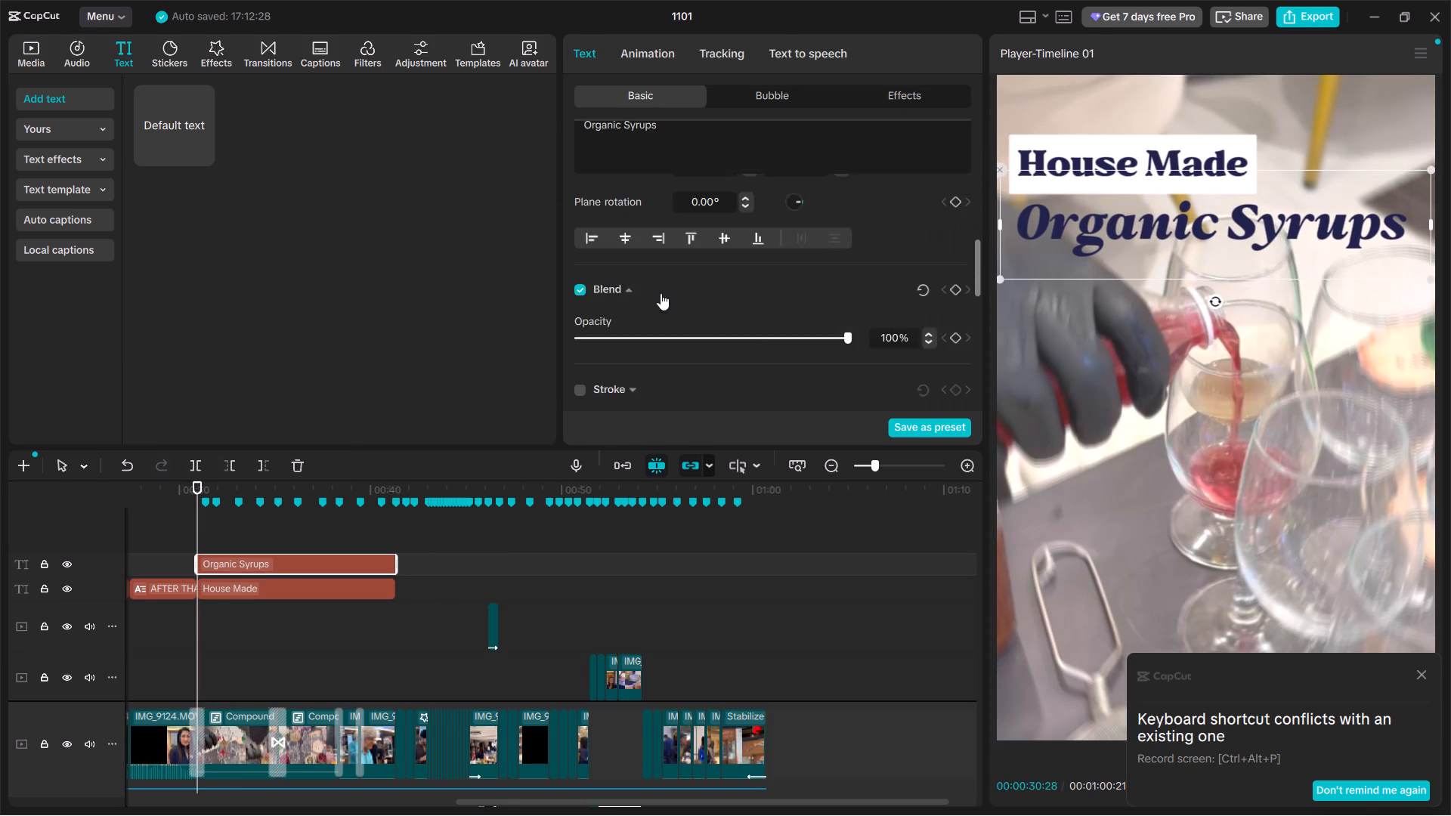
pyautogui.scroll(-2, 661, 293)
pyautogui.click(583, 272)
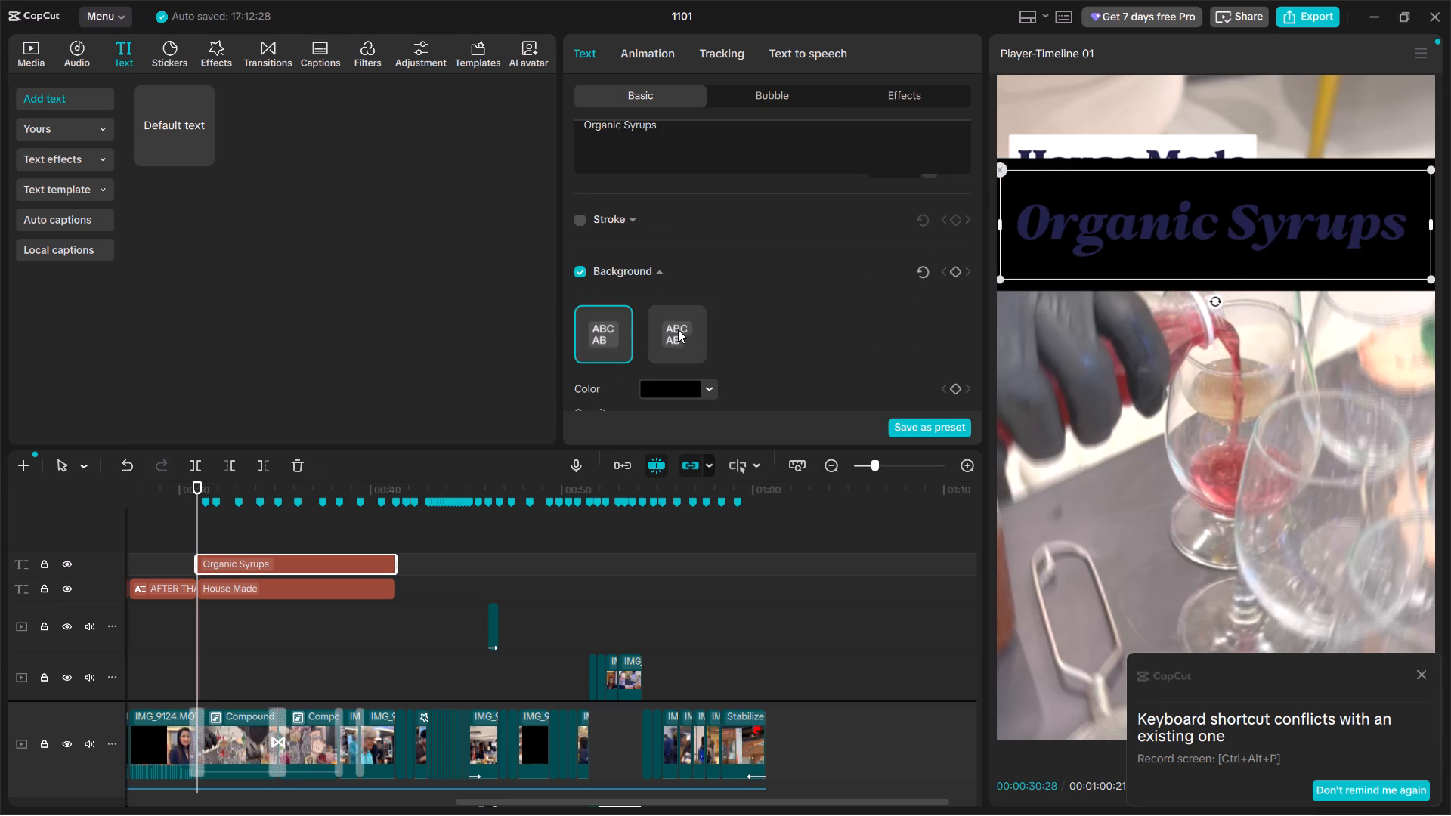
pyautogui.click(678, 329)
# Set the "Organic Syrups" background's rounded rectangle and height both to 0%.
pyautogui.scroll(-1, 717, 338)
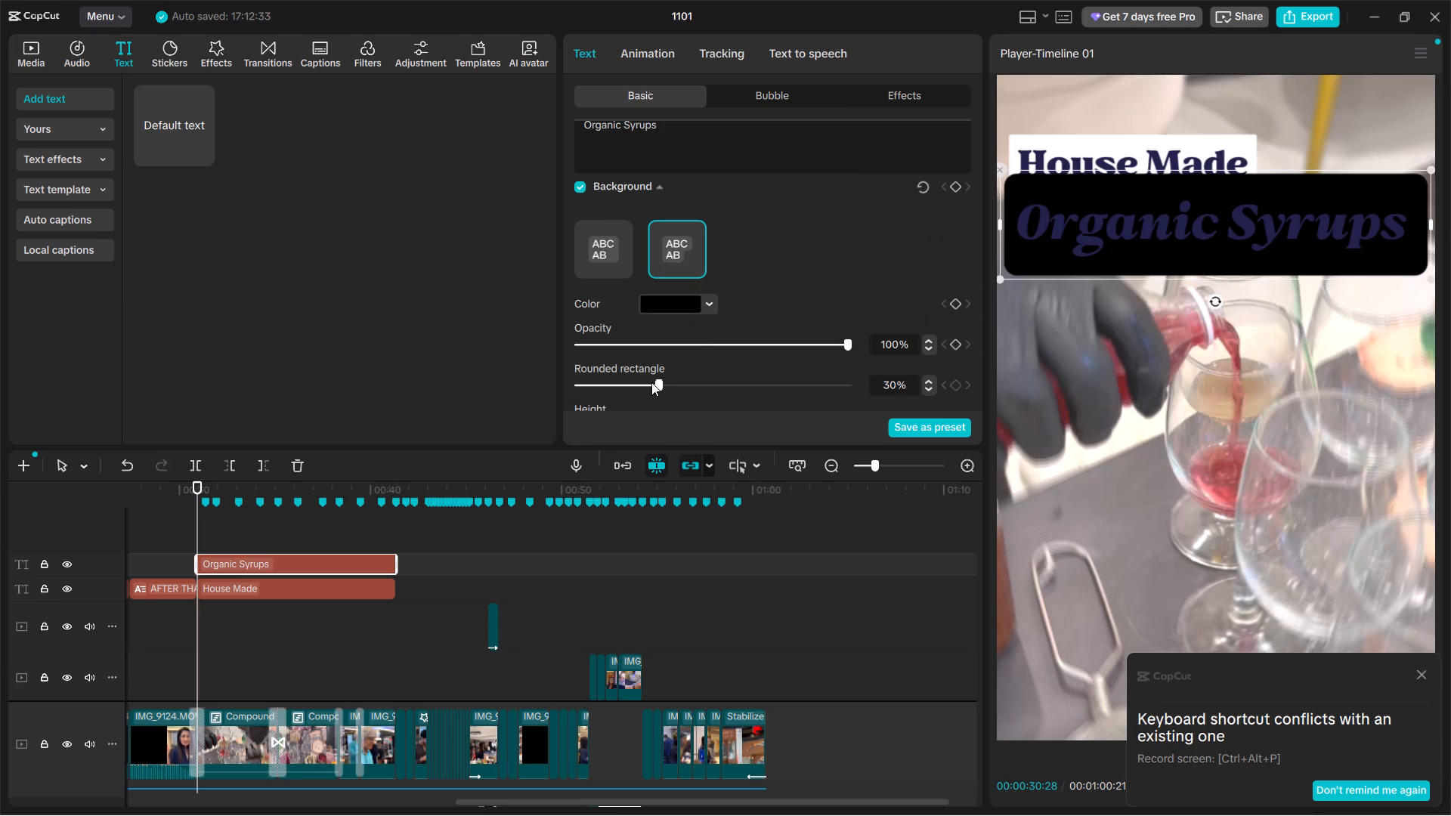
pyautogui.moveTo(651, 382); pyautogui.dragTo(510, 372)
pyautogui.scroll(-1, 728, 265)
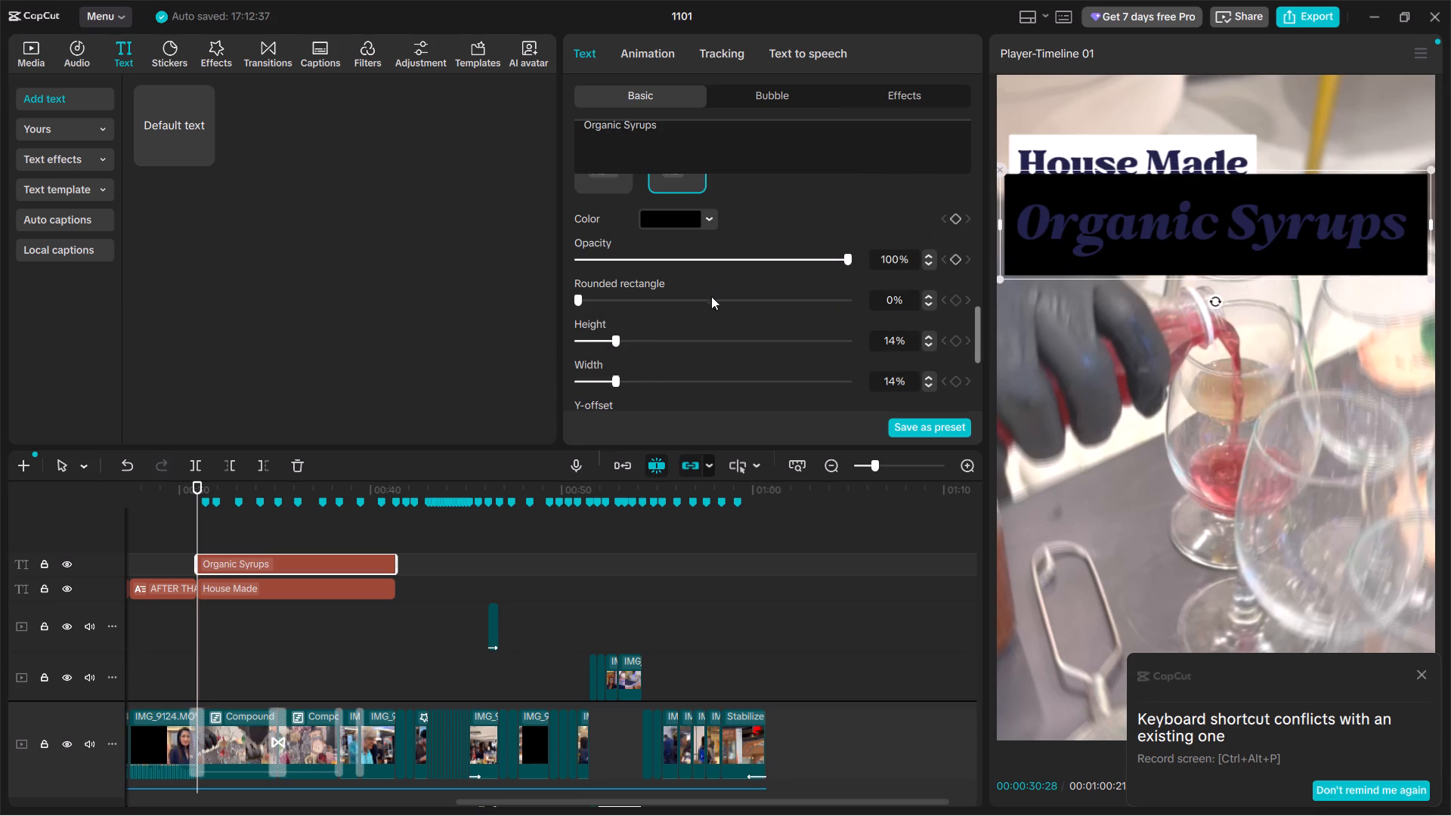
pyautogui.moveTo(623, 342); pyautogui.dragTo(514, 349)
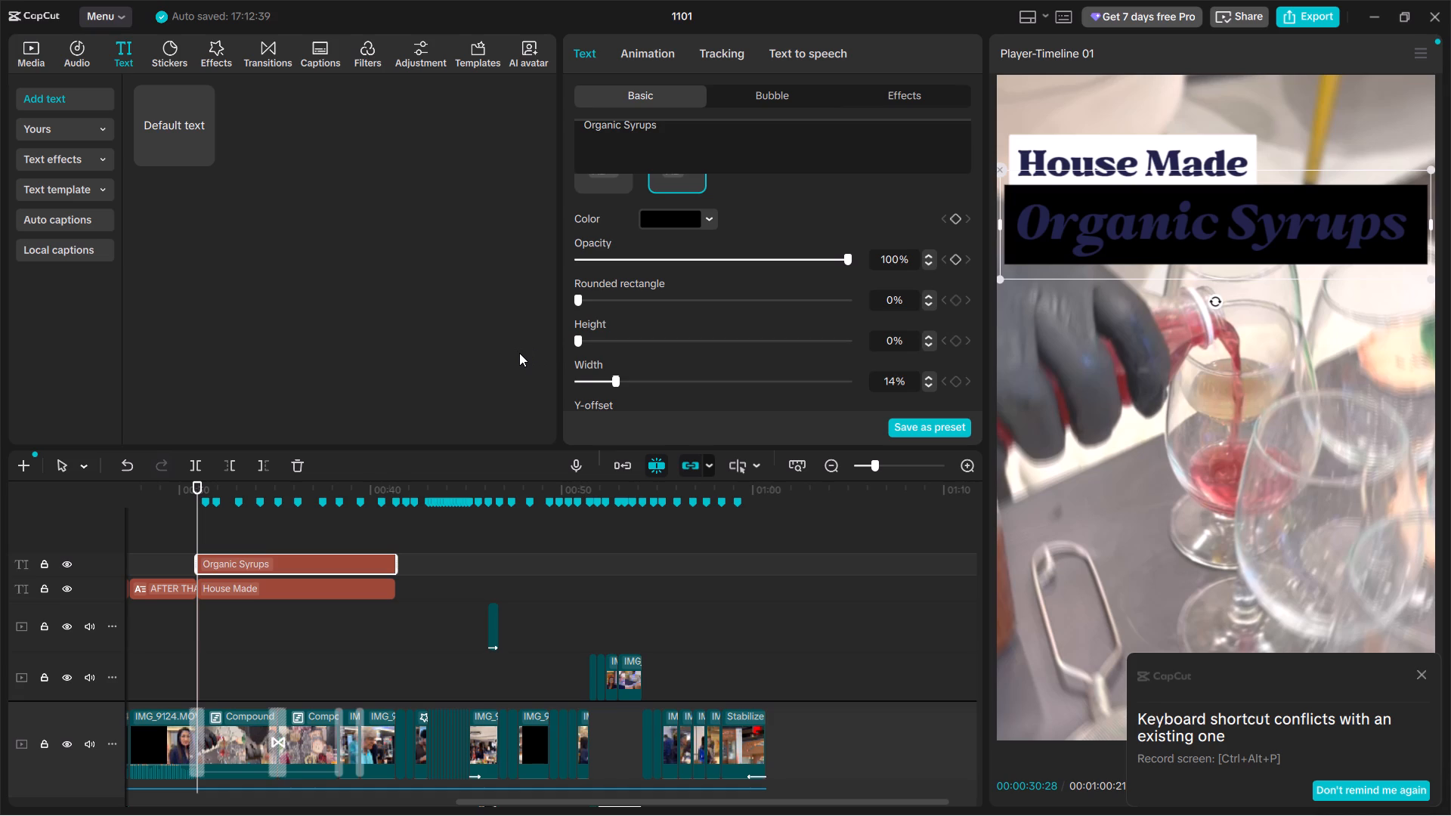
pyautogui.scroll(-1, 628, 300)
pyautogui.scroll(1, 626, 305)
# Colour the "Organic Syrups" background navy 21234C by sampling the lettering in the preview.
pyautogui.click(657, 217)
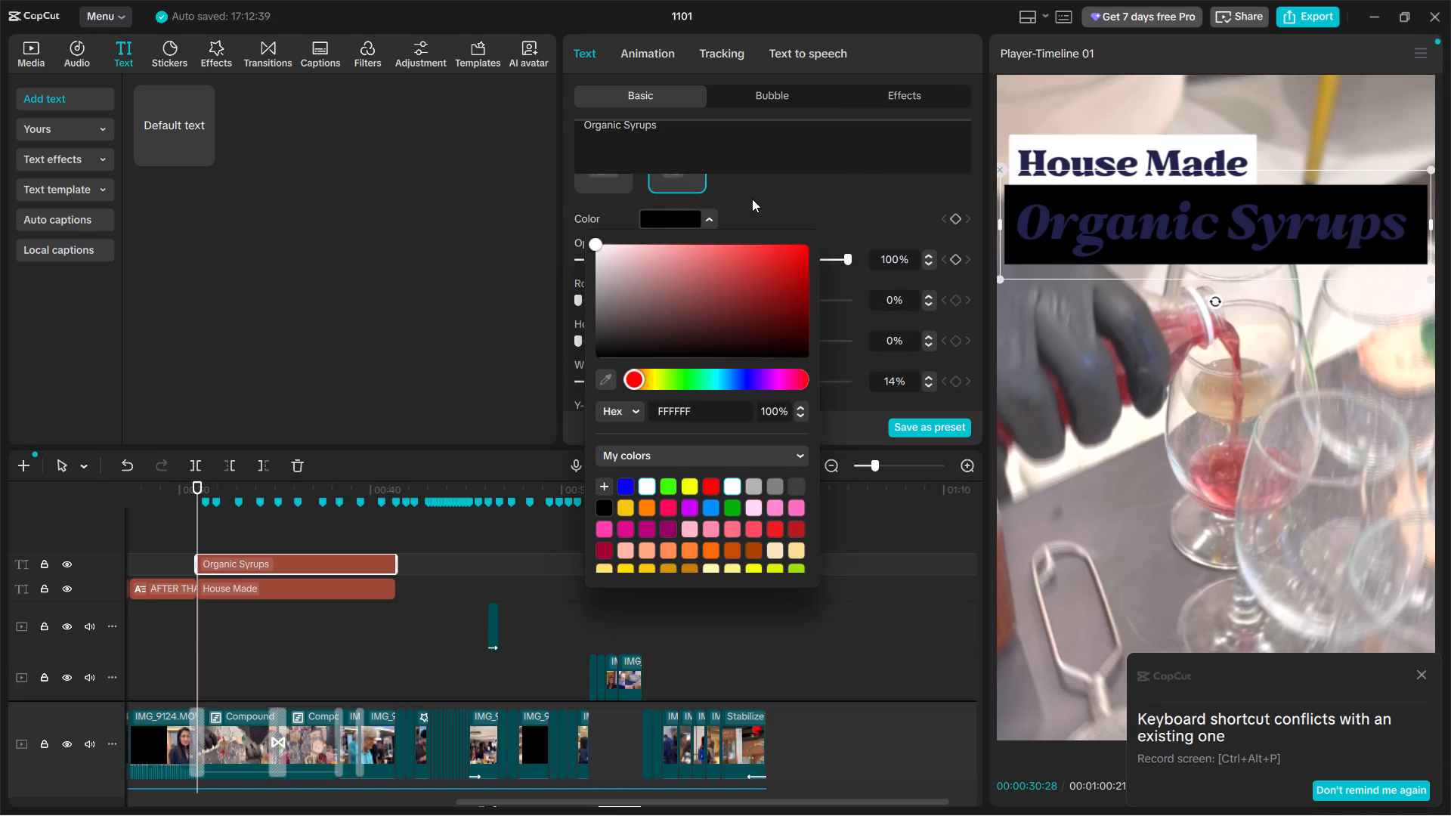
pyautogui.click(752, 199)
pyautogui.click(687, 218)
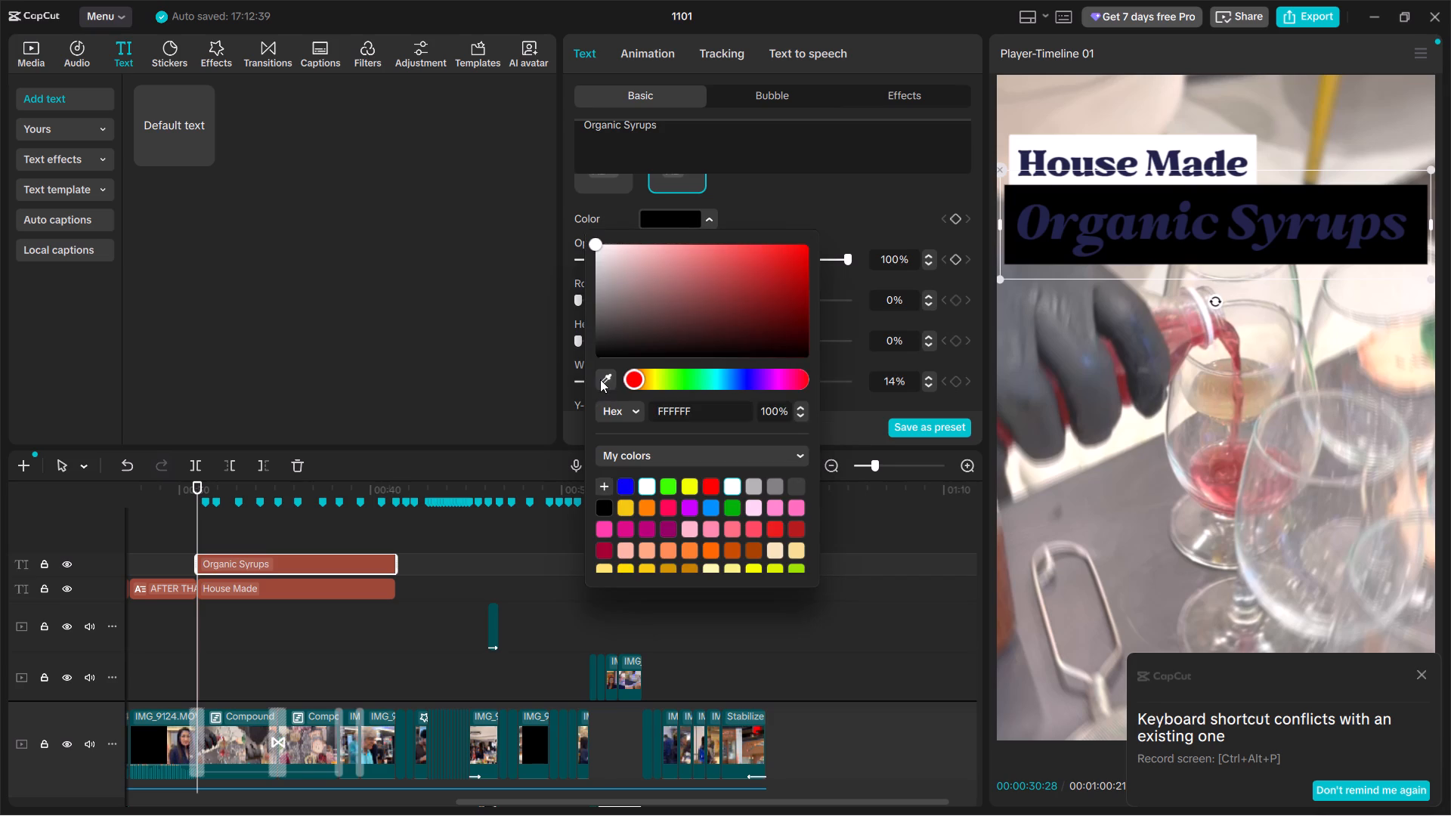
pyautogui.click(600, 379)
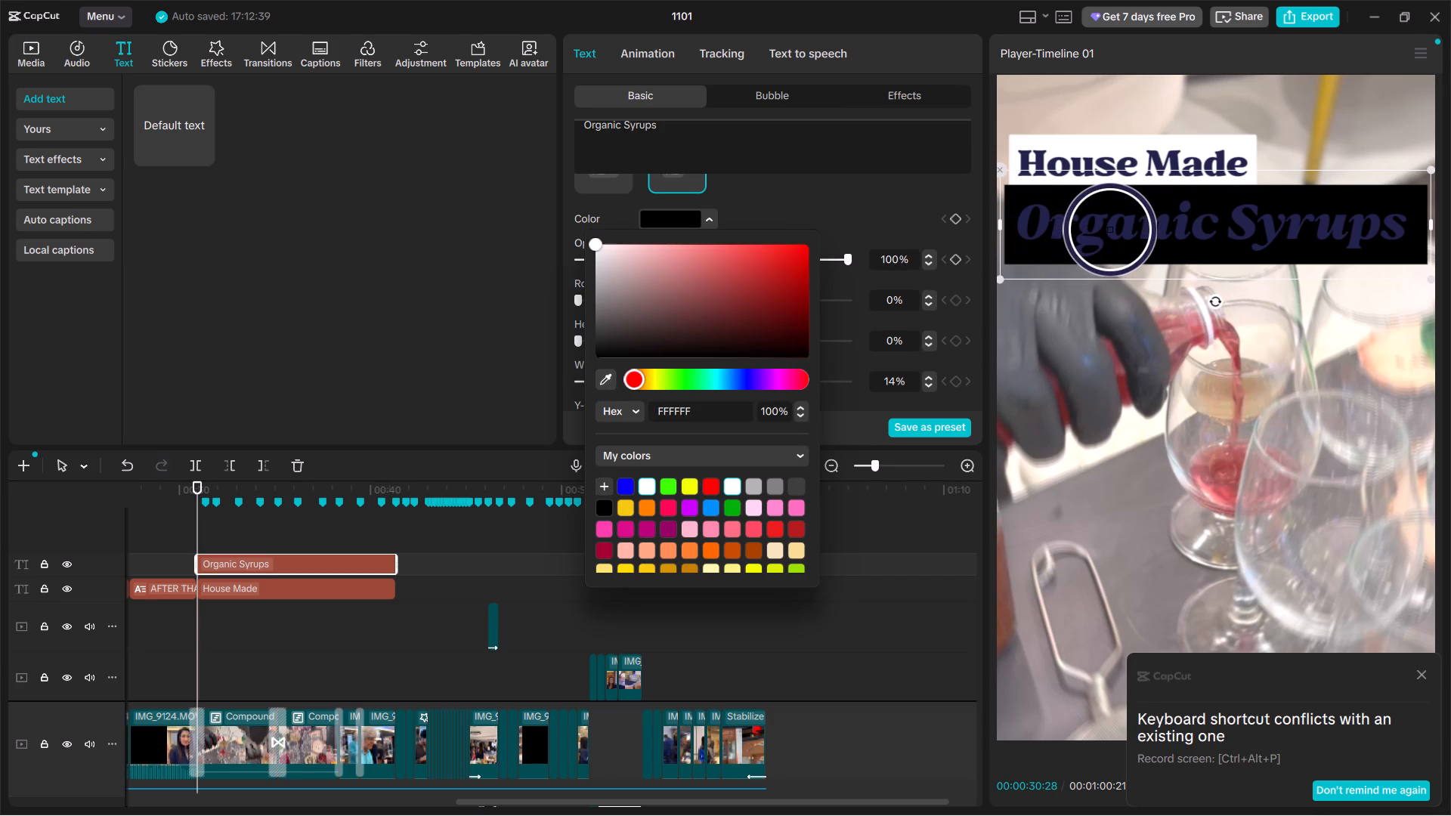
pyautogui.click(1110, 230)
pyautogui.click(783, 213)
pyautogui.scroll(4, 753, 234)
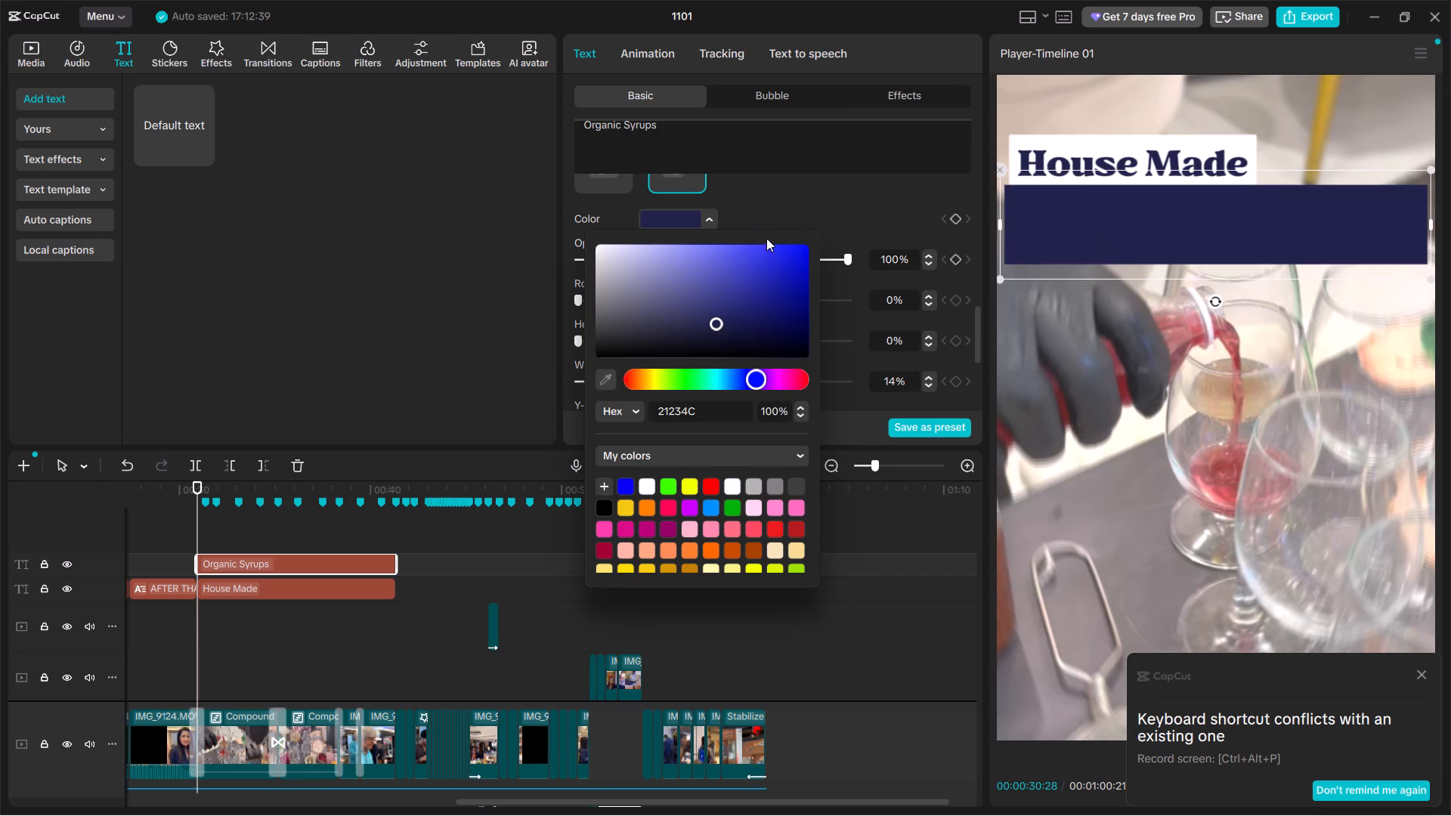
pyautogui.click(857, 222)
# Recolour the whole "Organic Syrups" text white, FFFFFF.
pyautogui.scroll(11, 764, 380)
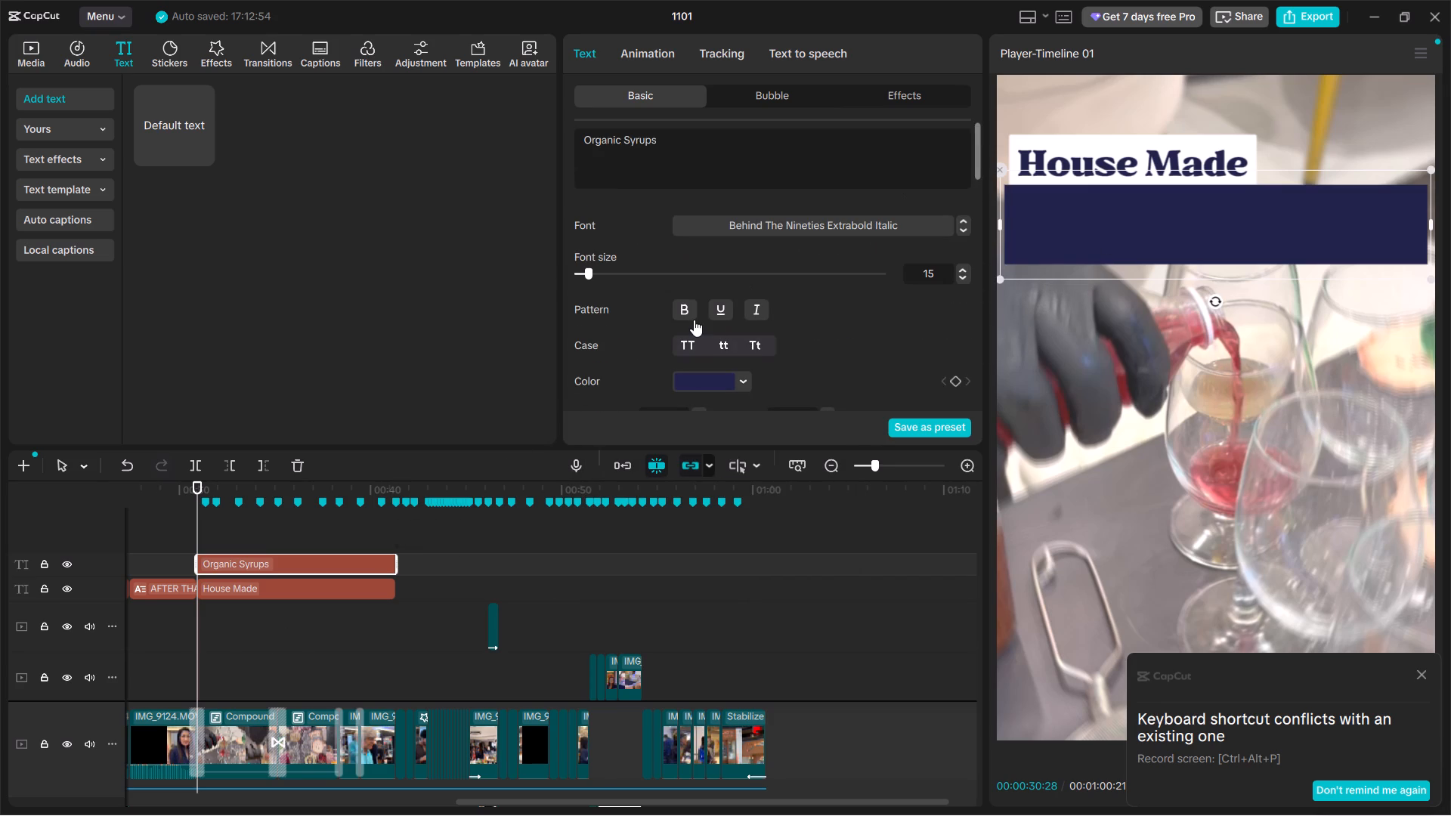
pyautogui.scroll(5, 694, 320)
pyautogui.doubleClick(627, 146)
pyautogui.hotkey('ctrl', 'a')
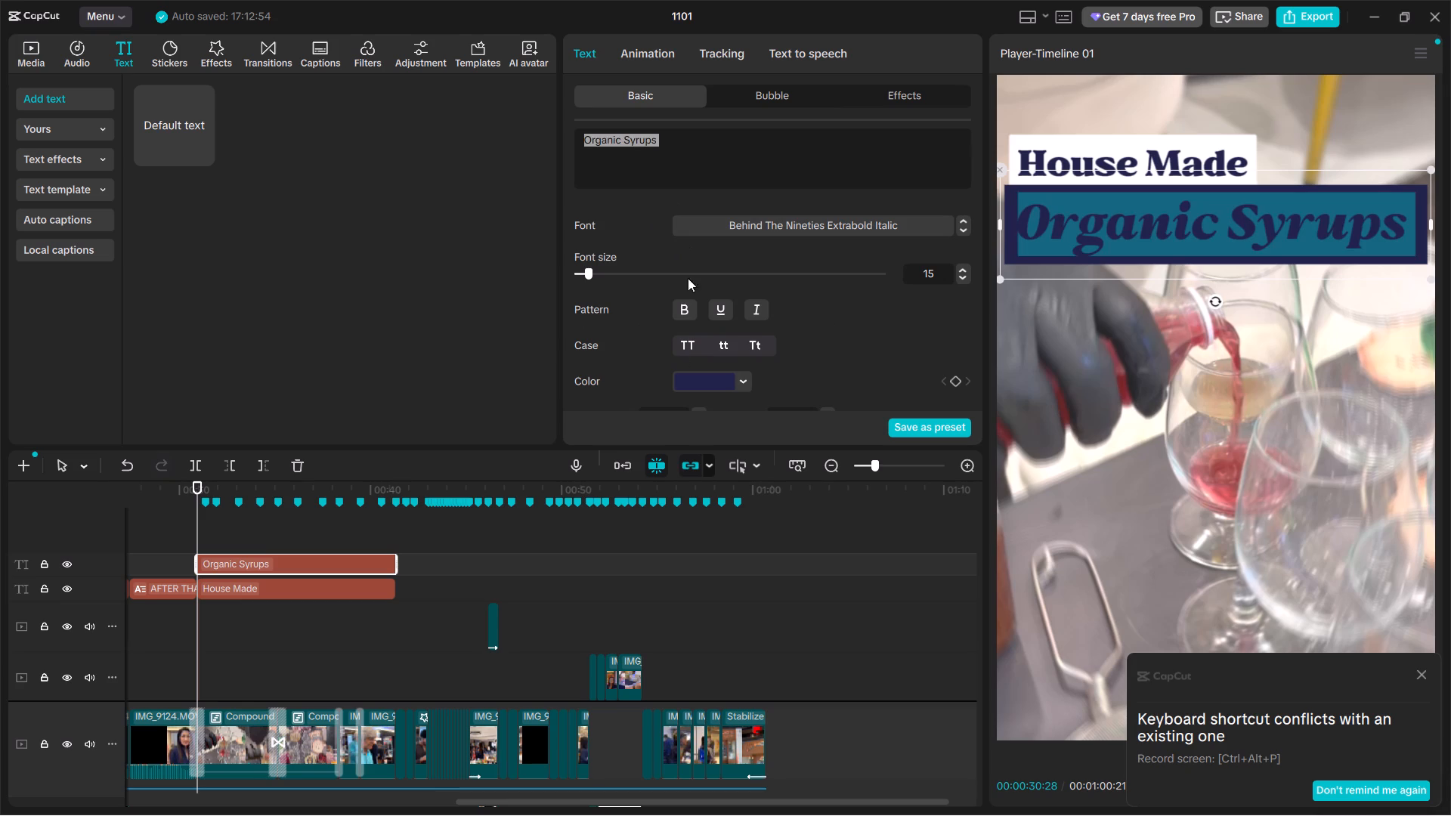
pyautogui.click(704, 385)
pyautogui.moveTo(710, 440); pyautogui.dragTo(505, 348)
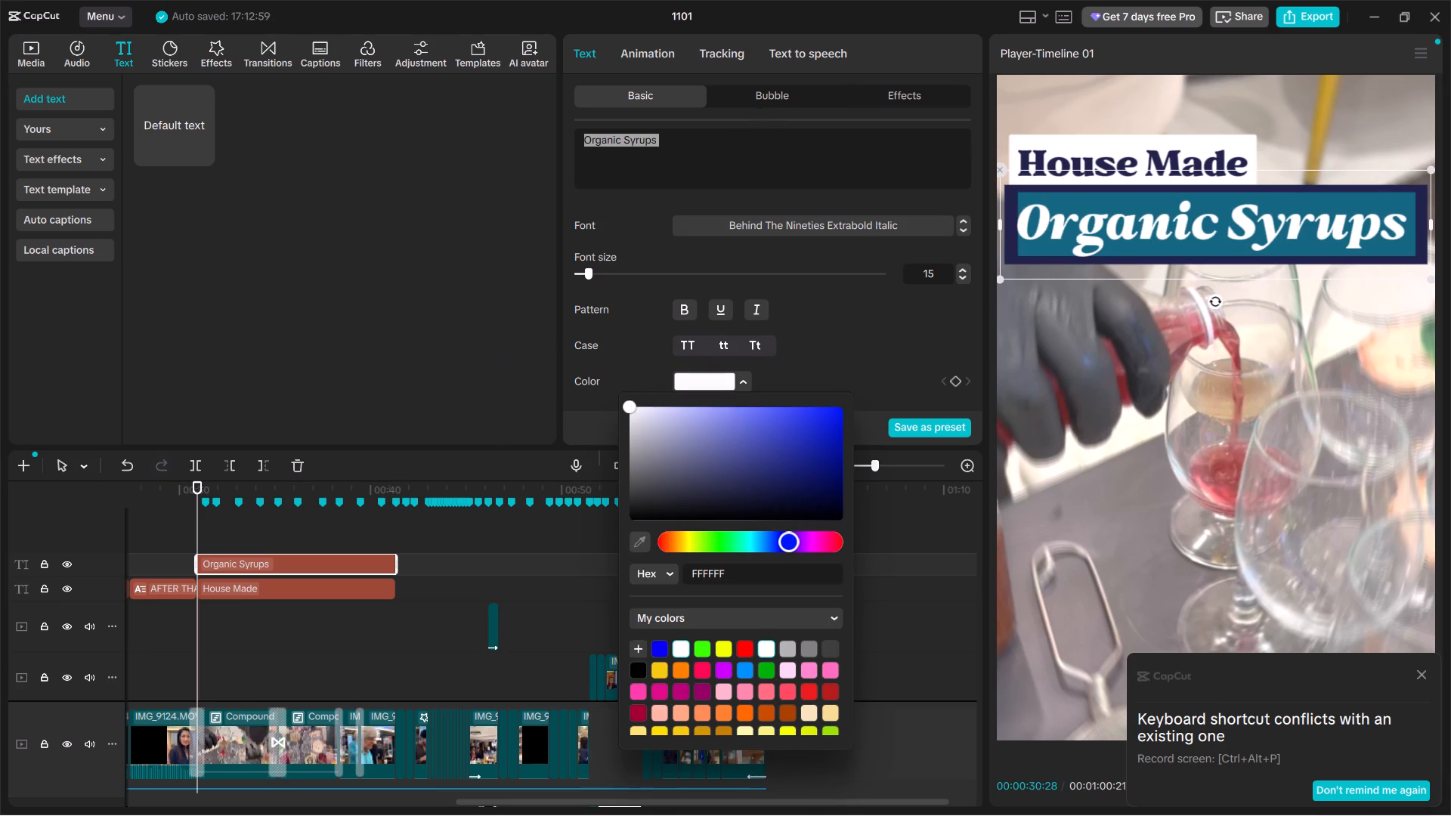
pyautogui.click(608, 142)
pyautogui.click(766, 172)
pyautogui.click(231, 608)
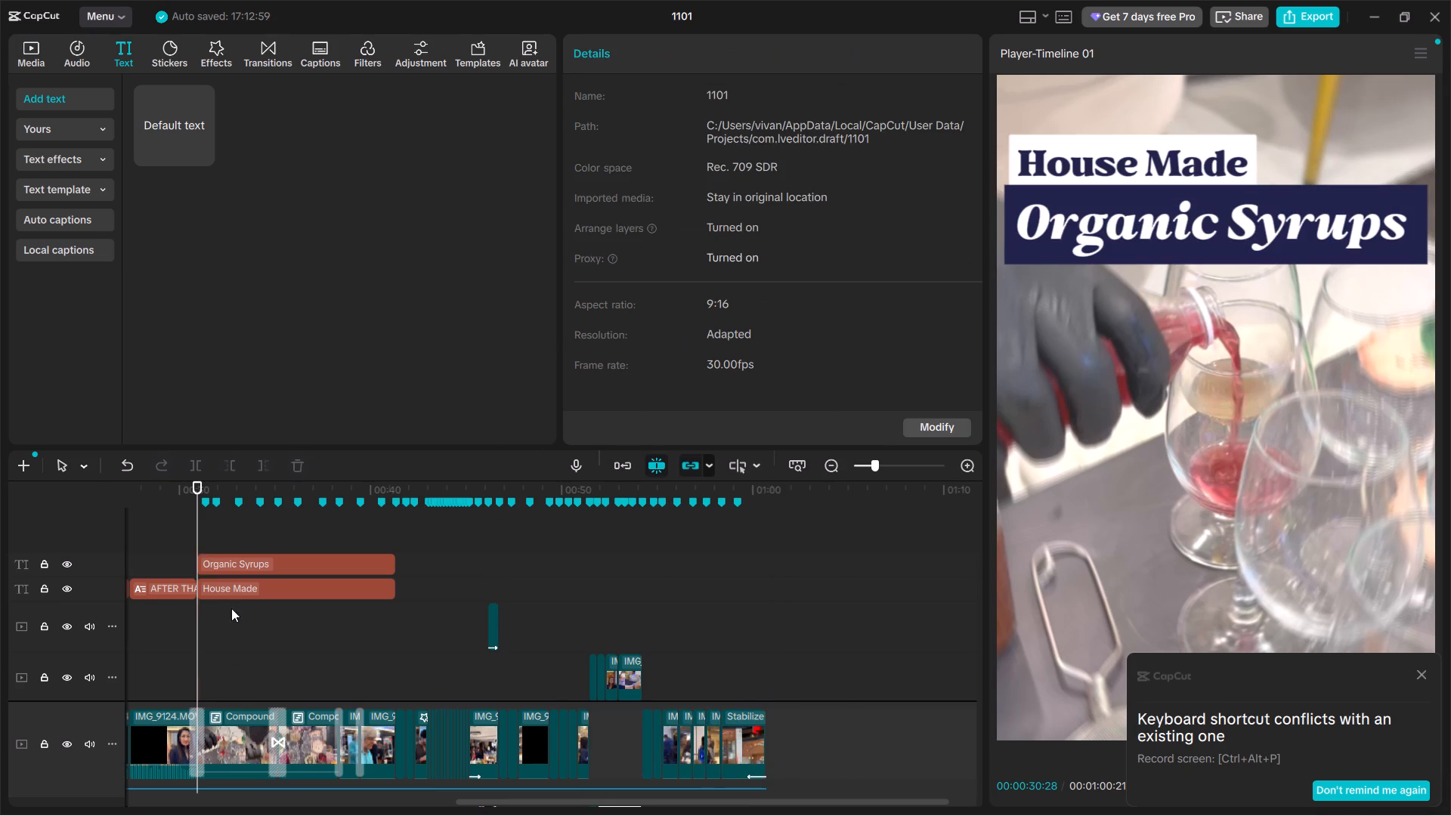
# Nudge "House Made" so its white box sits on top of the navy box with the left edges aligned.
pyautogui.moveTo(231, 608); pyautogui.dragTo(210, 610)
pyautogui.click(234, 561)
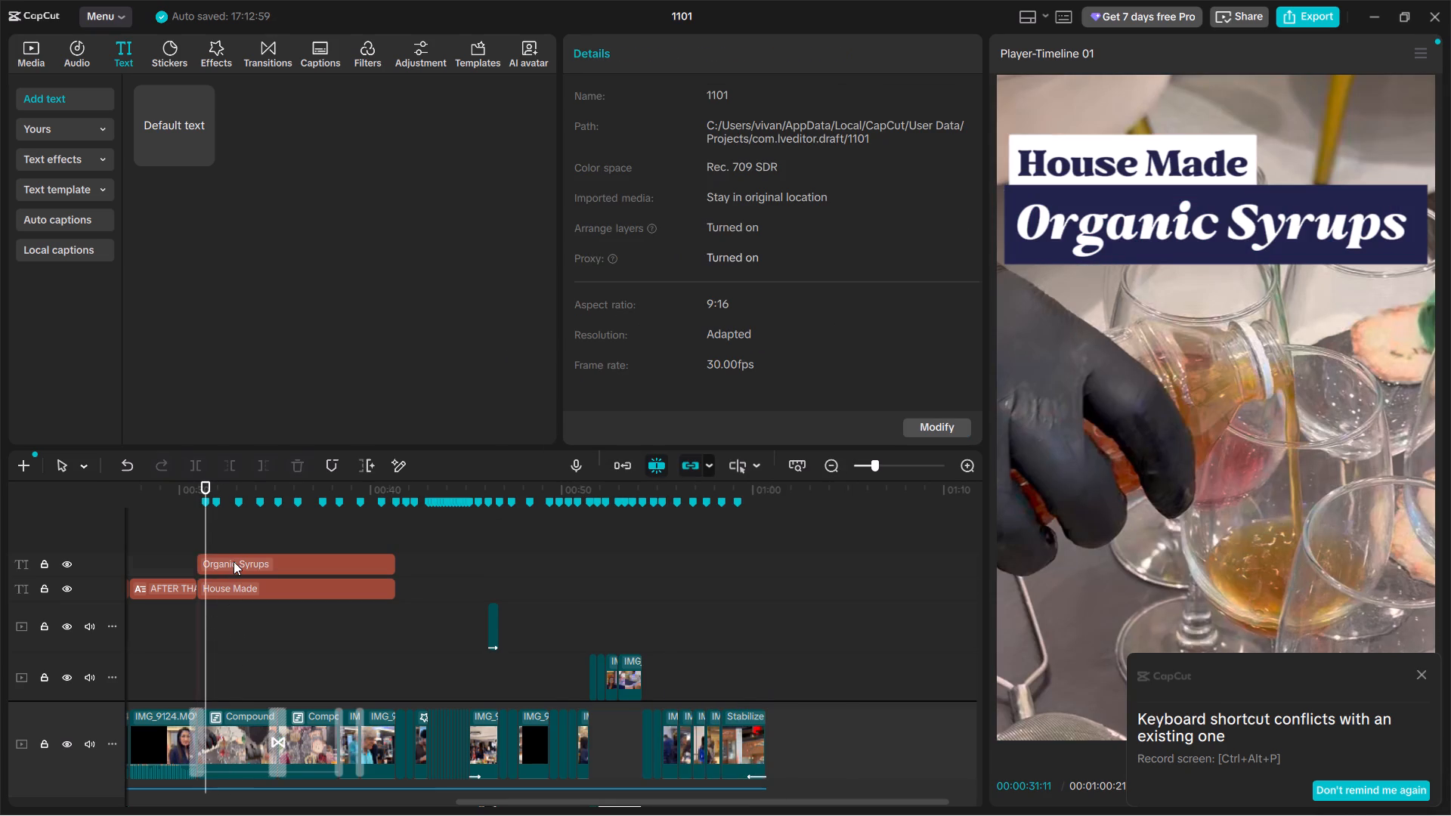
pyautogui.click(288, 586)
pyautogui.moveTo(1162, 154); pyautogui.dragTo(1157, 147)
pyautogui.keyDown('ctrl'); pyautogui.scroll(-6, 1336, 199); pyautogui.keyUp('ctrl')
pyautogui.keyDown('ctrl'); pyautogui.scroll(4, 1279, 240); pyautogui.keyUp('ctrl')
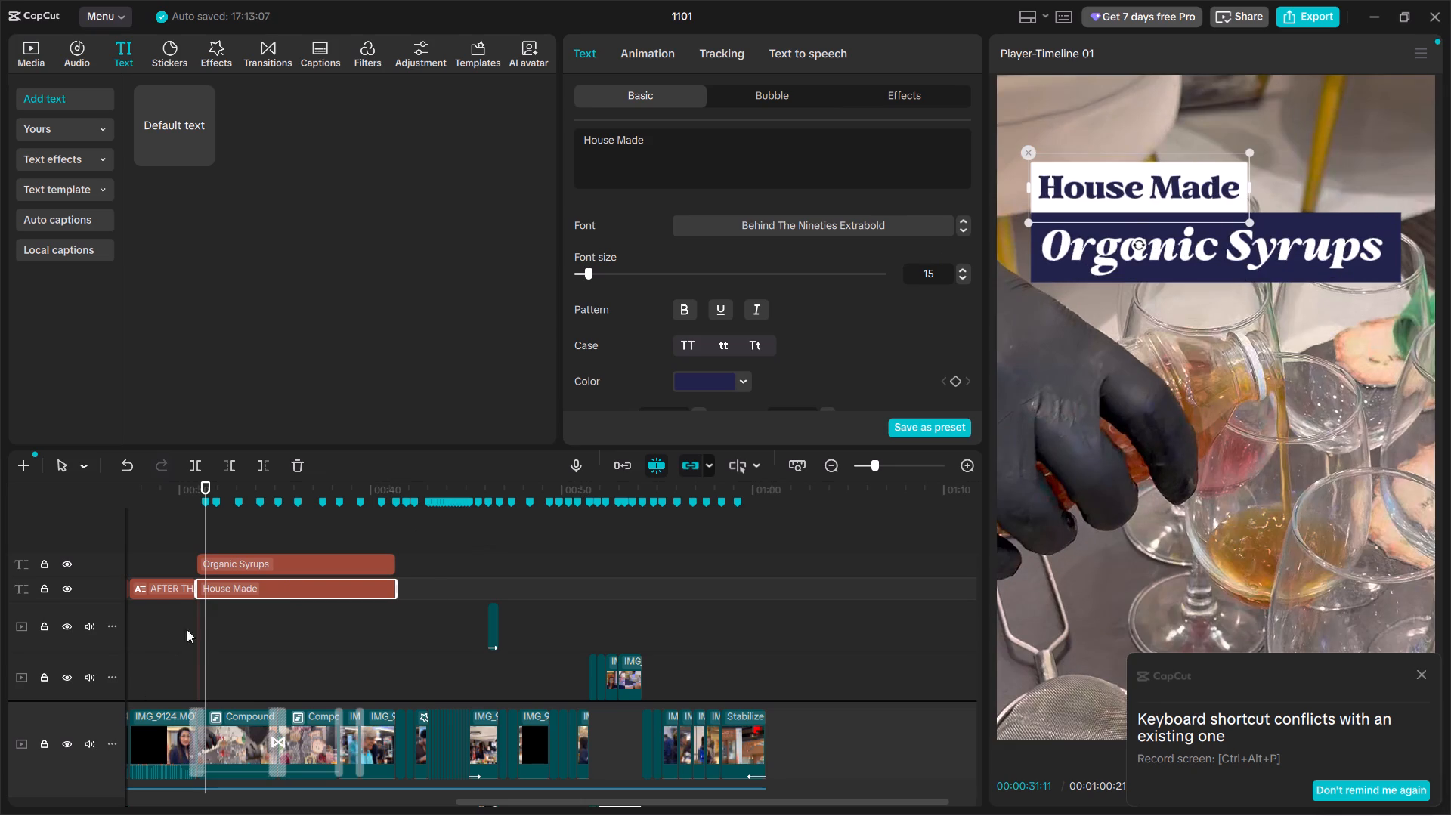
# Turn the "House Made" text clip into its own compound clip.
pyautogui.click(227, 620)
pyautogui.moveTo(227, 620); pyautogui.dragTo(194, 608)
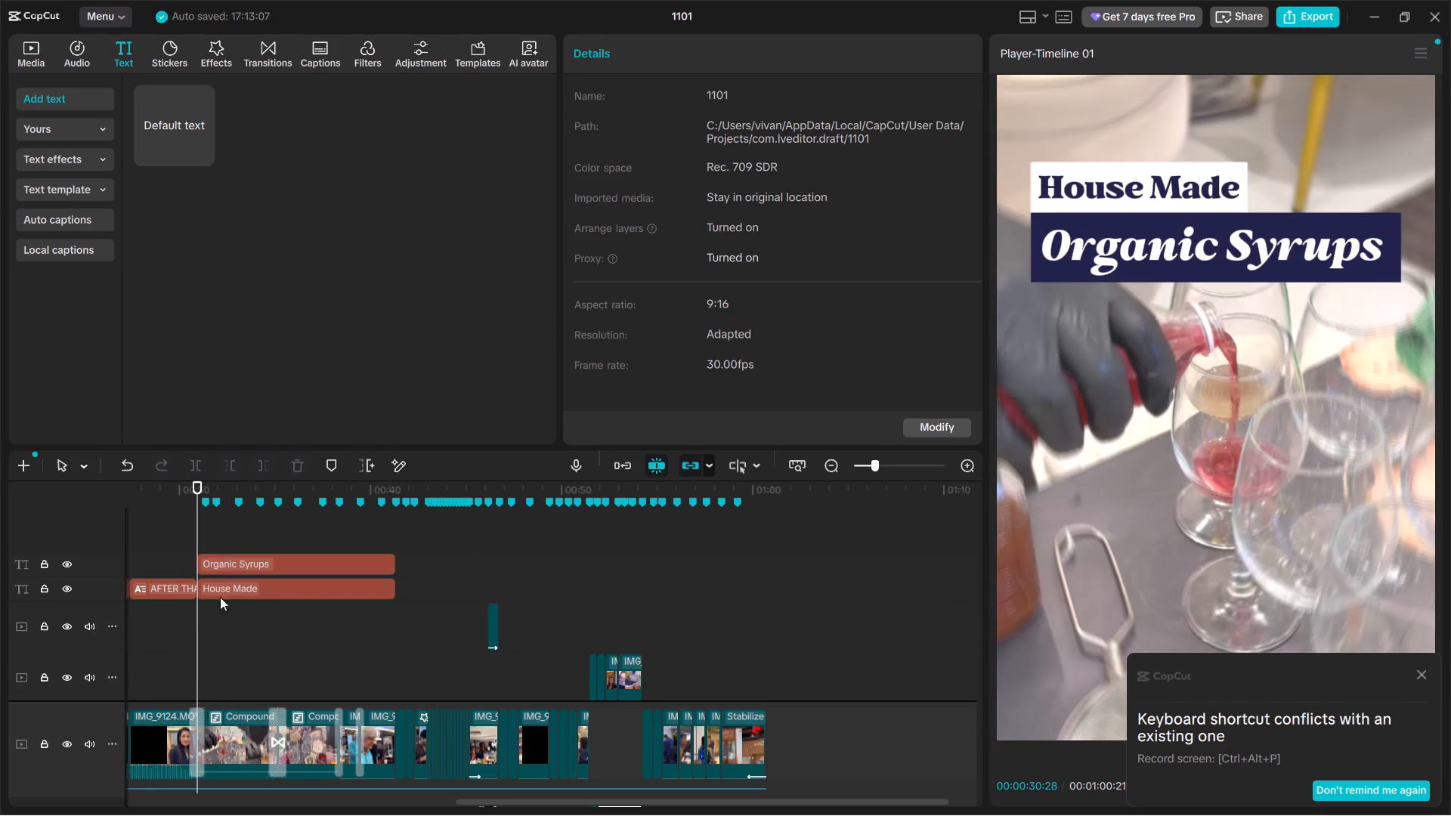
pyautogui.keyDown('ctrl'); pyautogui.scroll(4, 243, 592); pyautogui.keyUp('ctrl')
pyautogui.click(264, 586)
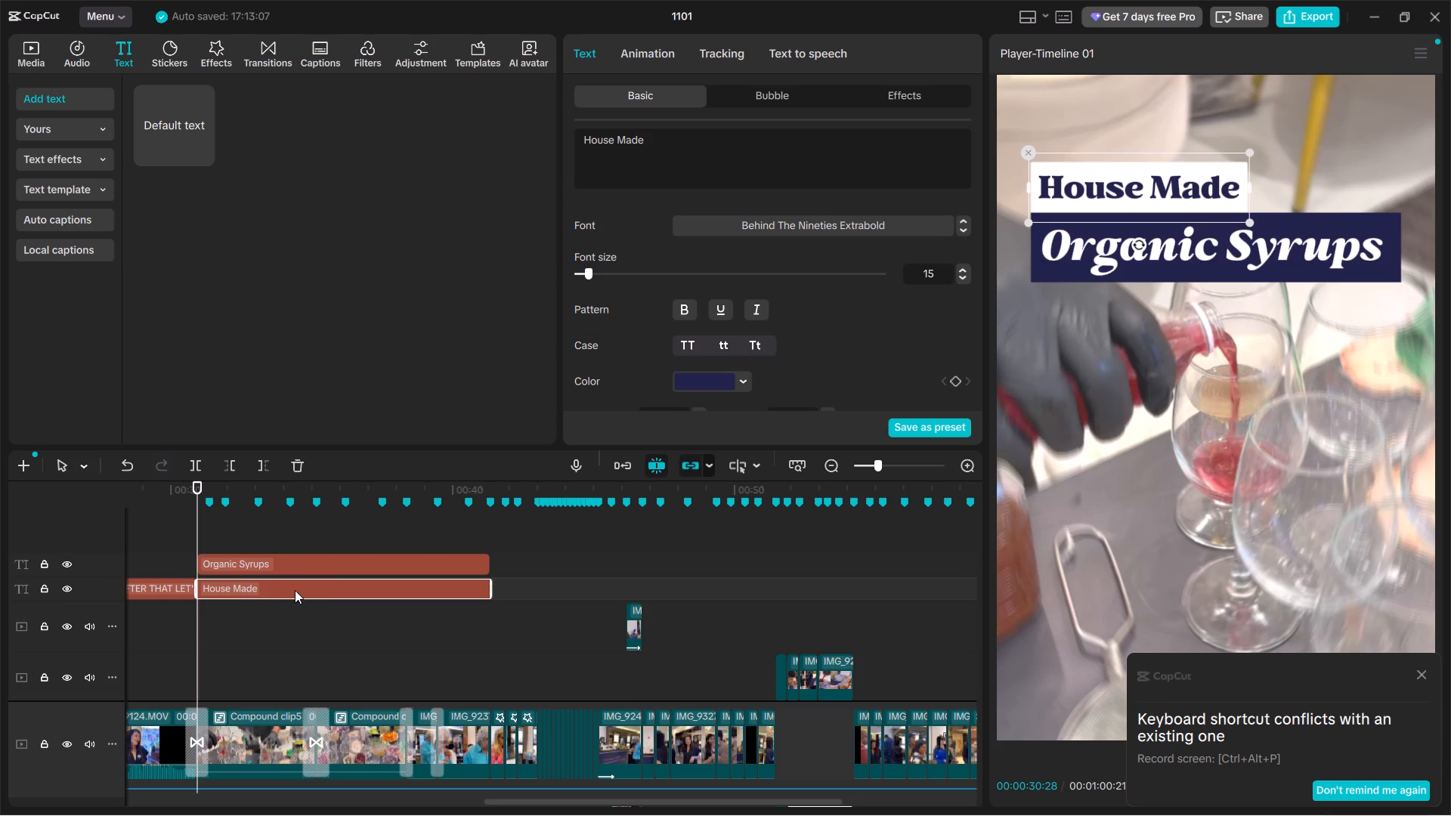
pyautogui.rightClick(237, 592)
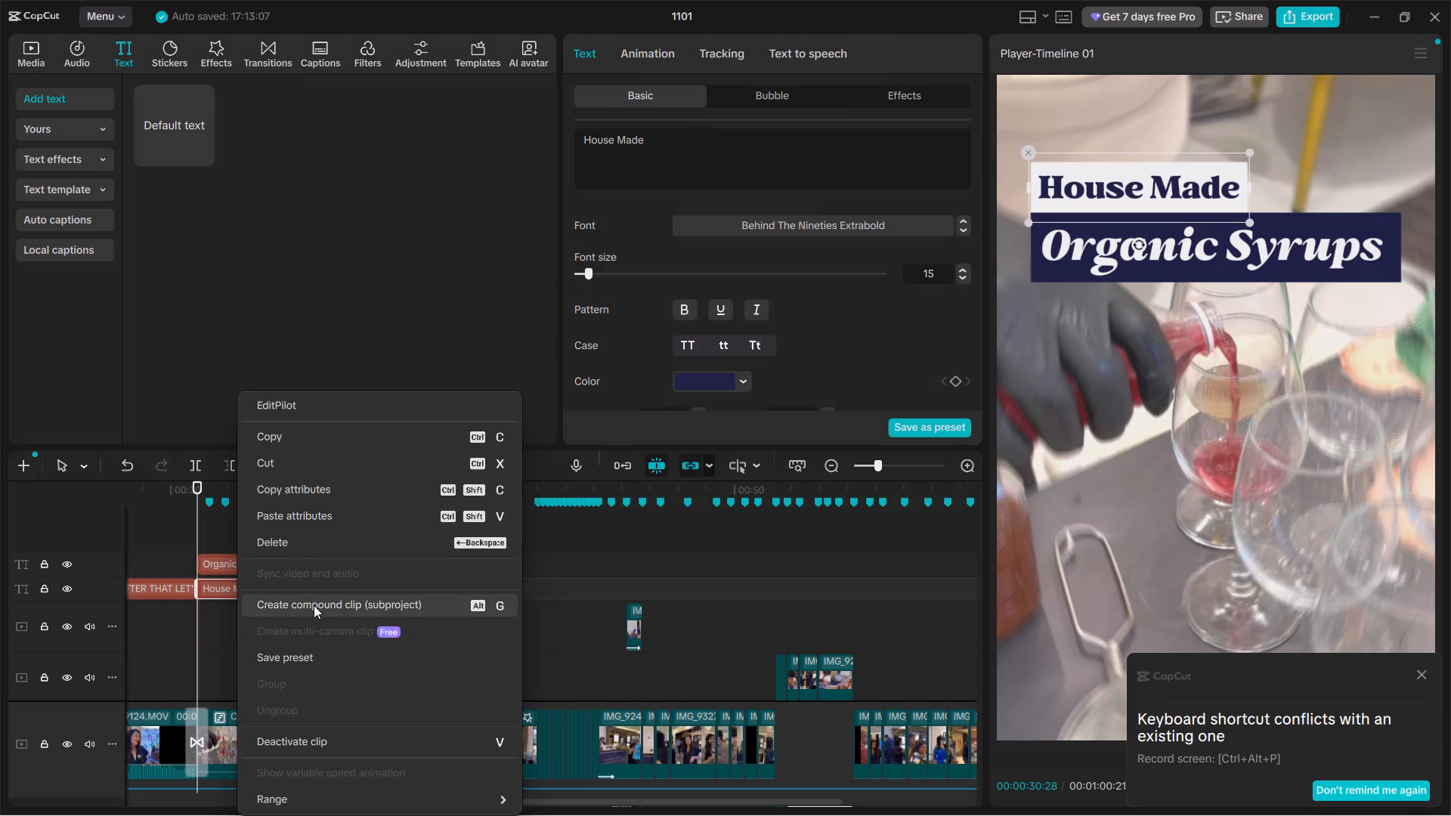
pyautogui.click(314, 605)
# Turn the "Organic Syrups" text clip into a separate compound clip.
pyautogui.click(254, 561)
pyautogui.rightClick(254, 561)
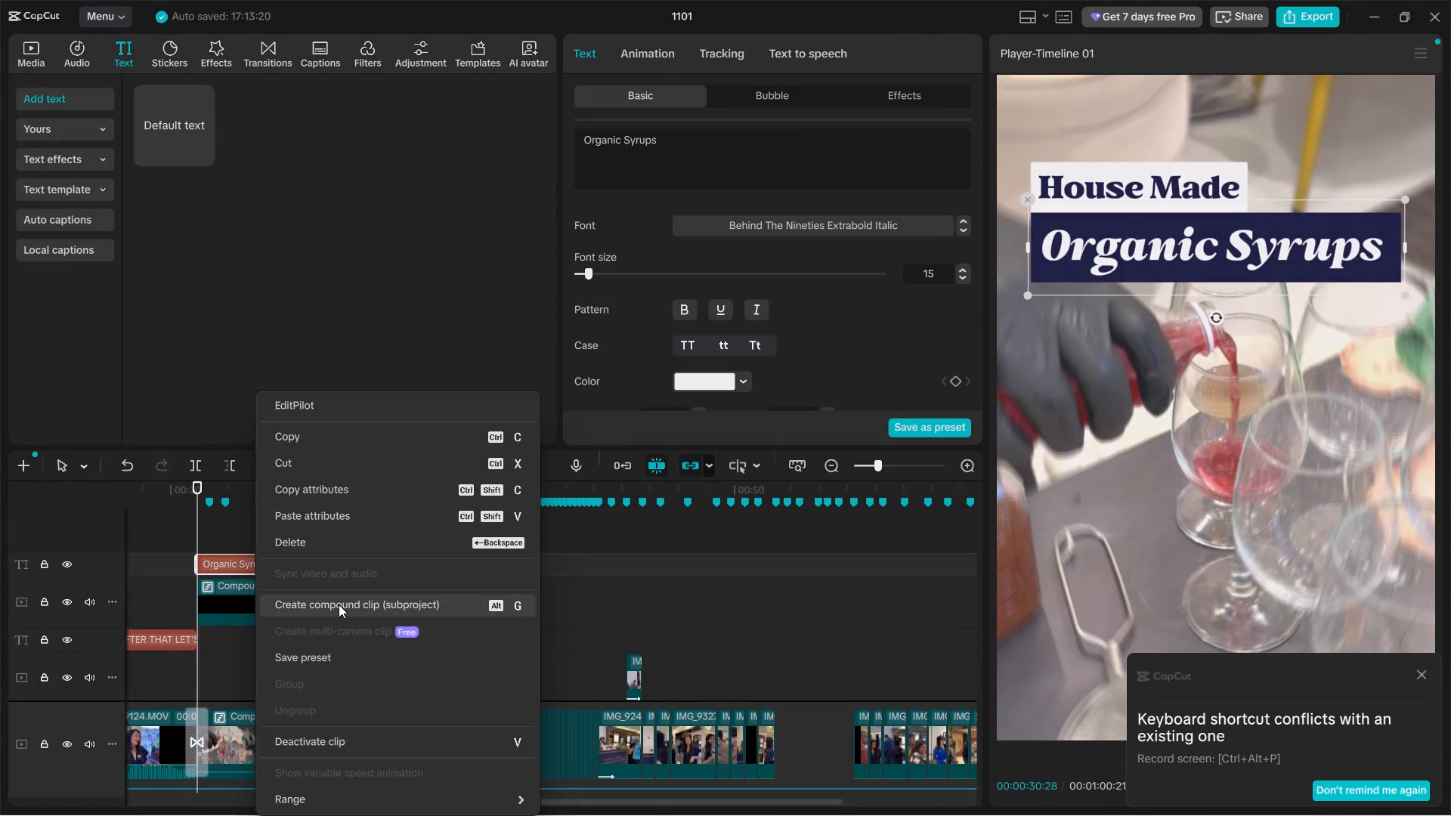
pyautogui.click(339, 604)
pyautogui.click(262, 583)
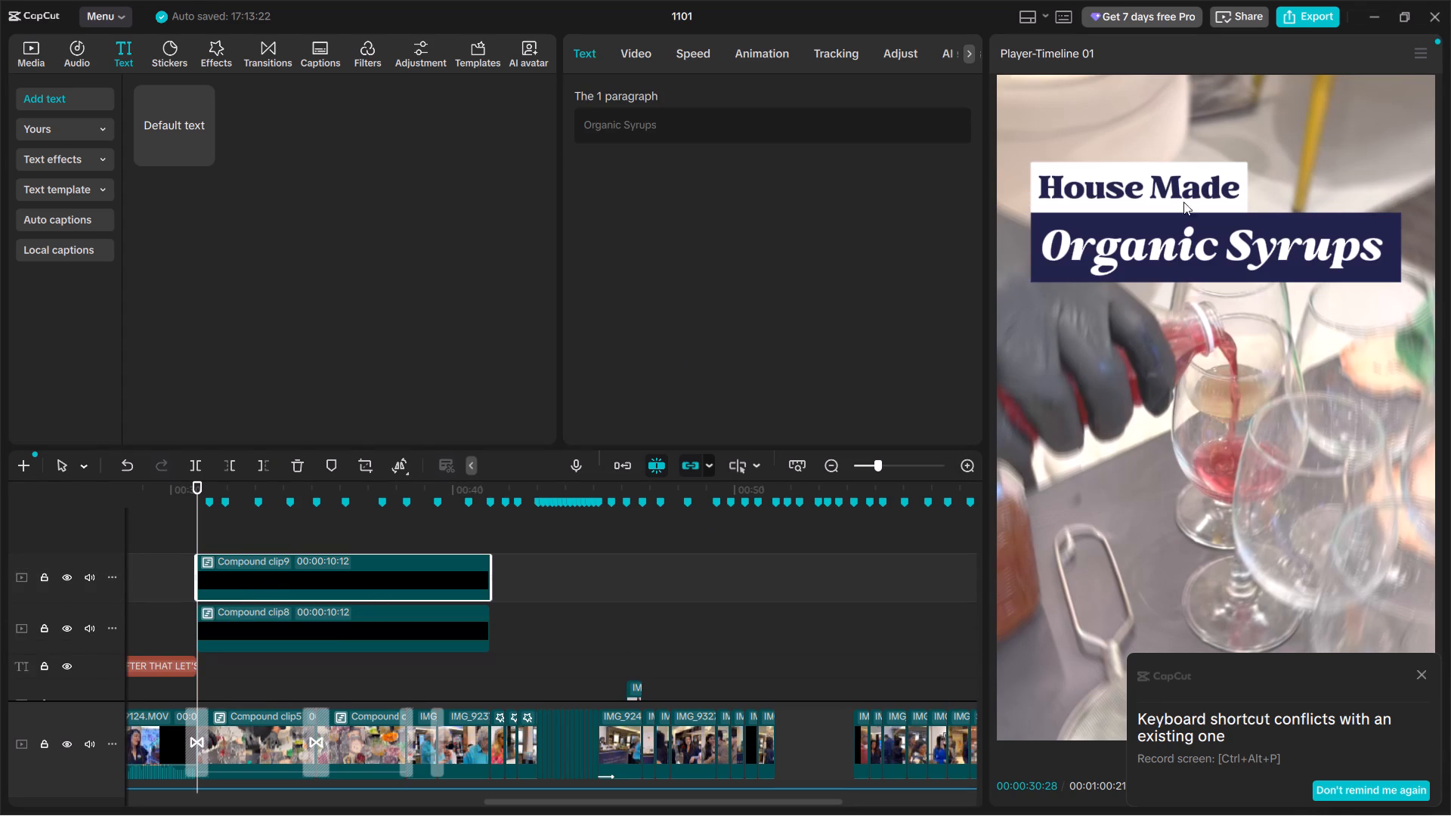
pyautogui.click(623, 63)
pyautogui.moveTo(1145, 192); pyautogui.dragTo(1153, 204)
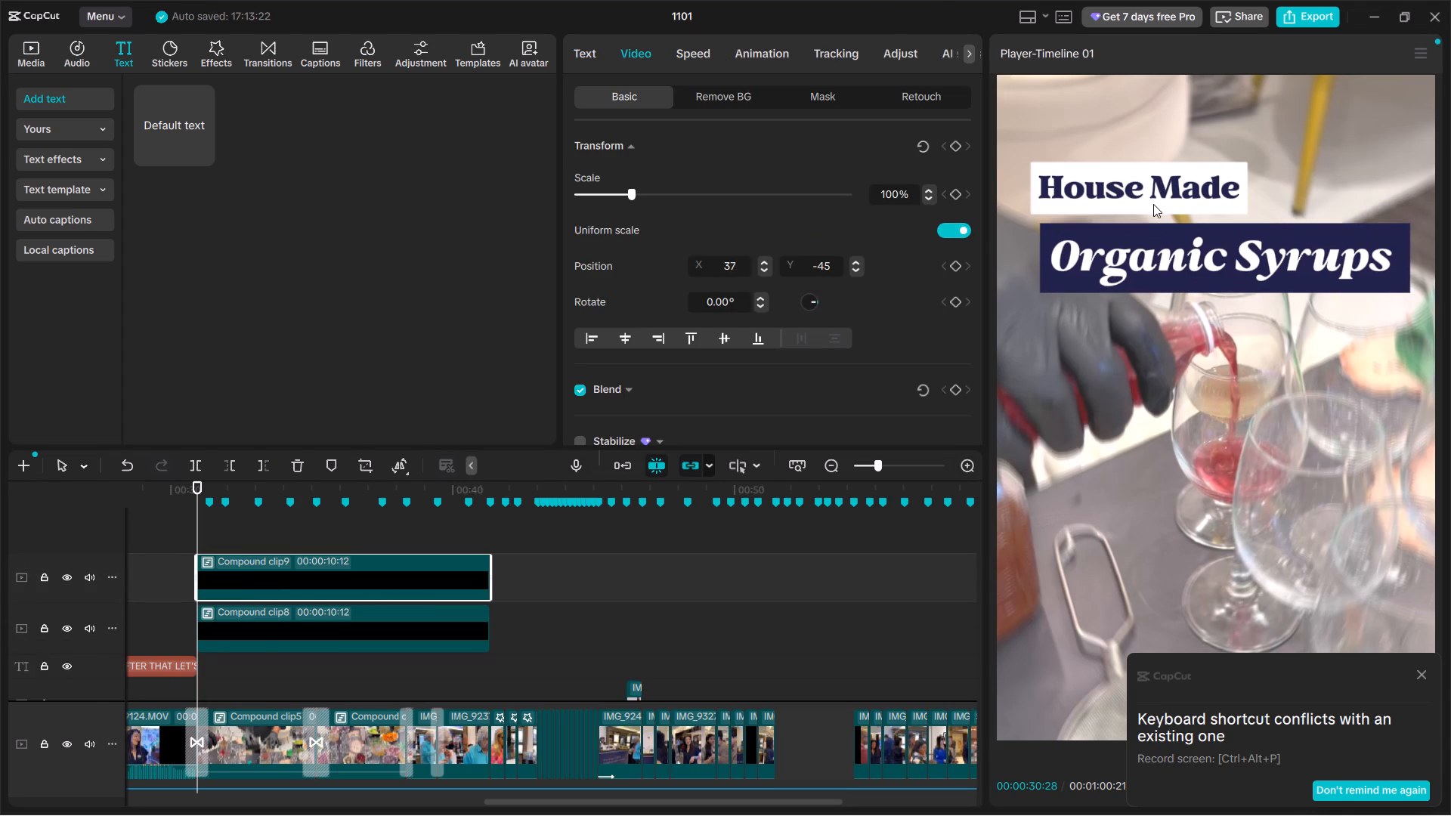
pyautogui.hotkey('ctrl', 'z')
# Add Transform and Blend keyframes at the start of the "House Made" compound clip.
pyautogui.click(341, 623)
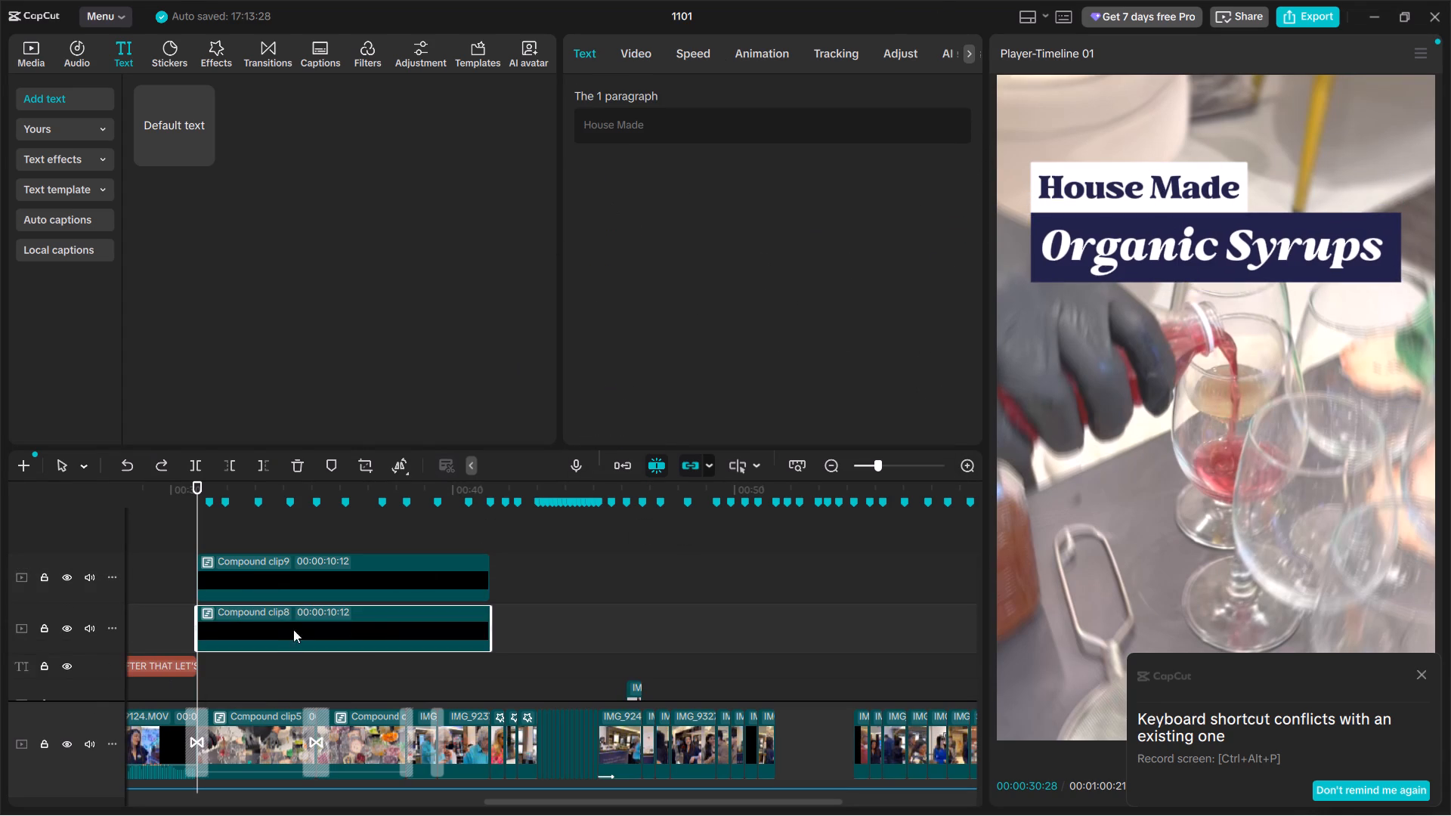
pyautogui.moveTo(667, 54); pyautogui.dragTo(639, 57)
pyautogui.click(639, 57)
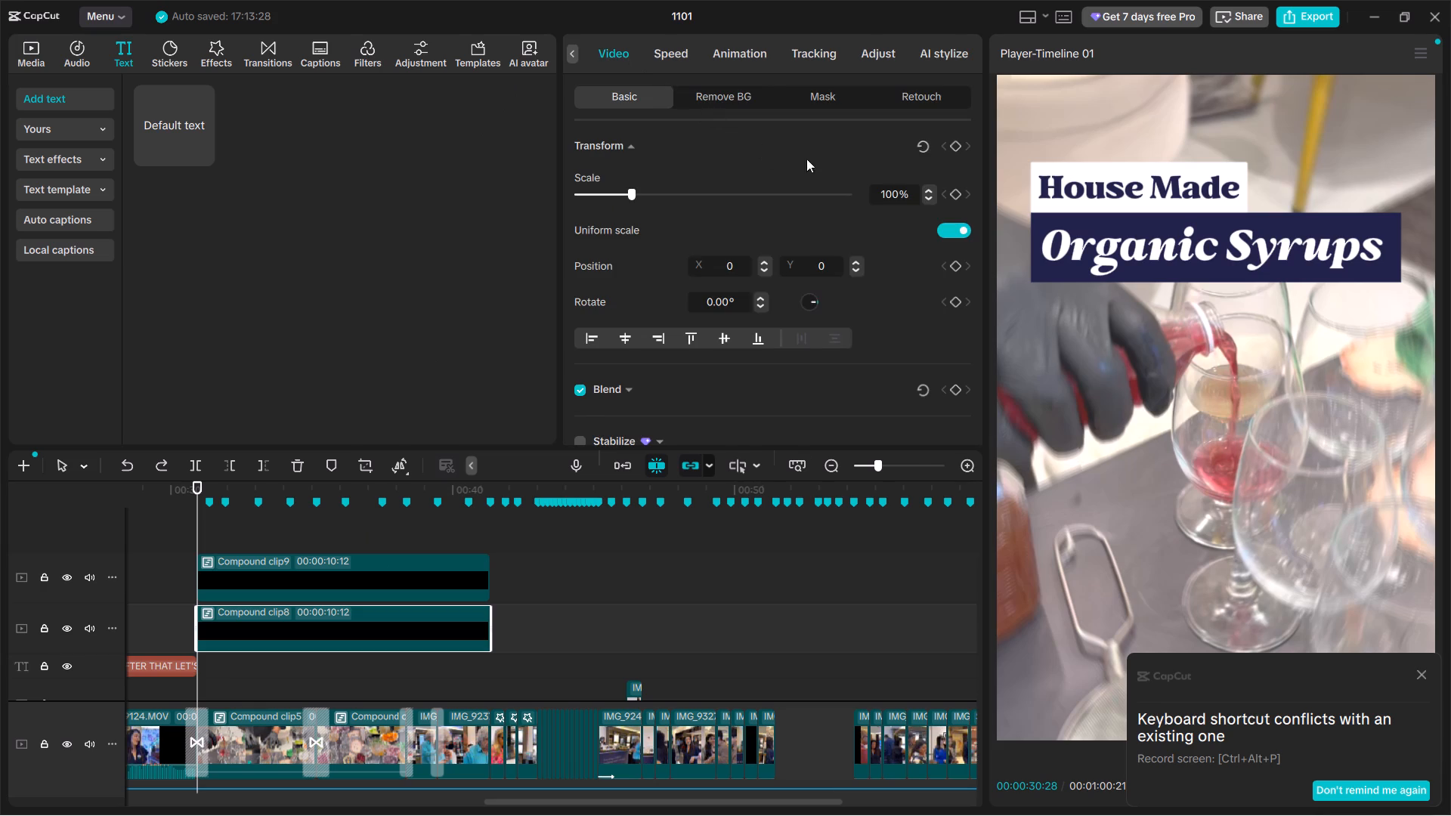
pyautogui.click(949, 144)
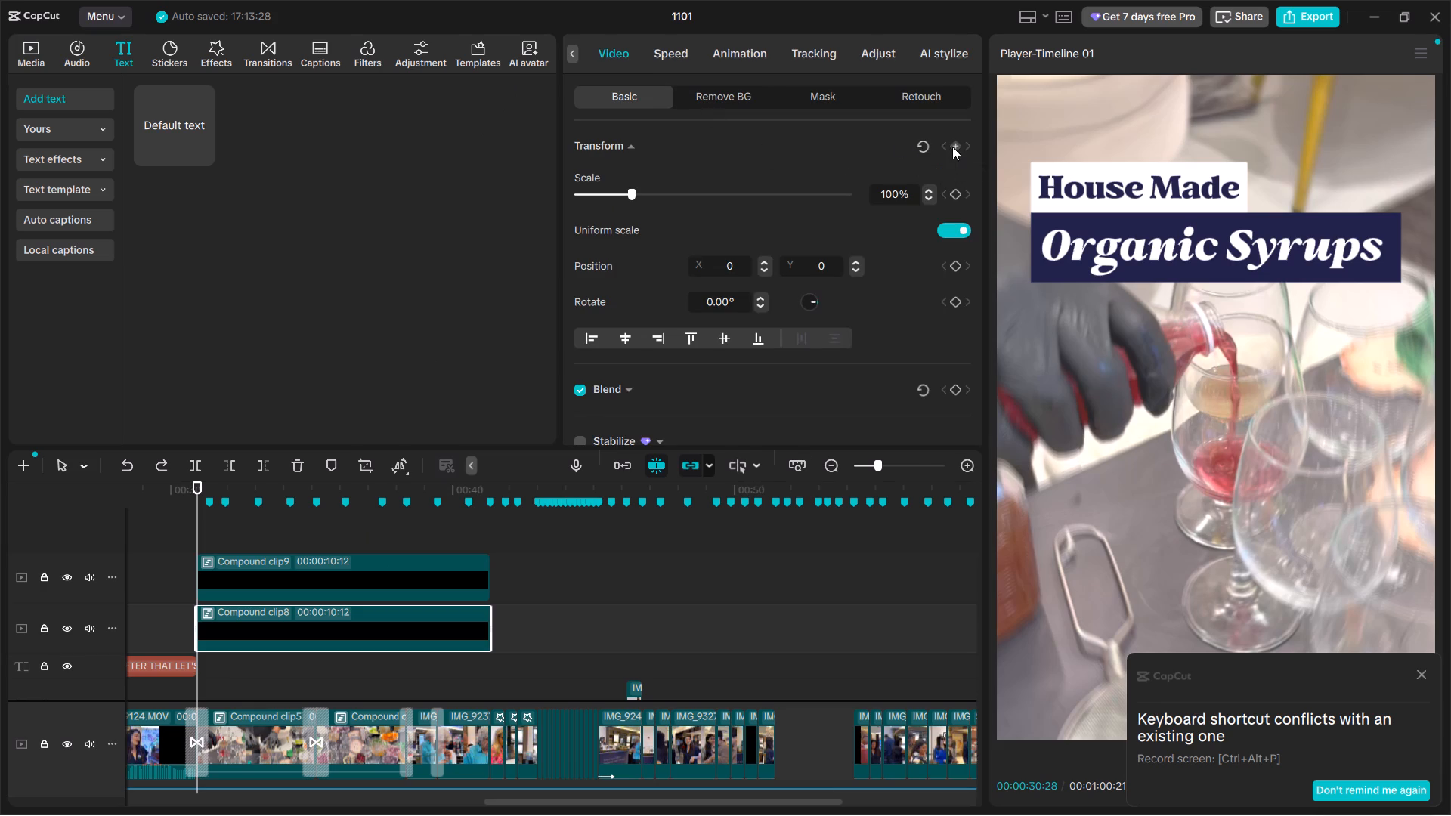
pyautogui.click(952, 147)
pyautogui.click(955, 144)
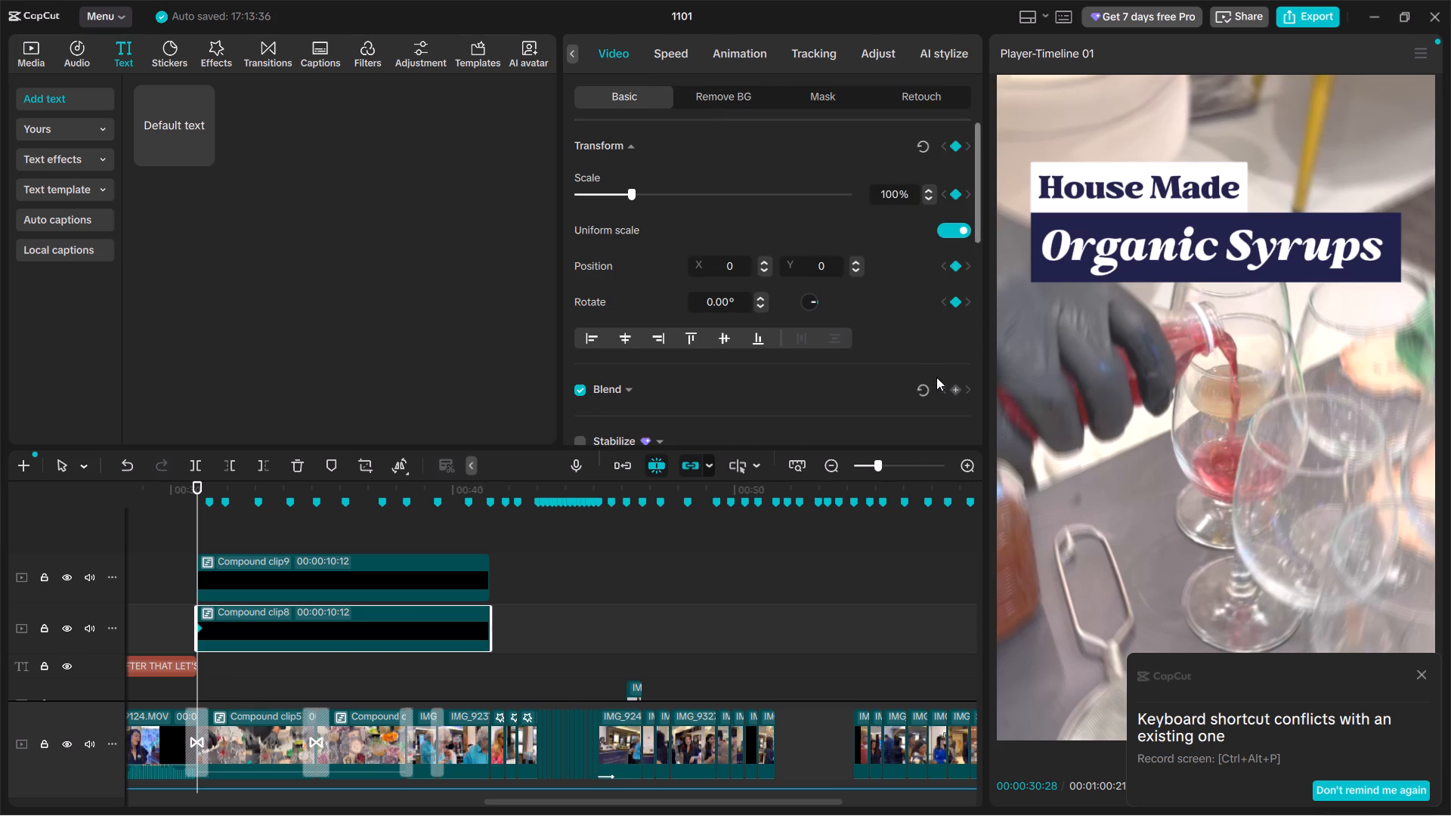
pyautogui.click(957, 388)
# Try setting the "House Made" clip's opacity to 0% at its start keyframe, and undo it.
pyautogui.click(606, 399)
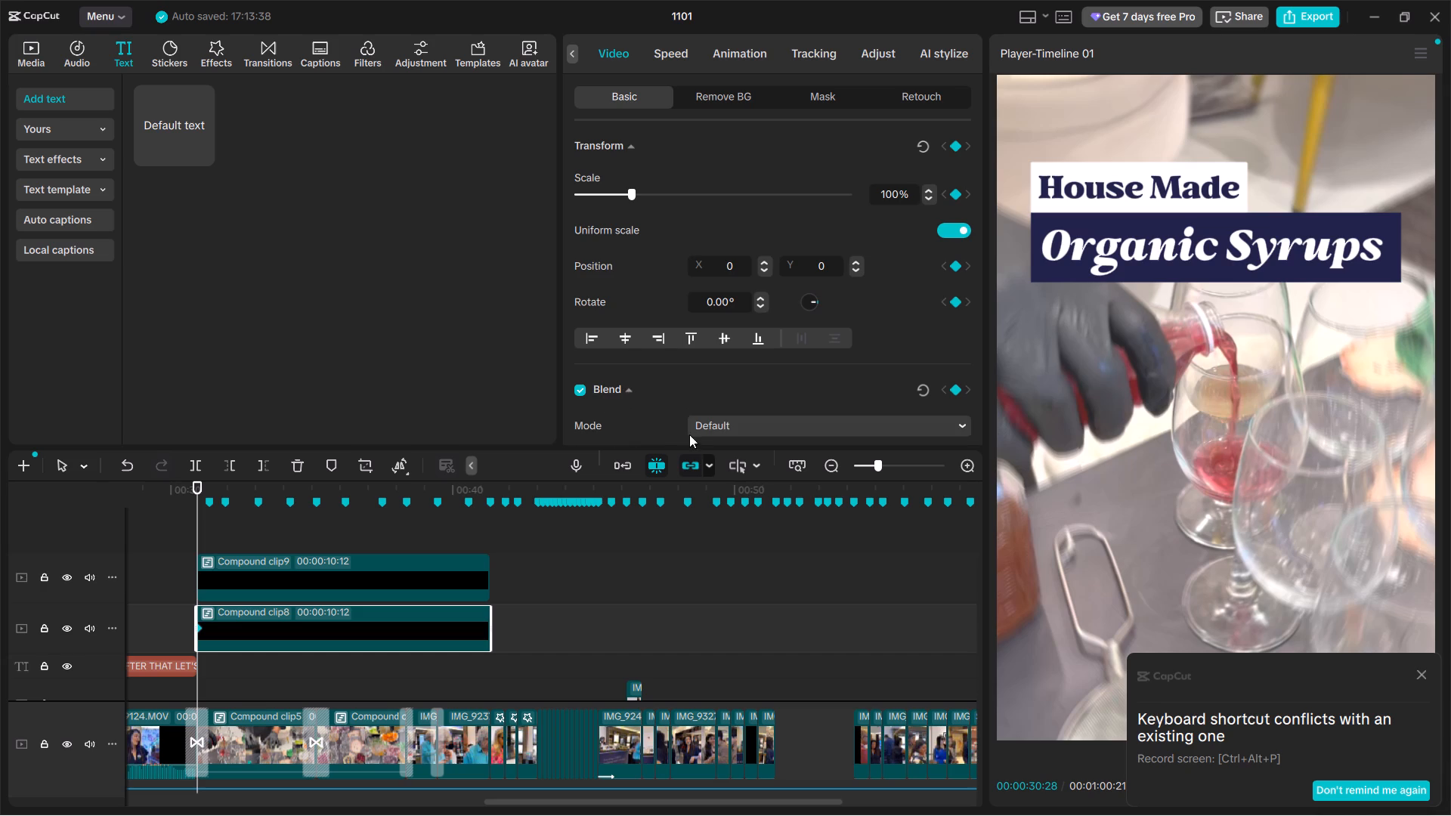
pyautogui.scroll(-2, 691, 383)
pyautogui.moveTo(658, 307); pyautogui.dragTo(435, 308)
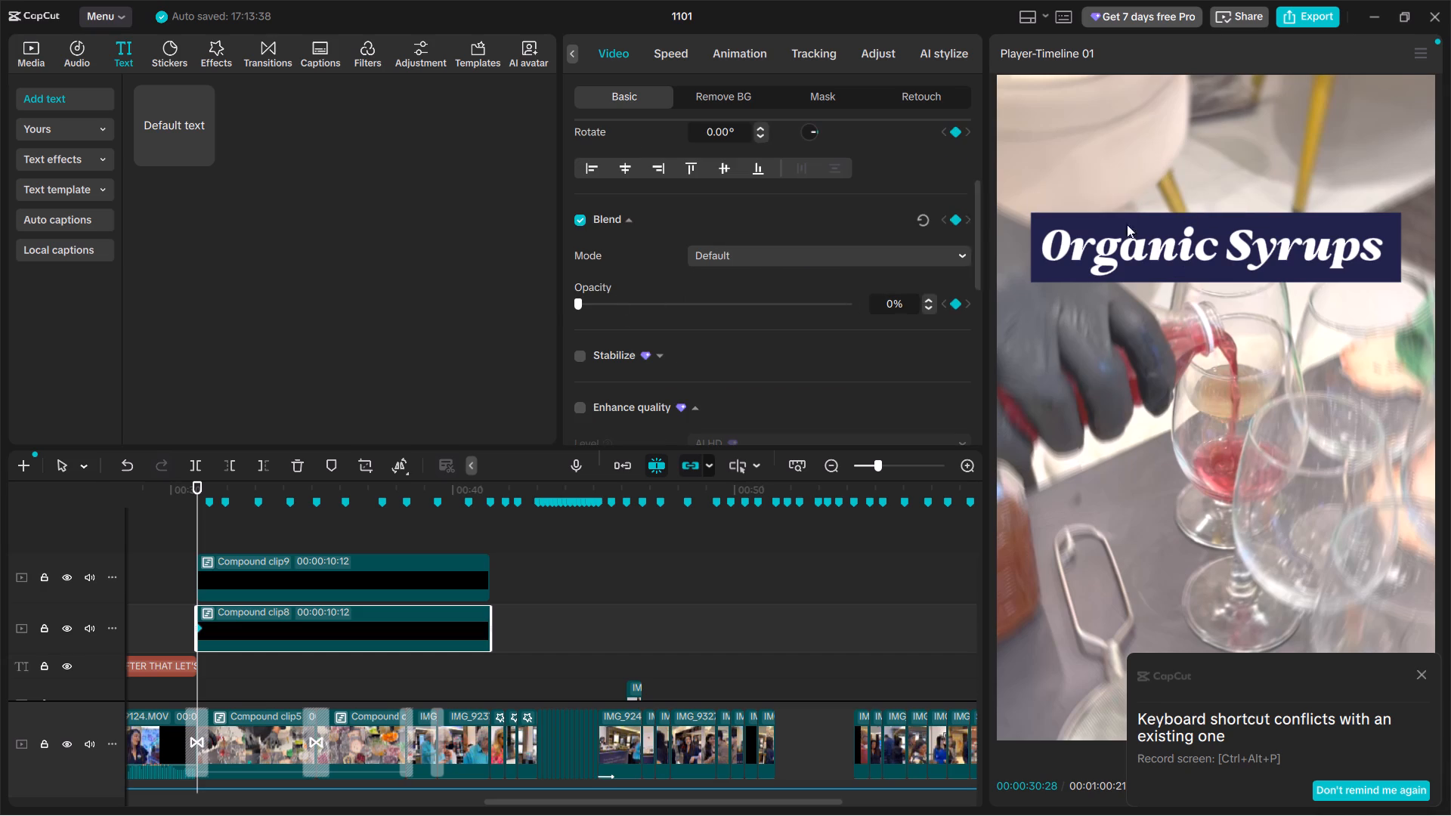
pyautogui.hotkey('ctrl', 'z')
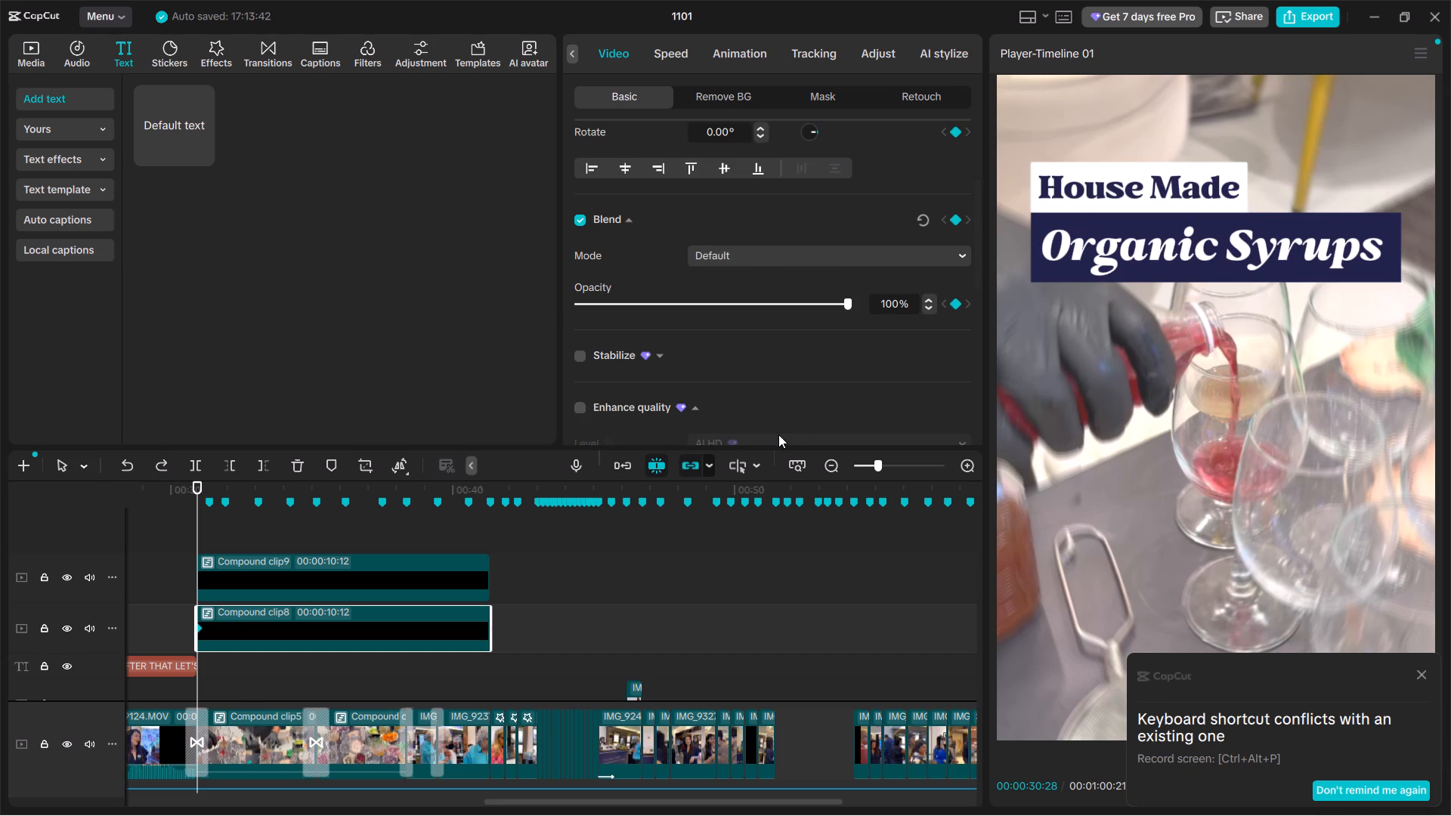
# At the start keyframe, lower "House Made" to about Y -208, X 0, hiding it completely behind the navy "Organic Syrups" box.
pyautogui.moveTo(1092, 184); pyautogui.dragTo(1102, 205)
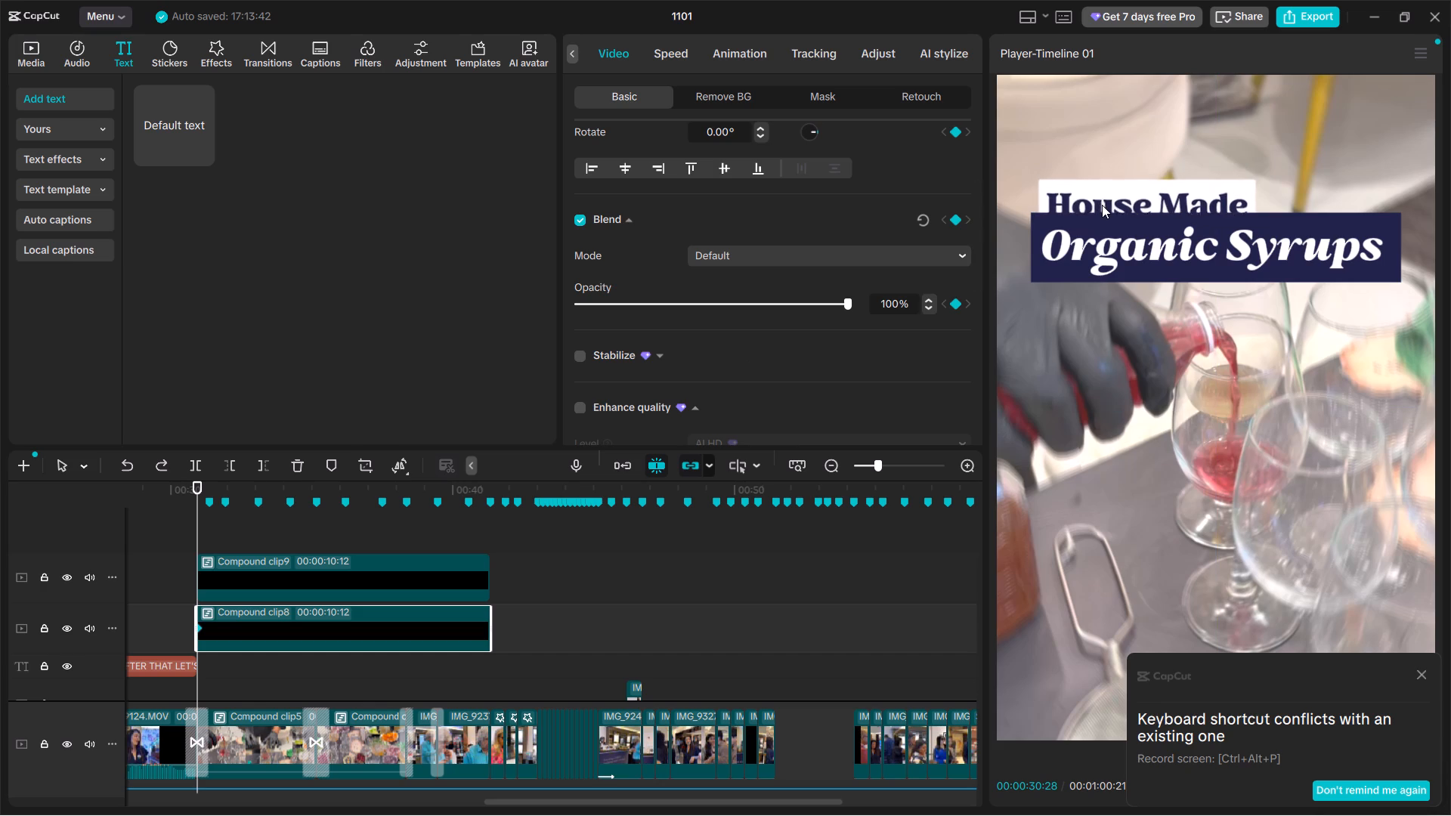
pyautogui.moveTo(1102, 205); pyautogui.dragTo(1095, 228)
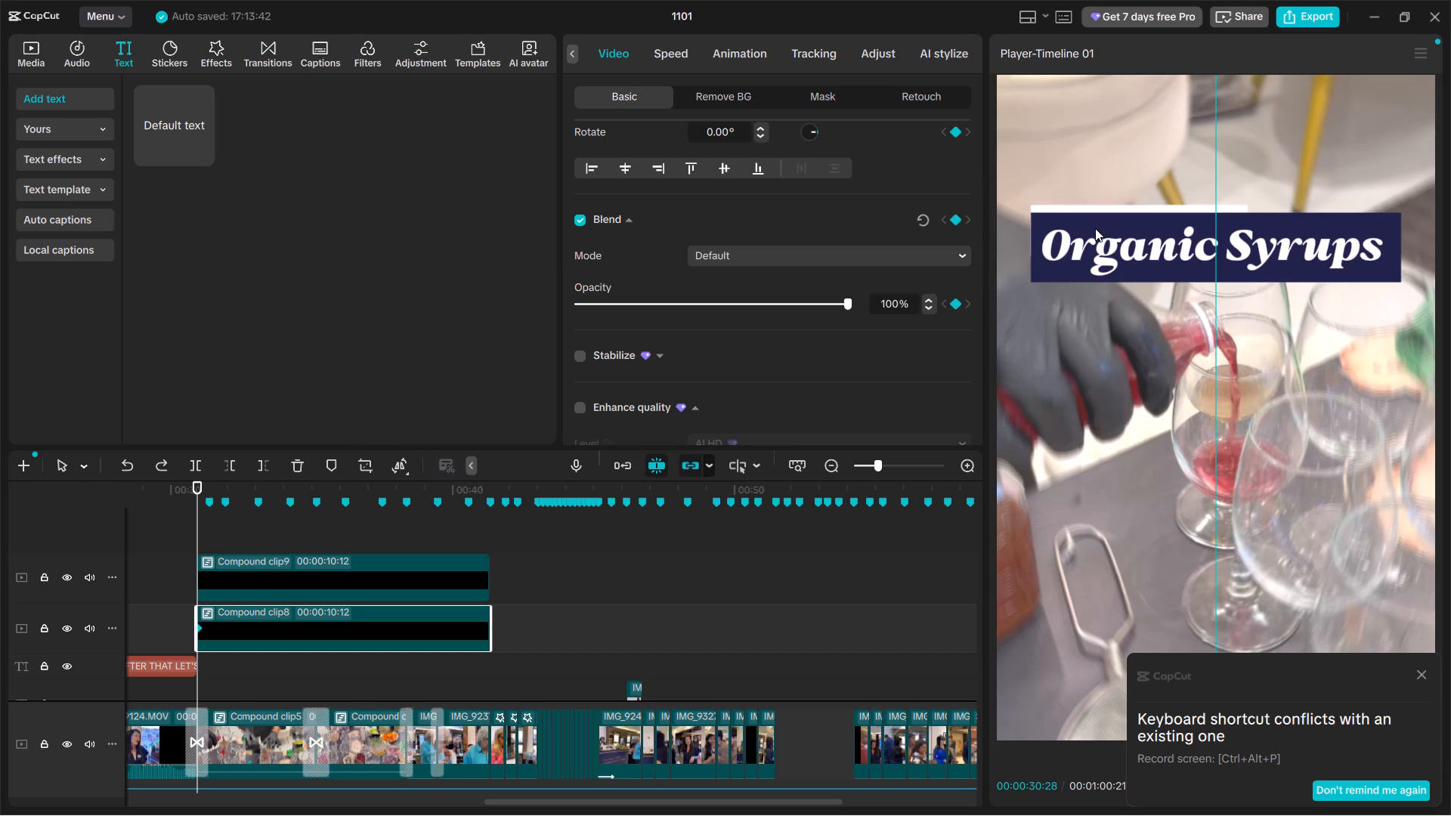
pyautogui.moveTo(1095, 228); pyautogui.dragTo(1095, 236)
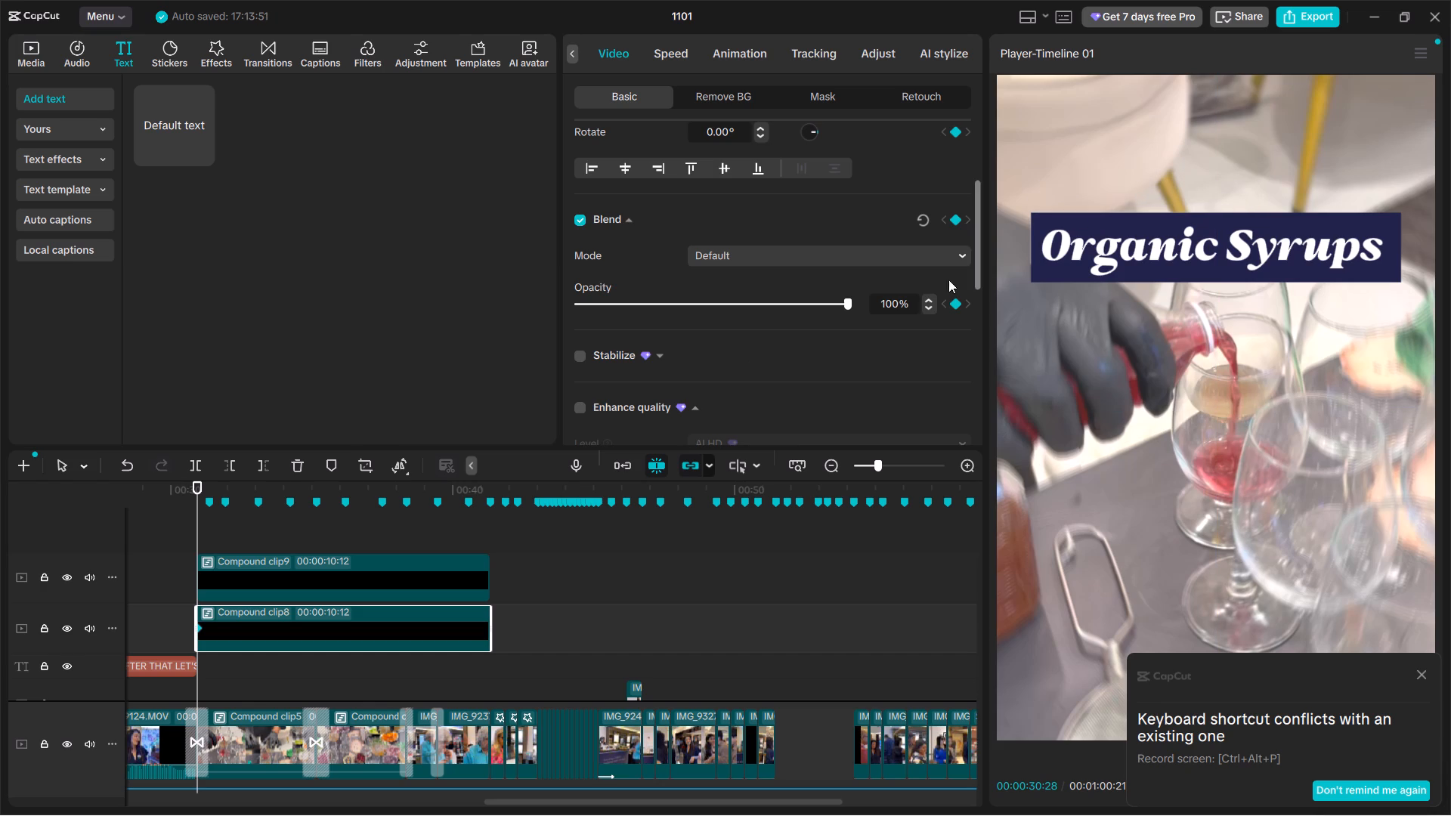
pyautogui.scroll(1, 682, 339)
# Open the "Organic Syrups" compound clip for editing and bring up its text's position settings.
pyautogui.click(291, 585)
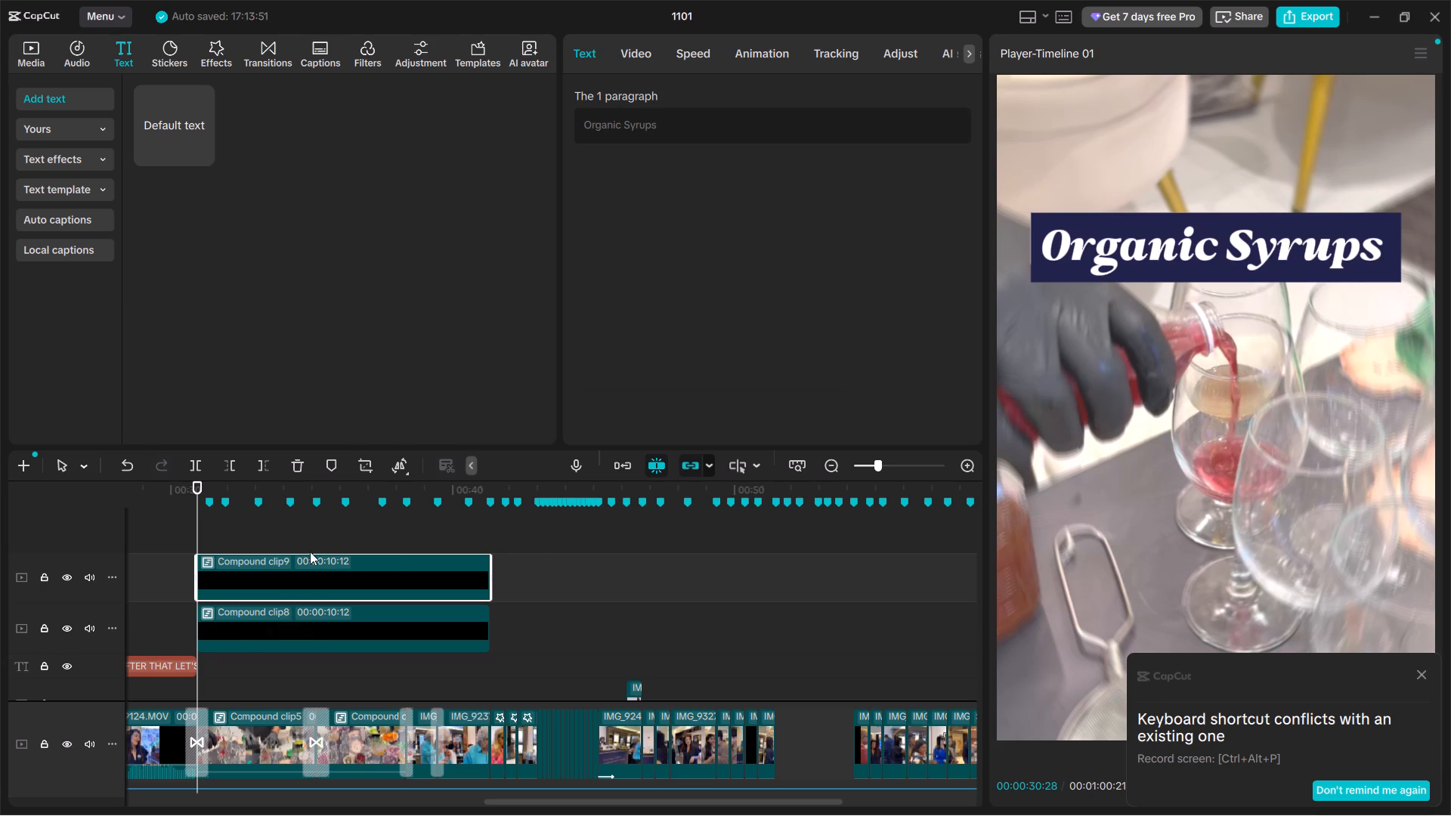
pyautogui.doubleClick(317, 581)
pyautogui.click(1095, 272)
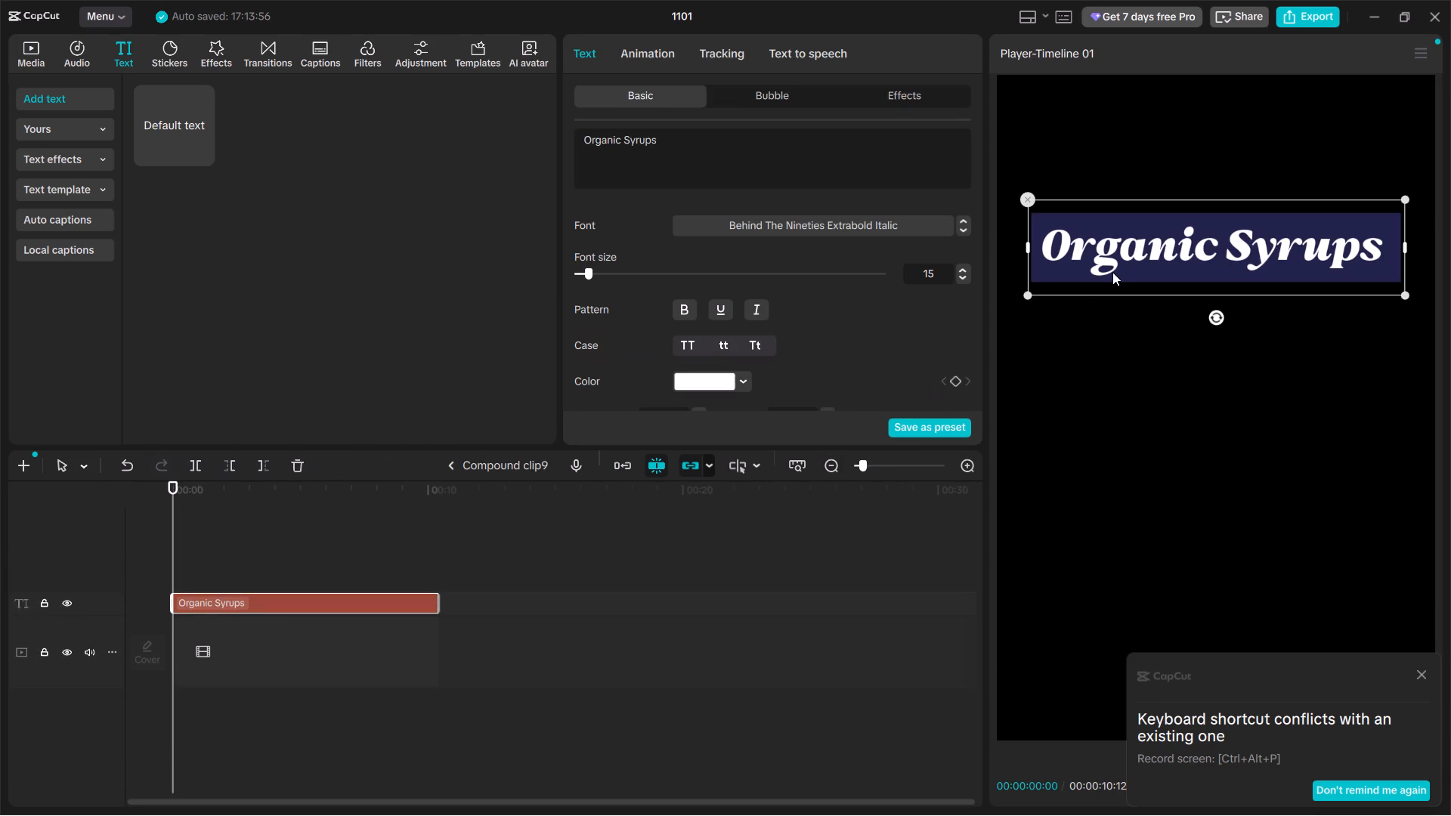
pyautogui.click(1115, 272)
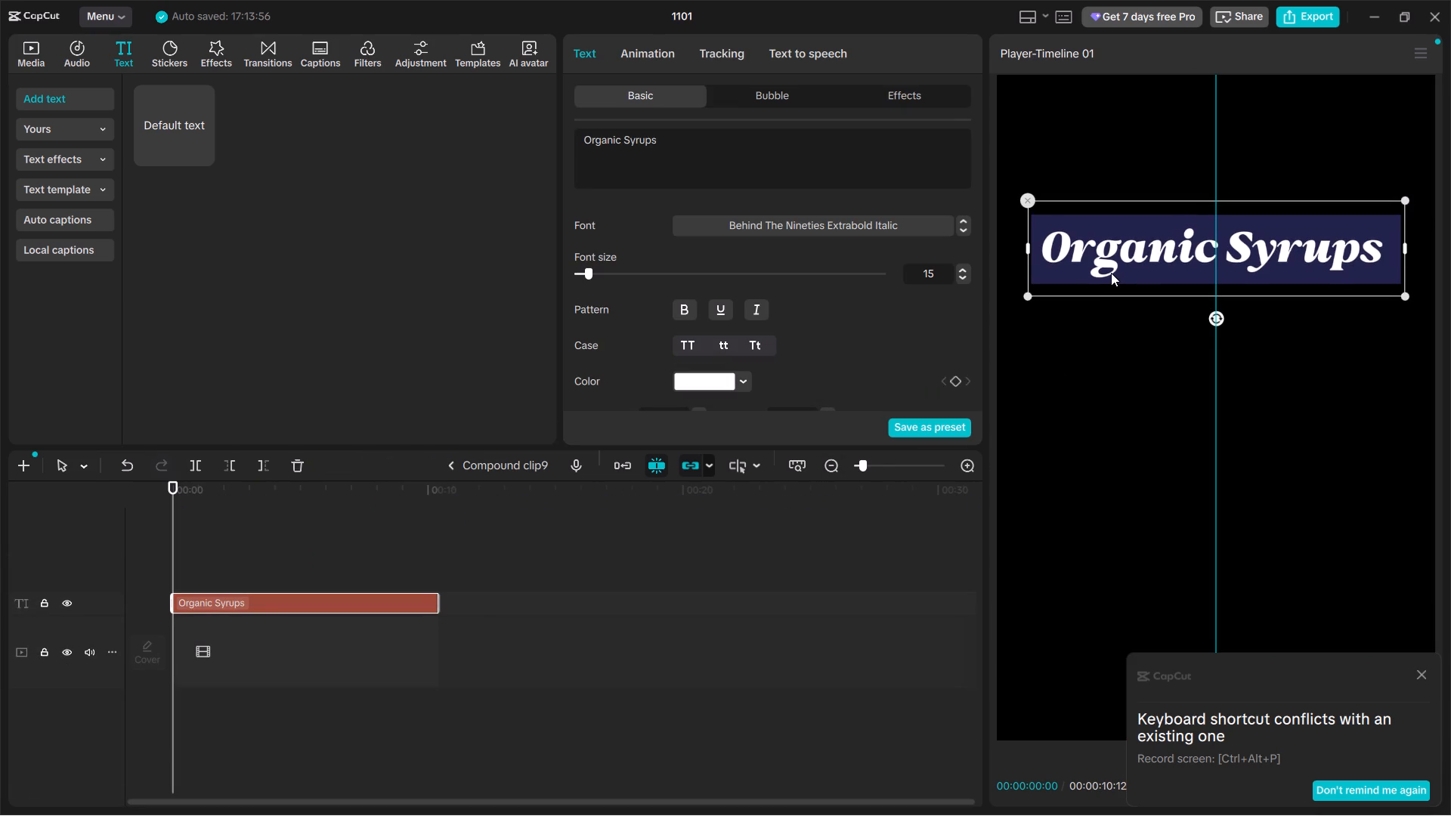
pyautogui.hotkey('ctrl', 'z')
pyautogui.scroll(-1, 831, 357)
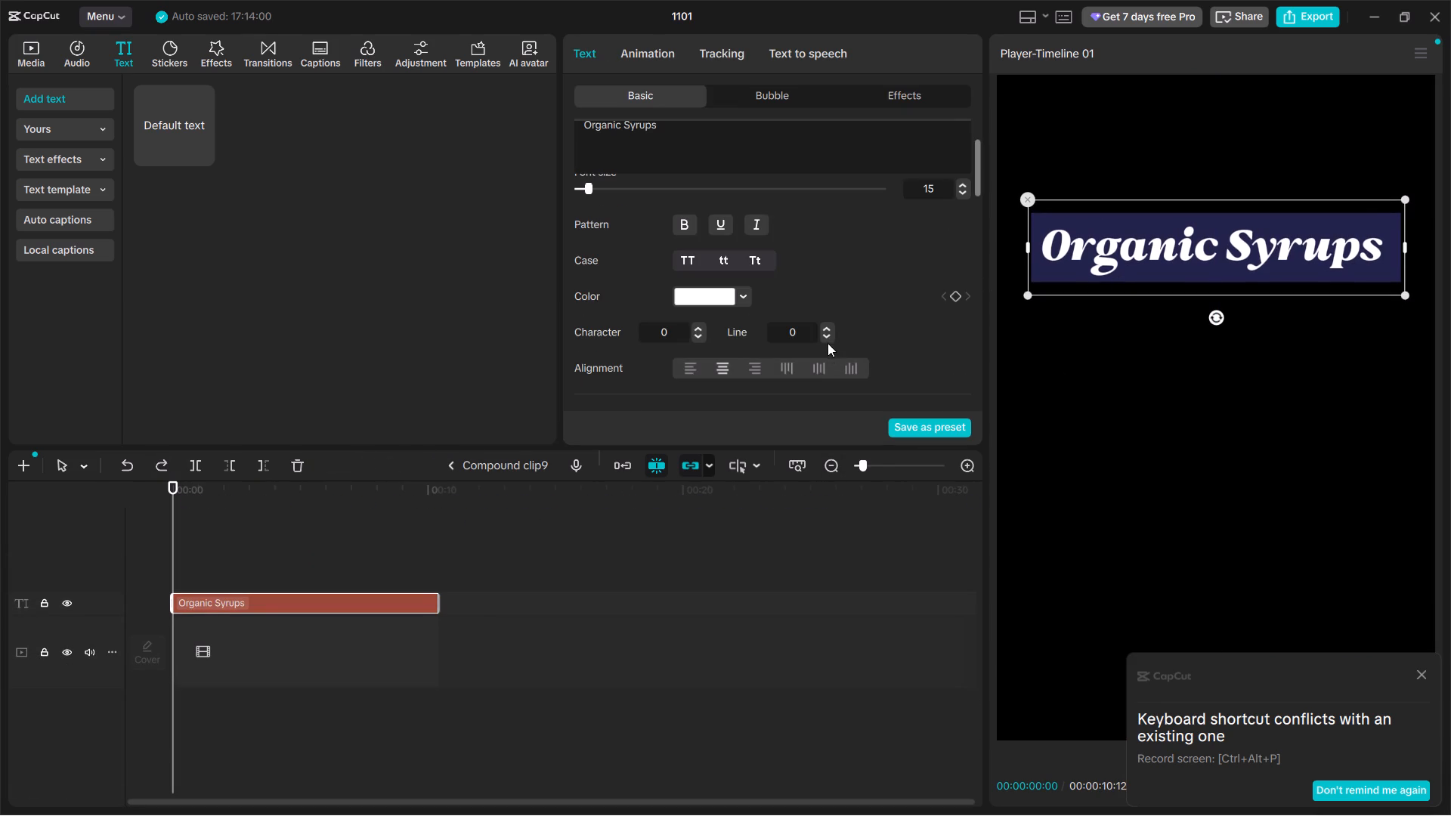
pyautogui.scroll(-4, 689, 354)
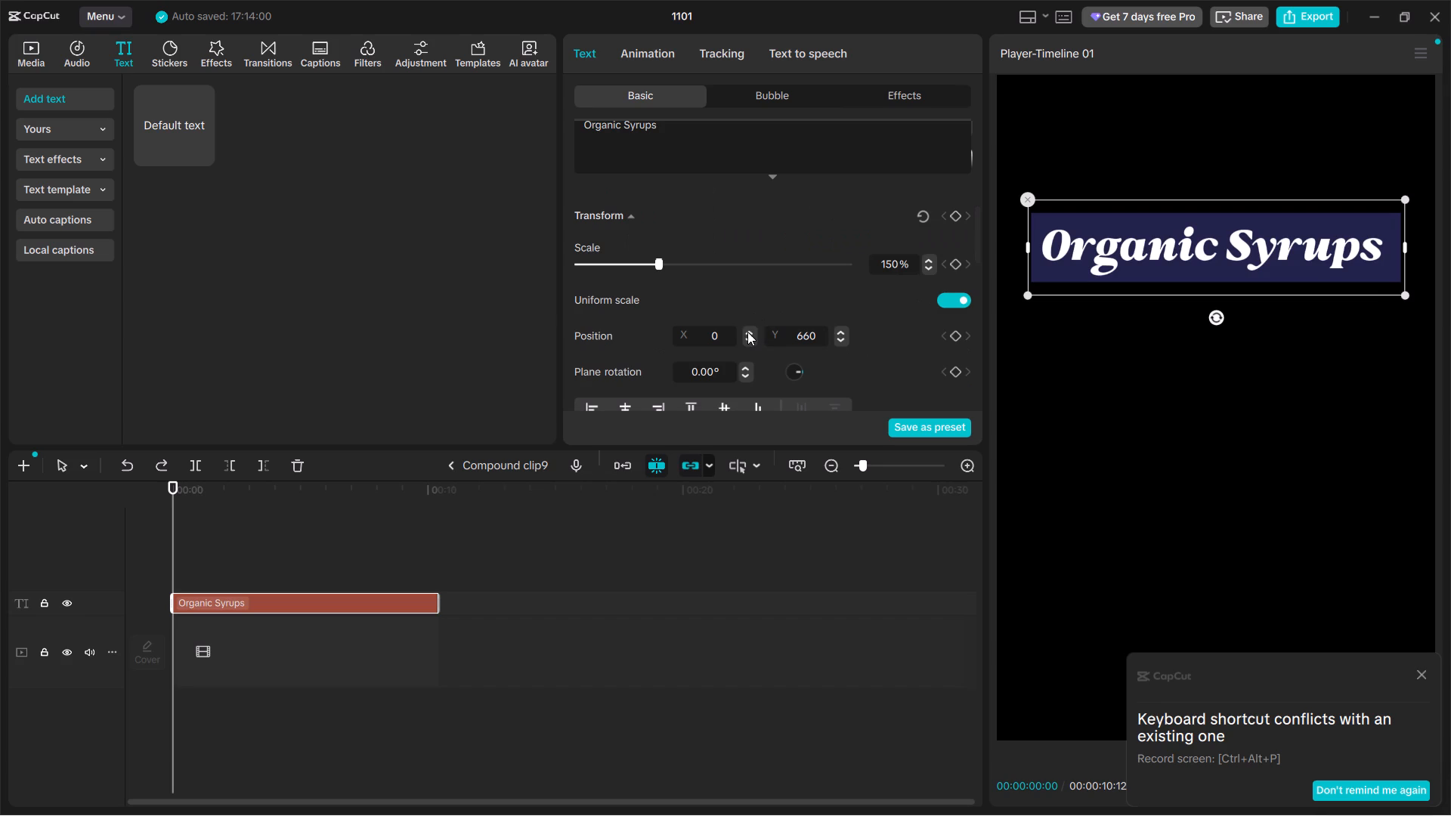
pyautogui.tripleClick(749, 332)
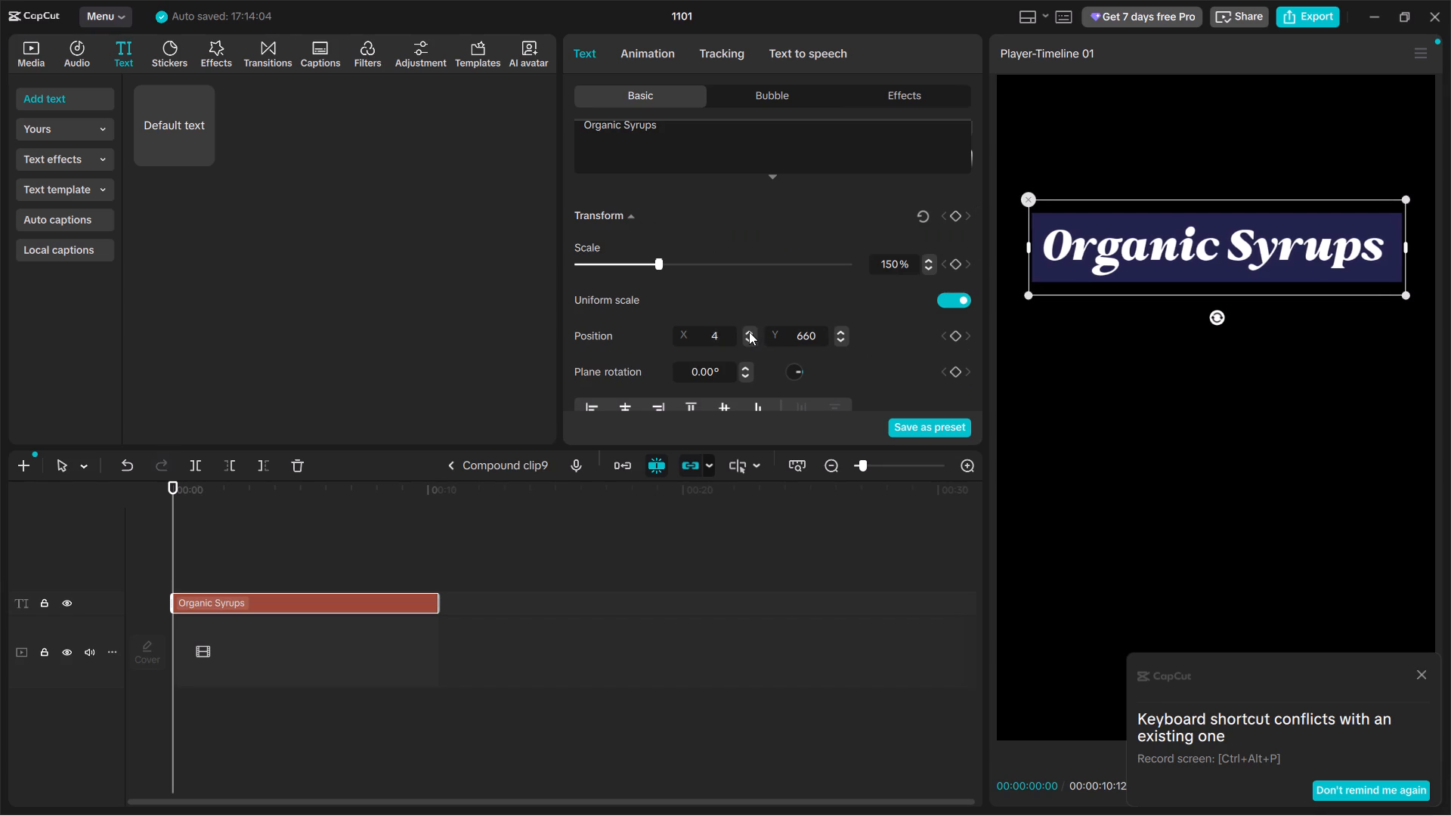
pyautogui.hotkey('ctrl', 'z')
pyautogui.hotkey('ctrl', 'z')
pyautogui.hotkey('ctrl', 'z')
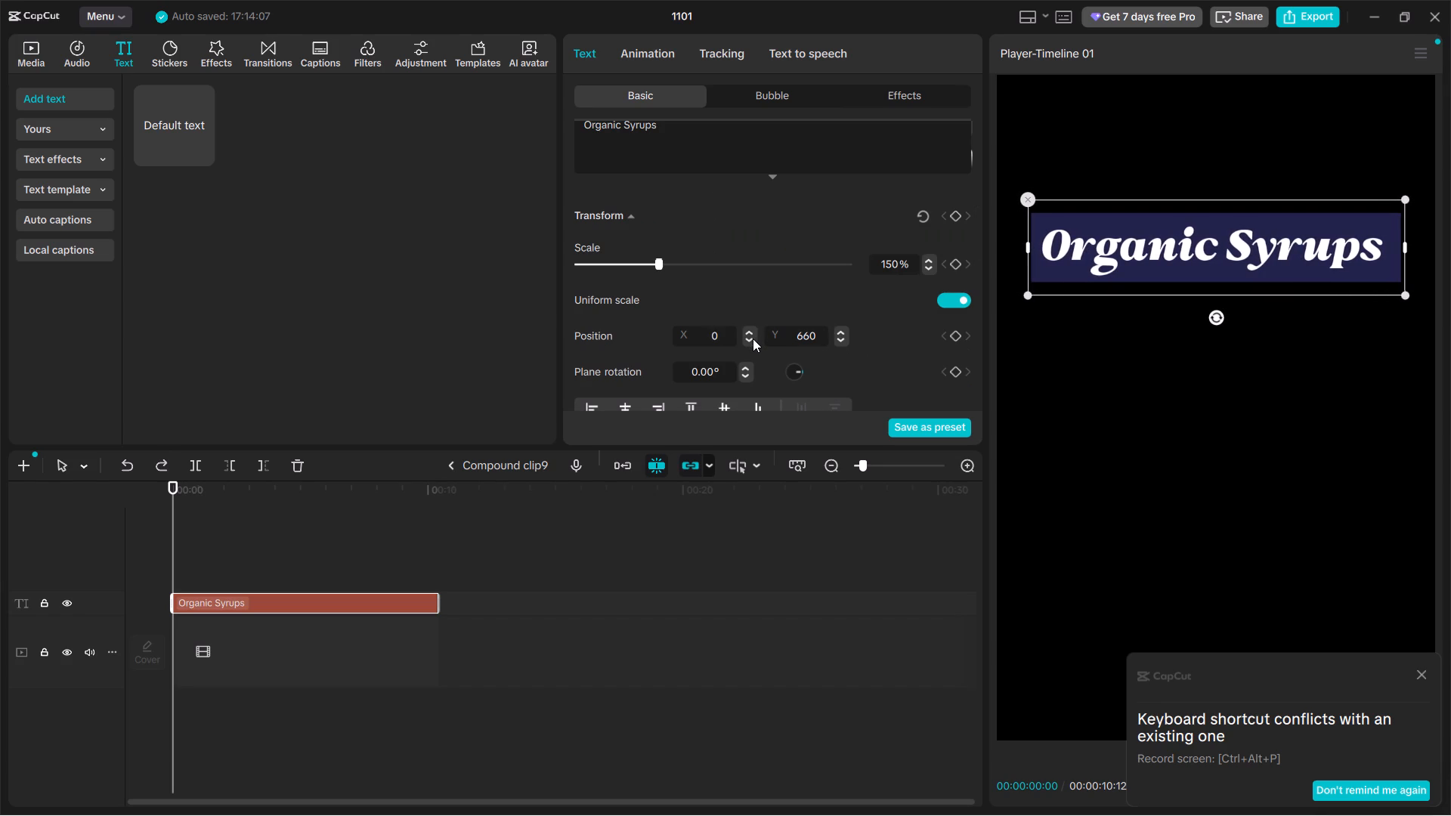
# Set the "Organic Syrups" text's X position to -6 and return to the main timeline.
pyautogui.tripleClick(750, 338)
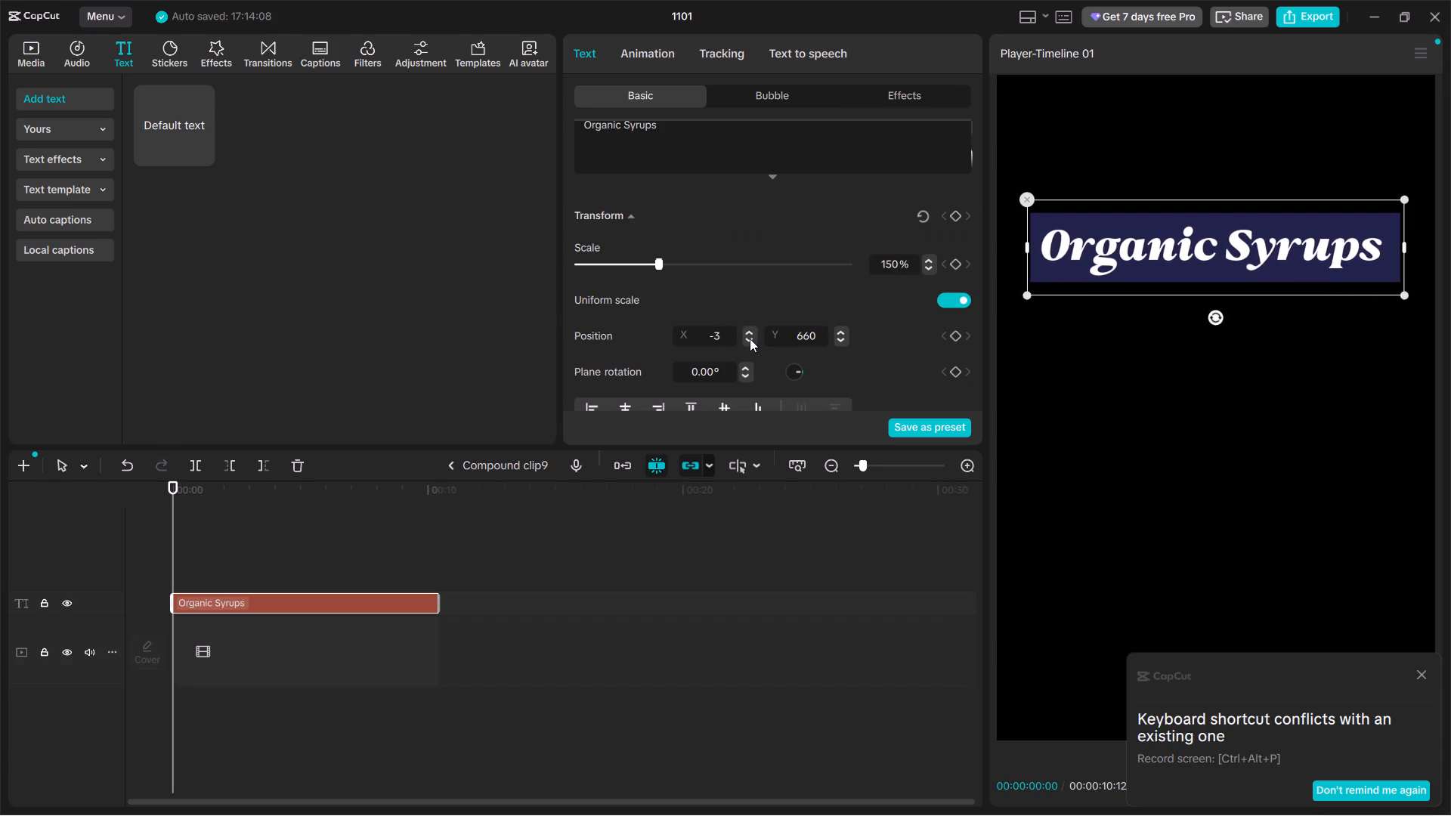
pyautogui.tripleClick(750, 338)
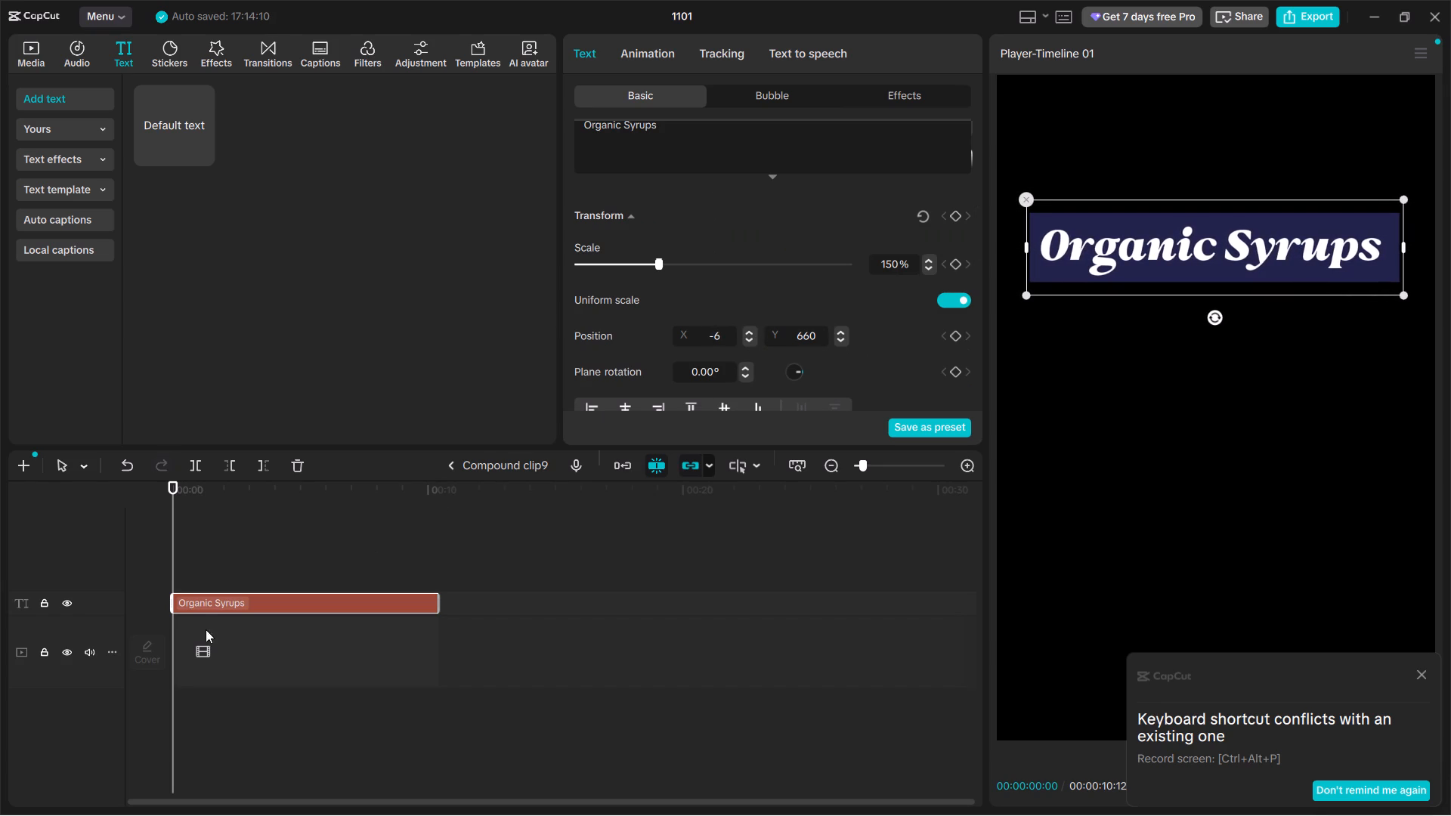
pyautogui.click(450, 467)
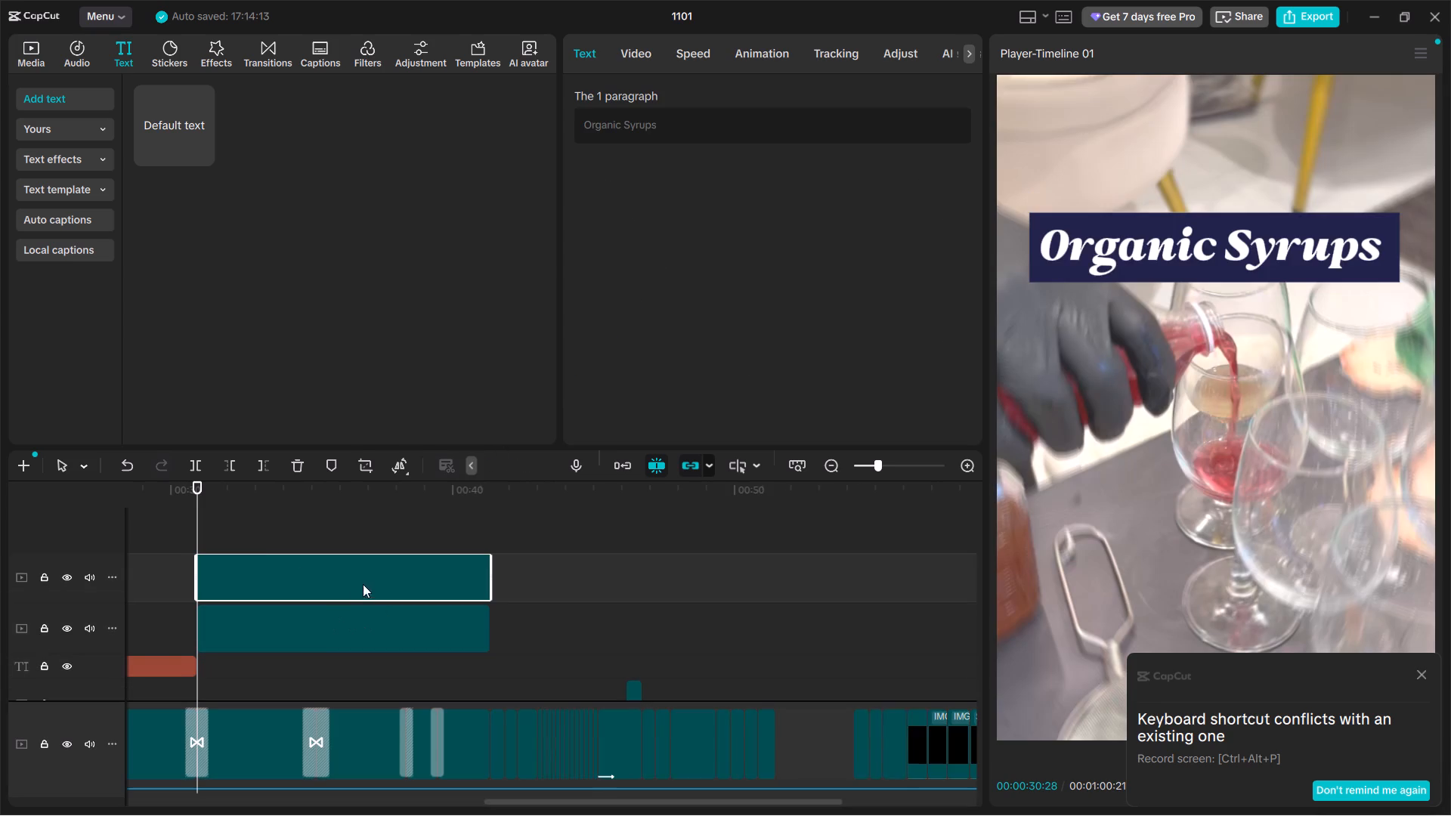
# At 00:00:31:12, add a Transform keyframe to the "House Made" clip, raise it to Y 0 above the navy box, and preview the motion.
pyautogui.click(252, 630)
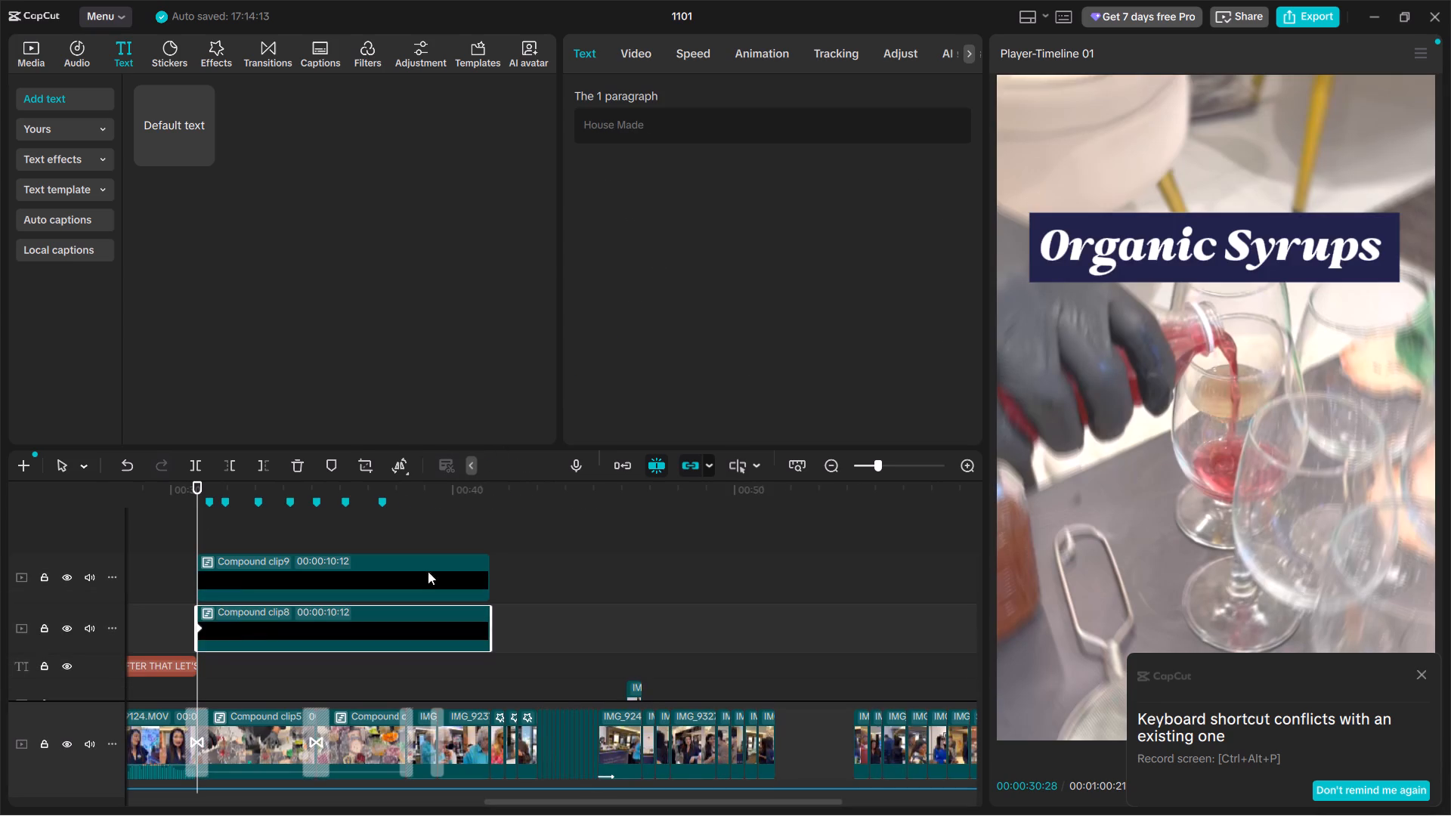
pyautogui.press('space')
pyautogui.press('space')
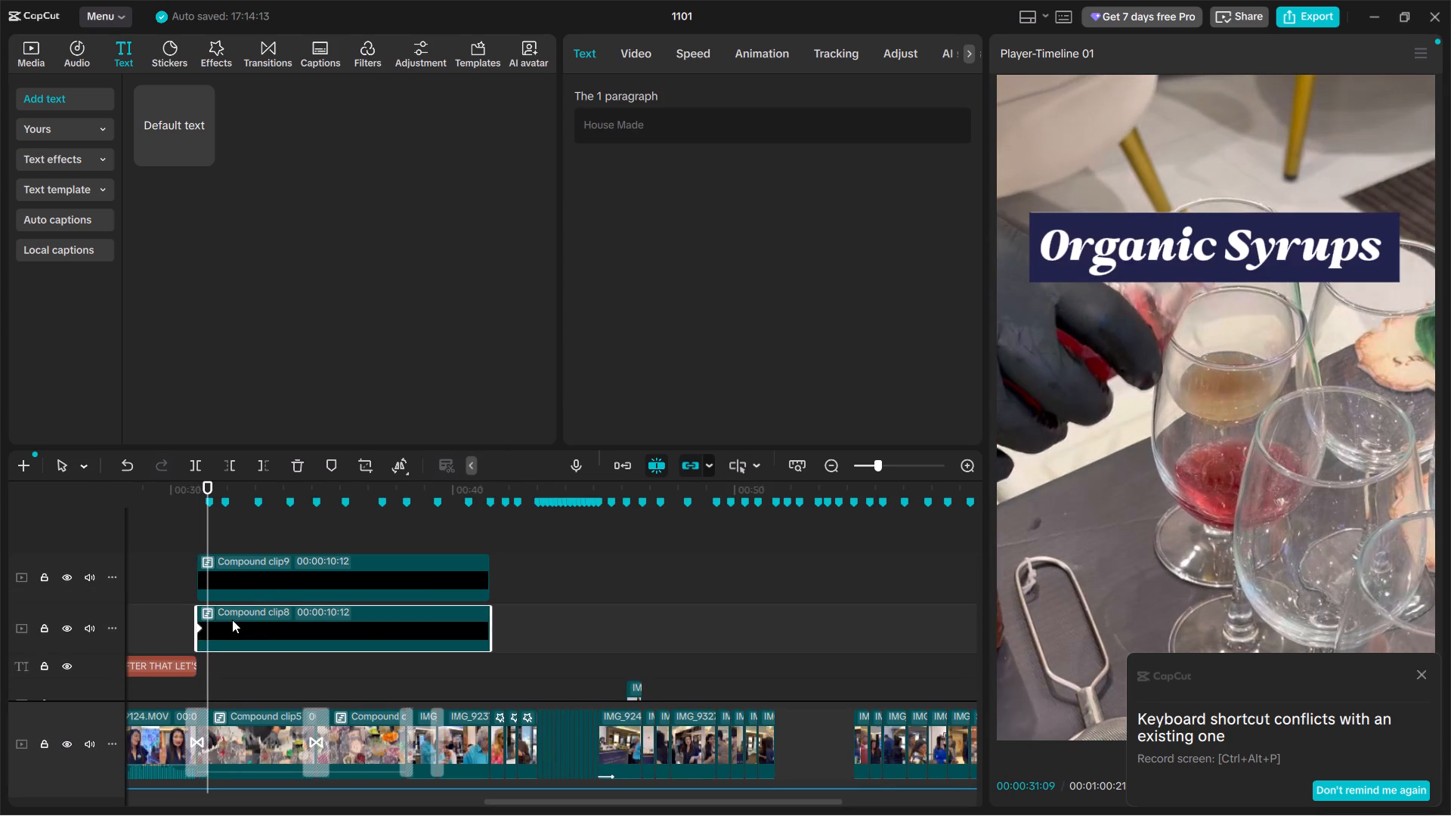
pyautogui.click(200, 528)
pyautogui.click(229, 625)
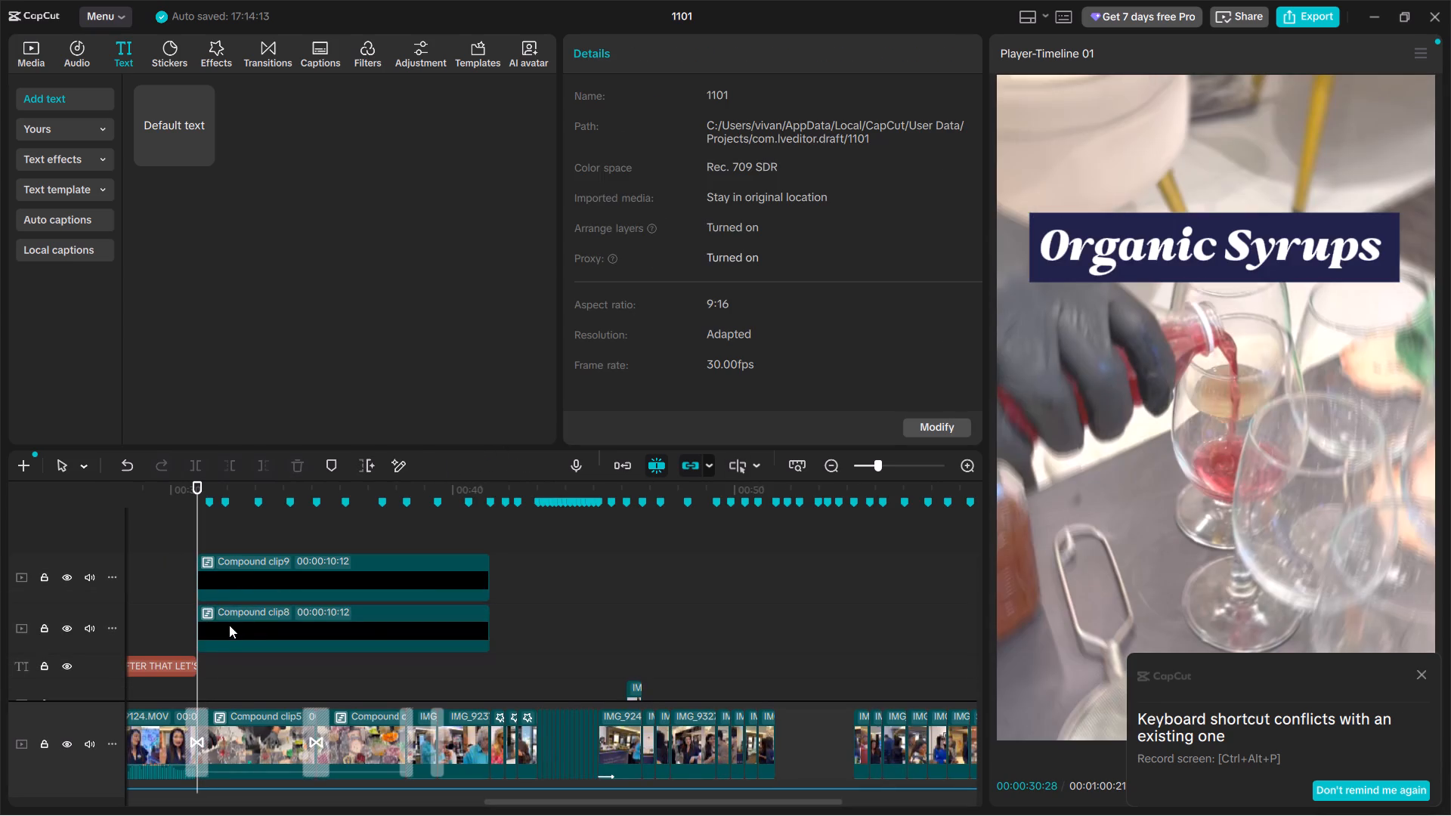
pyautogui.press('space')
pyautogui.press('space')
pyautogui.click(640, 45)
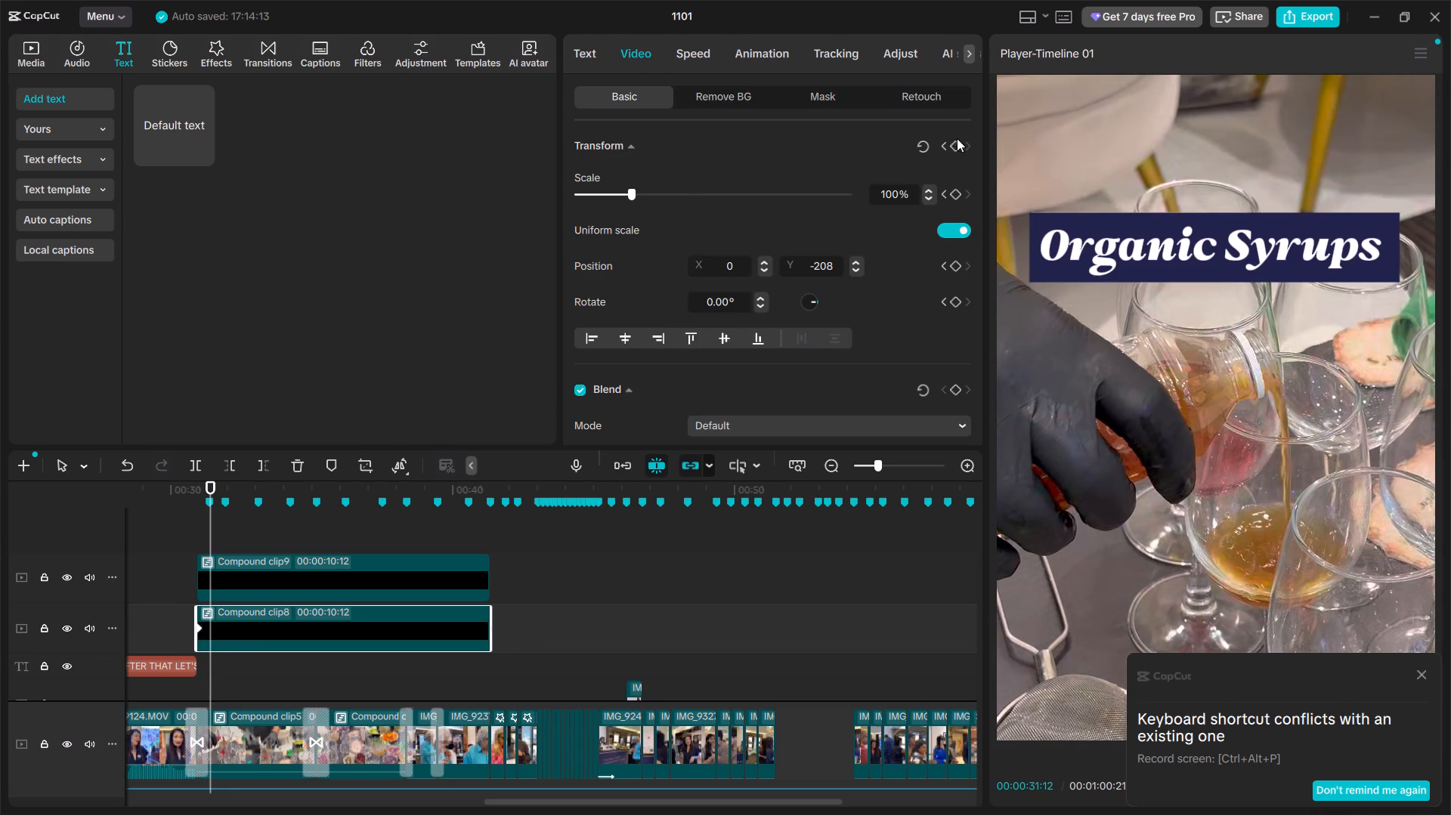
pyautogui.click(957, 147)
pyautogui.moveTo(1191, 344); pyautogui.dragTo(1191, 293)
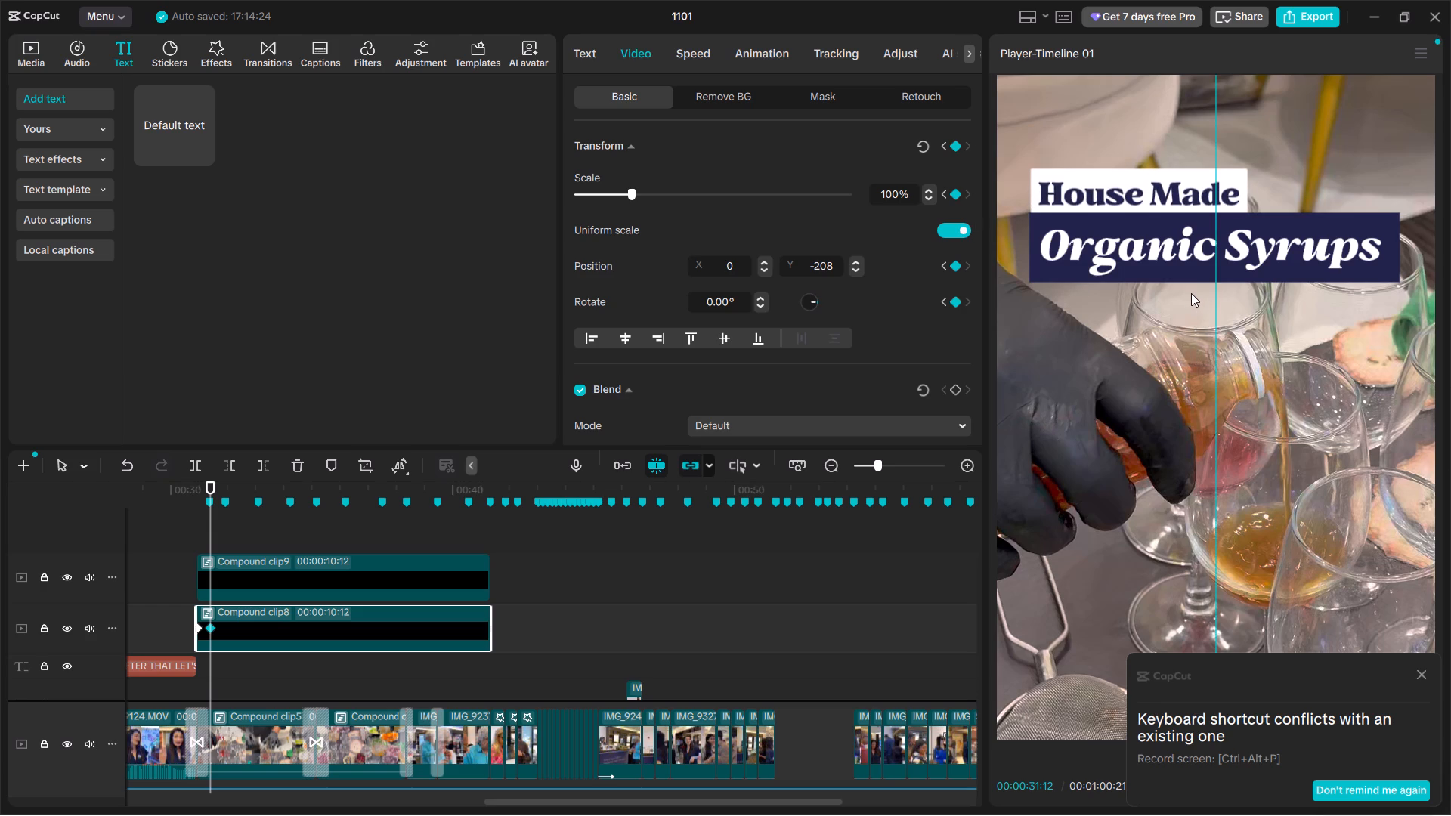
pyautogui.moveTo(1191, 293); pyautogui.dragTo(1193, 292)
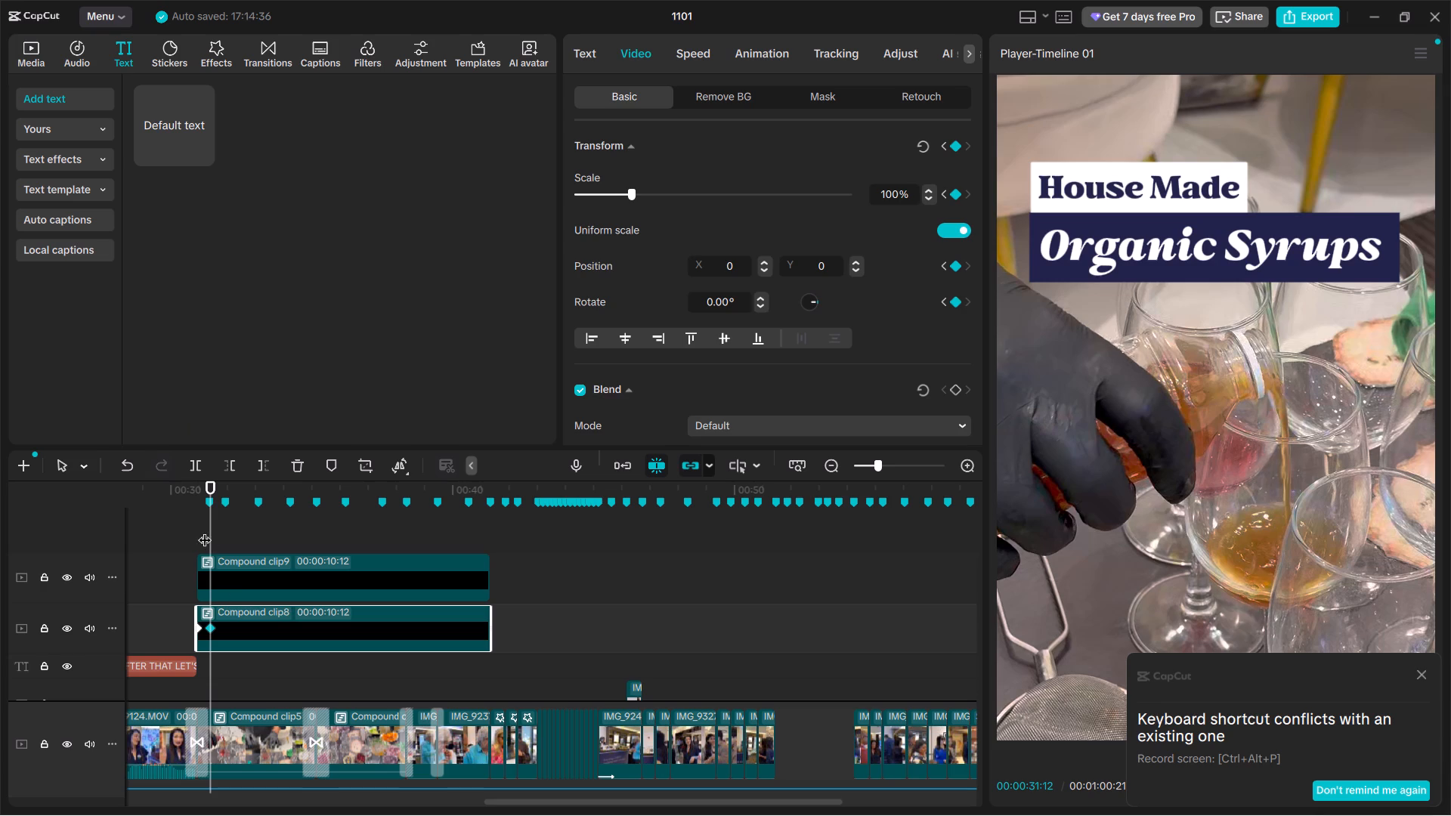
pyautogui.doubleClick(205, 530)
pyautogui.press('space')
pyautogui.click(200, 530)
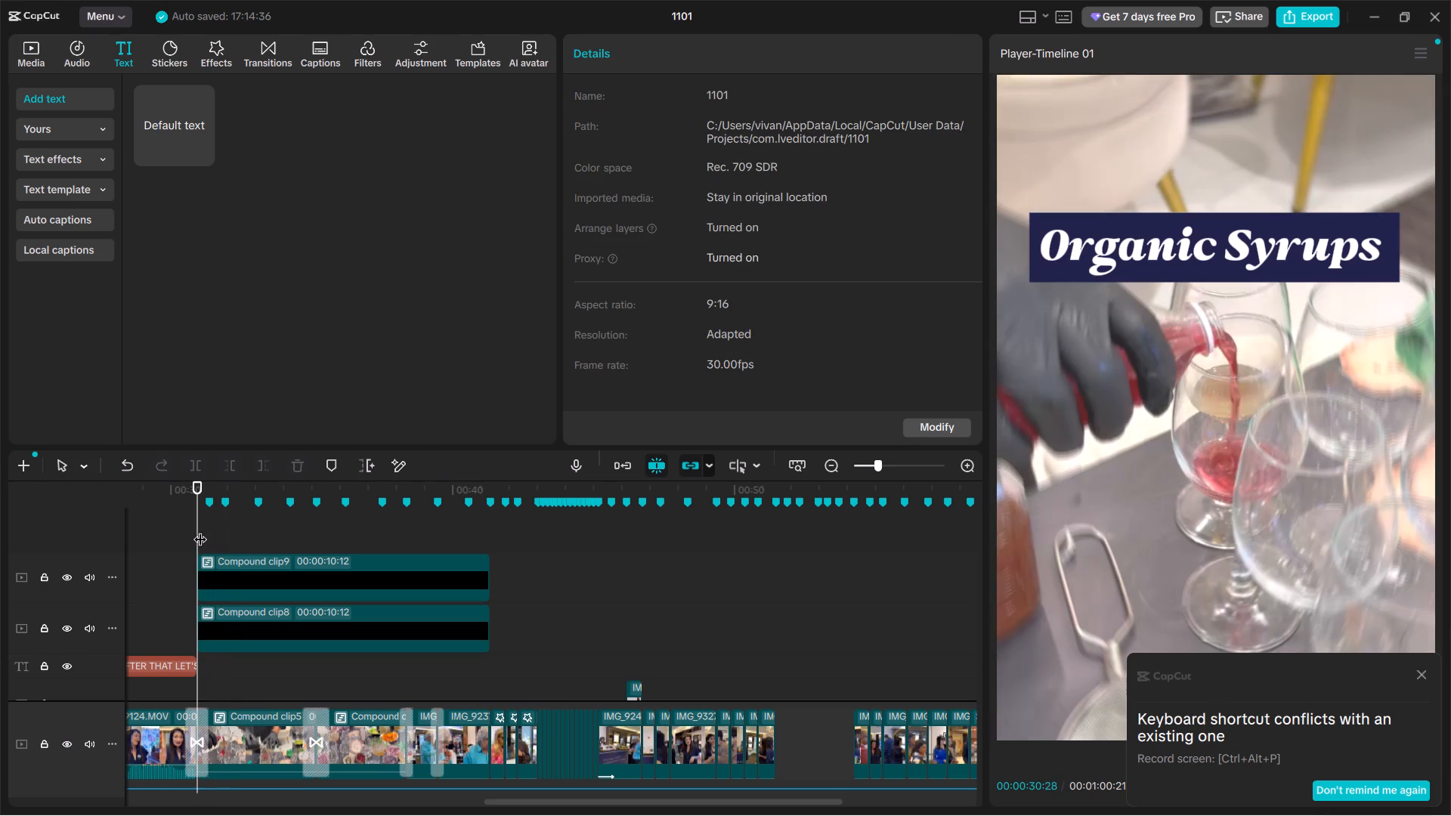
# Move the "House Made" clip's two position keyframes further along the timeline, widening the gap between them.
pyautogui.click(240, 581)
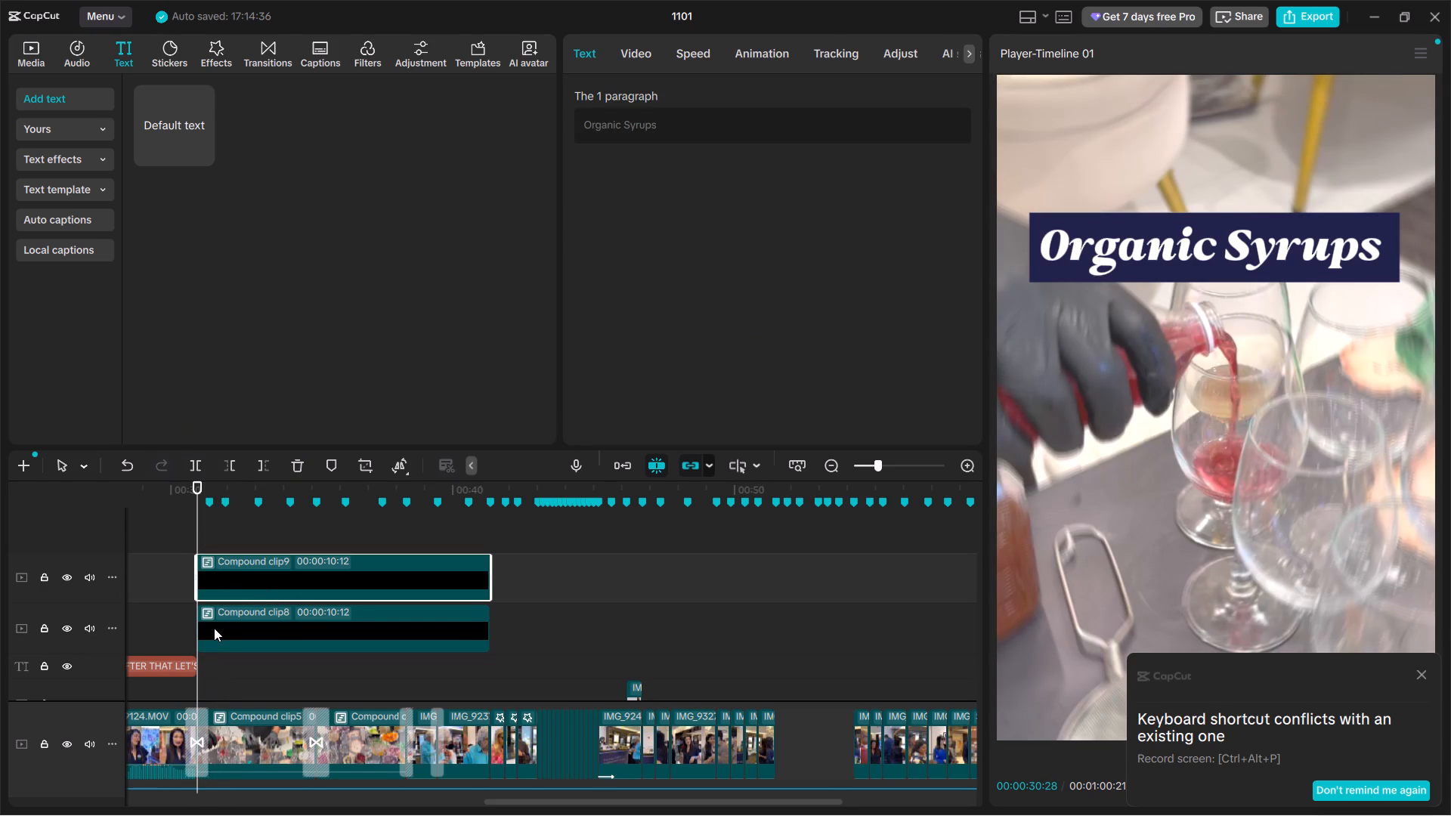
pyautogui.keyDown('ctrl'); pyautogui.scroll(10, 214, 628); pyautogui.keyUp('ctrl')
pyautogui.click(217, 629)
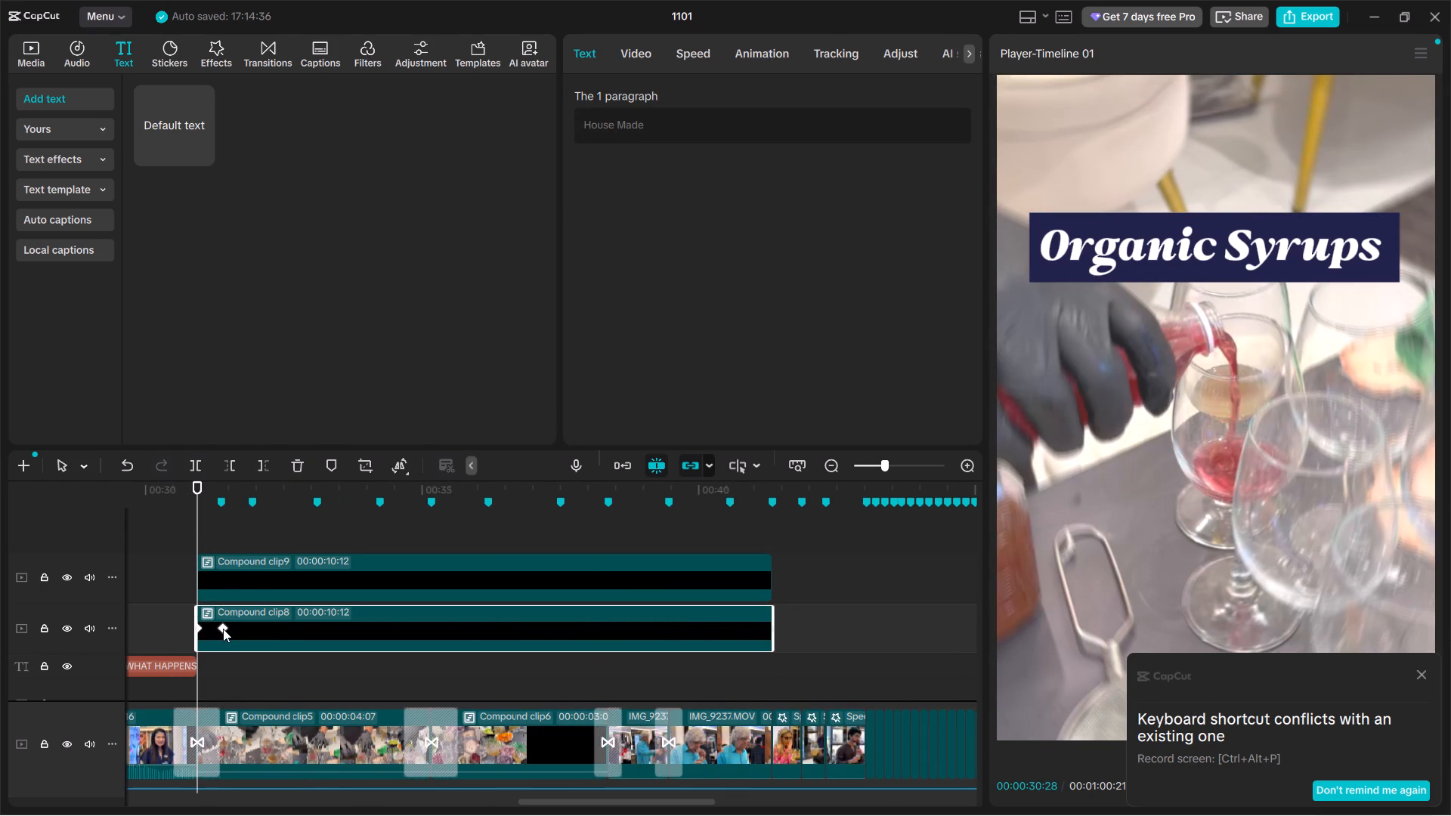
pyautogui.moveTo(224, 628); pyautogui.dragTo(289, 624)
pyautogui.moveTo(202, 630); pyautogui.dragTo(241, 635)
# Add a Split mask to the "Organic Syrups" compound clip and rotate it to 90°.
pyautogui.click(236, 593)
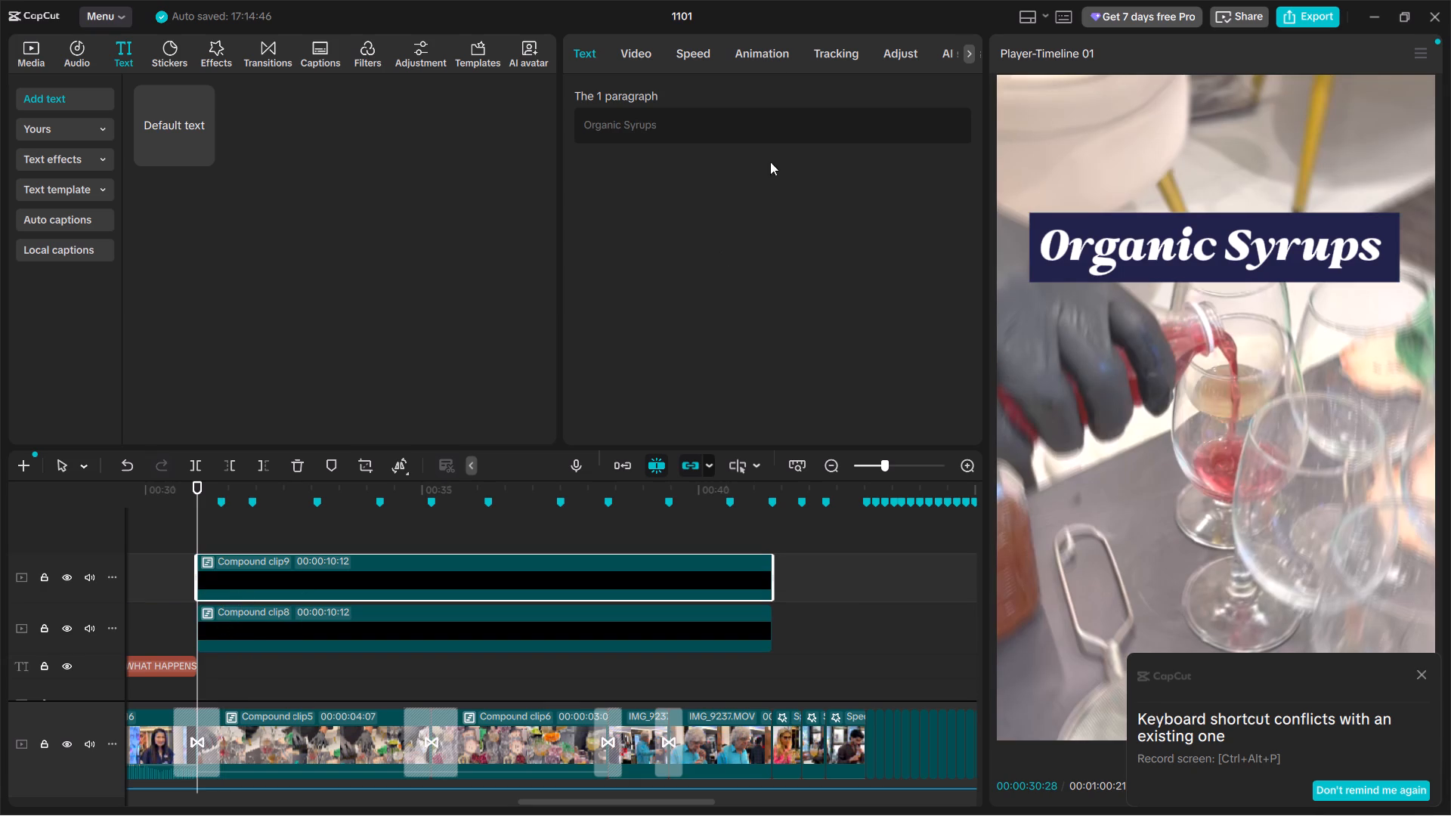
pyautogui.click(644, 66)
pyautogui.click(825, 99)
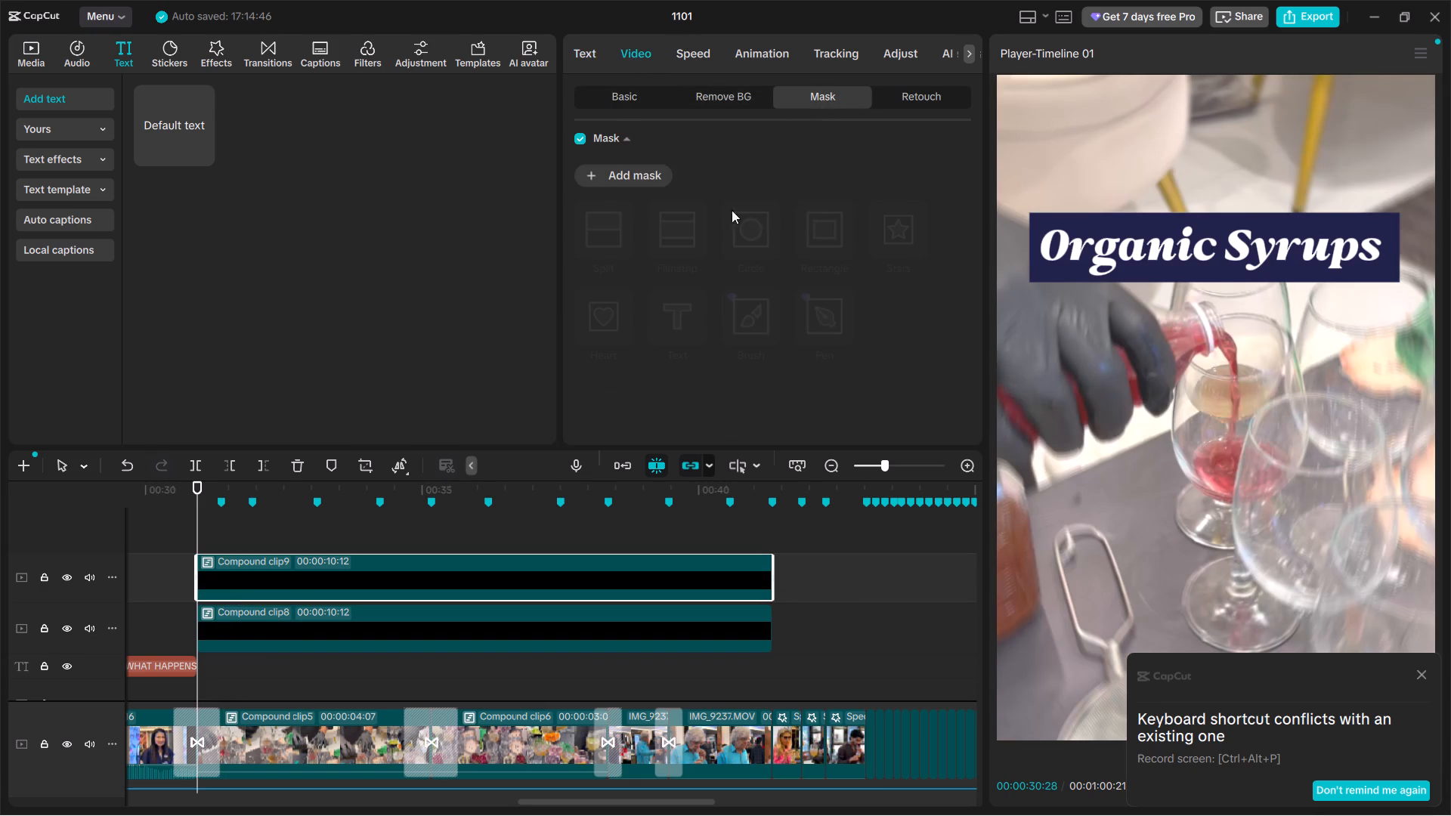
pyautogui.click(627, 175)
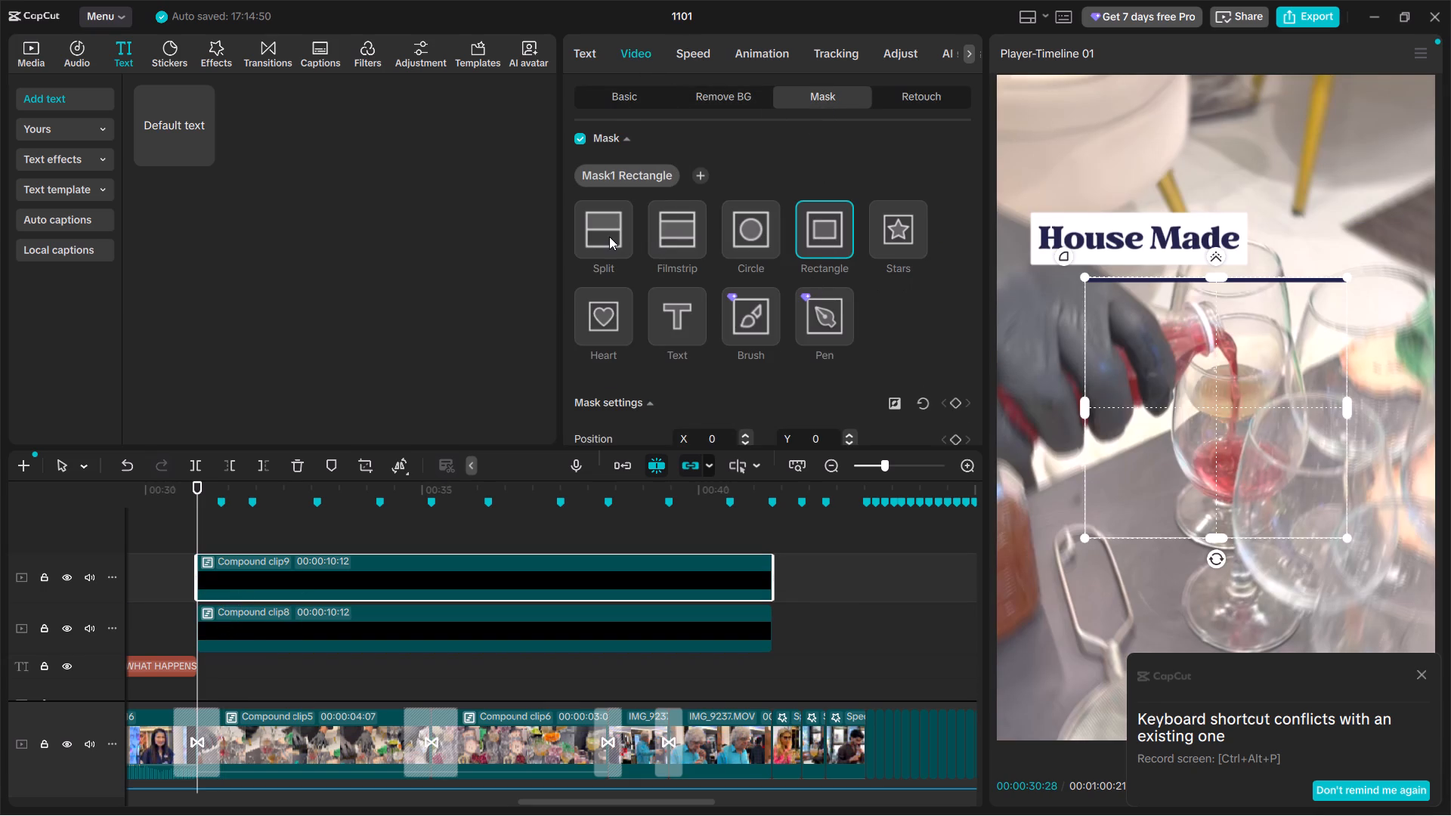
pyautogui.click(609, 236)
pyautogui.moveTo(1217, 428); pyautogui.dragTo(1157, 422)
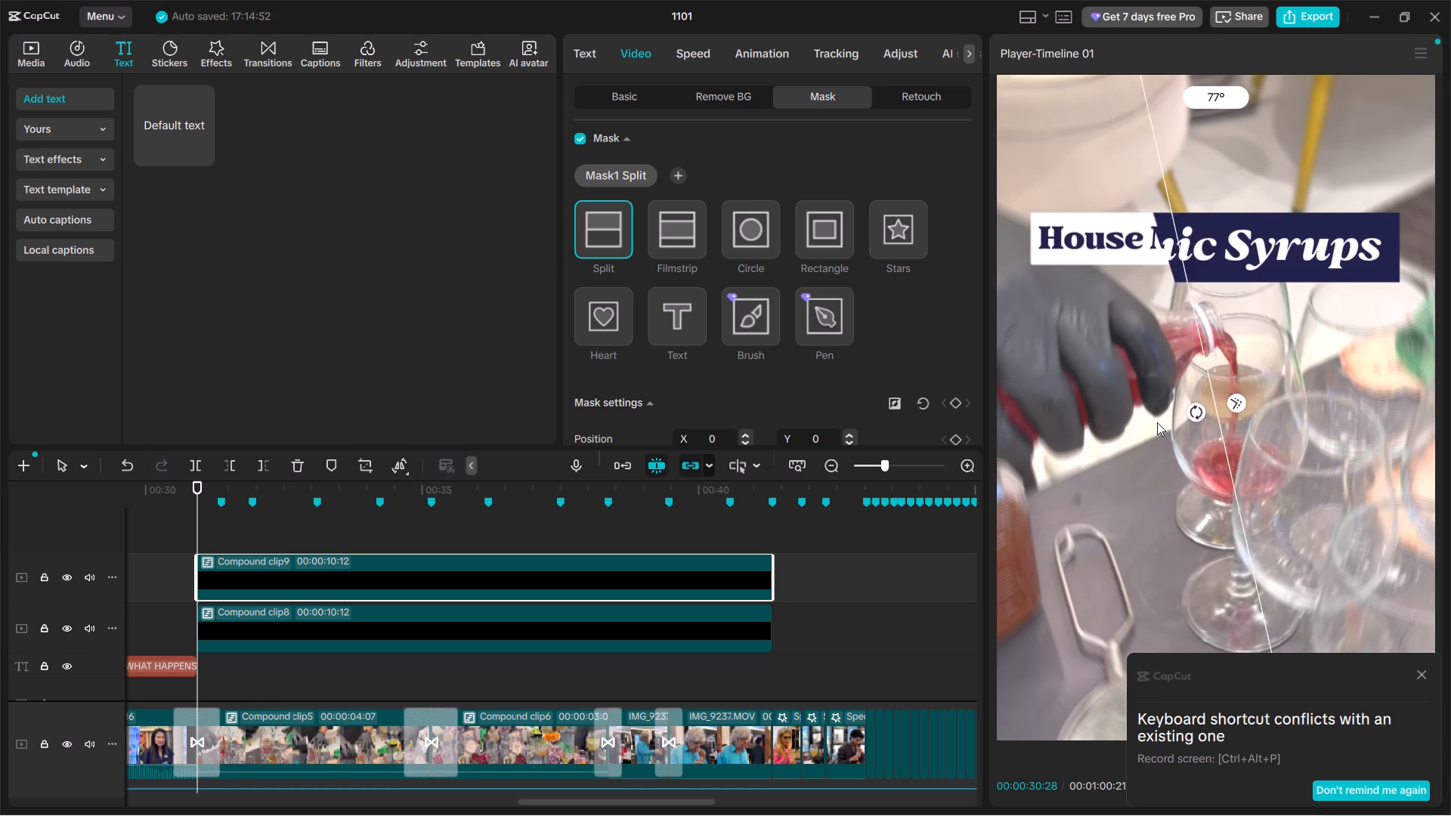
pyautogui.moveTo(1157, 422); pyautogui.dragTo(1141, 413)
# Move the split line beyond the navy box's right end, to X 395, Y -31, and keyframe the mask settings at 00:00:30:28.
pyautogui.moveTo(1233, 414); pyautogui.dragTo(1181, 410)
pyautogui.moveTo(1230, 350); pyautogui.dragTo(1163, 354)
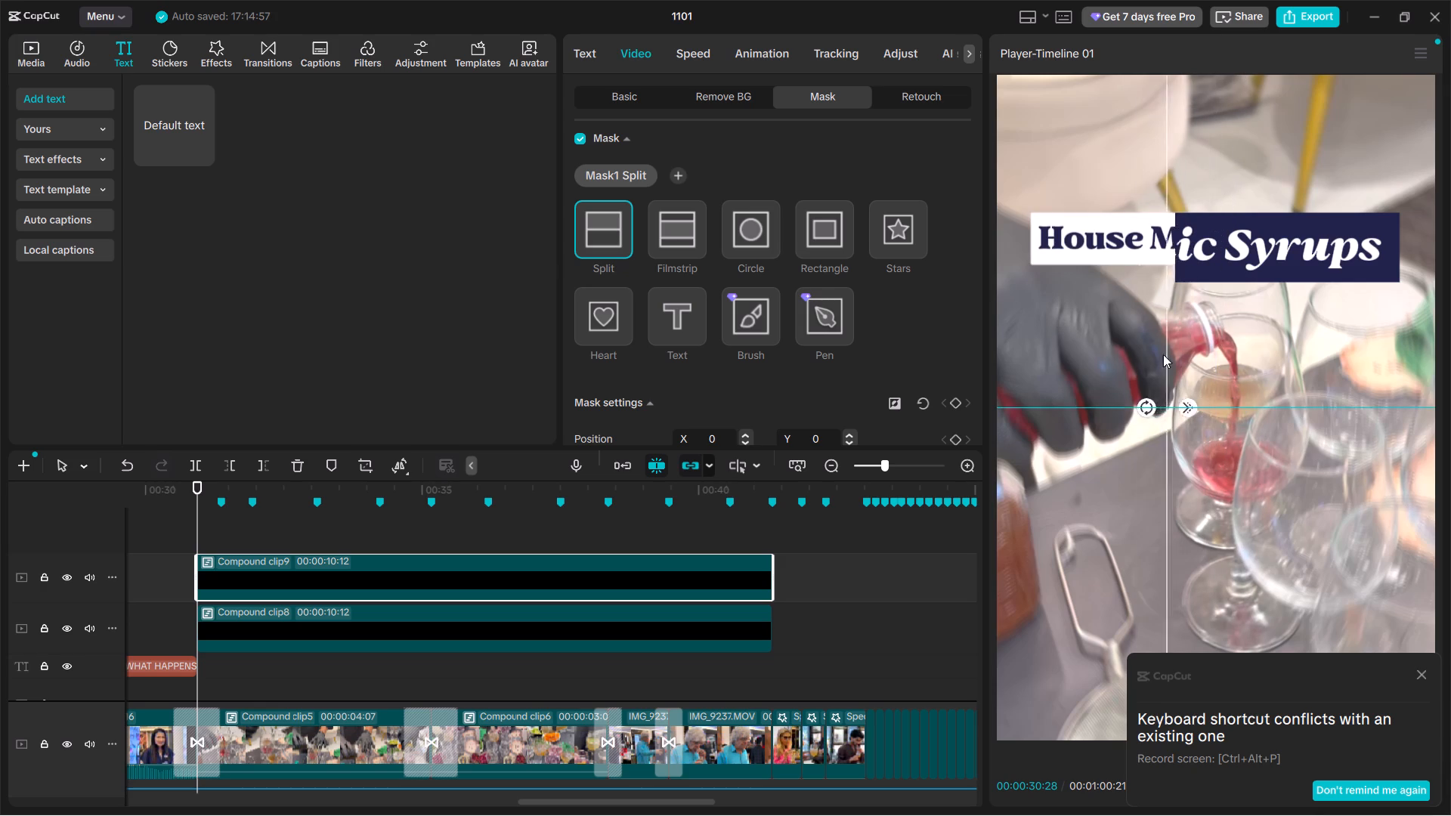
pyautogui.moveTo(1163, 354); pyautogui.dragTo(1072, 348)
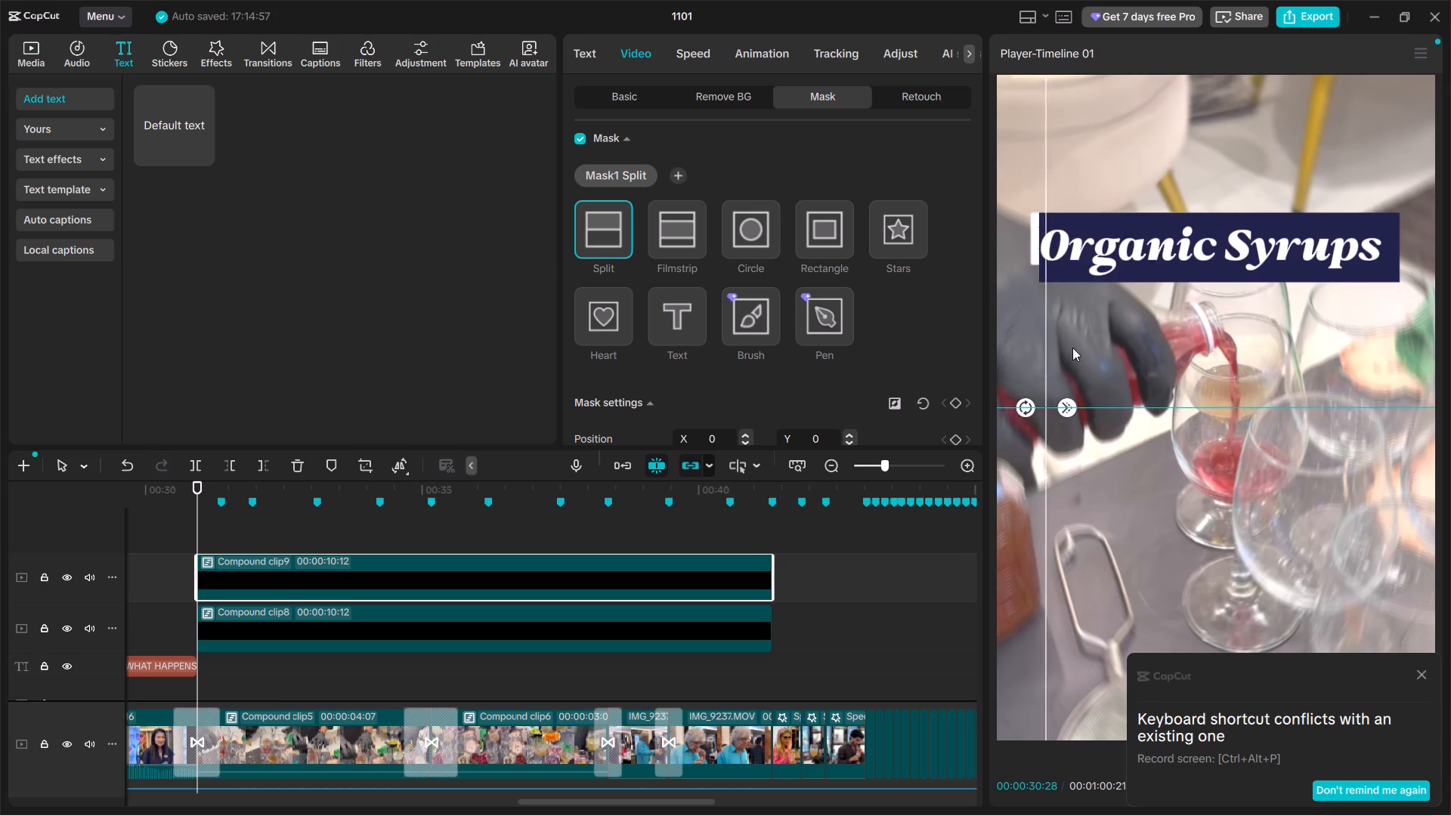
pyautogui.moveTo(1072, 348); pyautogui.dragTo(1032, 350)
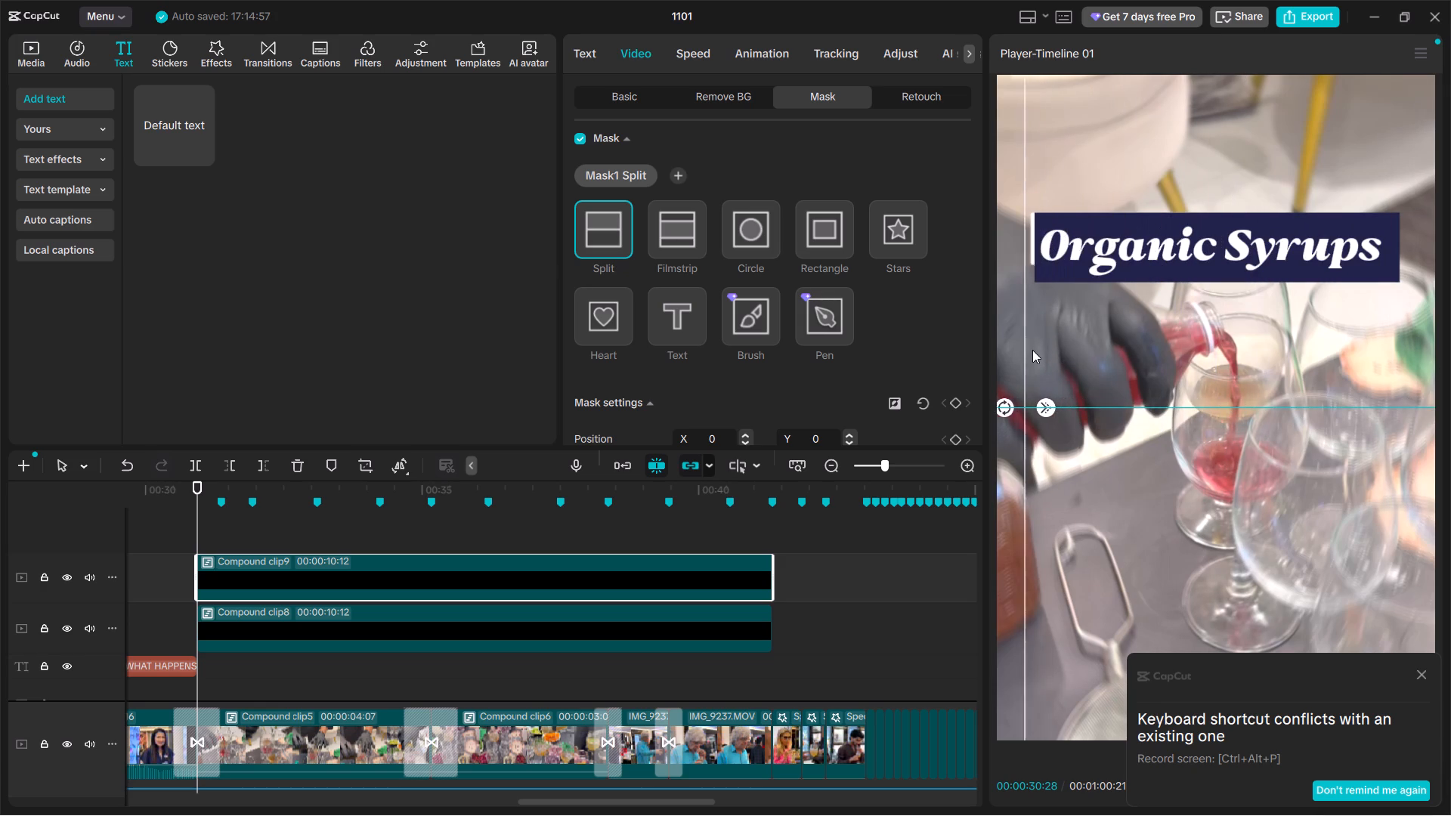
pyautogui.moveTo(1032, 350); pyautogui.dragTo(1422, 366)
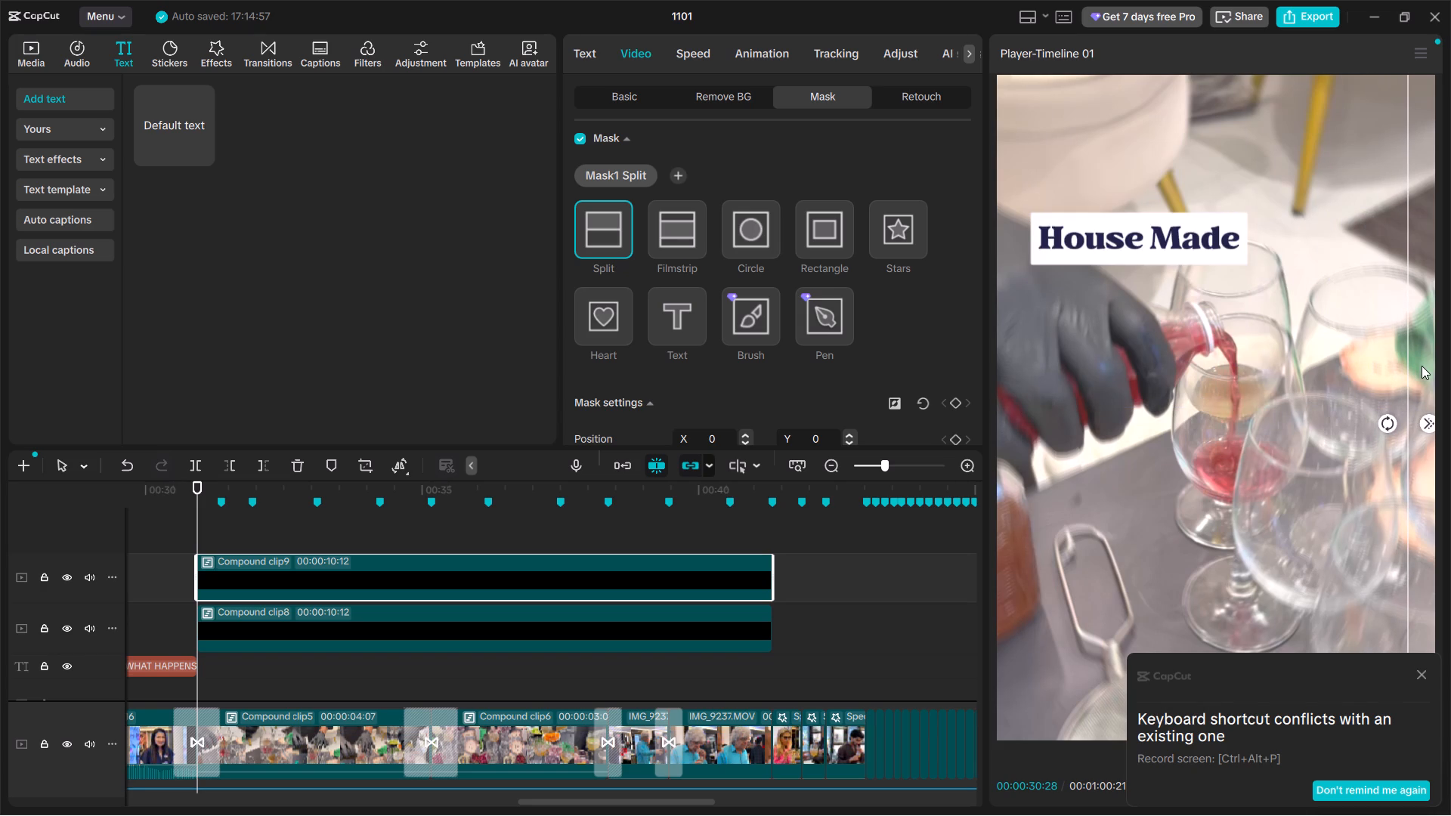
pyautogui.moveTo(1422, 366); pyautogui.dragTo(1422, 365)
pyautogui.scroll(-1, 820, 267)
pyautogui.click(956, 319)
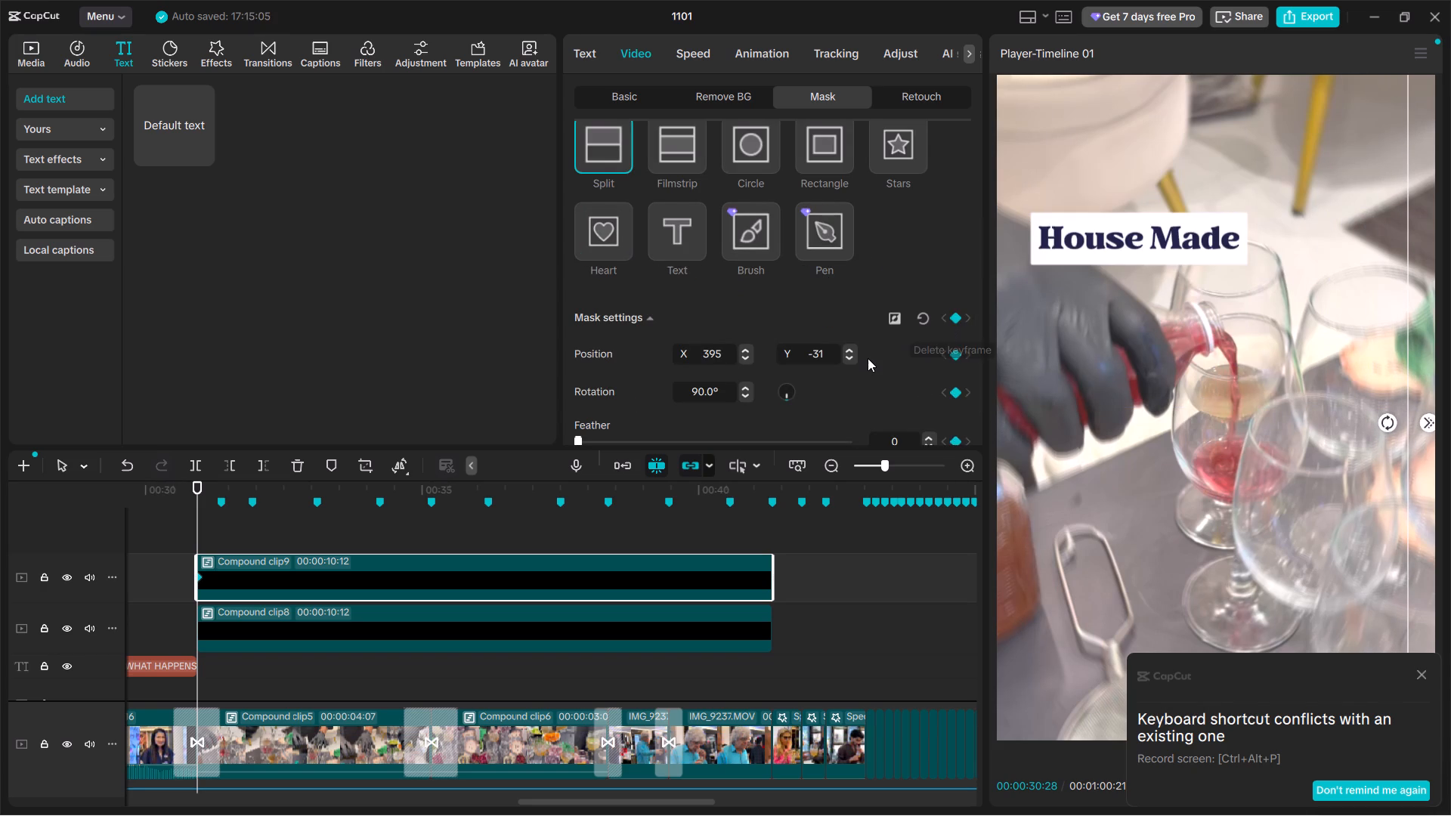
pyautogui.scroll(-4, 868, 362)
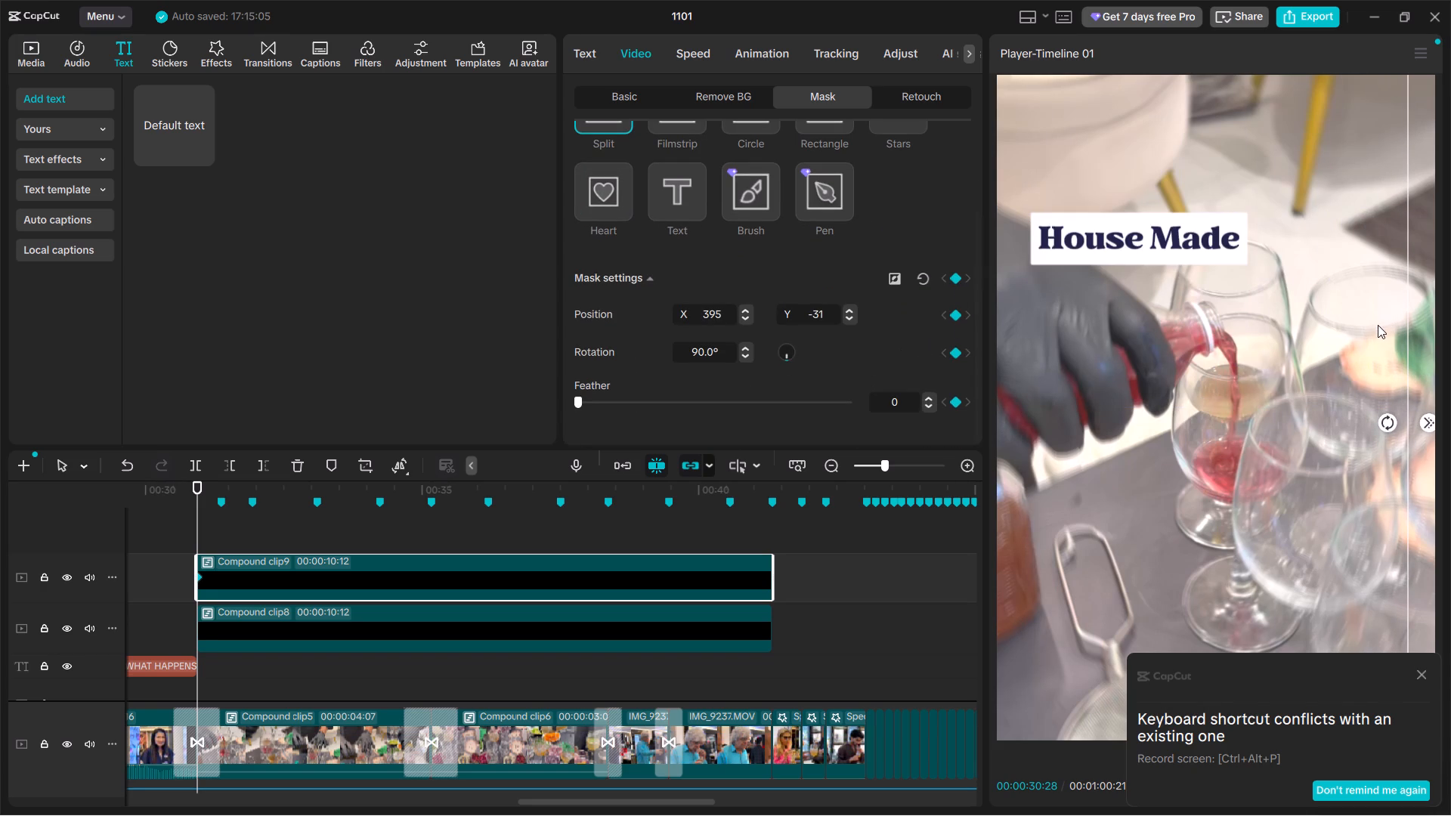
# At 00:00:31:07, move the "Organic Syrups" split mask to the box's left edge, at X -379, Y 0.
pyautogui.press('space')
pyautogui.press('space')
pyautogui.moveTo(1403, 377); pyautogui.dragTo(1425, 385, button='right')
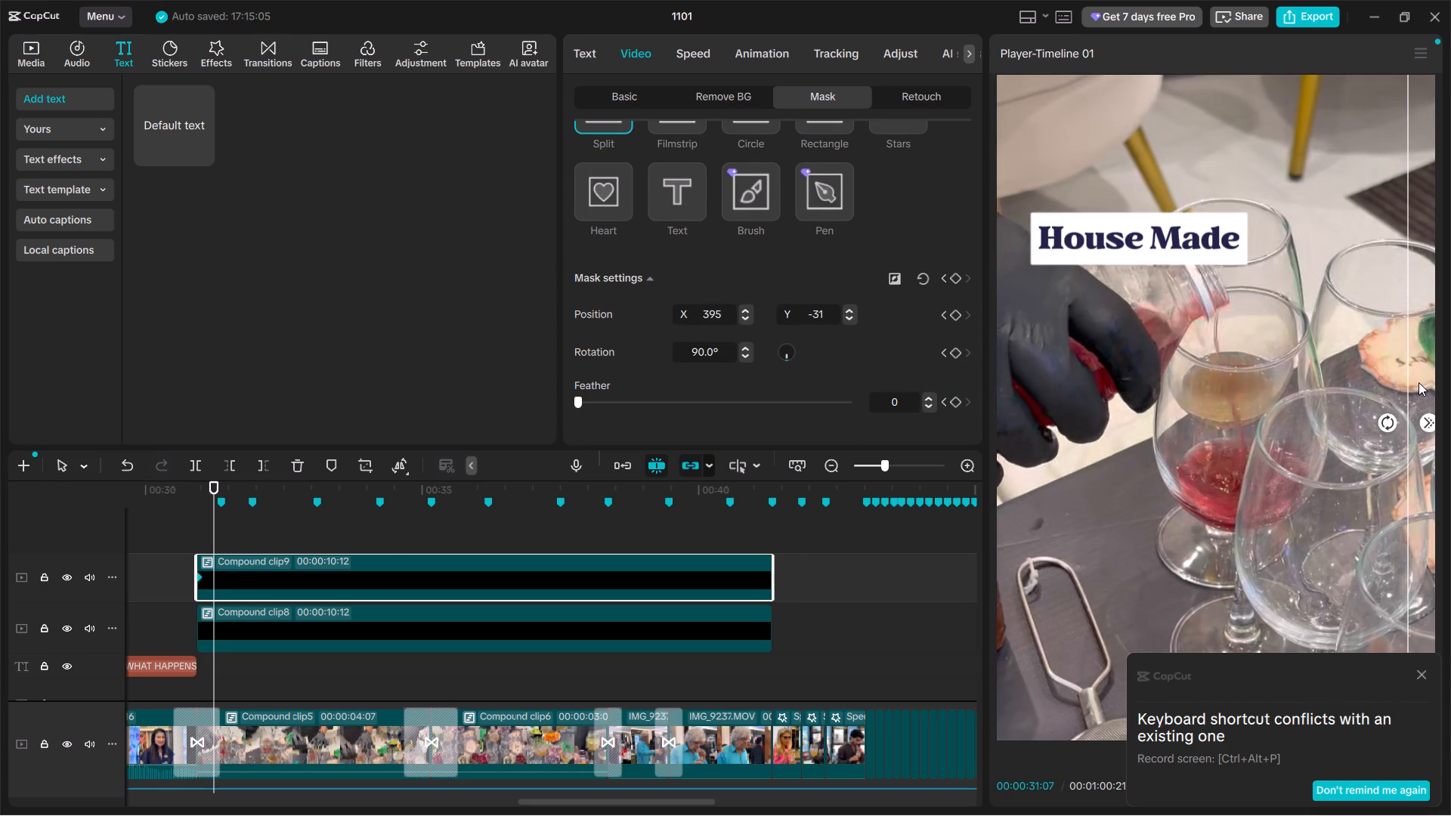
pyautogui.moveTo(1419, 382); pyautogui.dragTo(1042, 363)
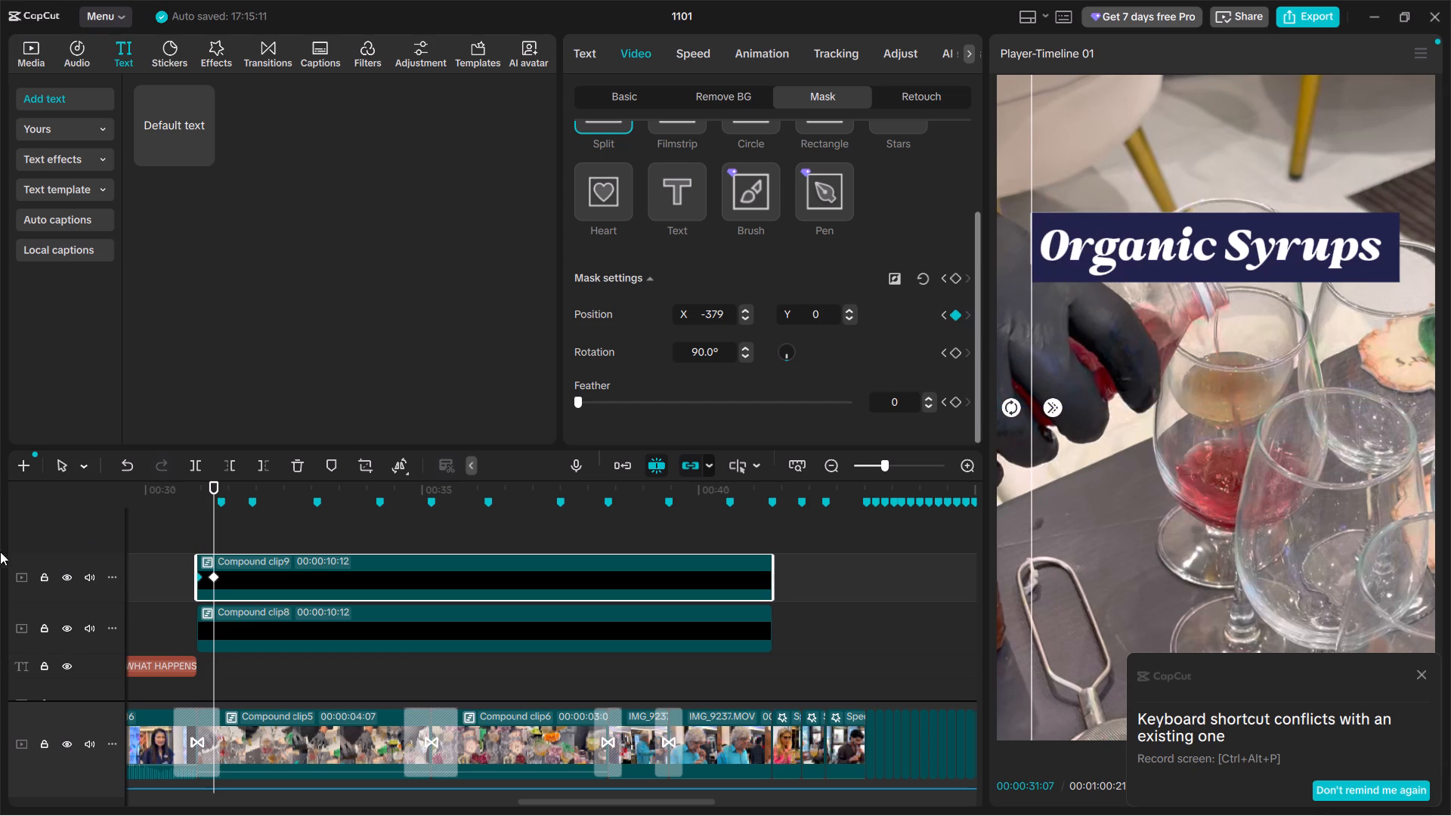
# Play back the title from its start several times to check the mask wipe against the "House Made" clip's motion.
pyautogui.click(203, 529)
pyautogui.click(194, 522)
pyautogui.press('space')
pyautogui.press('space')
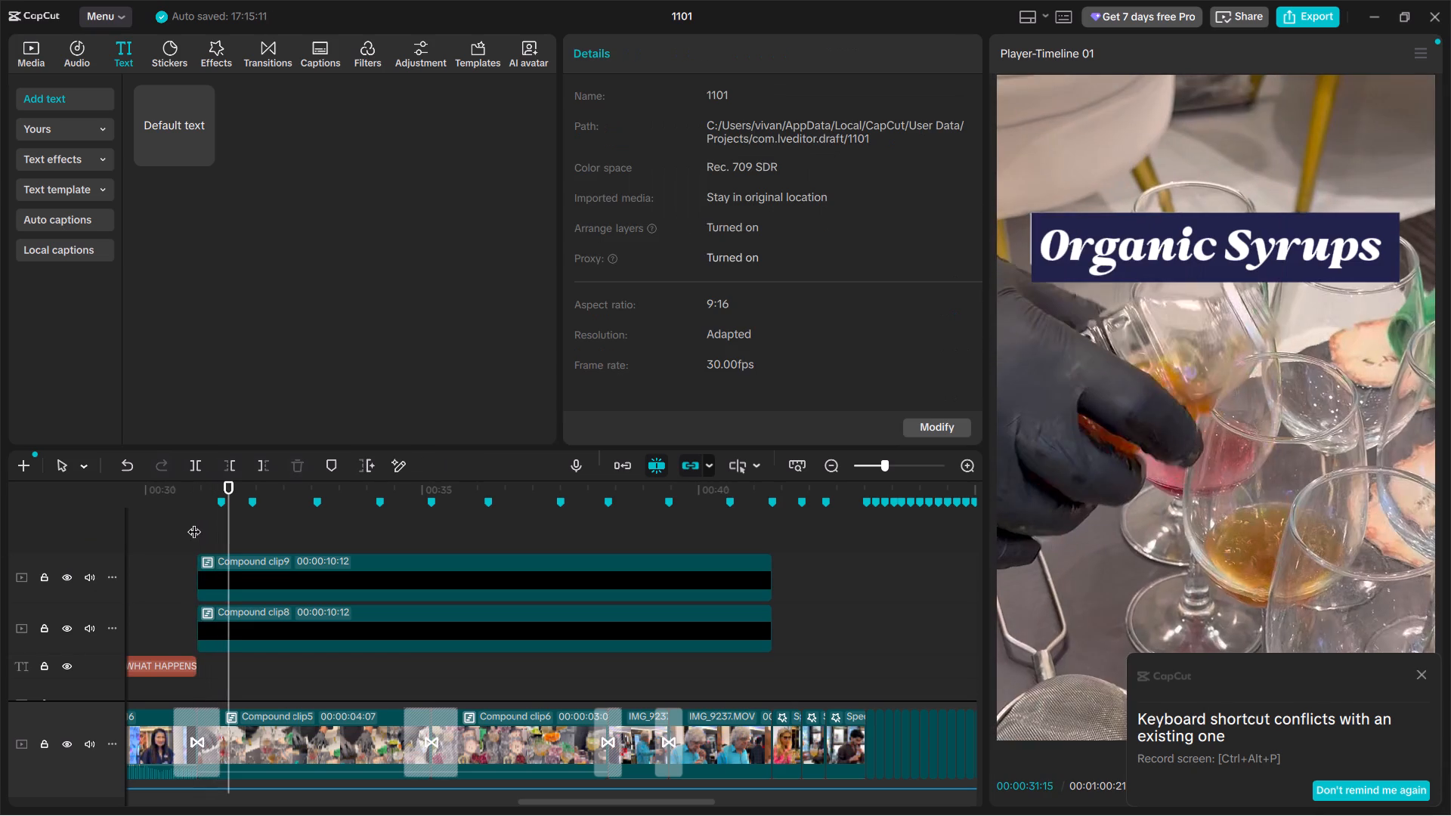
pyautogui.click(194, 522)
pyautogui.press('space')
pyautogui.press('space')
pyautogui.click(184, 523)
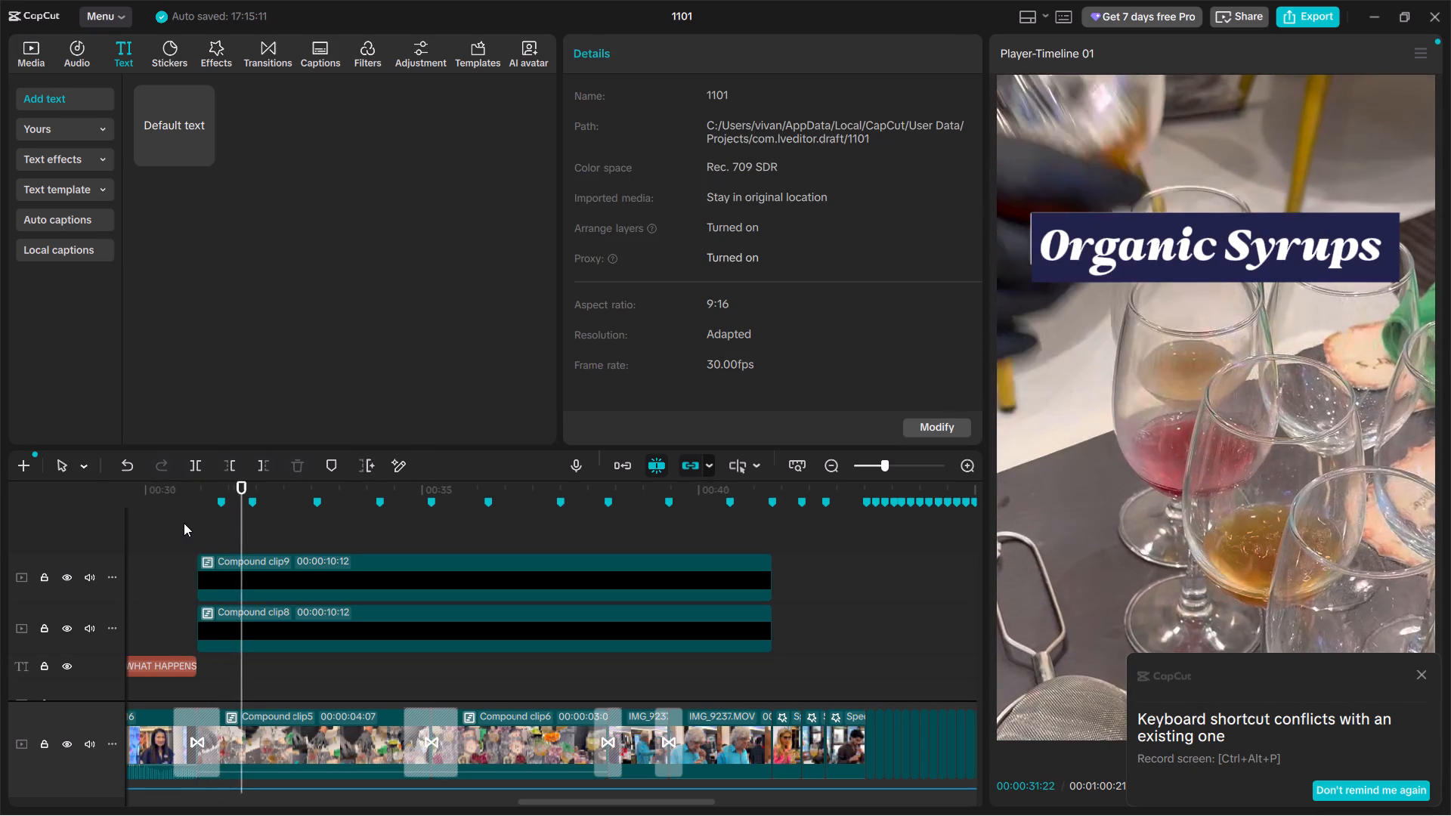
pyautogui.click(200, 527)
pyautogui.click(236, 626)
pyautogui.press('space')
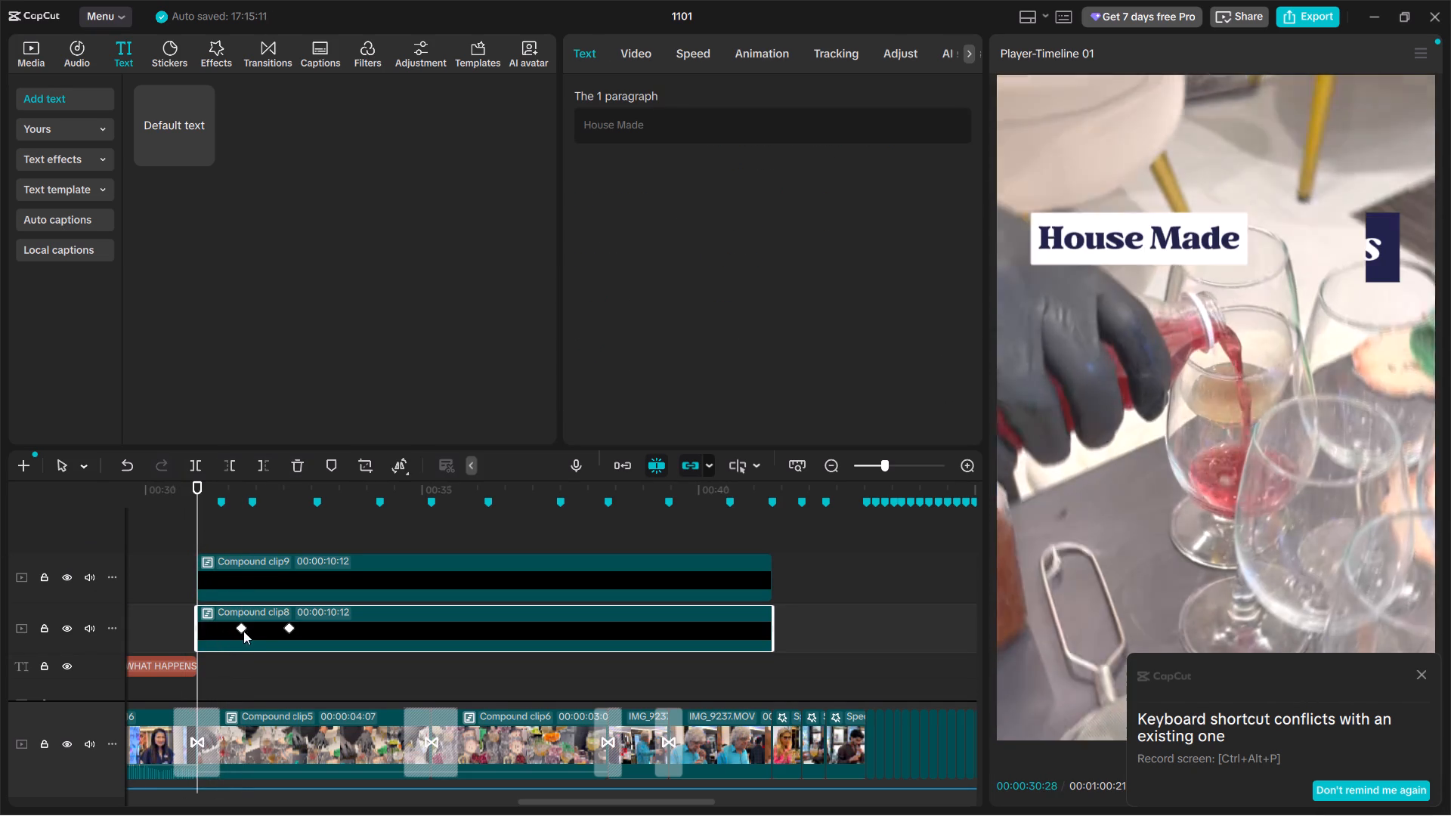
pyautogui.press('space')
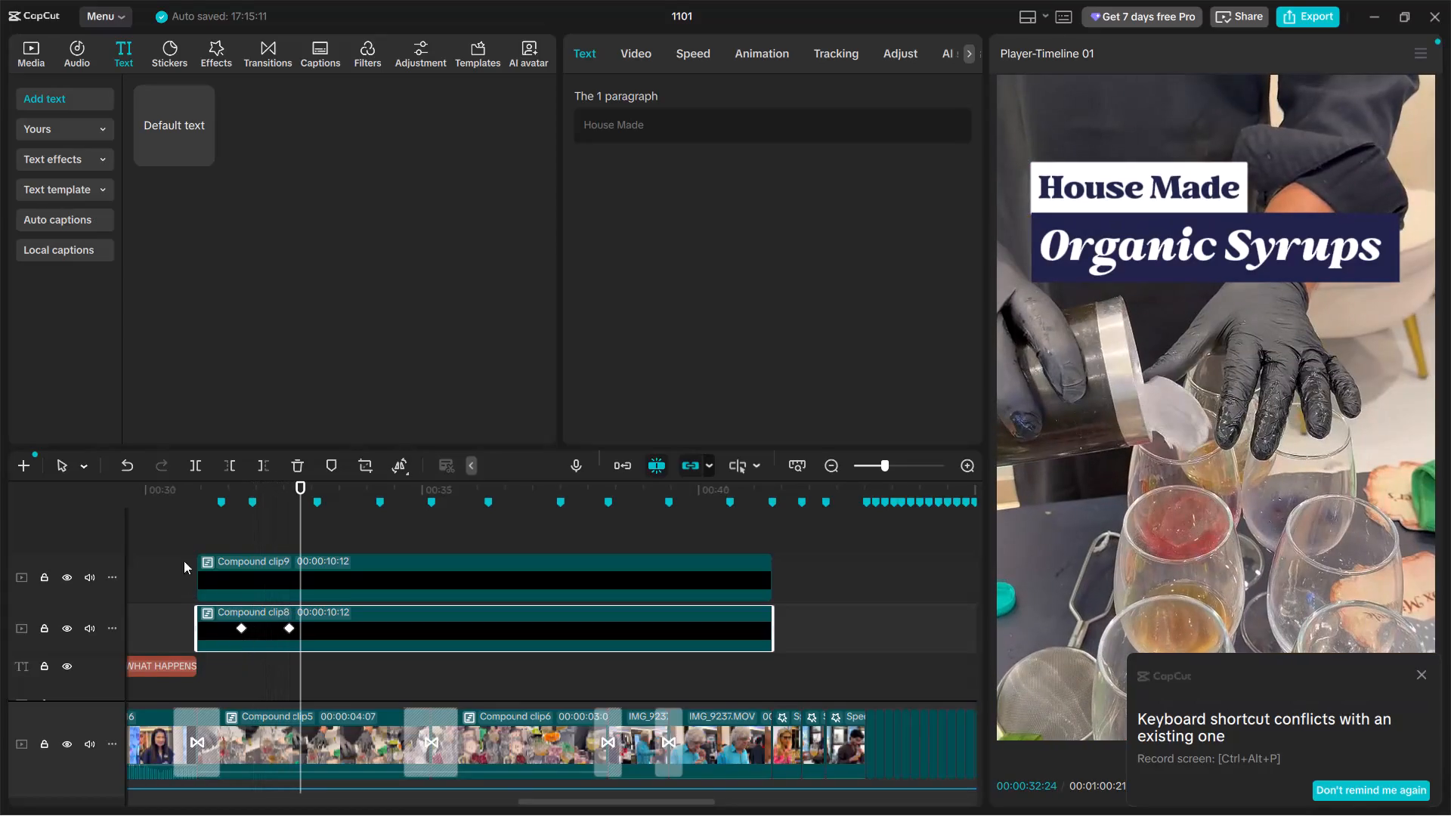
pyautogui.click(217, 533)
pyautogui.moveTo(218, 533); pyautogui.dragTo(202, 524)
# Add a Blend keyframe at the "House Made" clip's start, set Opacity to 0% at its 00:00:31:22 keyframe, and preview.
pyautogui.click(225, 637)
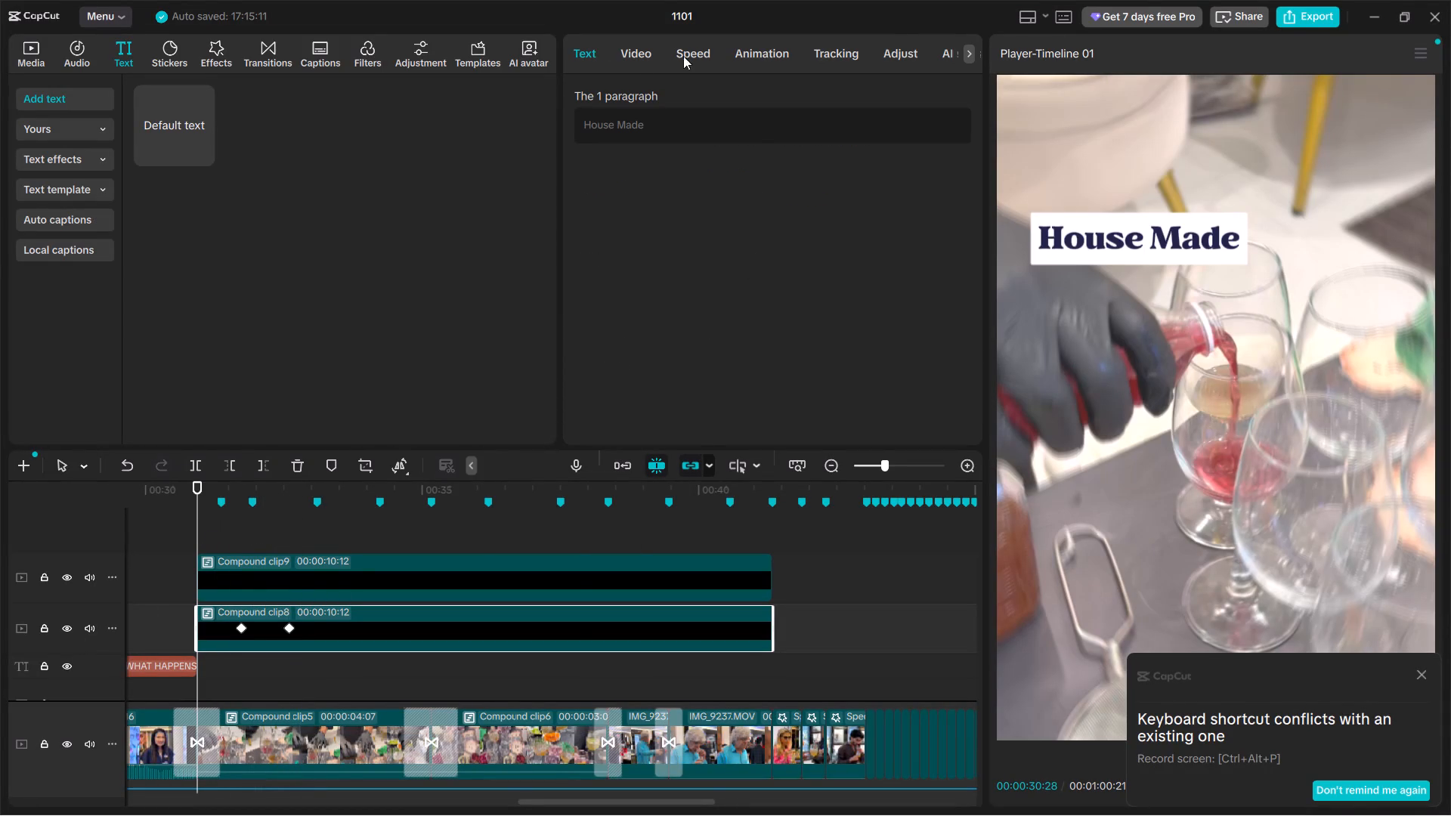
pyautogui.click(631, 41)
pyautogui.click(642, 91)
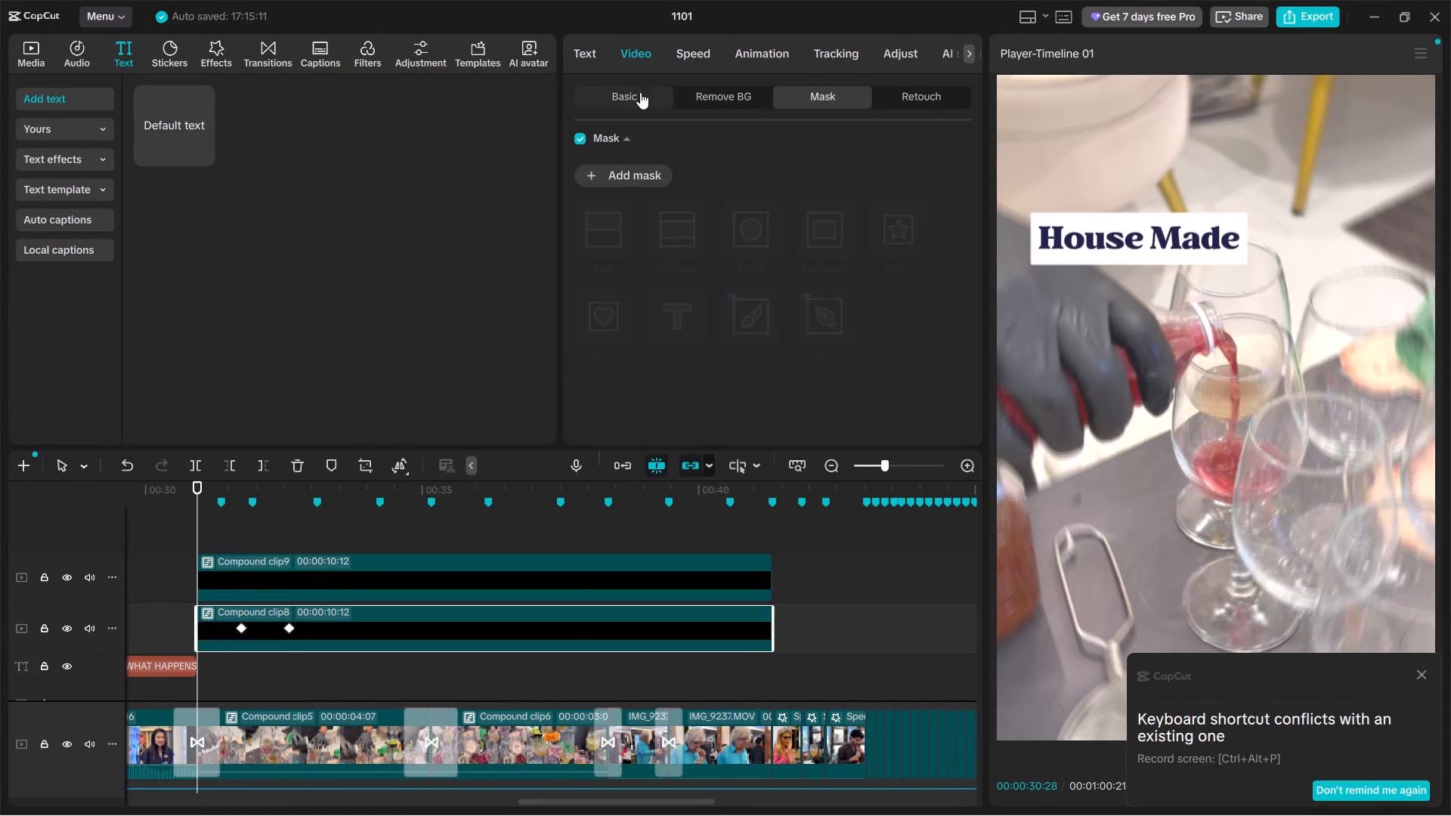
pyautogui.scroll(-1, 831, 246)
pyautogui.click(954, 304)
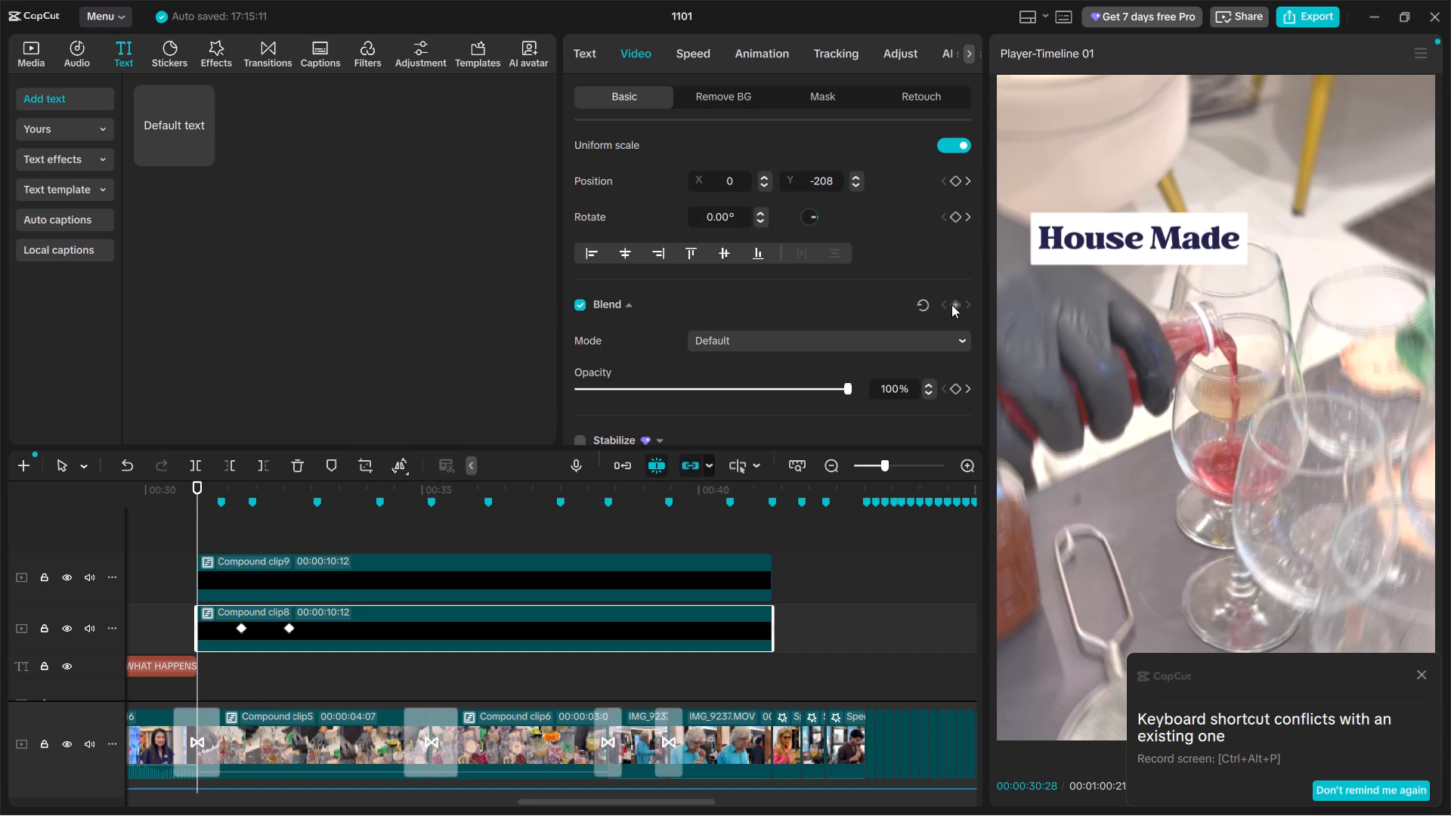
pyautogui.click(238, 633)
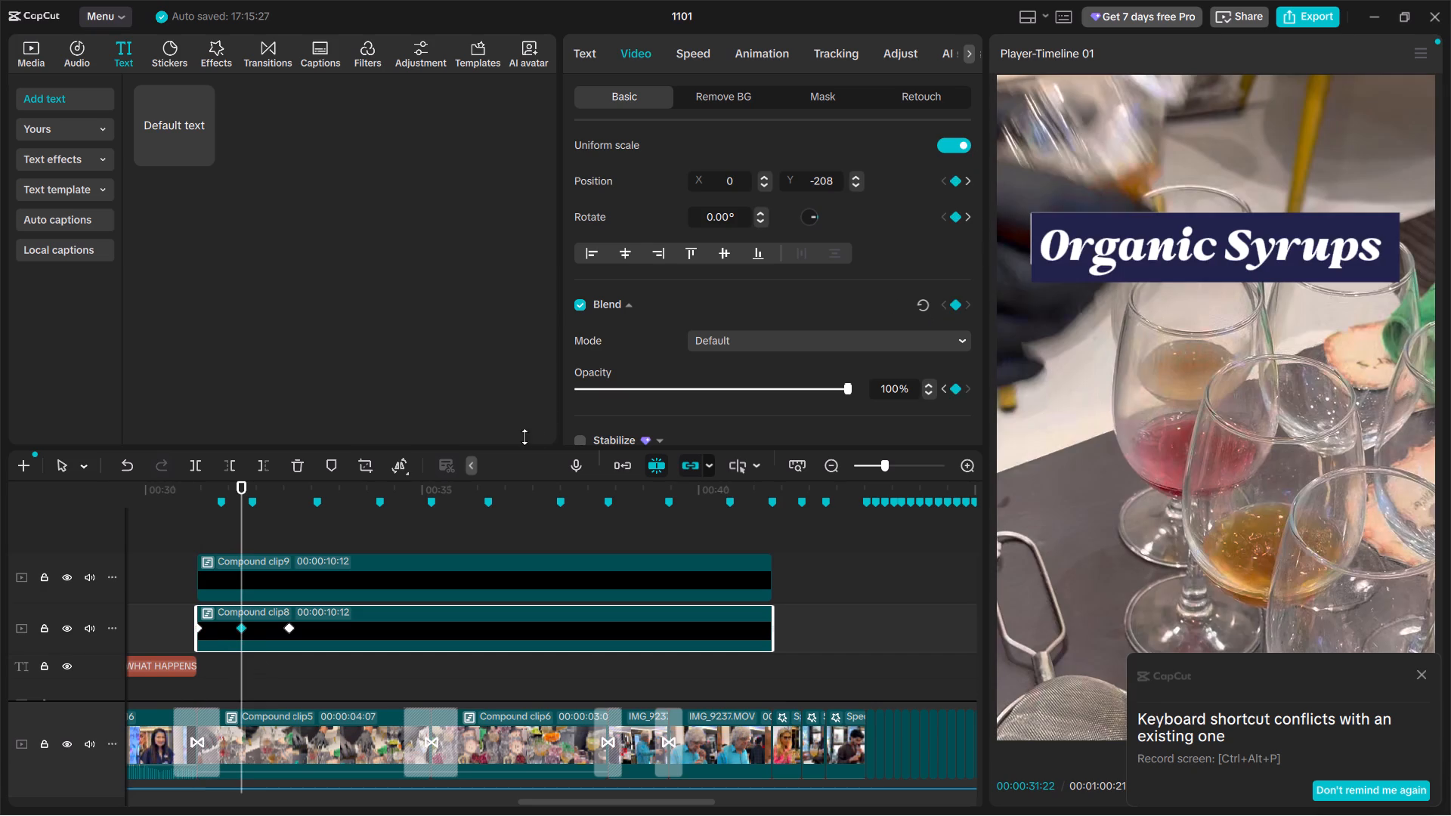
pyautogui.moveTo(629, 390); pyautogui.dragTo(501, 375)
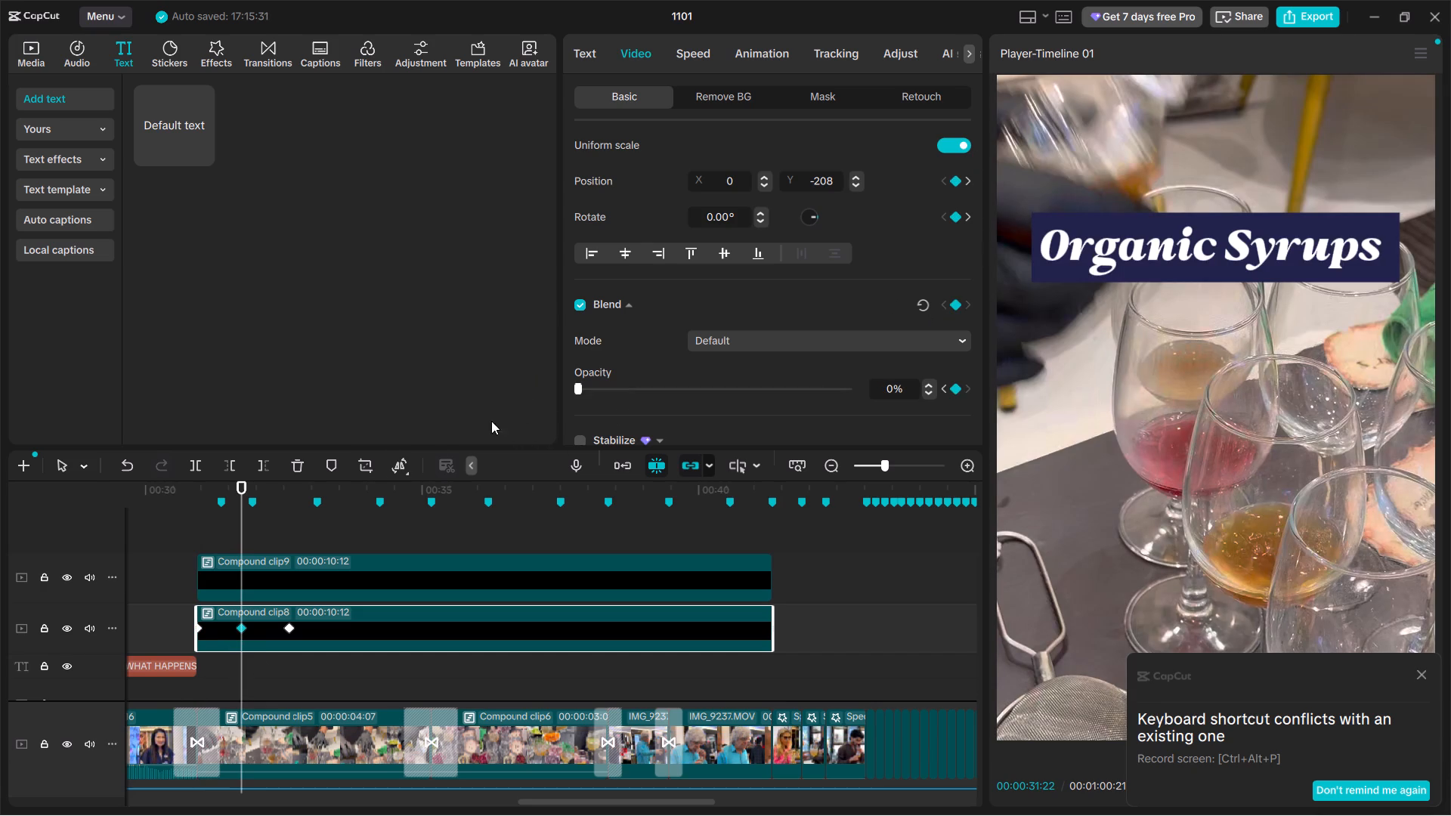
pyautogui.press('space')
pyautogui.press('space')
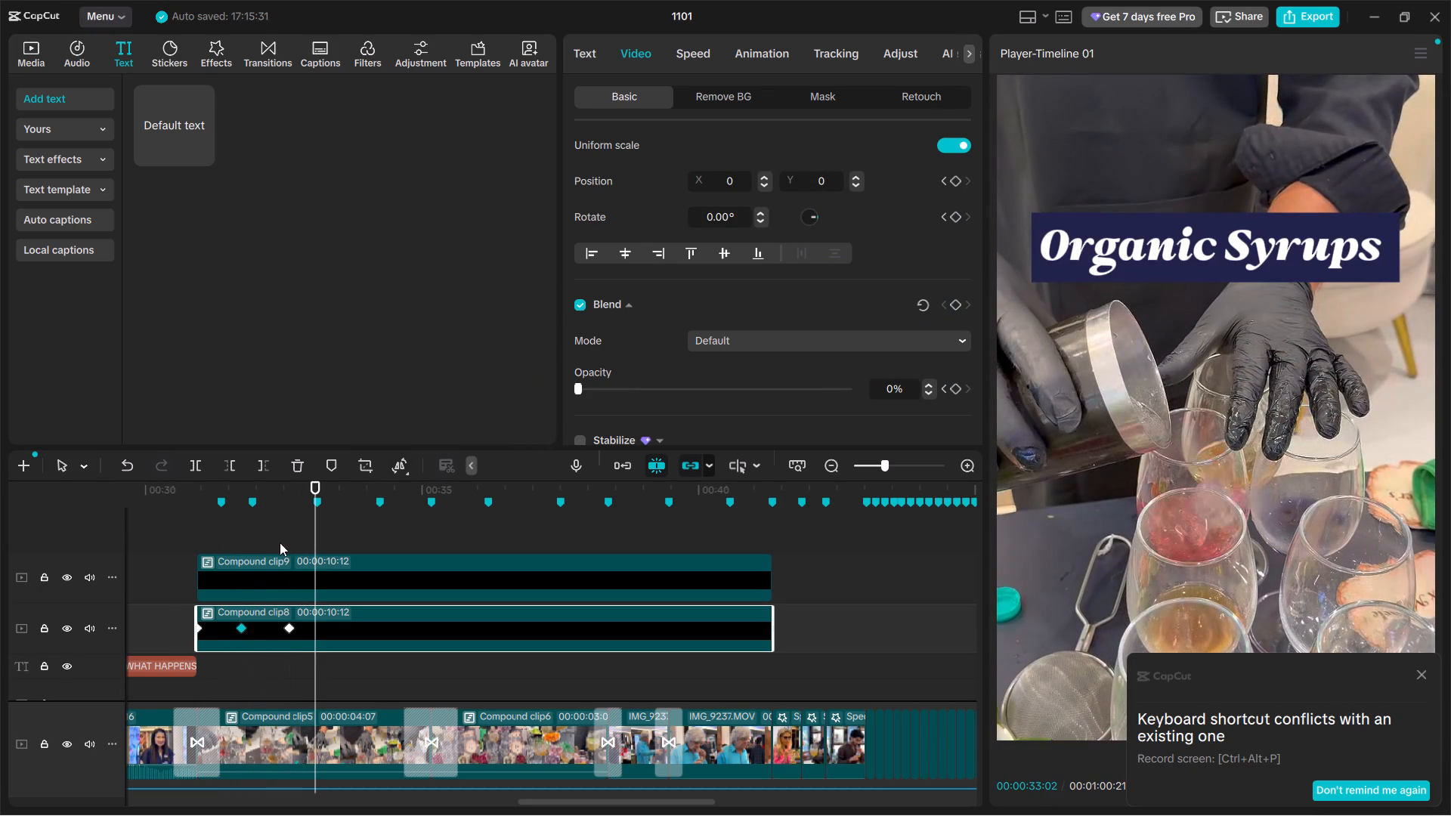
# Raise the "House Made" clip's Opacity to full at its 00:00:32:18 keyframe and play back the title.
pyautogui.click(289, 630)
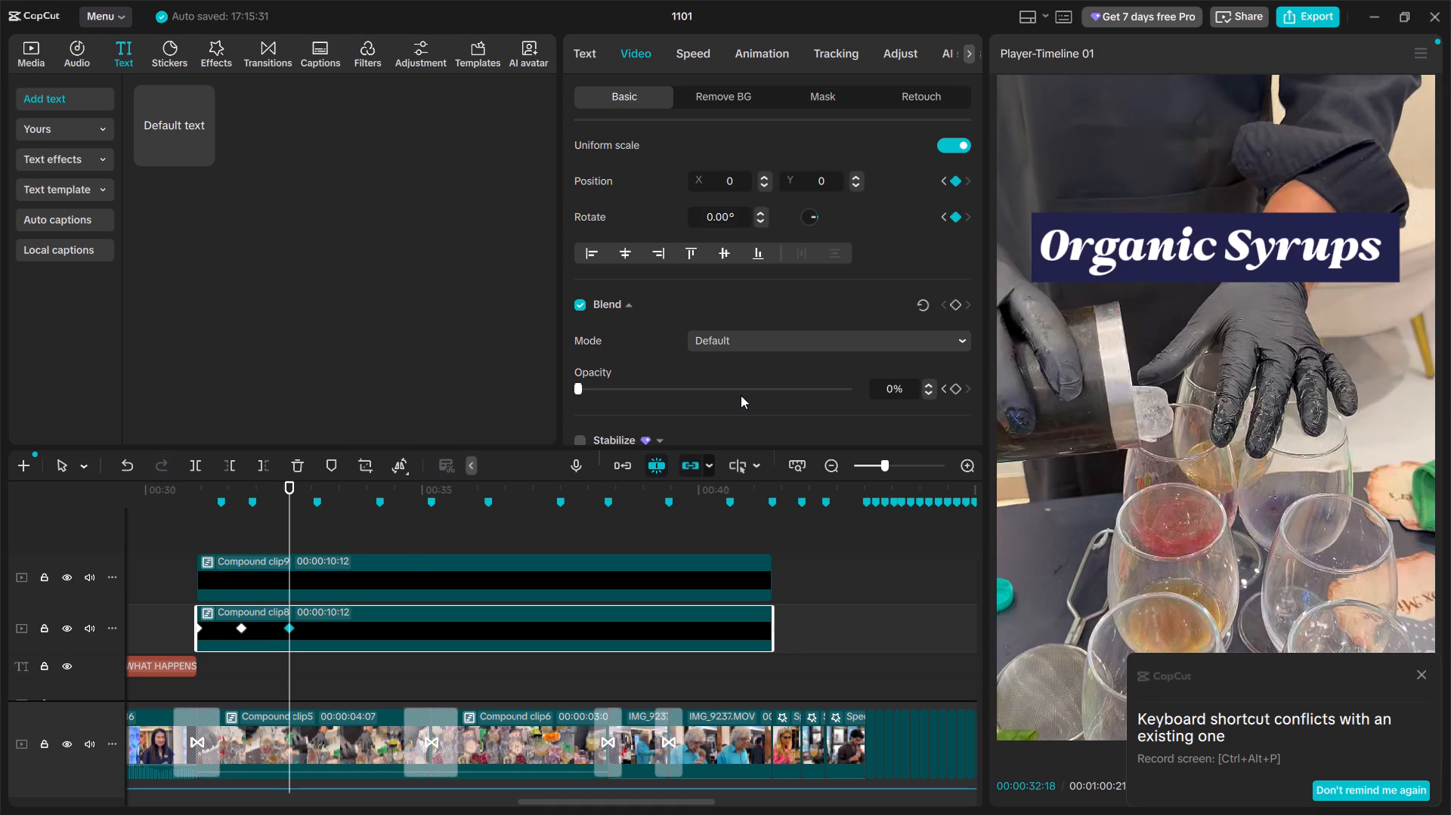
pyautogui.moveTo(743, 393); pyautogui.dragTo(926, 388)
pyautogui.click(202, 543)
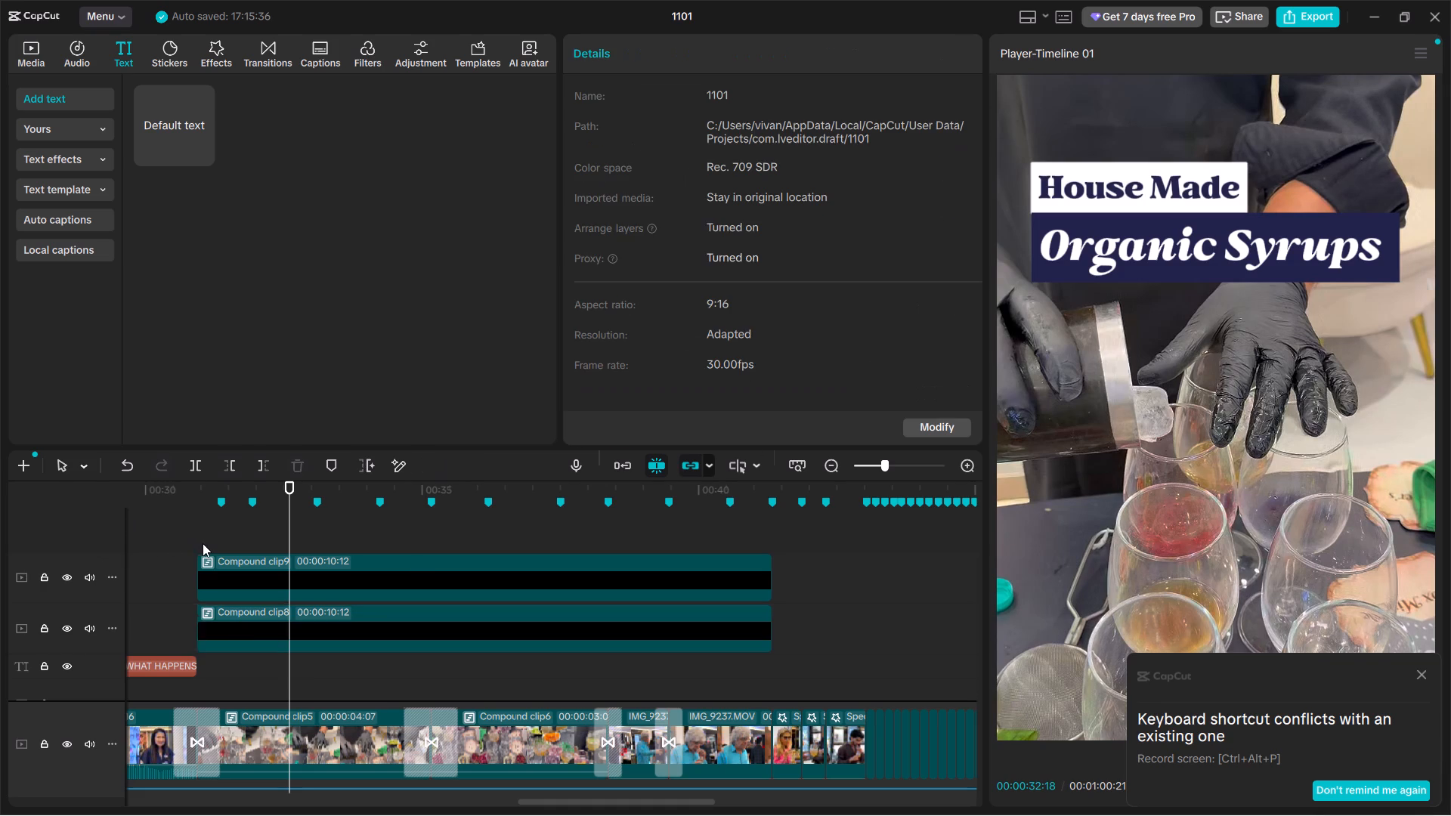
pyautogui.press('space')
pyautogui.press('space')
# Set the "House Made" clip's Opacity to 0% at its first keyframe and play back the title animation.
pyautogui.click(243, 632)
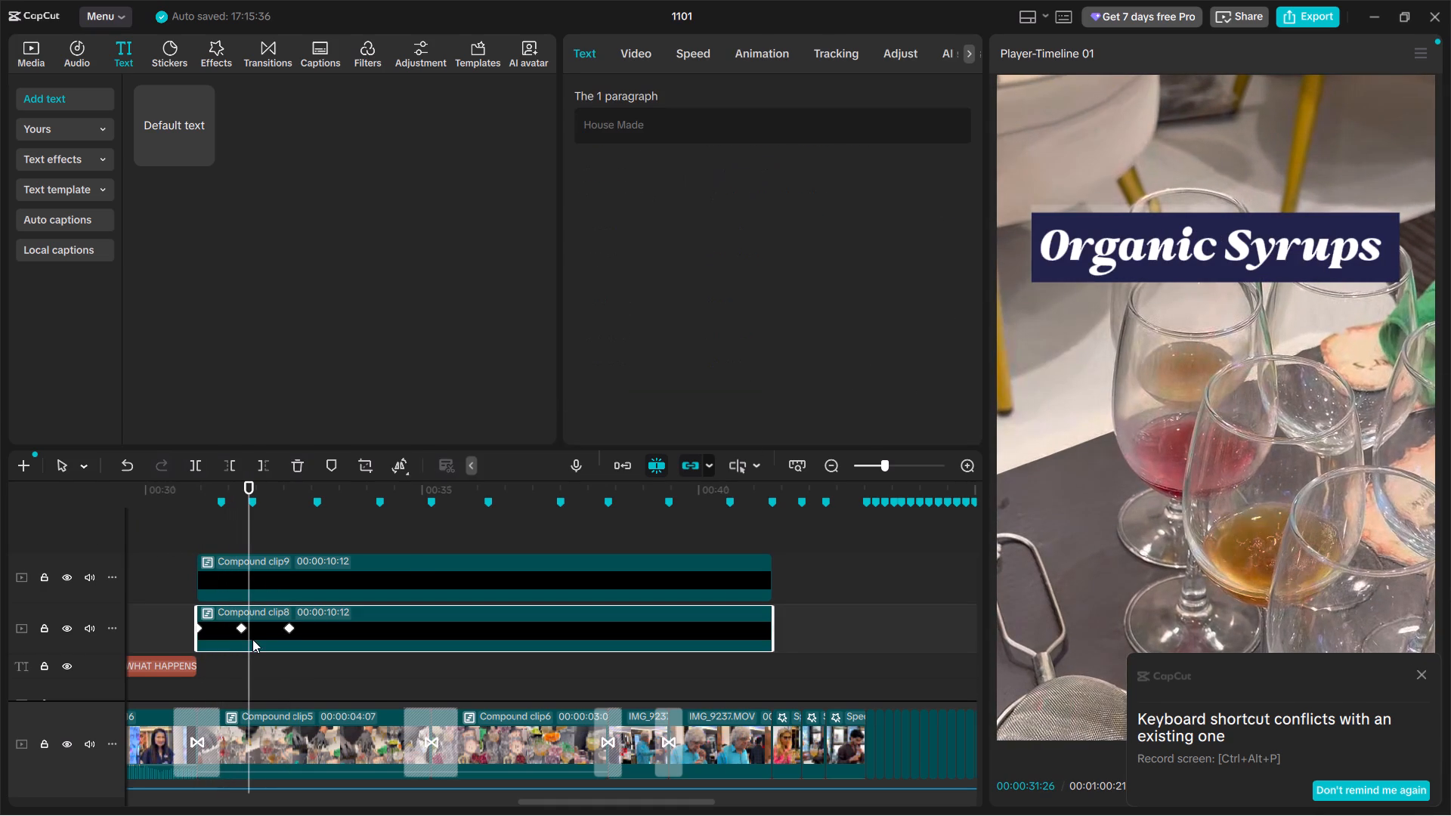
pyautogui.click(242, 630)
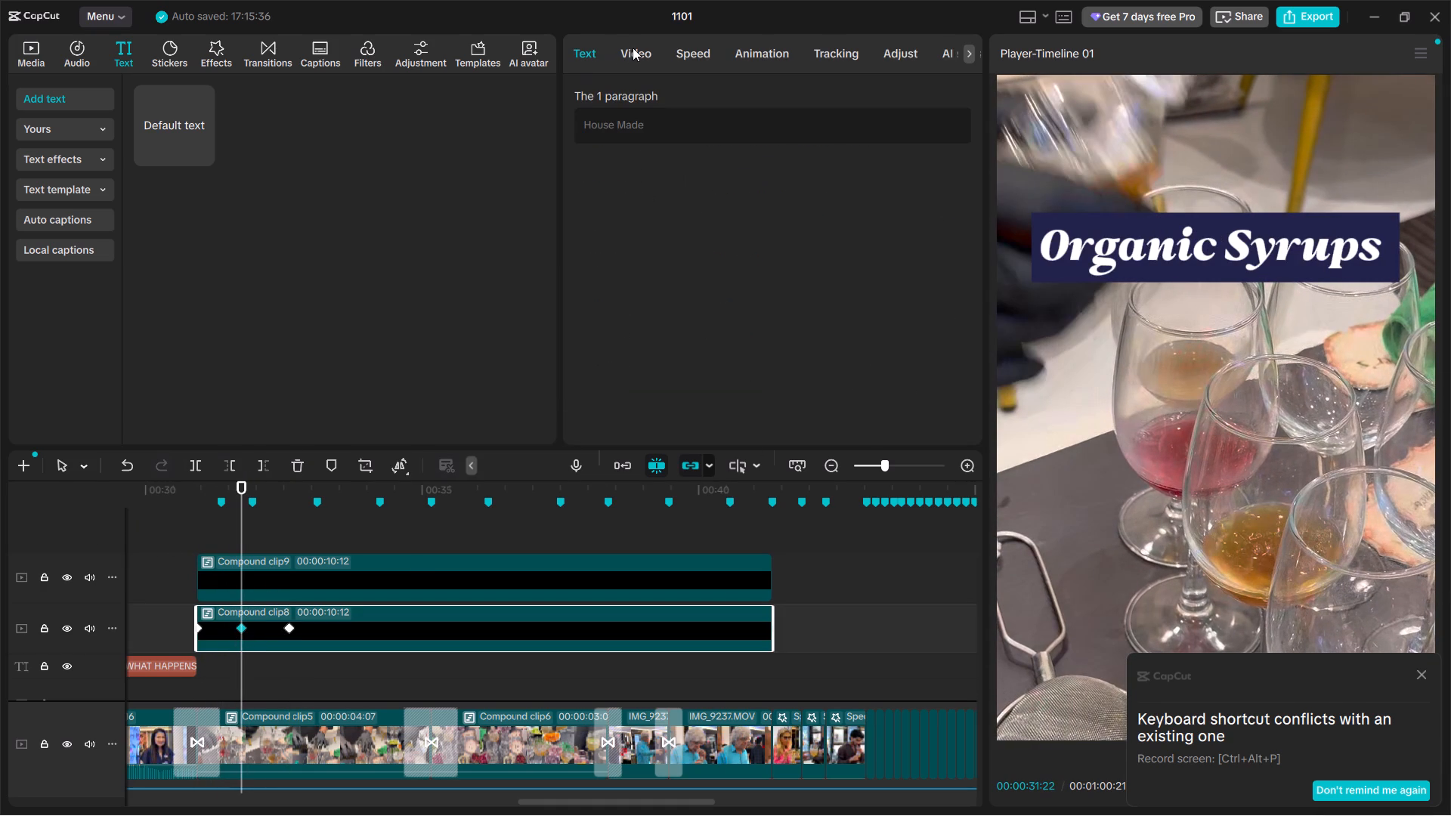
pyautogui.click(633, 48)
pyautogui.scroll(-2, 631, 291)
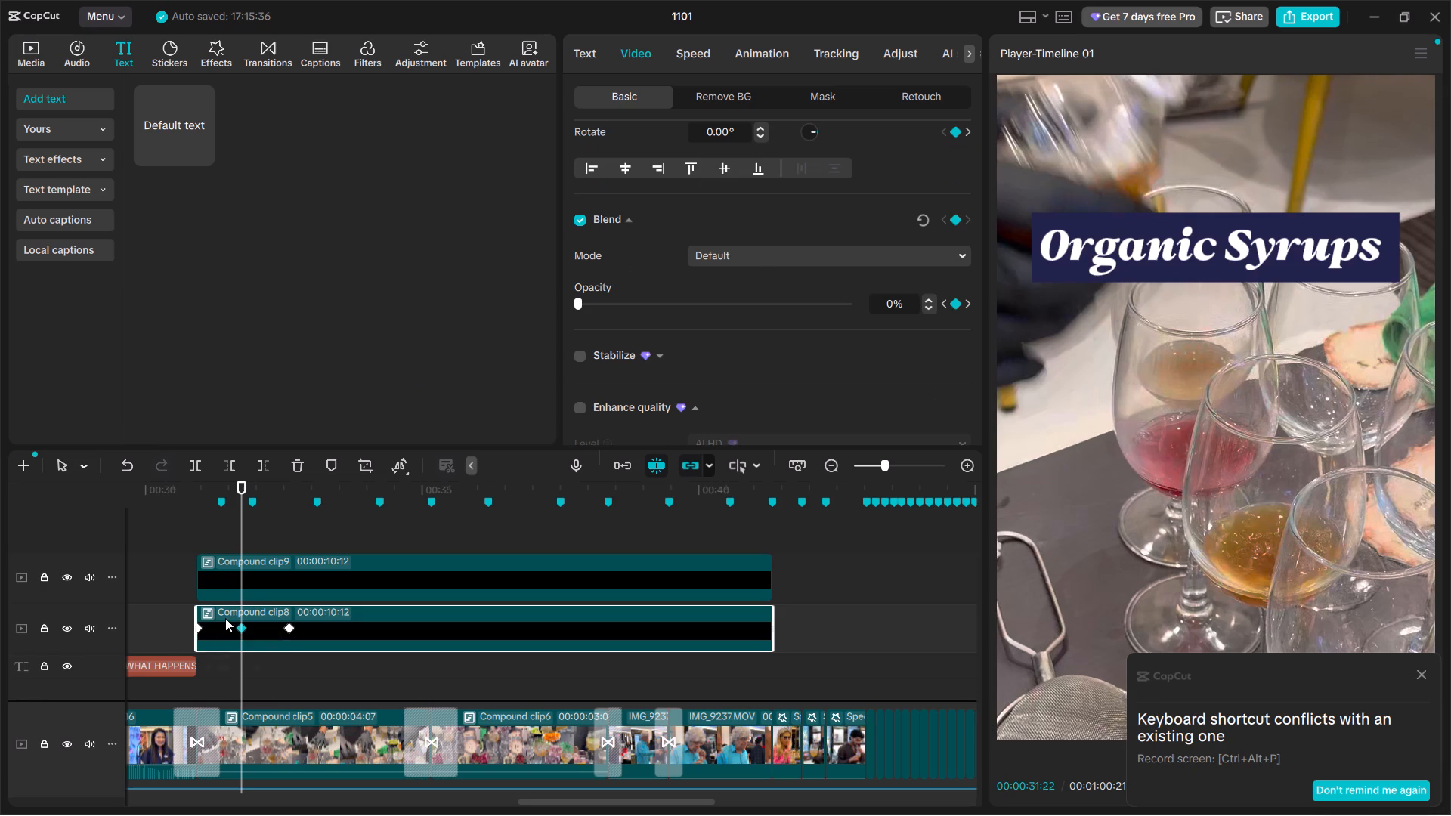
pyautogui.click(202, 621)
pyautogui.moveTo(742, 299); pyautogui.dragTo(428, 298)
pyautogui.click(183, 536)
pyautogui.press('space')
pyautogui.keyDown('alt'); pyautogui.scroll(3, 222, 562); pyautogui.keyUp('alt')
pyautogui.keyDown('alt'); pyautogui.scroll(-2, 222, 562); pyautogui.keyUp('alt')
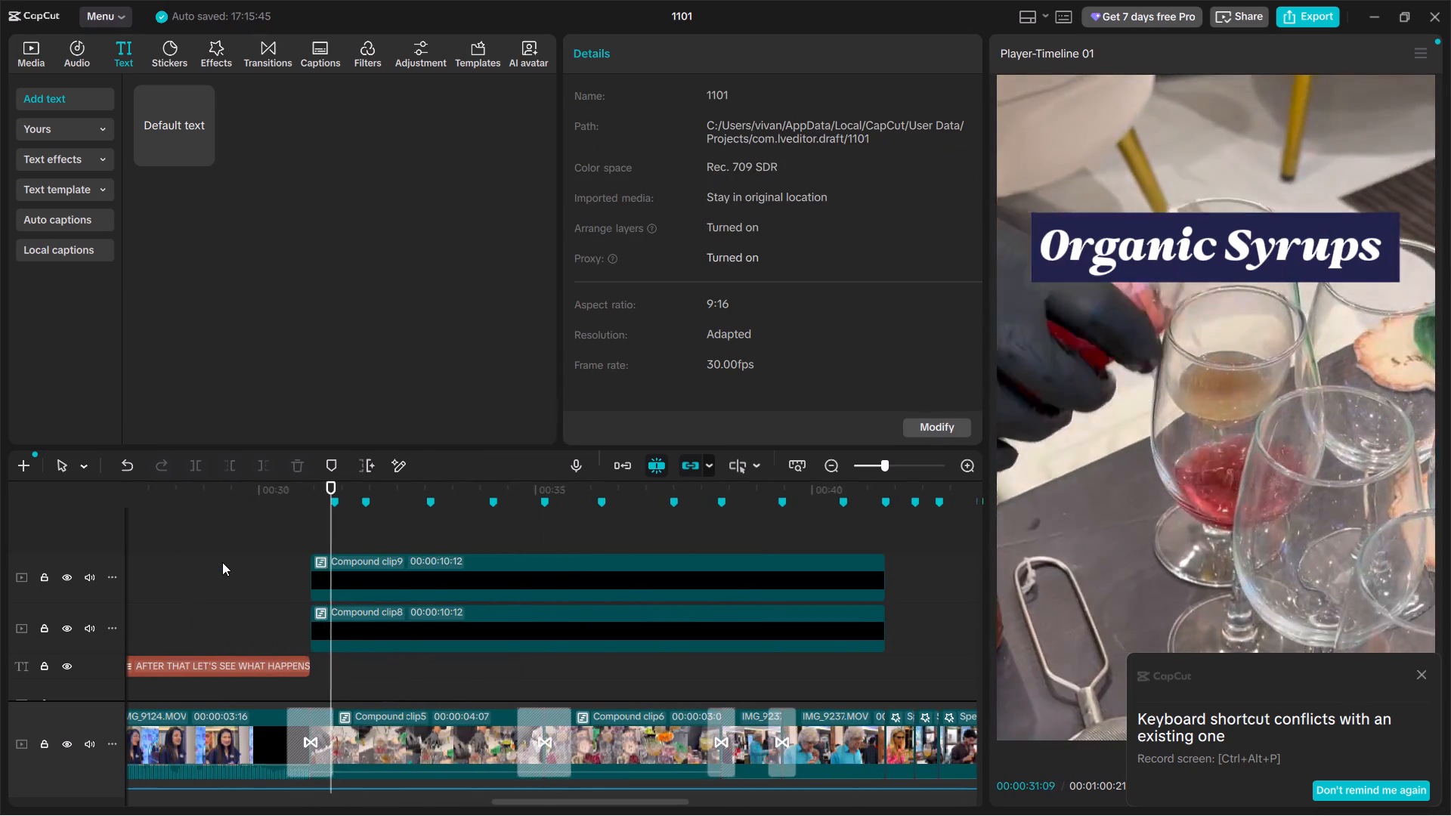
pyautogui.keyDown('alt'); pyautogui.scroll(2, 223, 558); pyautogui.keyUp('alt')
pyautogui.keyDown('alt'); pyautogui.scroll(-1, 223, 558); pyautogui.keyUp('alt')
pyautogui.press('space')
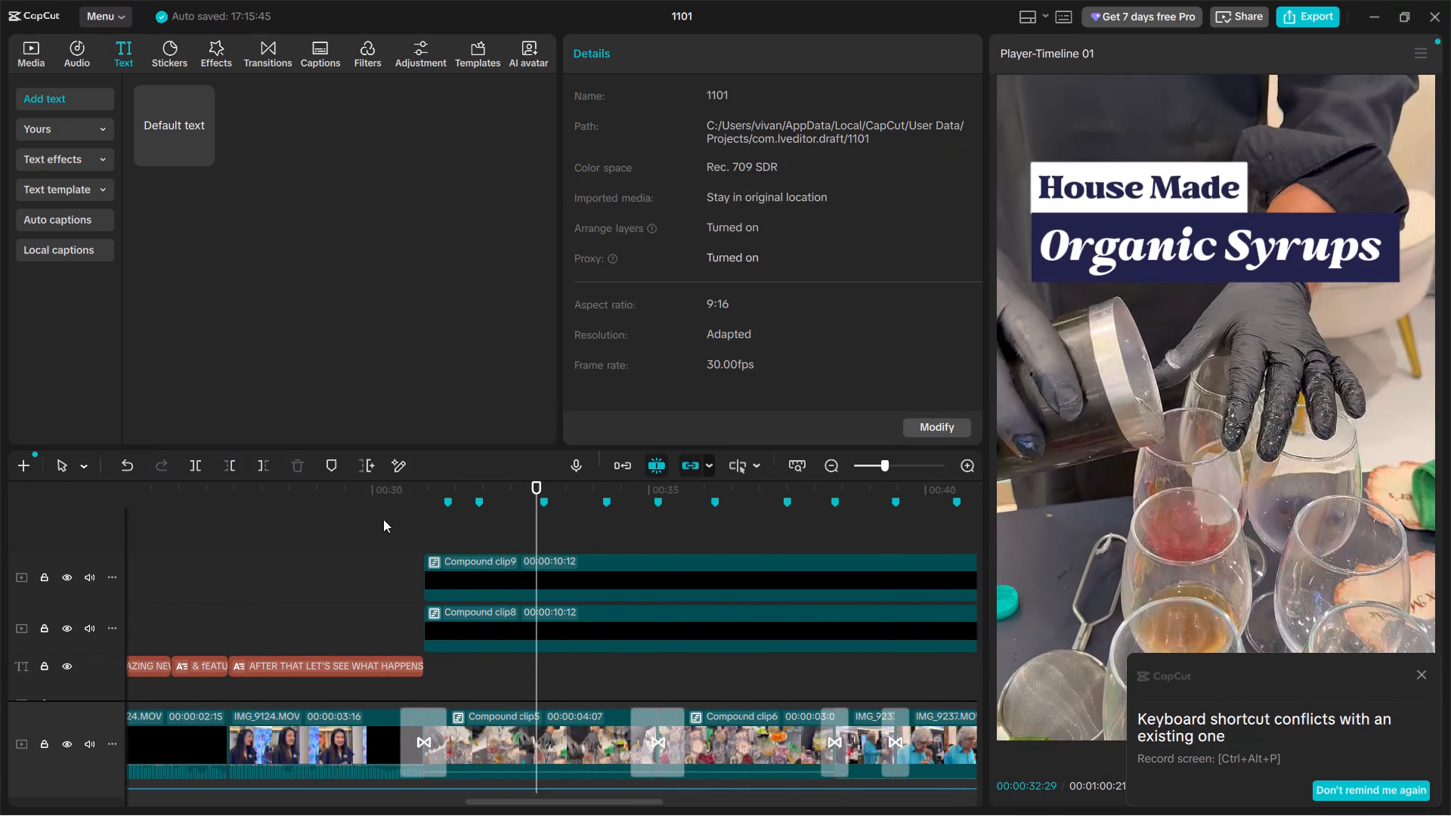
# At the "Organic Syrups" clip's 00:00:31:07 keyframe, shift the split mask further left, clear of the navy box's left edge.
pyautogui.click(502, 530)
pyautogui.click(509, 570)
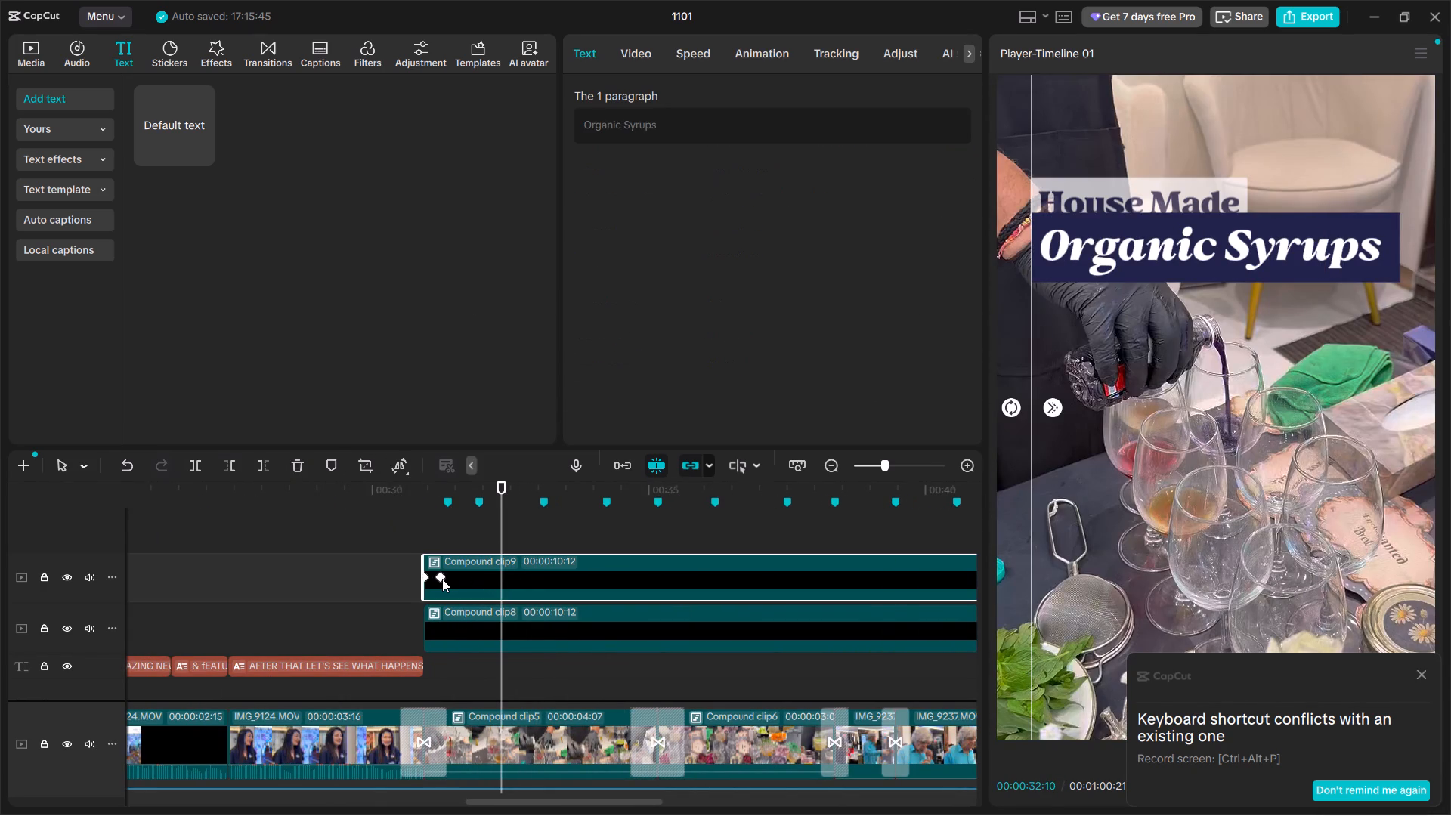
pyautogui.click(442, 579)
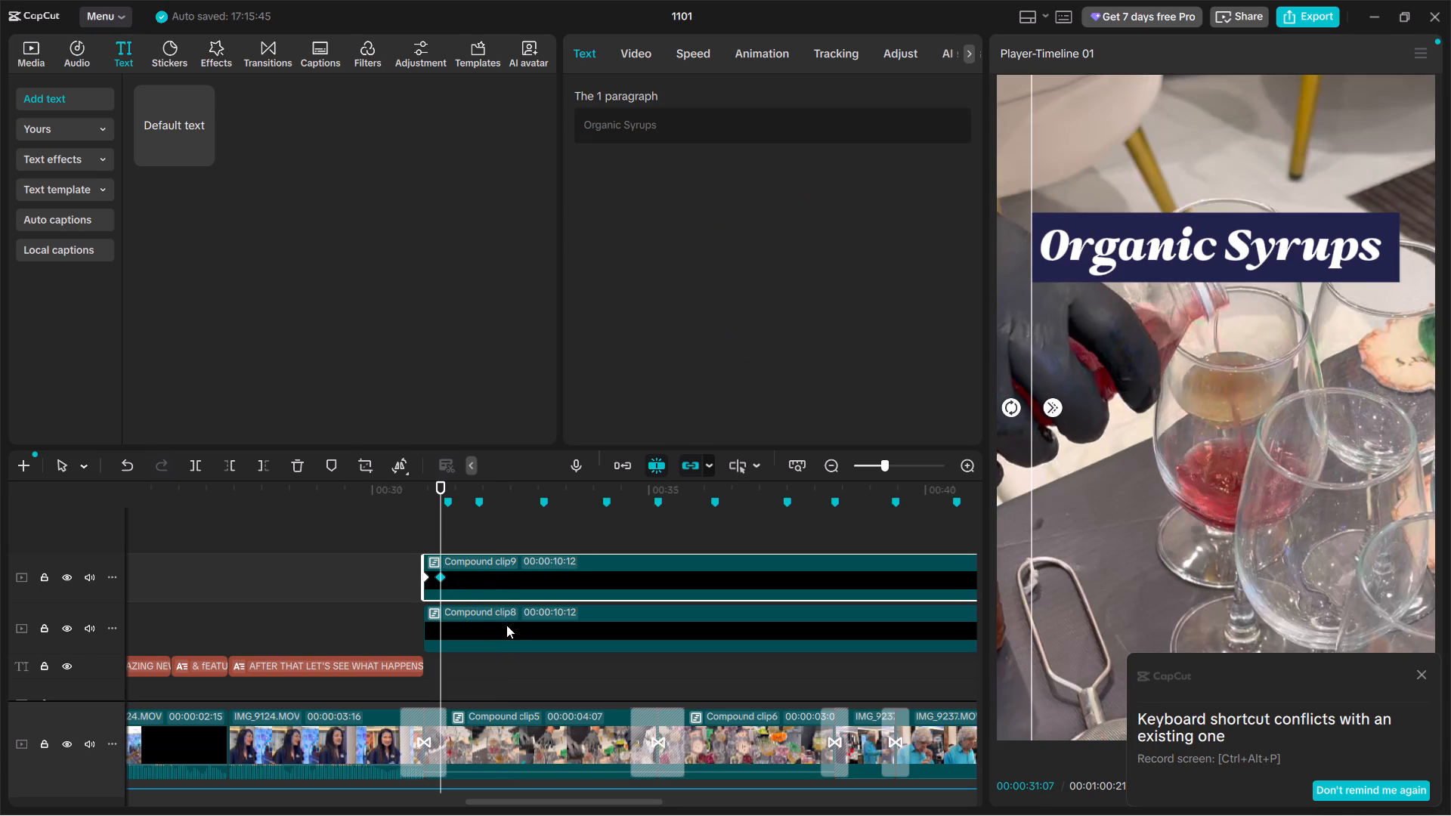
pyautogui.moveTo(1104, 360); pyautogui.dragTo(1072, 354)
pyautogui.moveTo(1054, 344); pyautogui.dragTo(1036, 344)
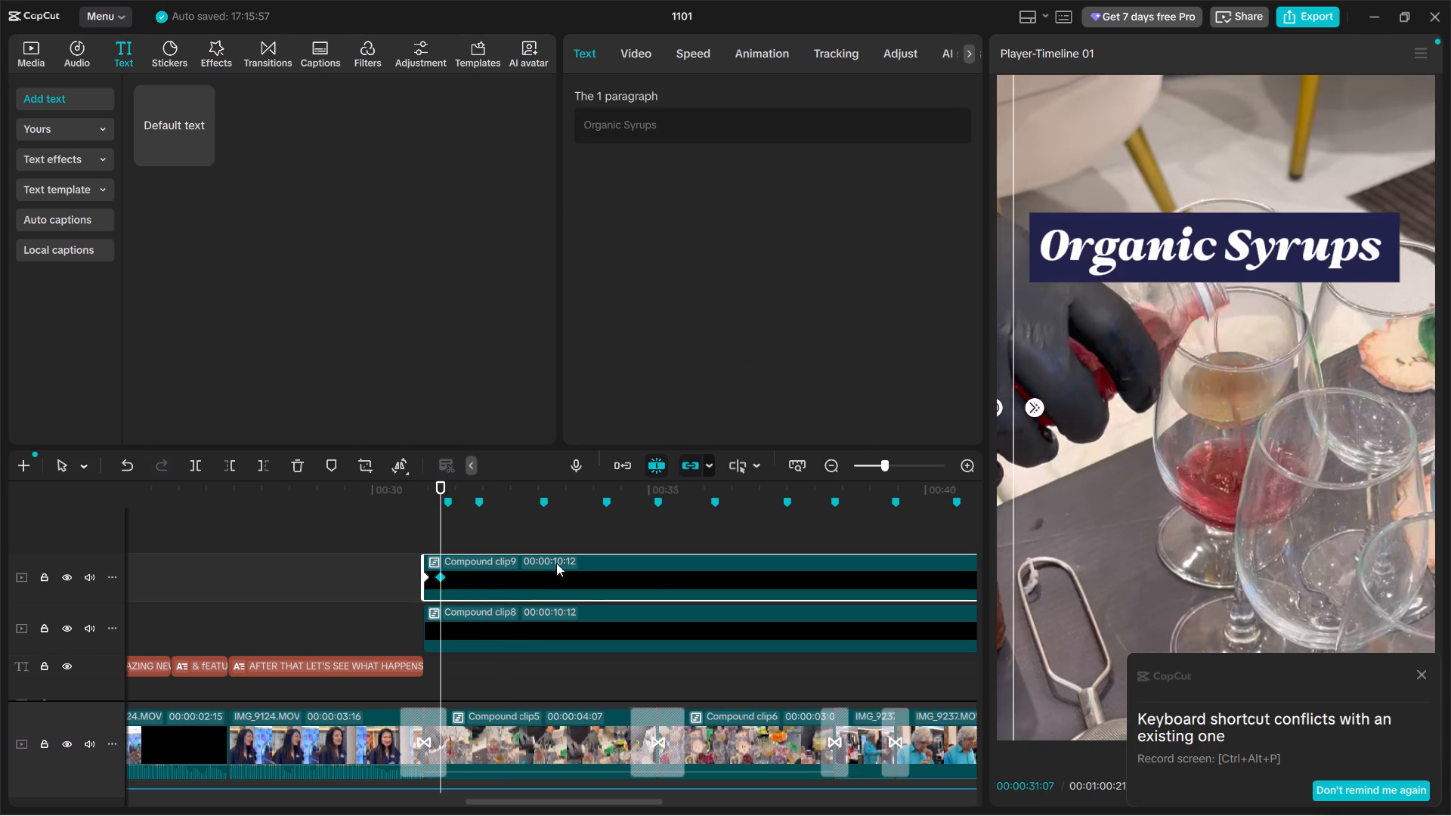
# Check the keyframes and mask settings of the "House Made" and "Organic Syrups" clips and play back the title.
pyautogui.click(503, 610)
pyautogui.click(511, 629)
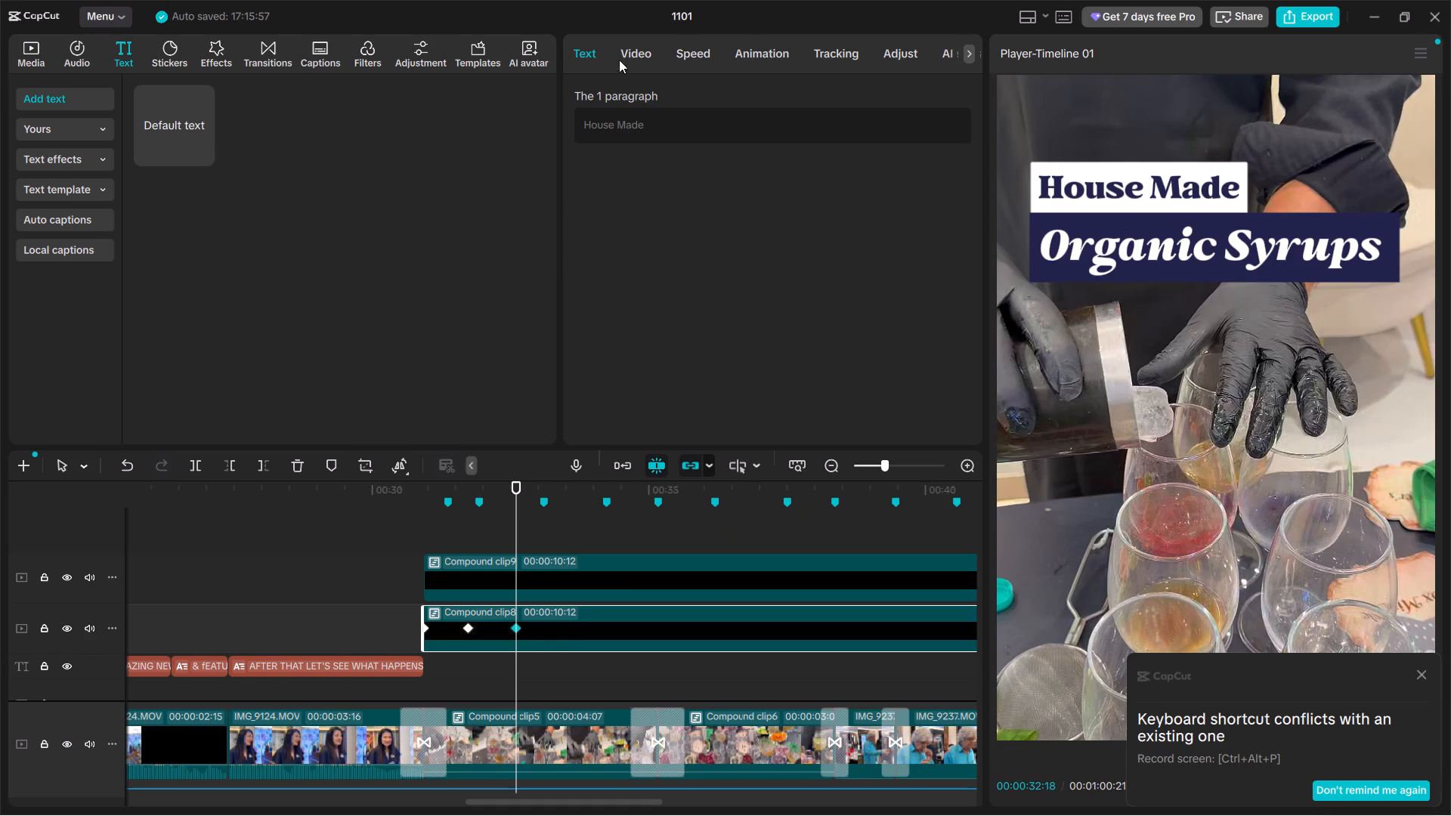
pyautogui.click(619, 60)
pyautogui.click(825, 91)
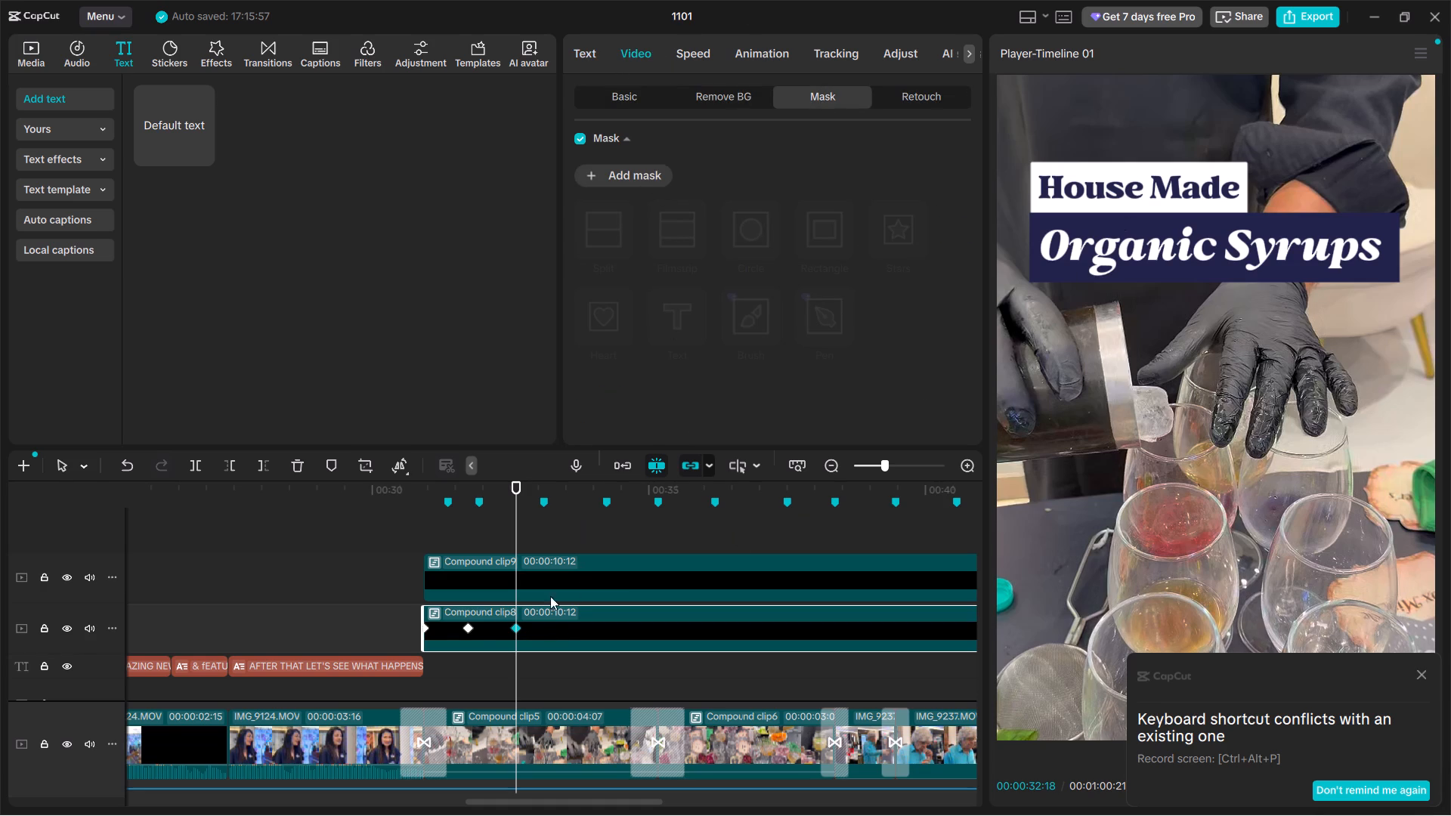
pyautogui.click(475, 632)
pyautogui.click(524, 590)
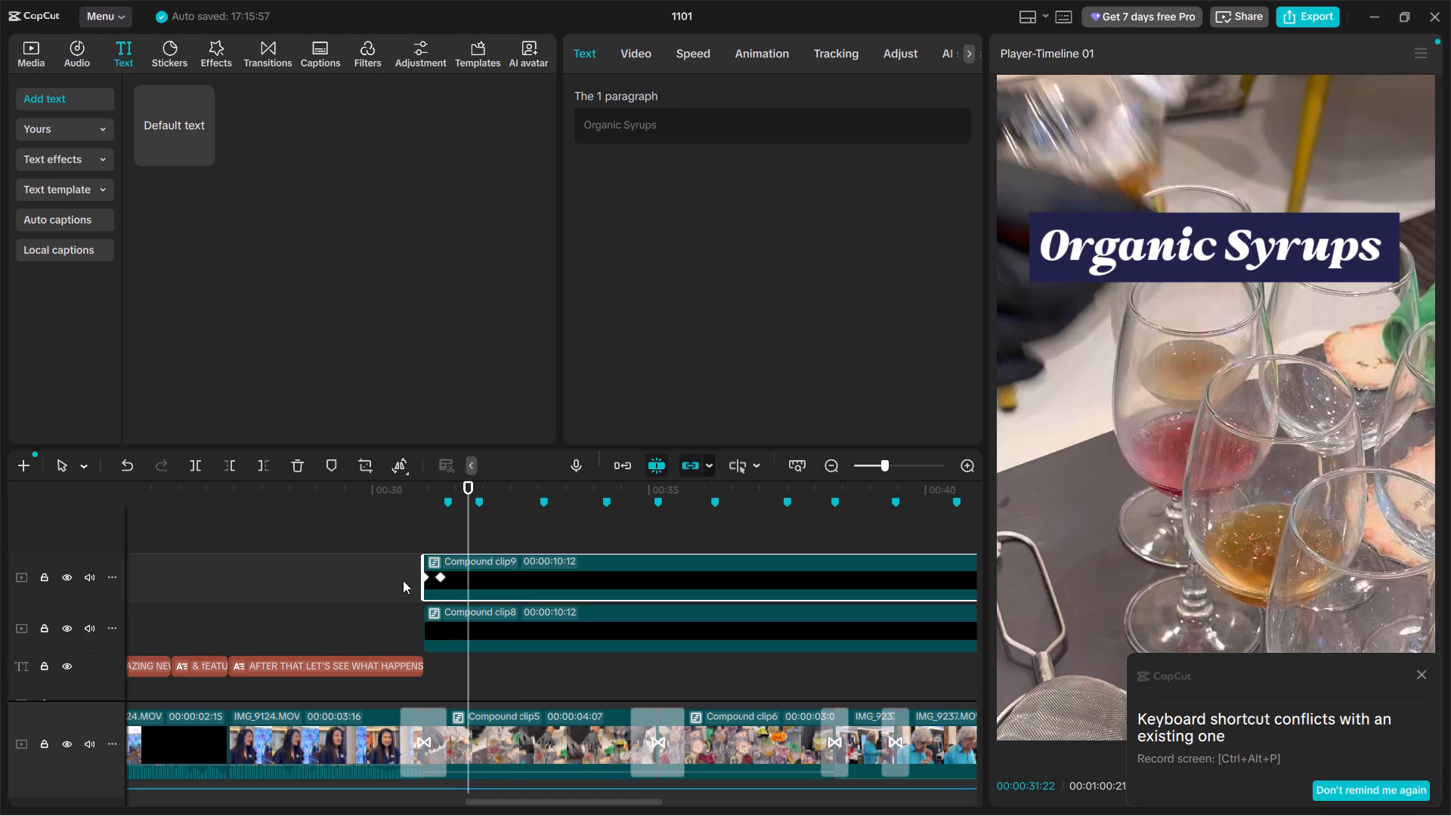
pyautogui.click(441, 582)
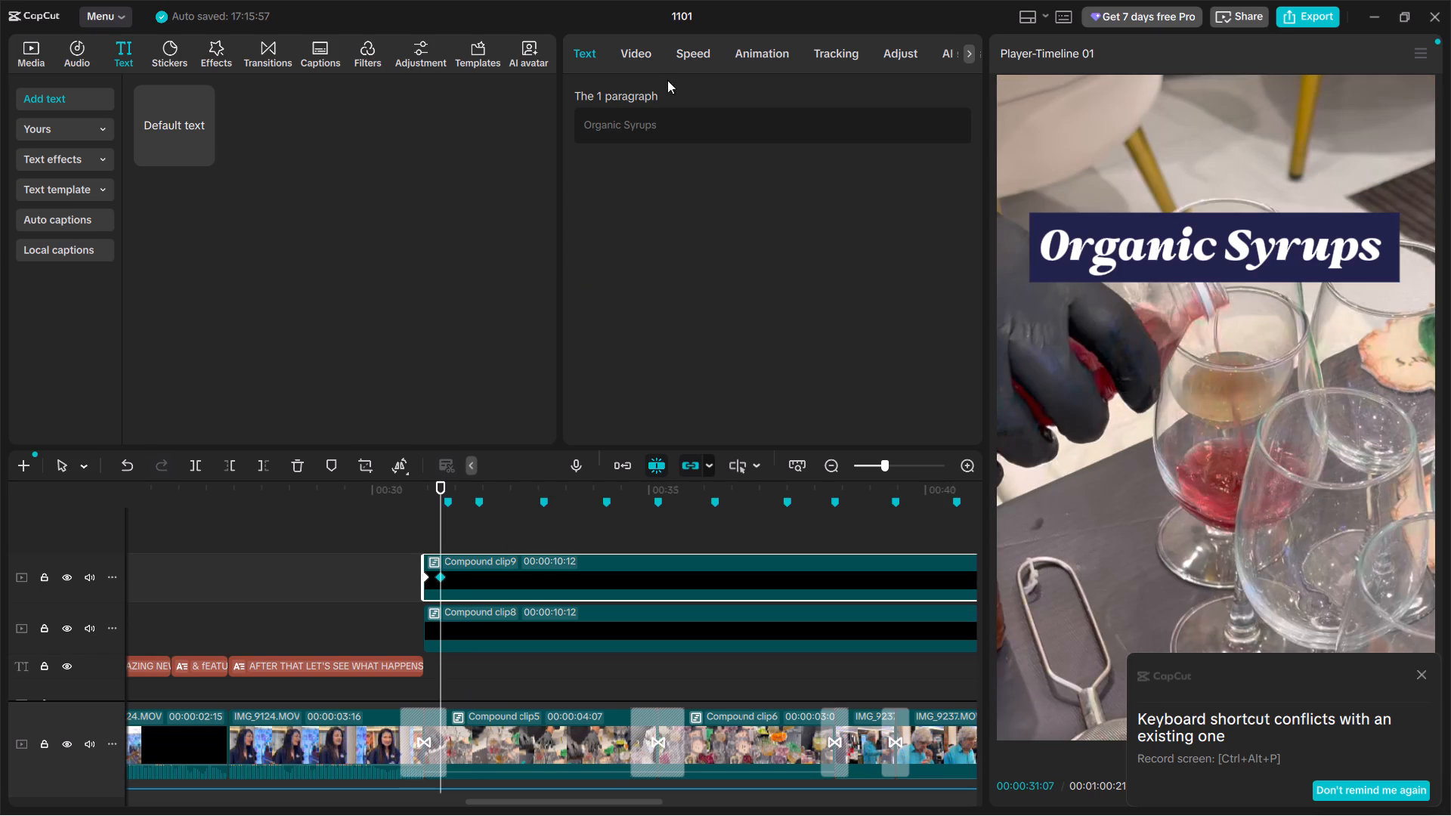
pyautogui.click(640, 47)
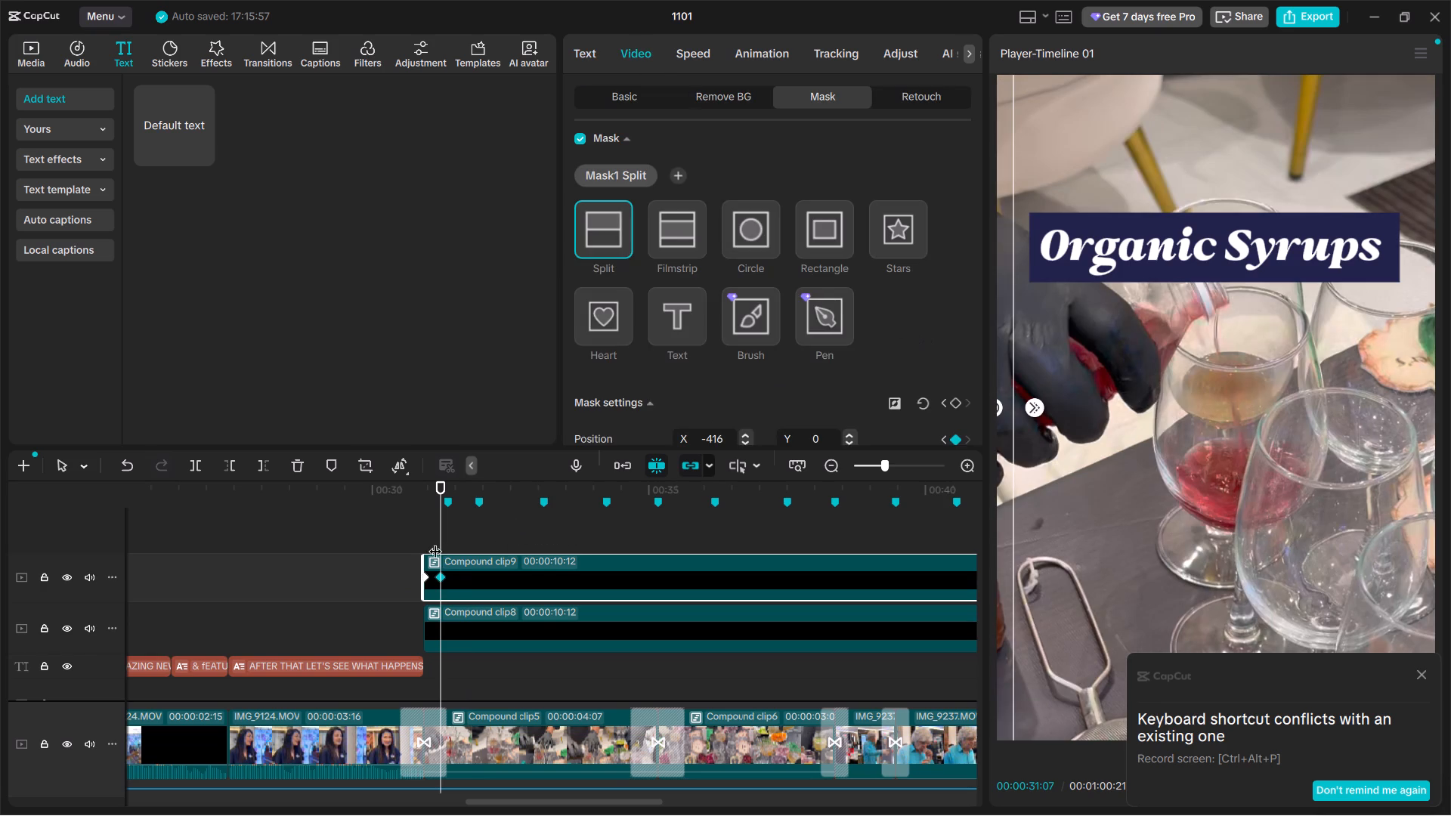
pyautogui.doubleClick(435, 536)
pyautogui.click(426, 533)
pyautogui.press('space')
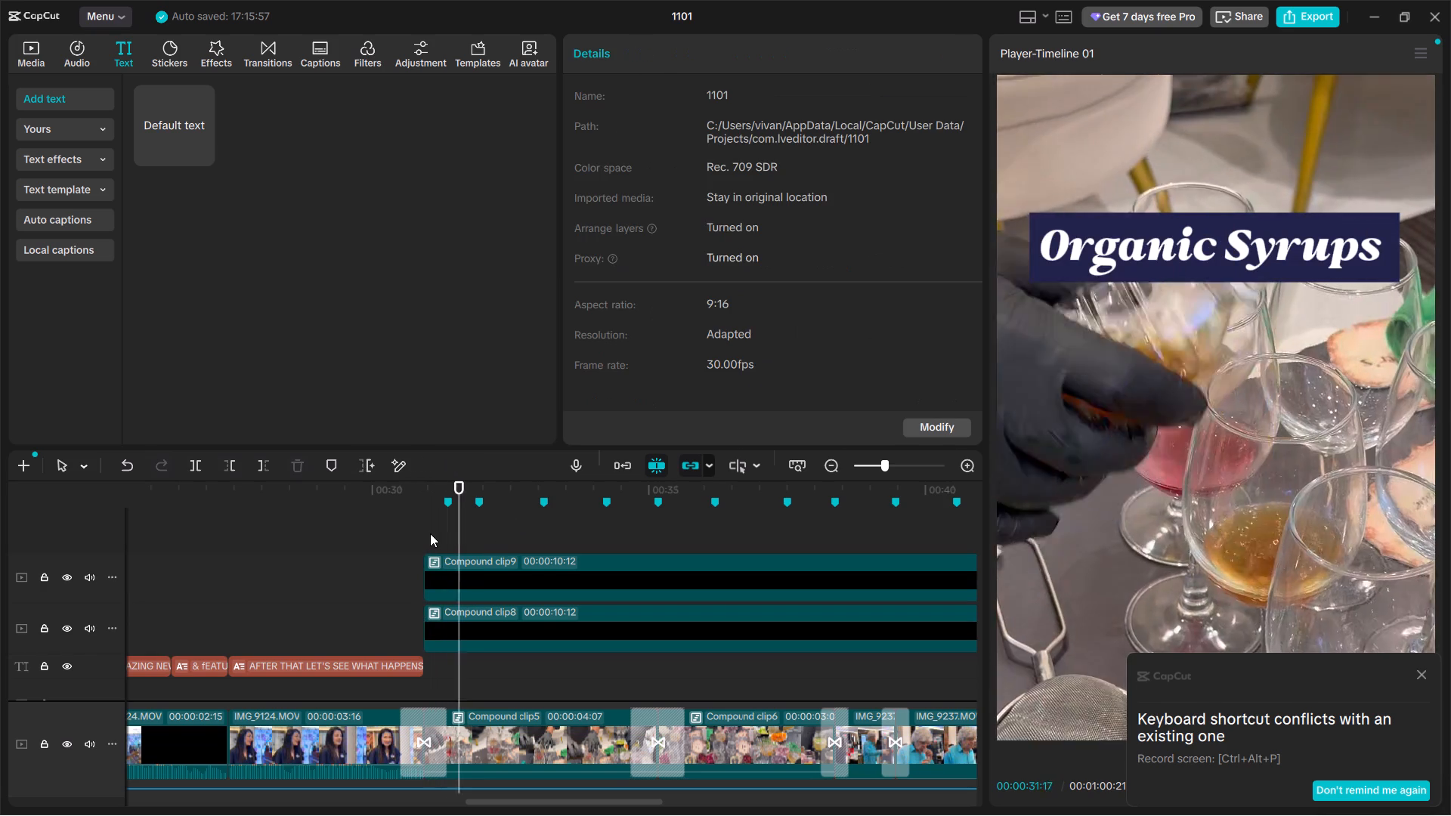
pyautogui.press('space')
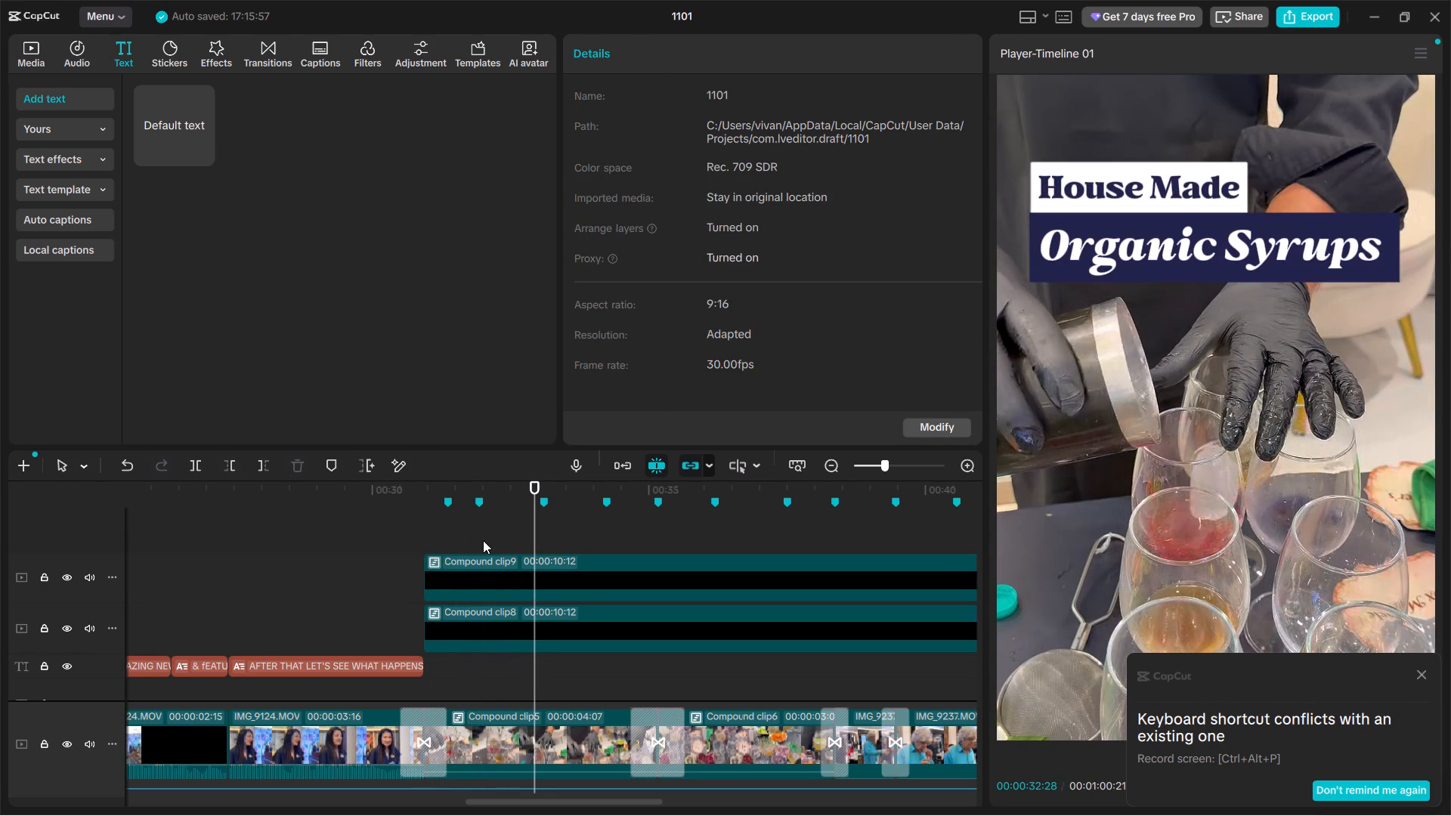
# Move the "House Made" clip's last keyframe closer to its middle one, and the "Organic Syrups" clip's second keyframe to 00:00:31:13.
pyautogui.click(463, 561)
pyautogui.click(491, 625)
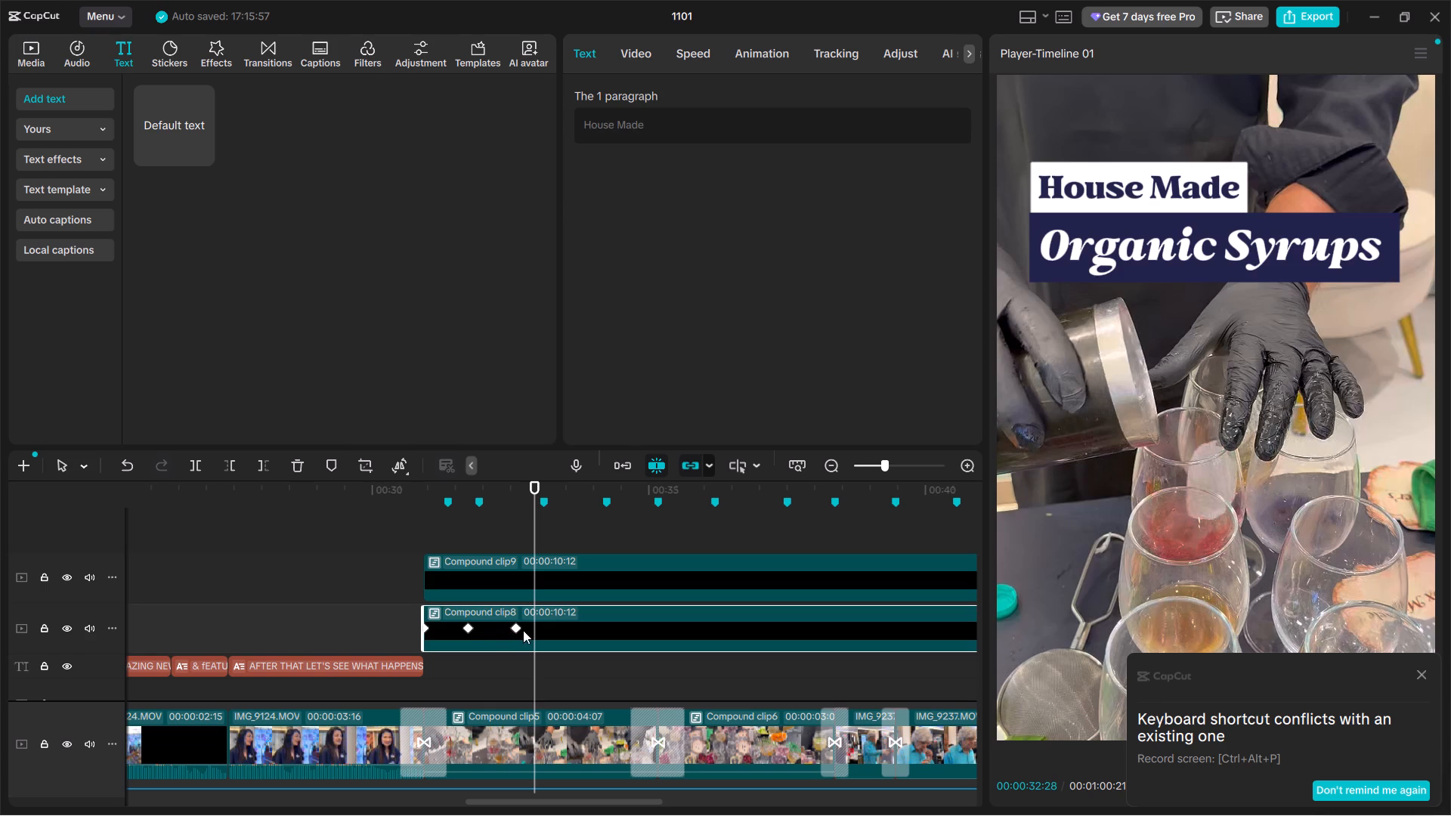
pyautogui.moveTo(519, 629); pyautogui.dragTo(486, 627)
pyautogui.click(462, 591)
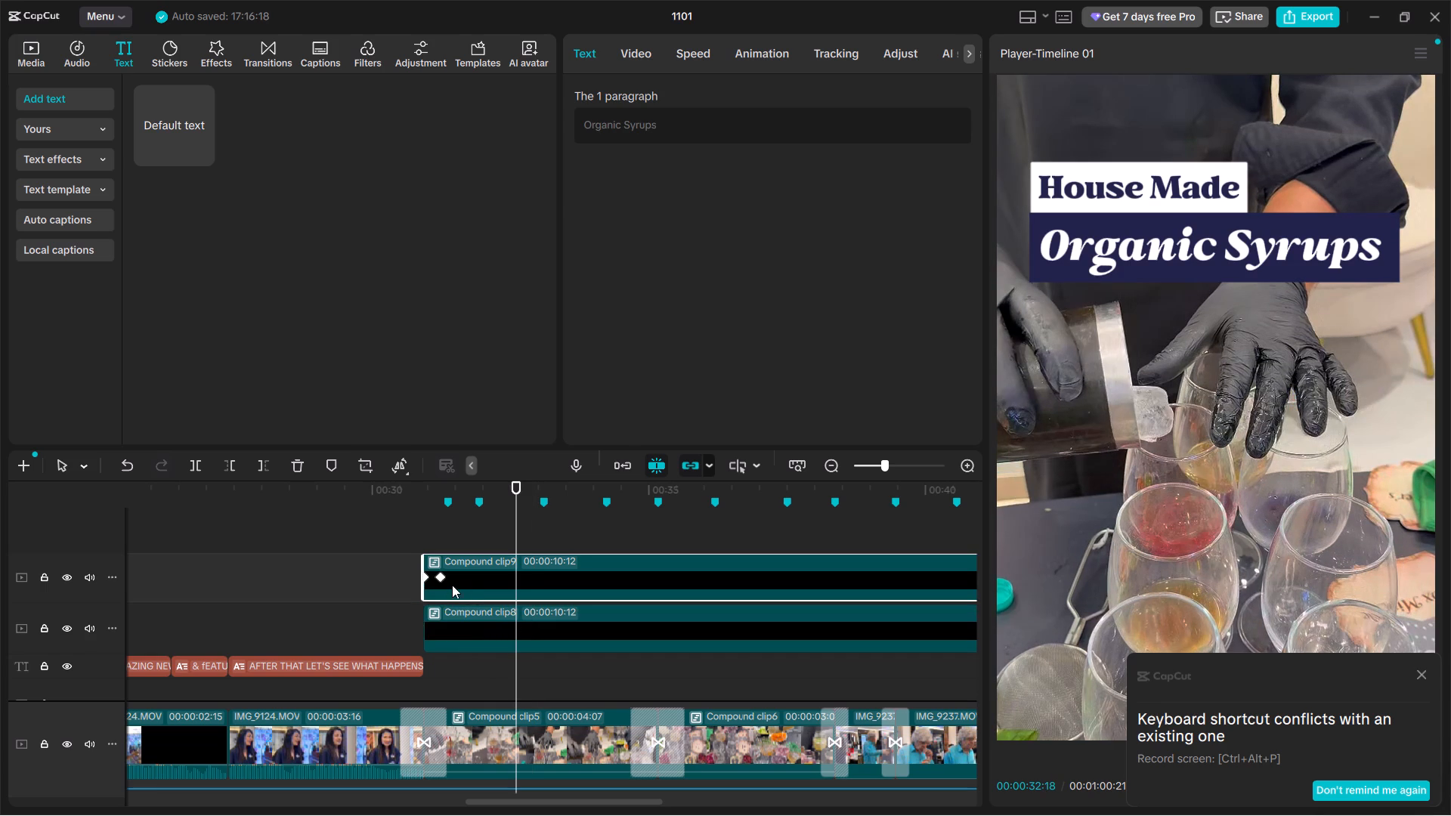
pyautogui.moveTo(442, 580); pyautogui.dragTo(452, 580)
pyautogui.click(452, 580)
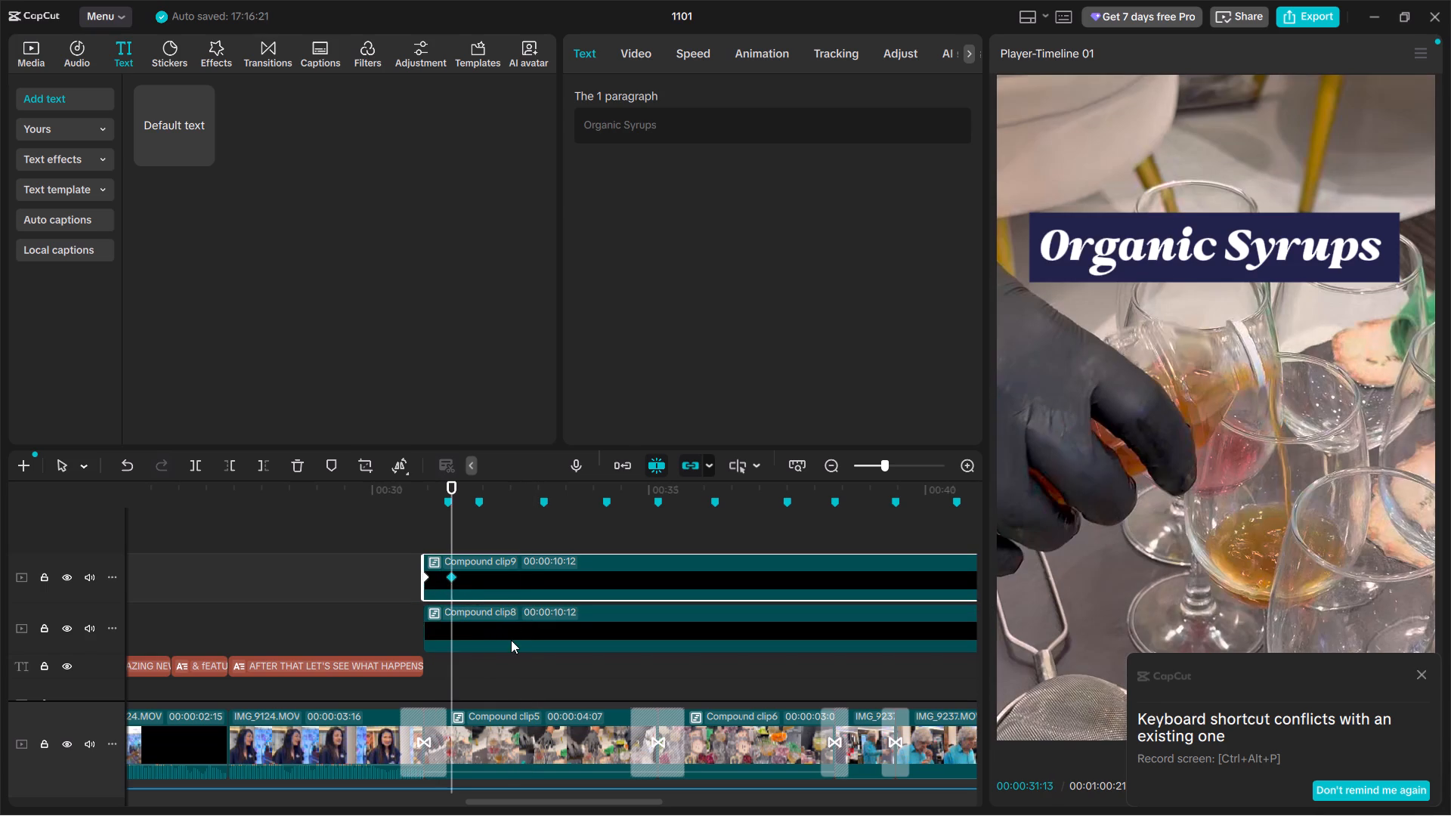
# Move the "House Made" clip's middle keyframe to 00:00:31:15.
pyautogui.click(511, 640)
pyautogui.moveTo(466, 627); pyautogui.dragTo(456, 624)
pyautogui.click(442, 585)
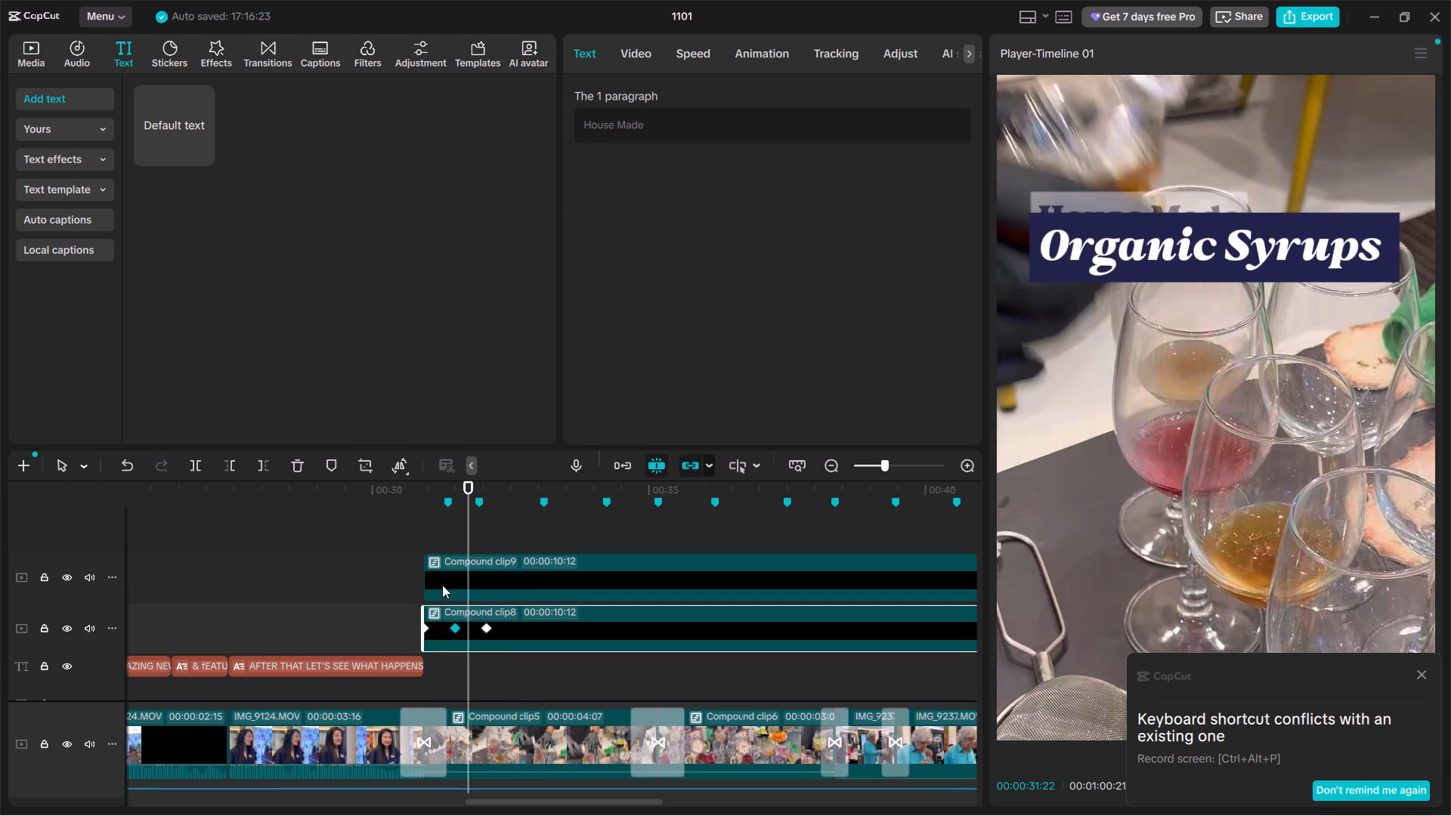
pyautogui.click(448, 582)
pyautogui.keyDown('ctrl'); pyautogui.scroll(10, 449, 613); pyautogui.keyUp('ctrl')
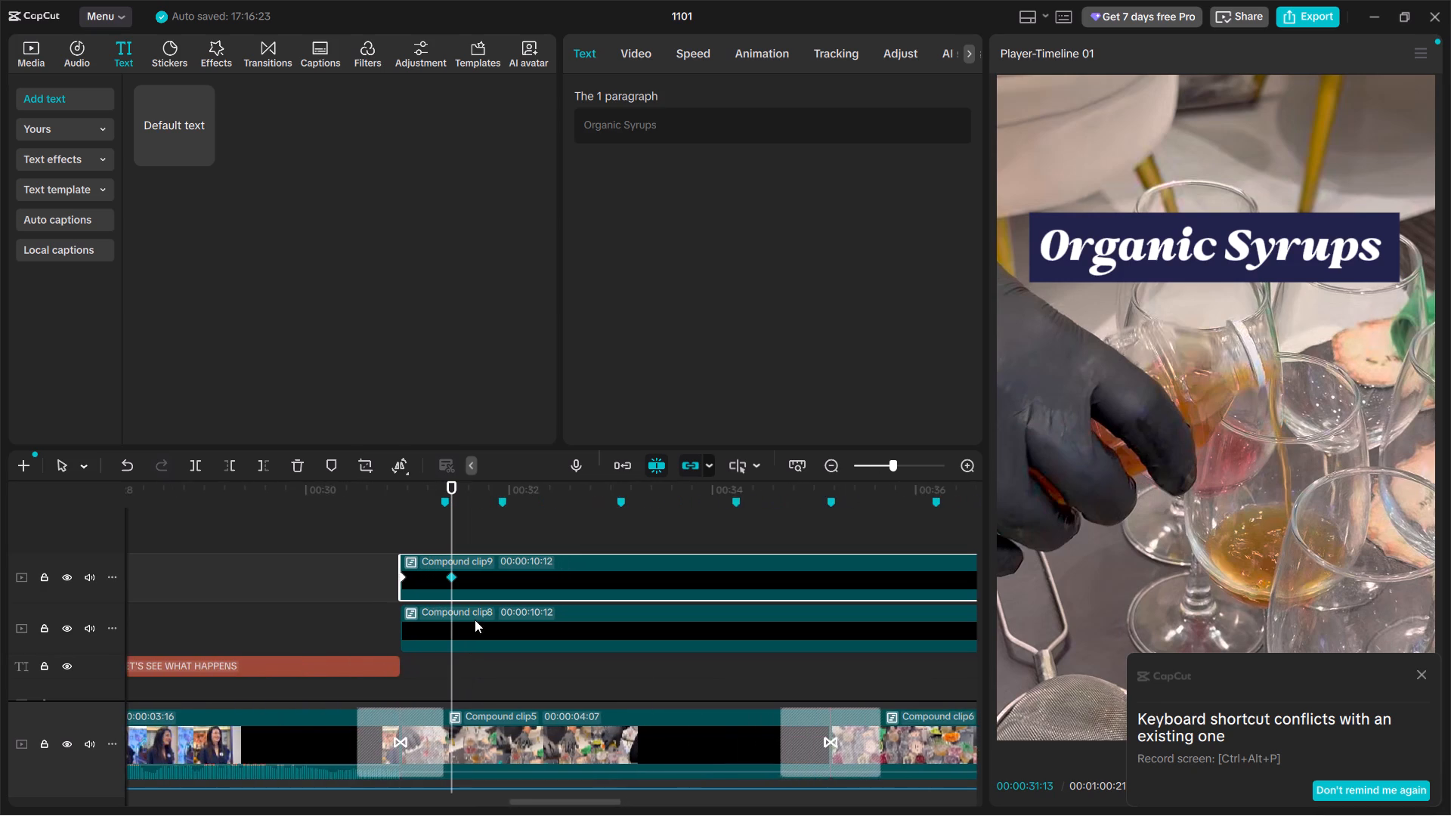
pyautogui.keyDown('ctrl'); pyautogui.scroll(5, 459, 629); pyautogui.keyUp('ctrl')
pyautogui.click(455, 623)
pyautogui.click(457, 629)
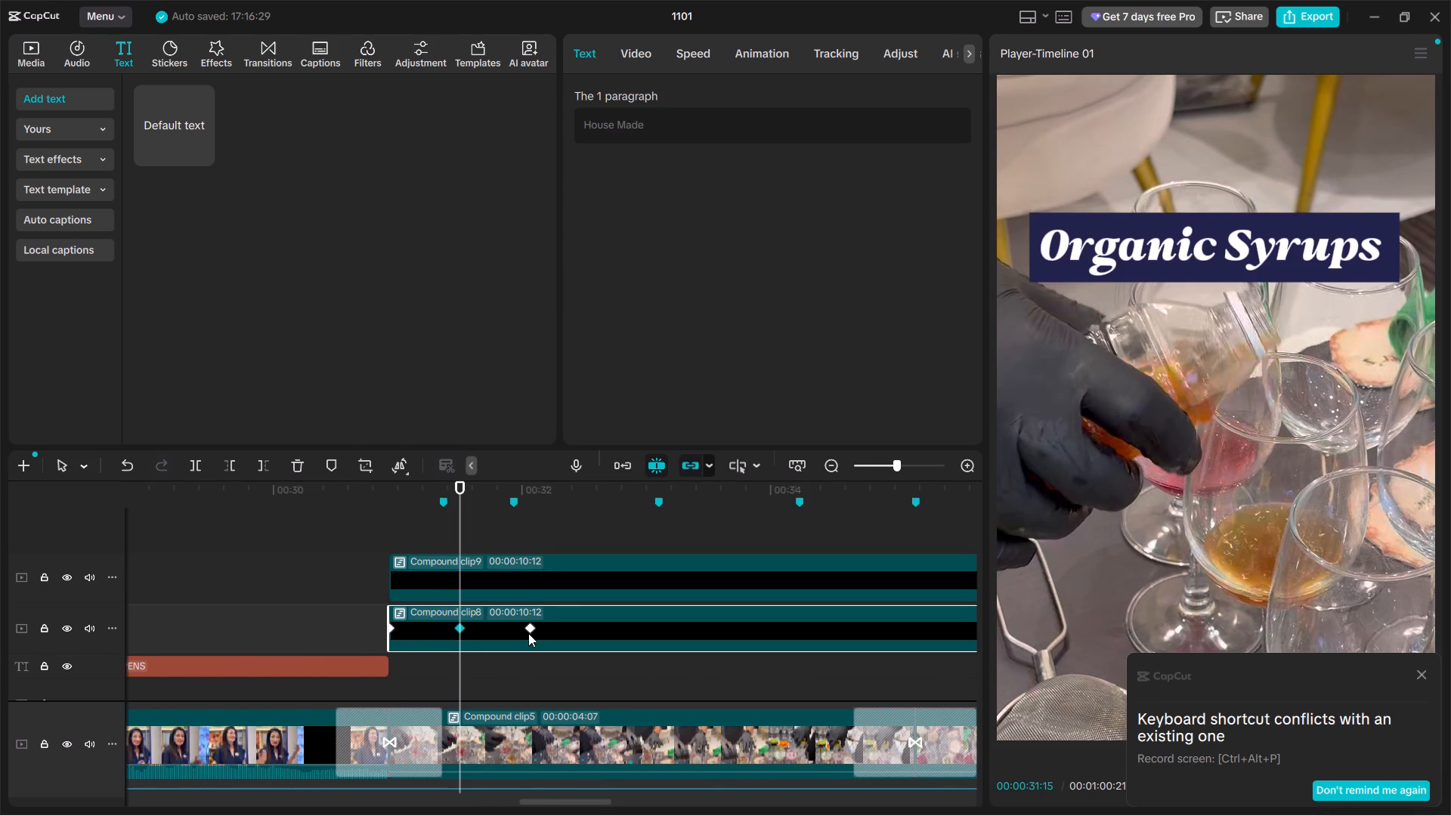
# Move the "House Made" clip's last keyframe earlier, to shortly before 00:00:32:00, and play back the whole title animation.
pyautogui.moveTo(531, 633); pyautogui.dragTo(494, 623)
pyautogui.click(428, 536)
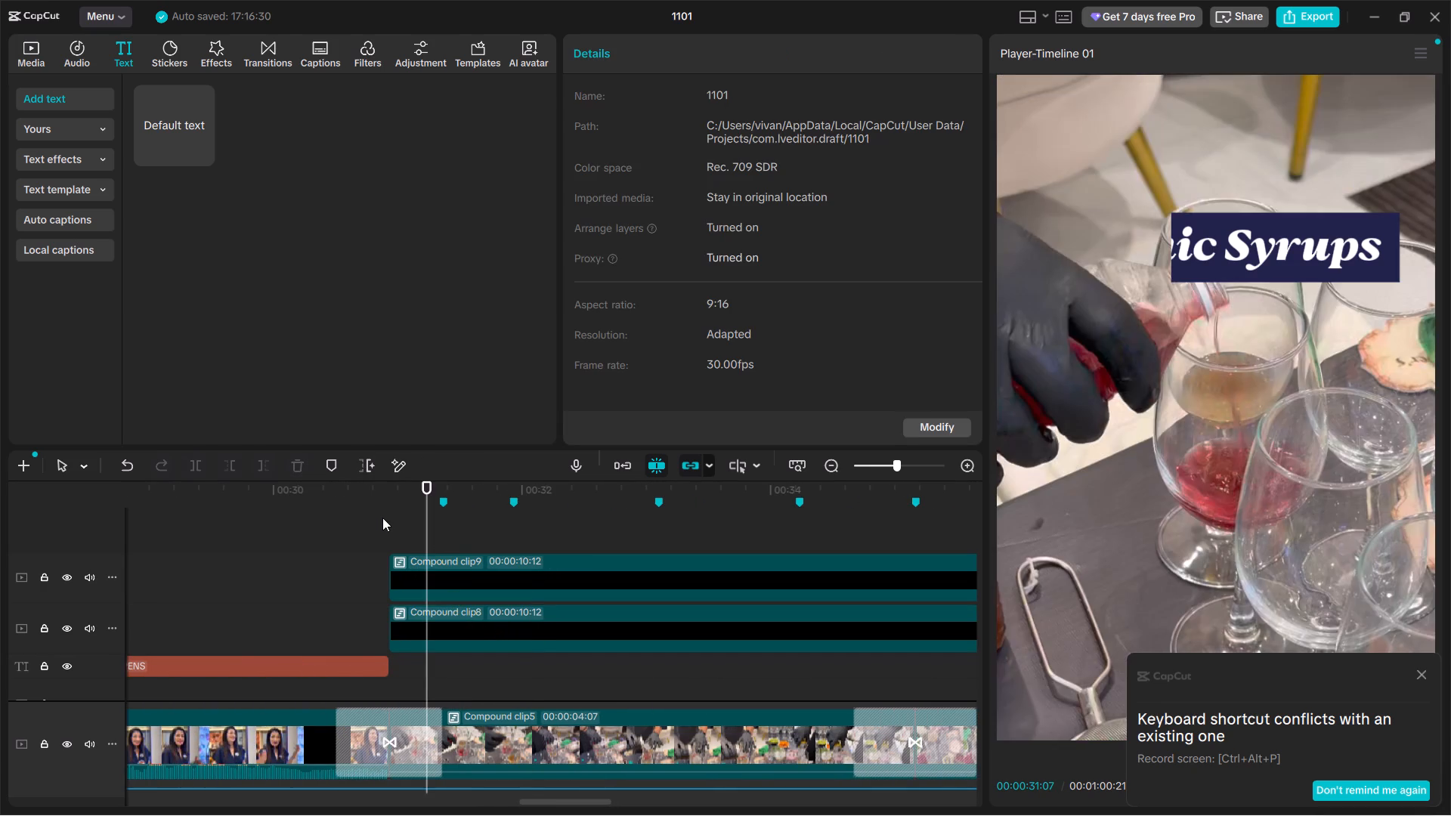
pyautogui.click(382, 518)
pyautogui.click(388, 518)
pyautogui.press('space')
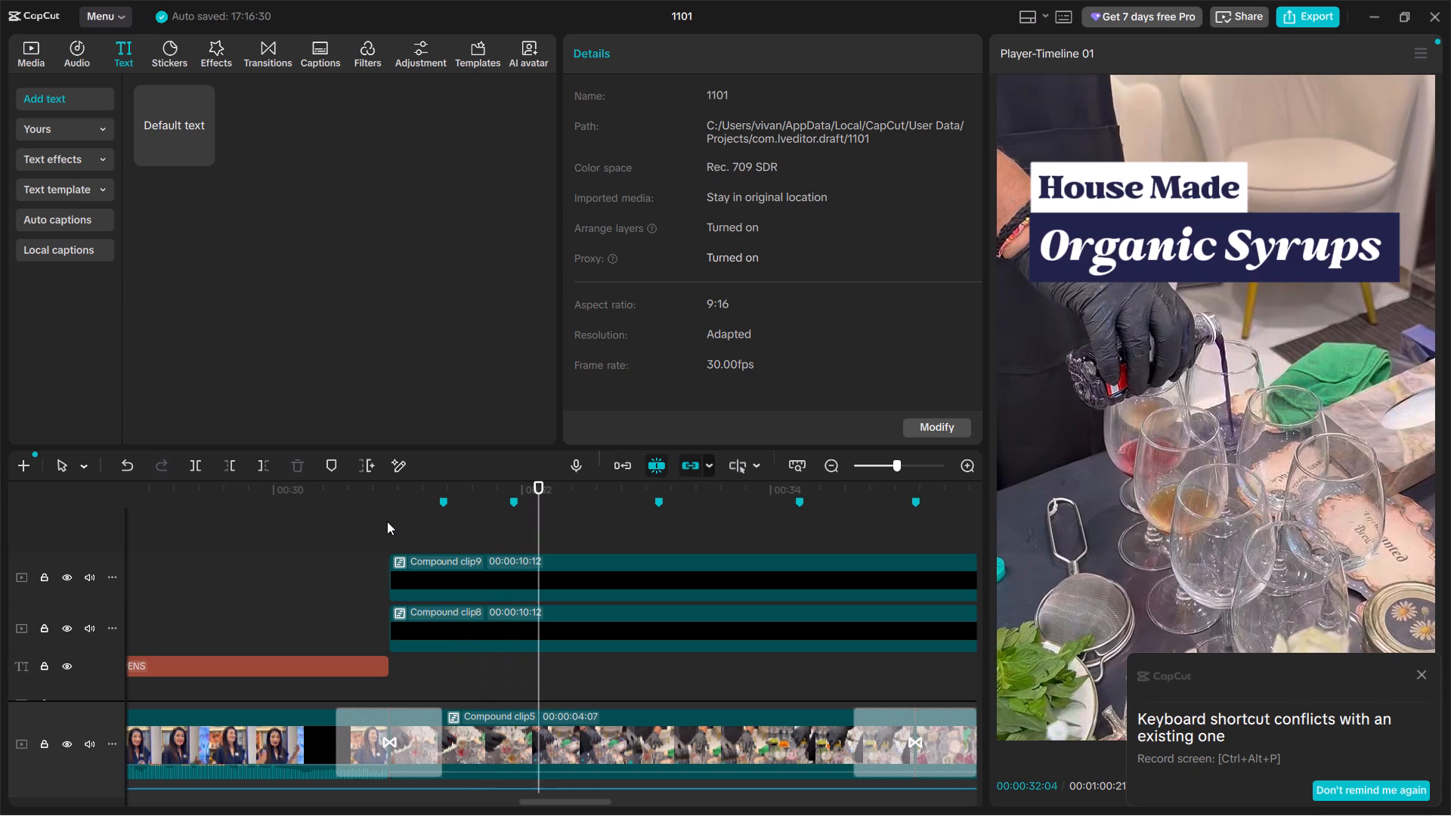
pyautogui.press('space')
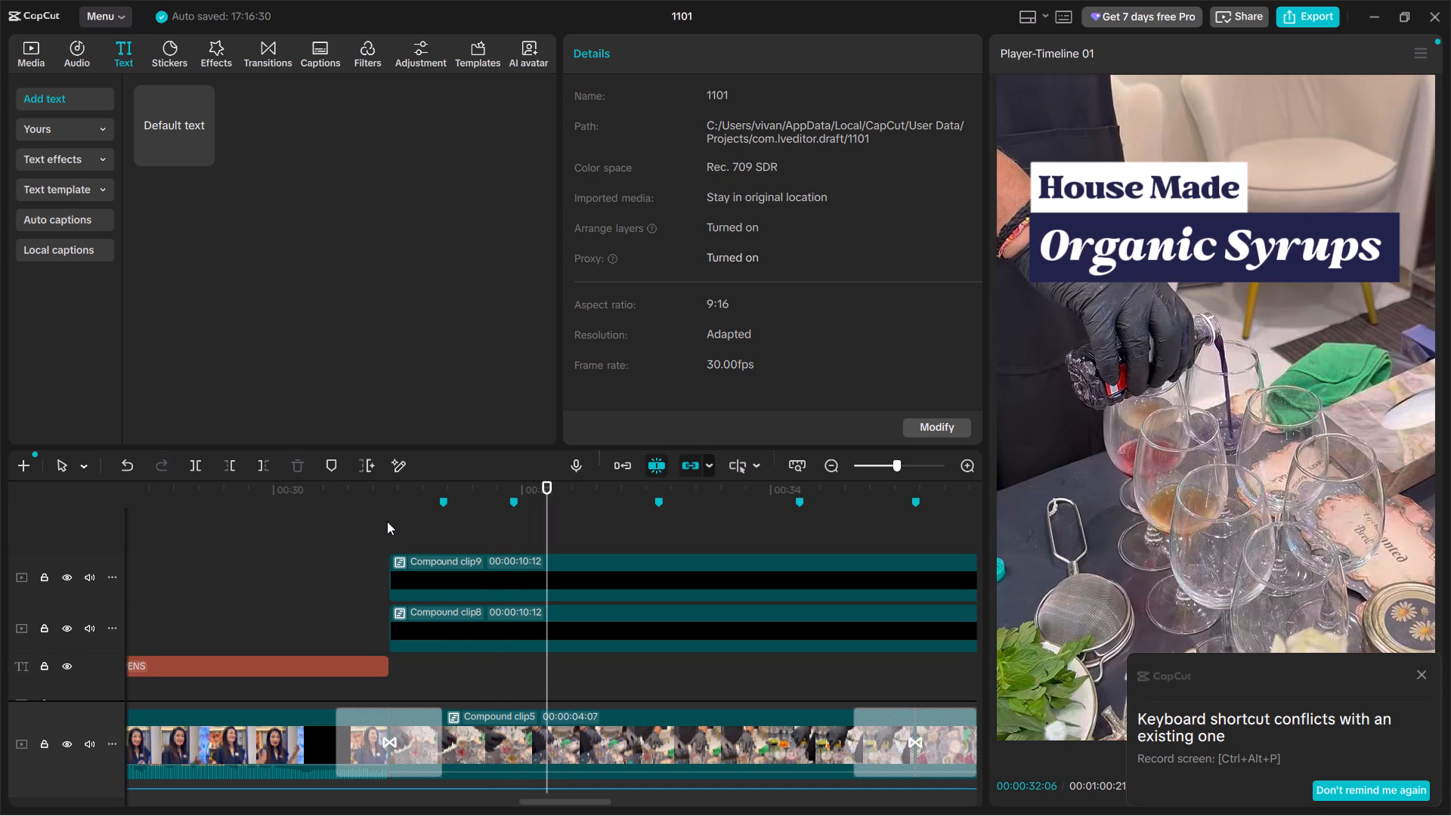
pyautogui.click(381, 557)
pyautogui.click(323, 534)
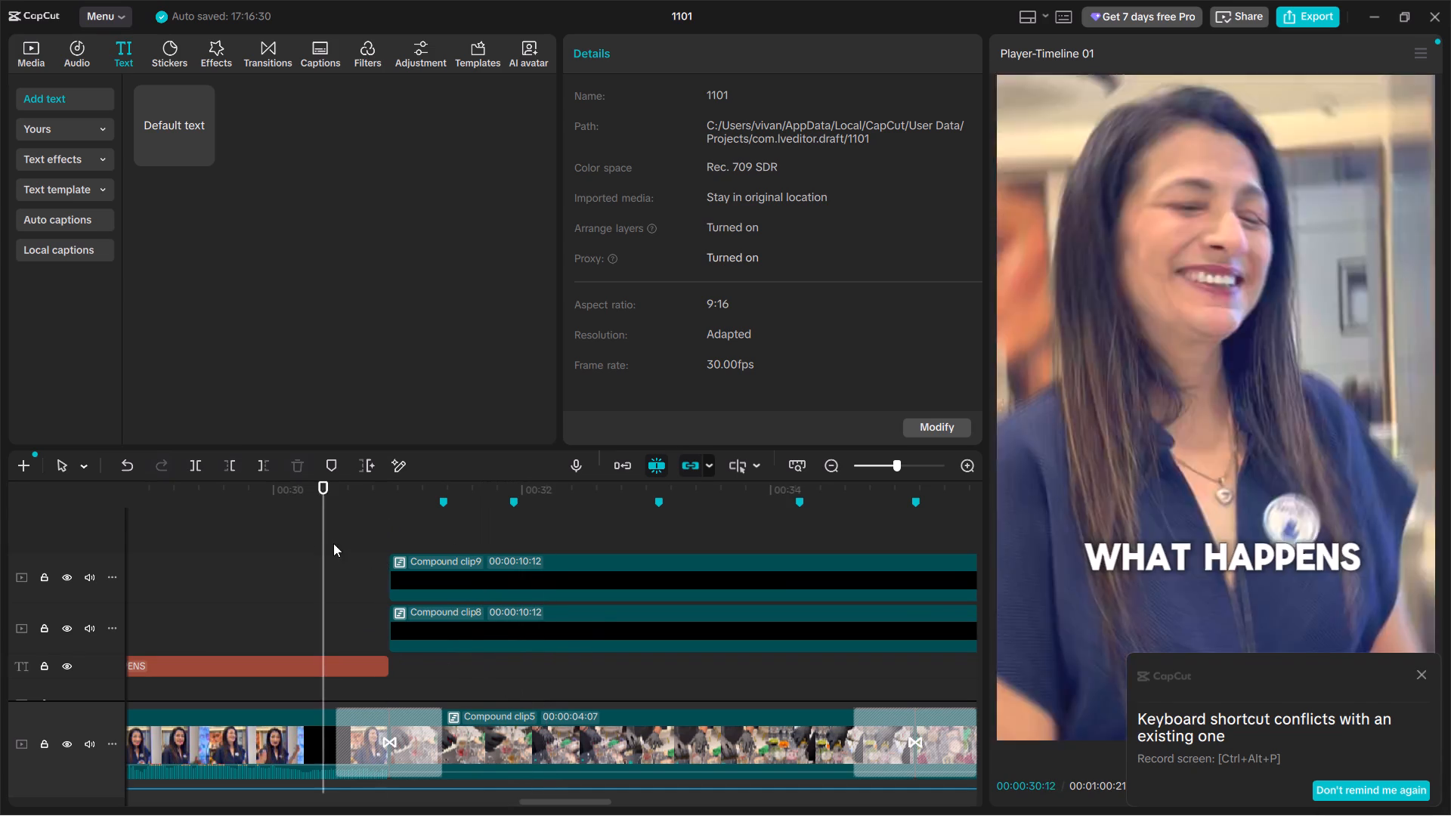
pyautogui.press('space')
pyautogui.keyDown('alt'); pyautogui.scroll(5, 384, 567); pyautogui.keyUp('alt')
pyautogui.keyDown('alt'); pyautogui.scroll(-6, 384, 567); pyautogui.keyUp('alt')
pyautogui.keyDown('ctrl'); pyautogui.scroll(-7, 1217, 250); pyautogui.keyUp('ctrl')
pyautogui.keyDown('ctrl'); pyautogui.scroll(3, 1224, 287); pyautogui.keyUp('ctrl')
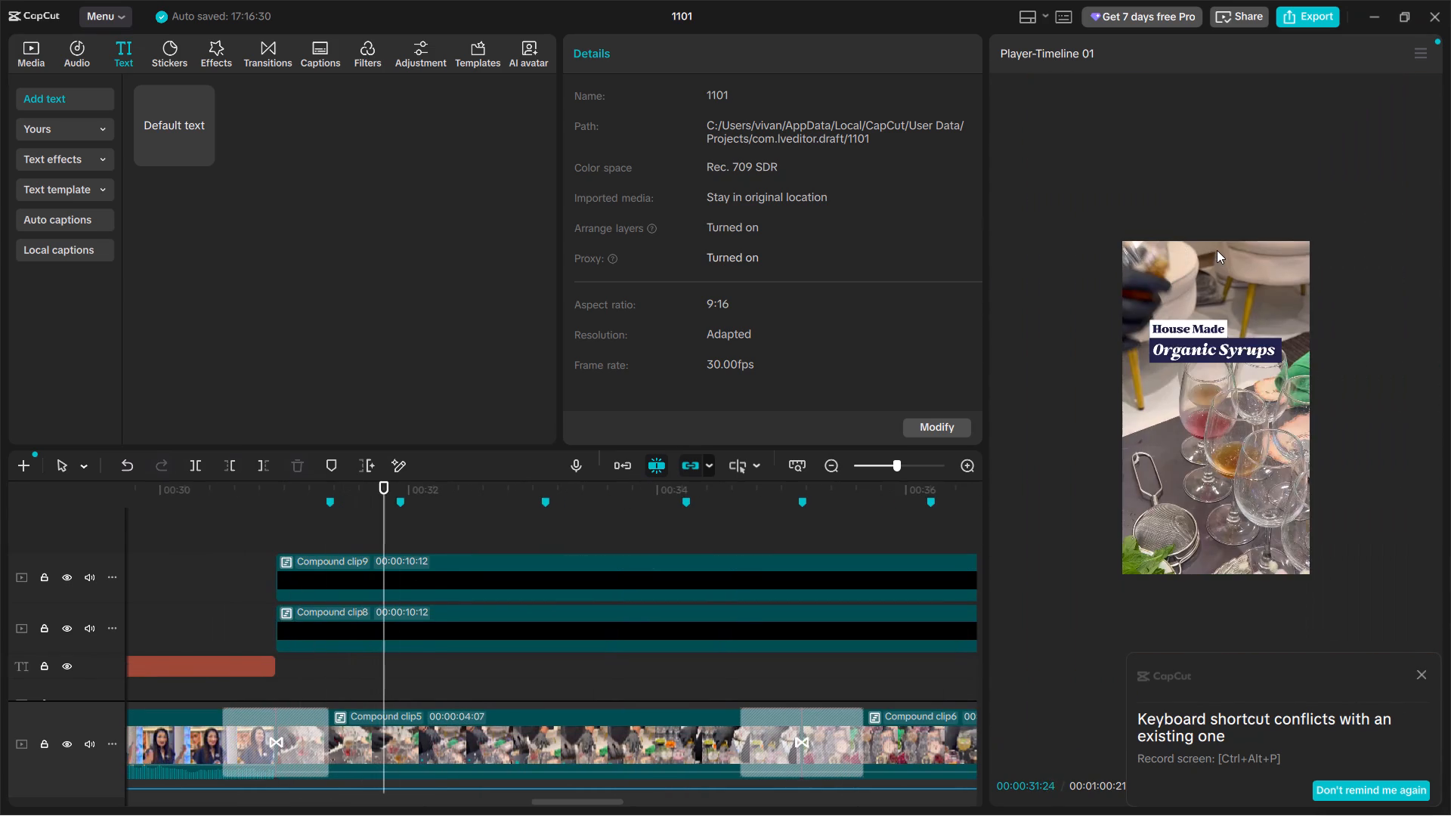
pyautogui.press('space')
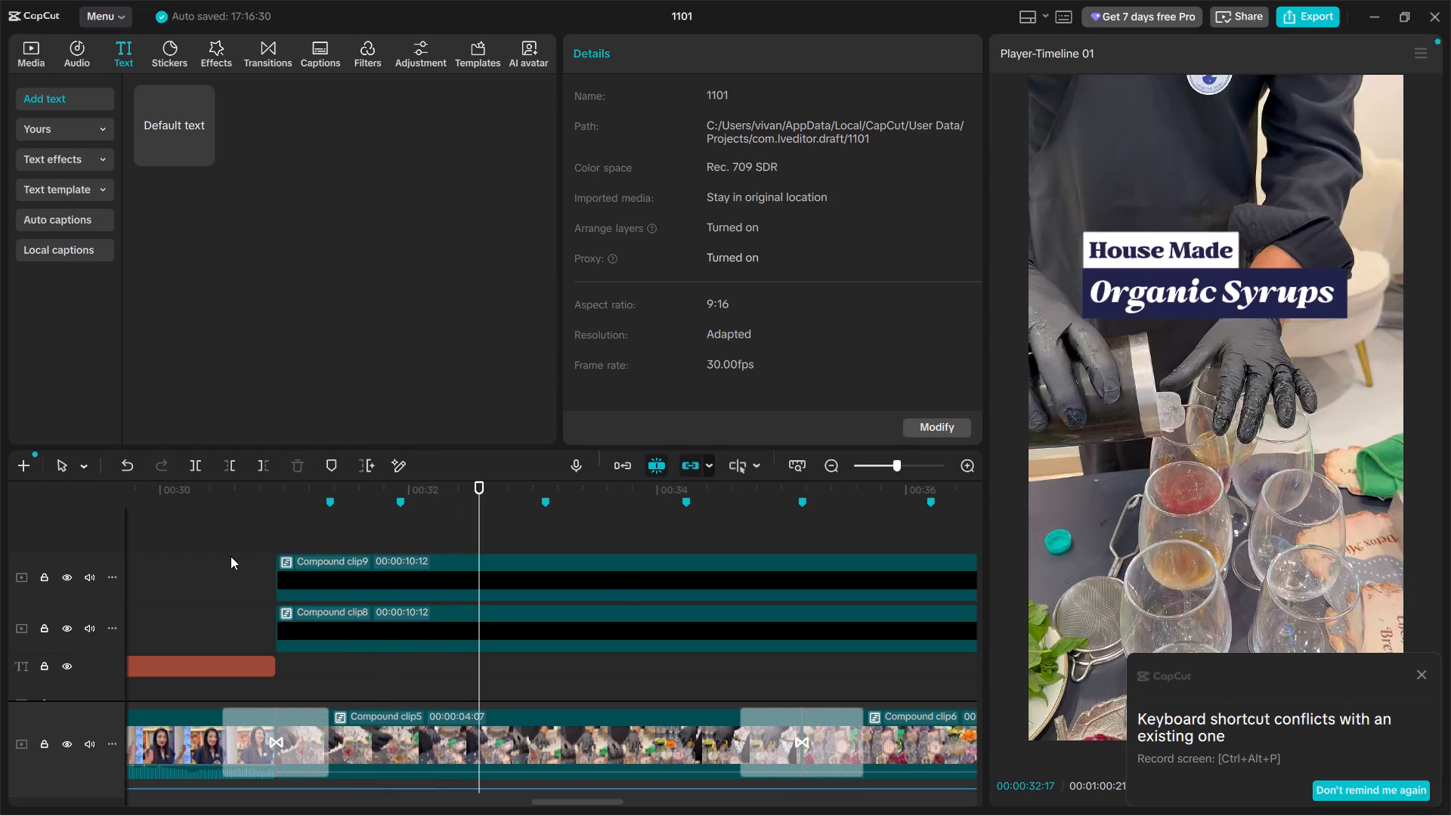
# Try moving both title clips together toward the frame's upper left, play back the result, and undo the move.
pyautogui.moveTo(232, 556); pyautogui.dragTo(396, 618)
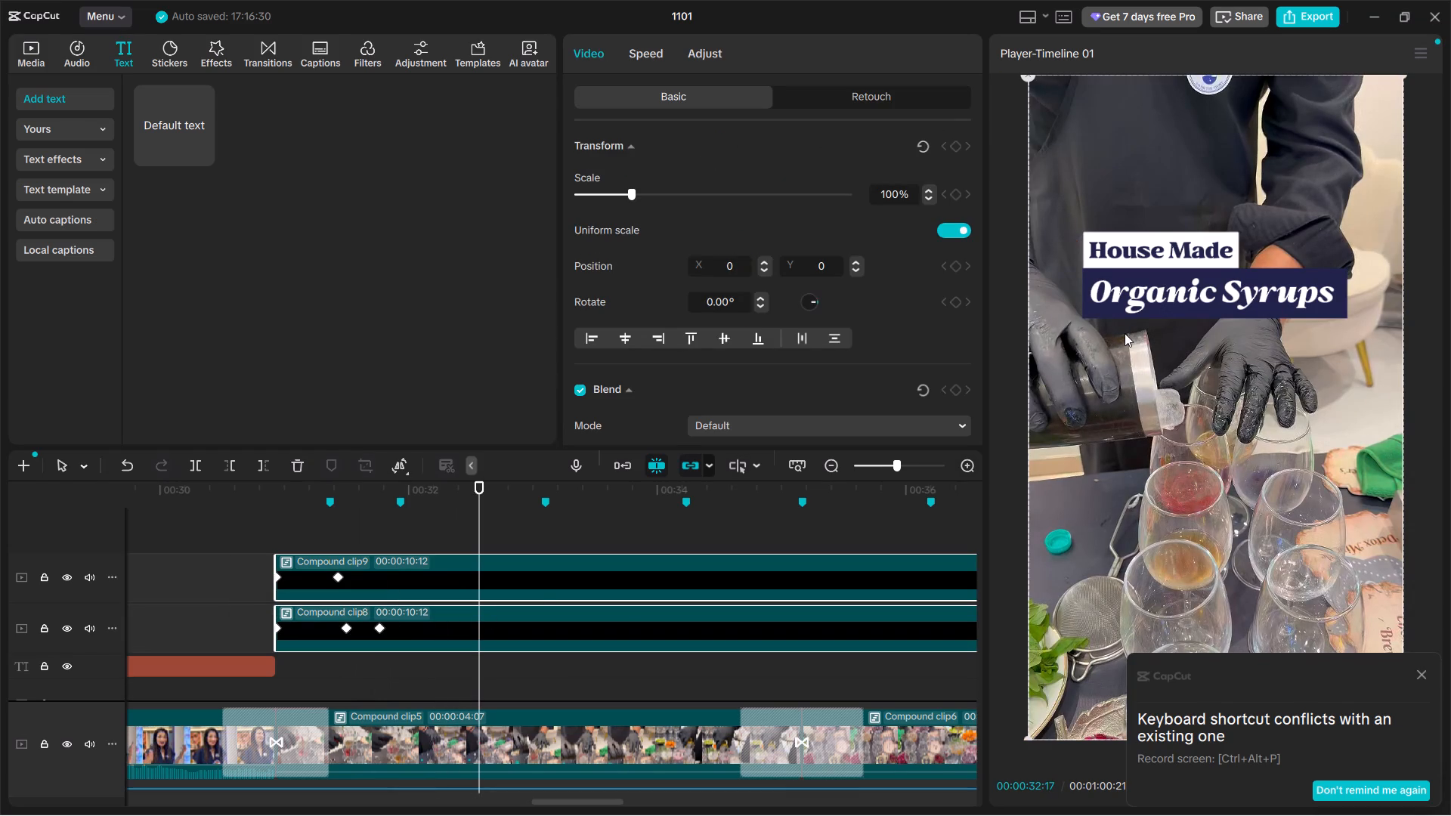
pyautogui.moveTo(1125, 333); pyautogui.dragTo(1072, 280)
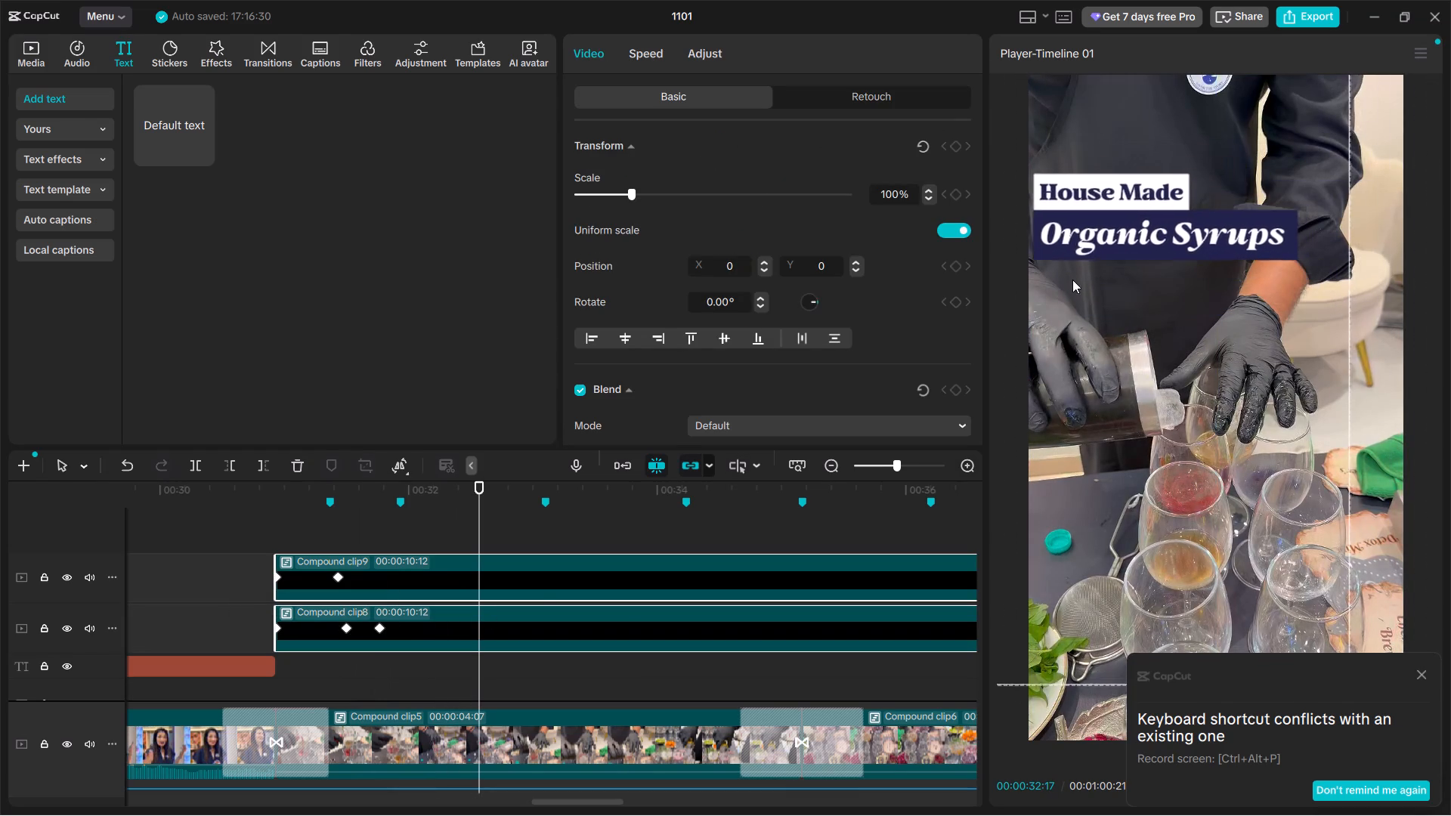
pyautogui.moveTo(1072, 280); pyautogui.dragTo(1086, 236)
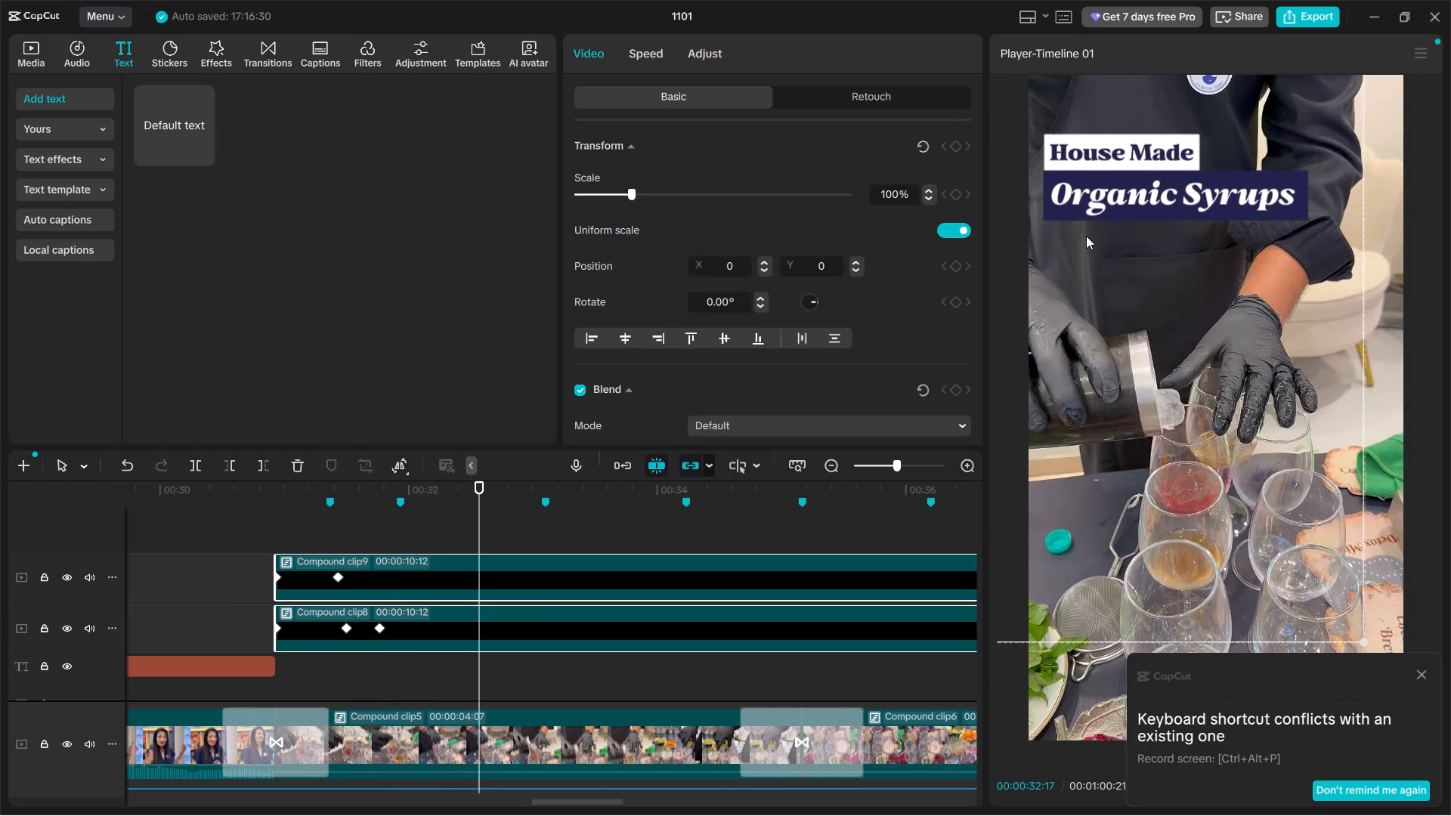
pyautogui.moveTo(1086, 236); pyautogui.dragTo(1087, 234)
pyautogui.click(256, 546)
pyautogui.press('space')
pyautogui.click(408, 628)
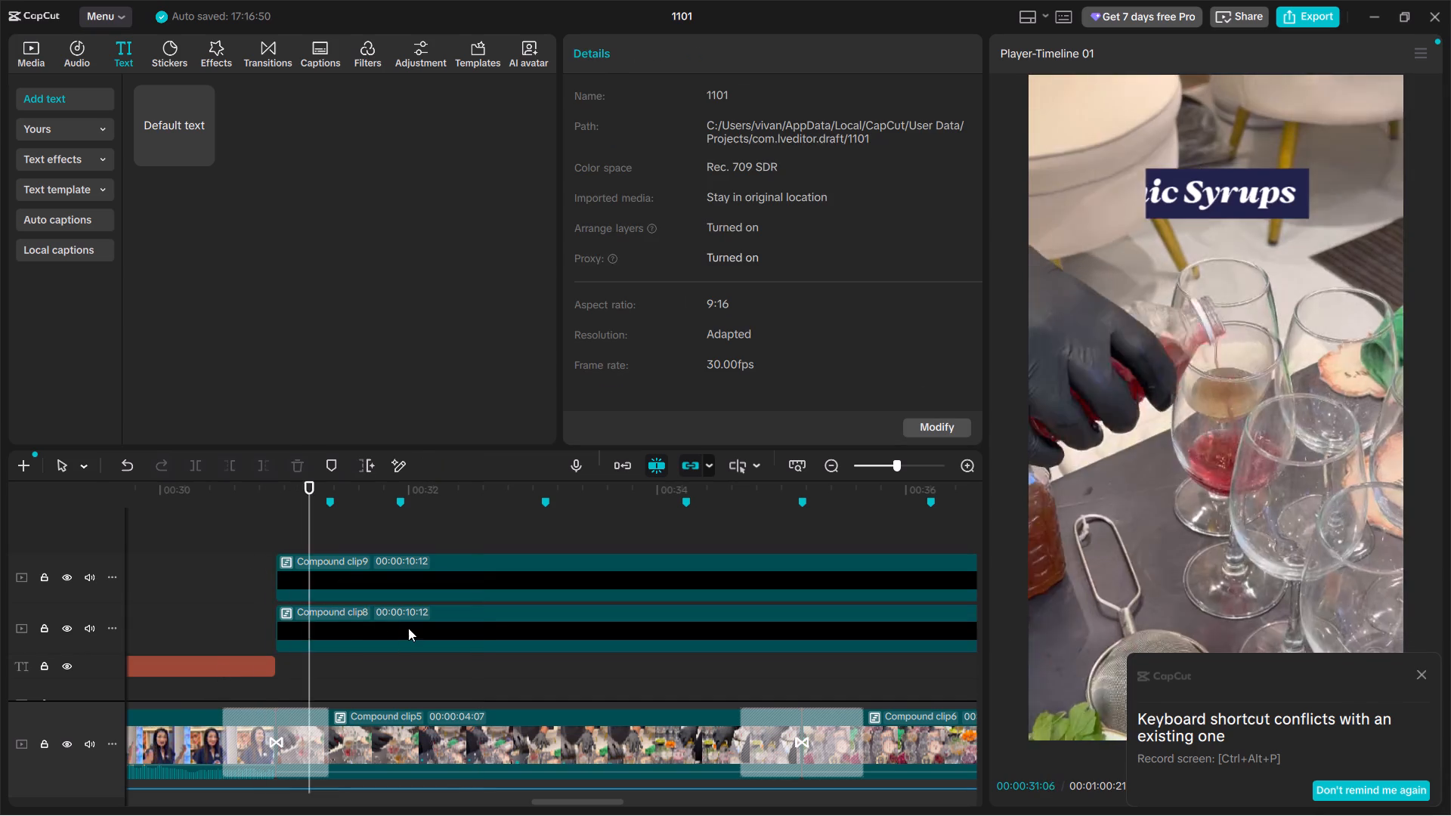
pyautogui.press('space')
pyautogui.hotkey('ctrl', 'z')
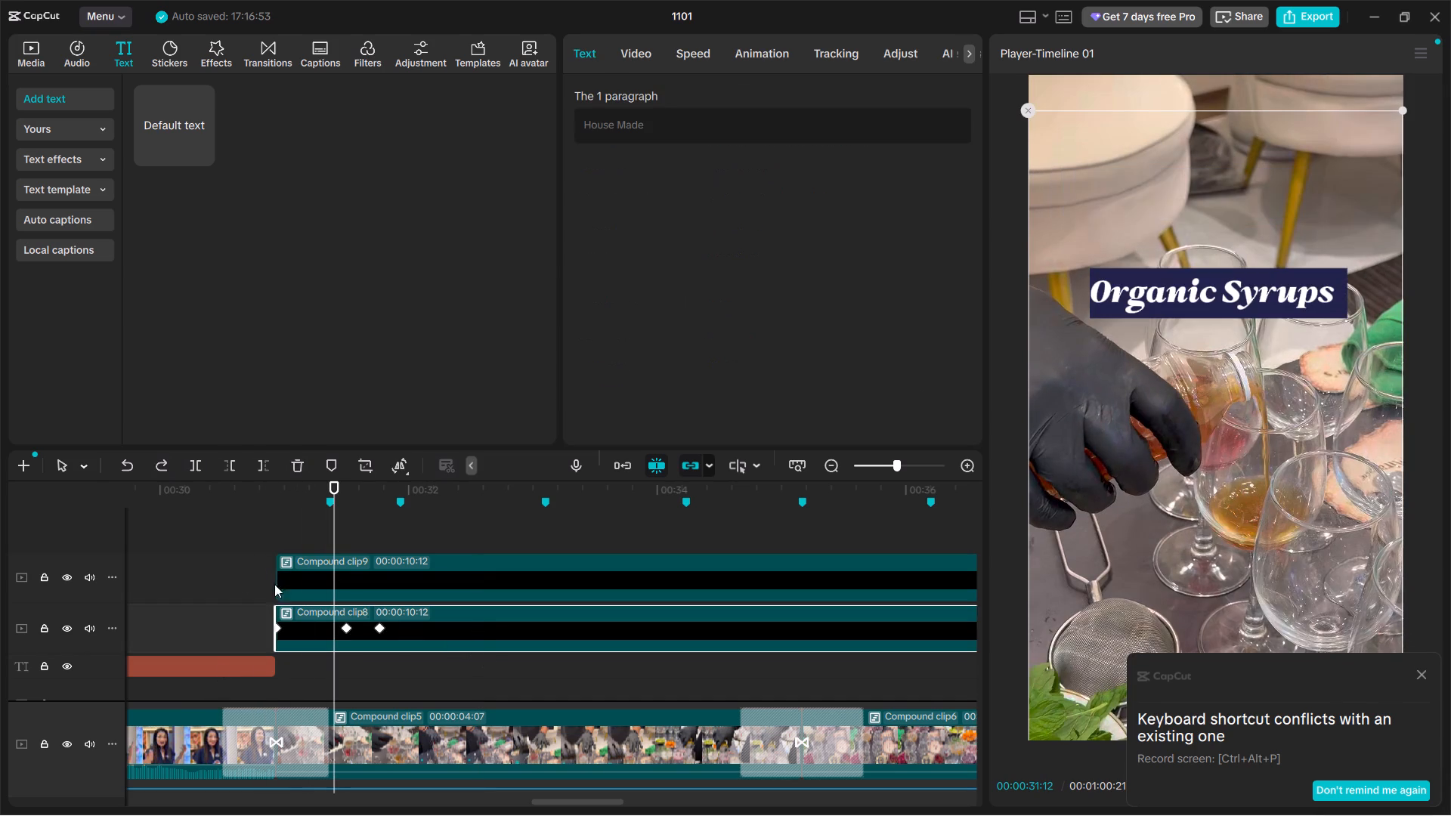
# Combine the "Organic Syrups" and "House Made" clips into a single compound clip.
pyautogui.moveTo(250, 564); pyautogui.dragTo(425, 623)
pyautogui.rightClick(427, 565)
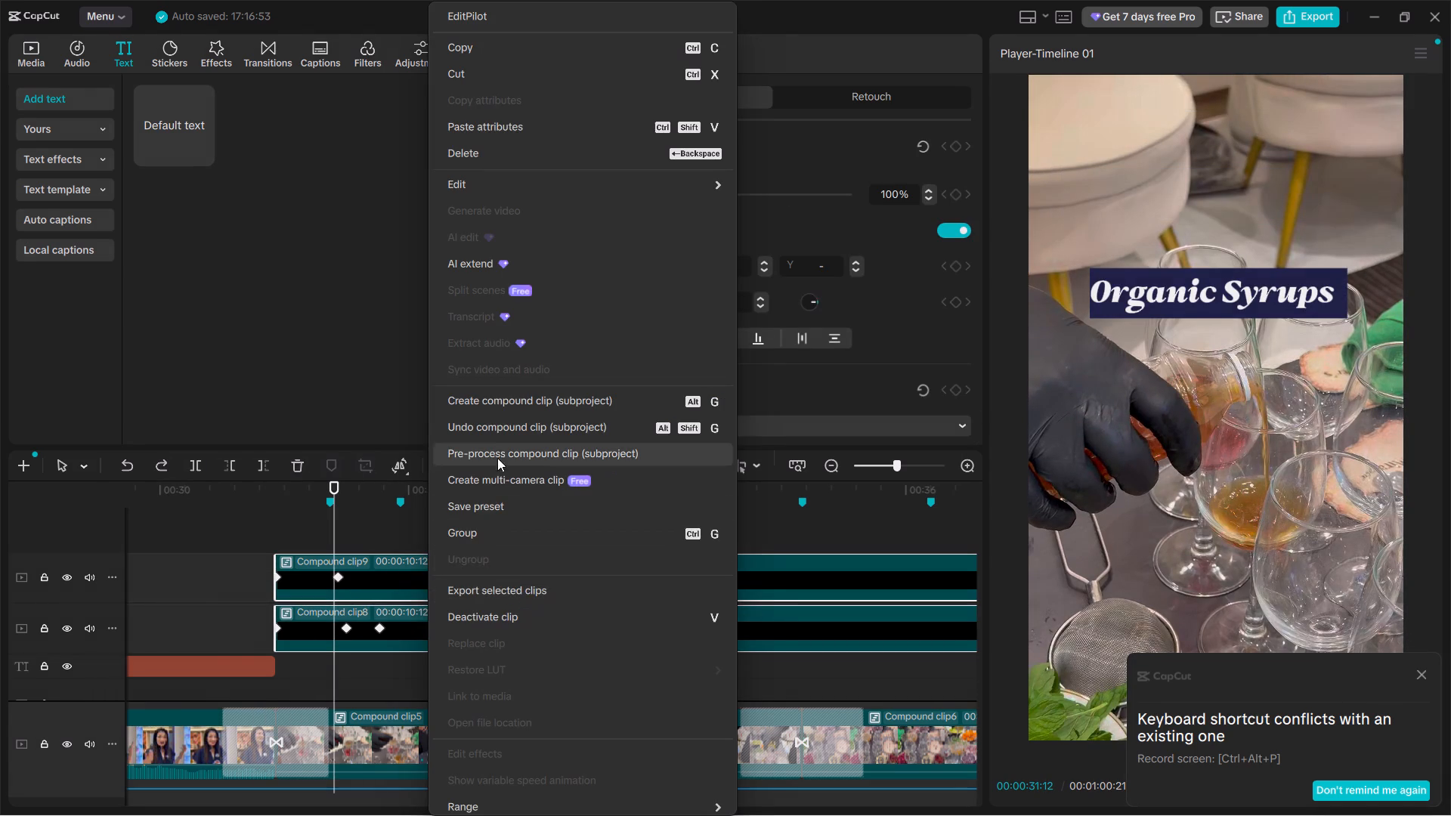
pyautogui.click(492, 404)
# Reposition the combined title toward the frame's upper left, at about X -147, Y 528, checking its playback.
pyautogui.moveTo(1289, 425); pyautogui.dragTo(1286, 422)
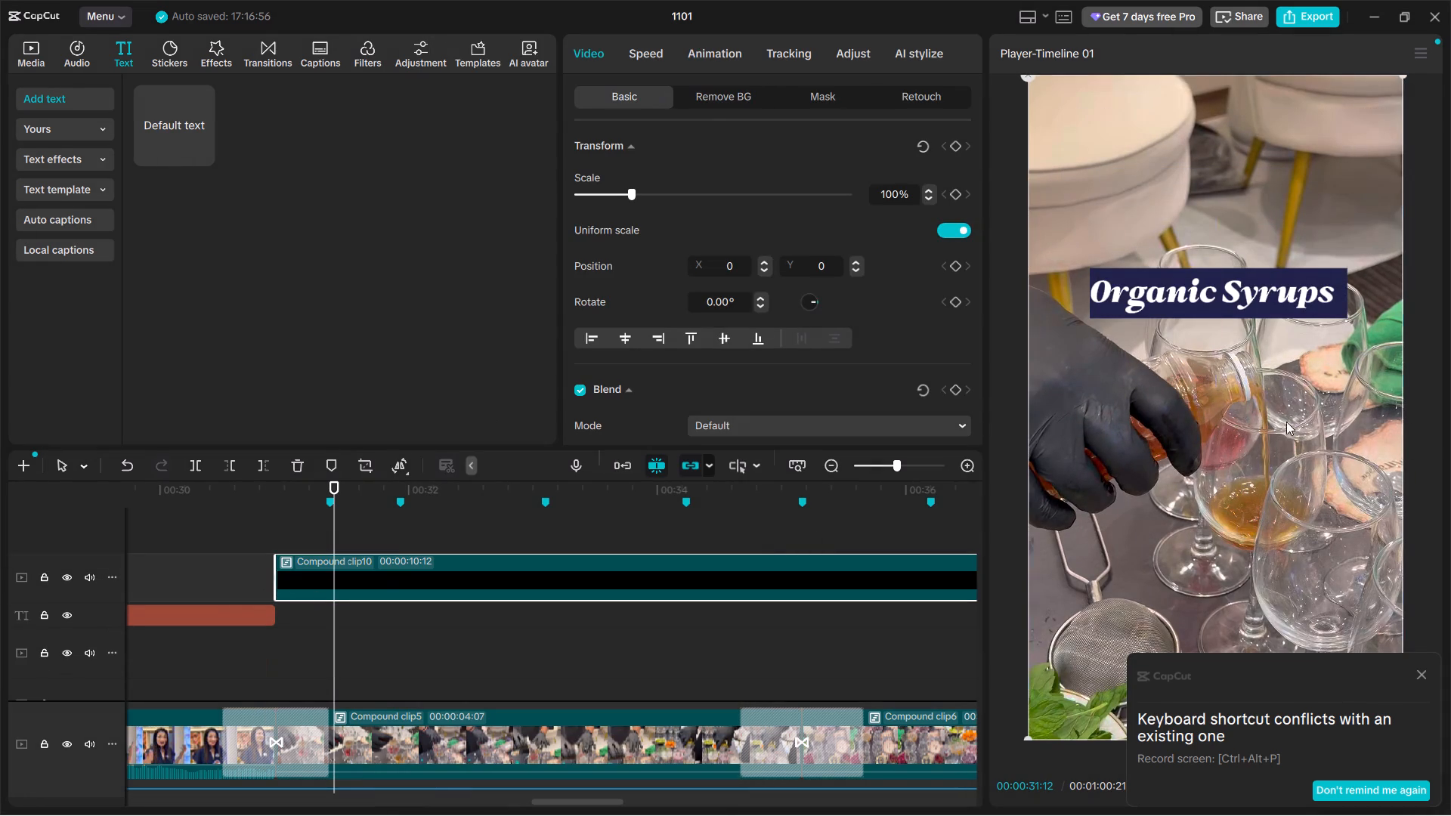
pyautogui.moveTo(1286, 422); pyautogui.dragTo(1243, 279)
pyautogui.press('space')
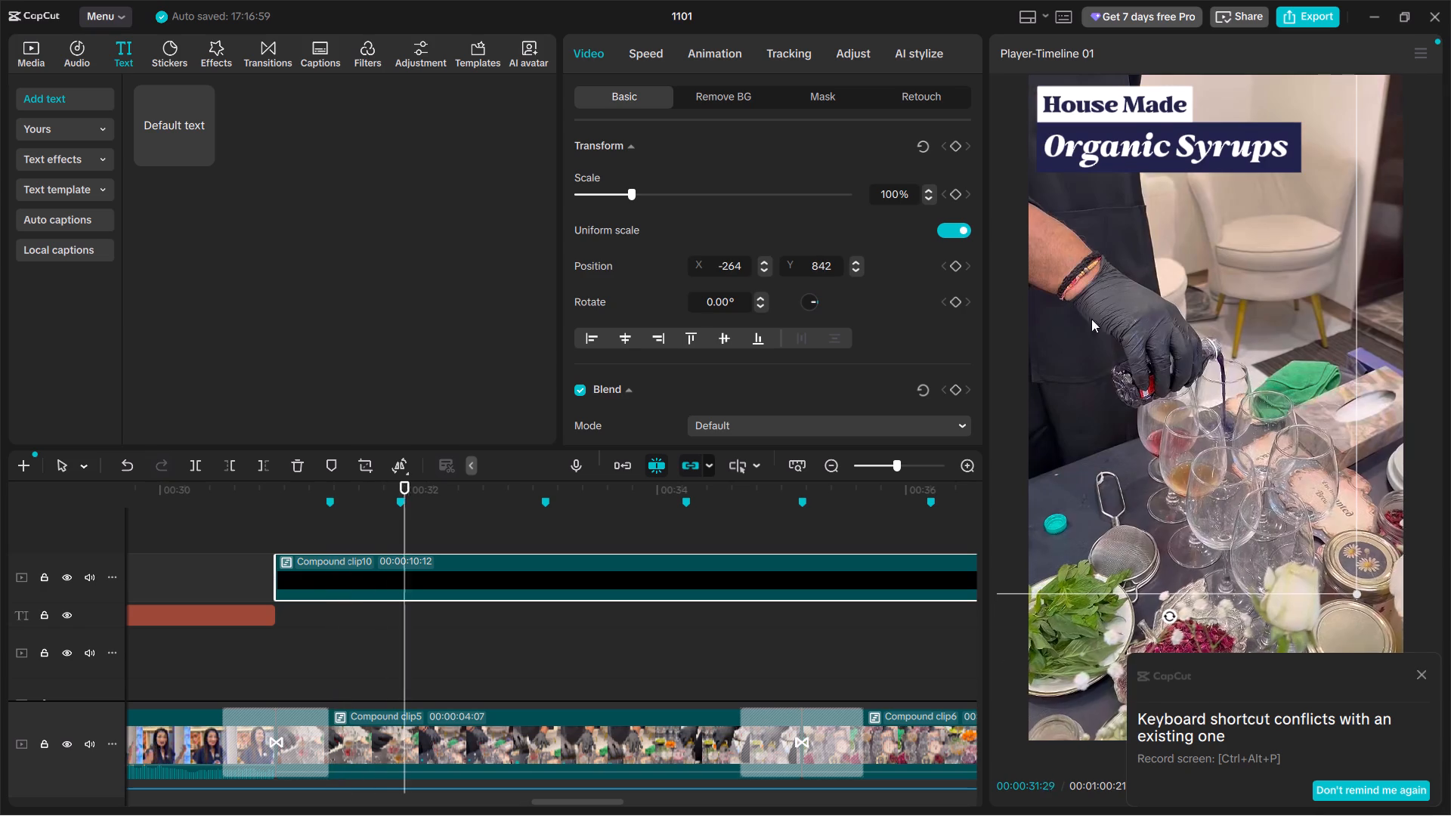
pyautogui.press('space')
pyautogui.click(272, 535)
pyautogui.press('space')
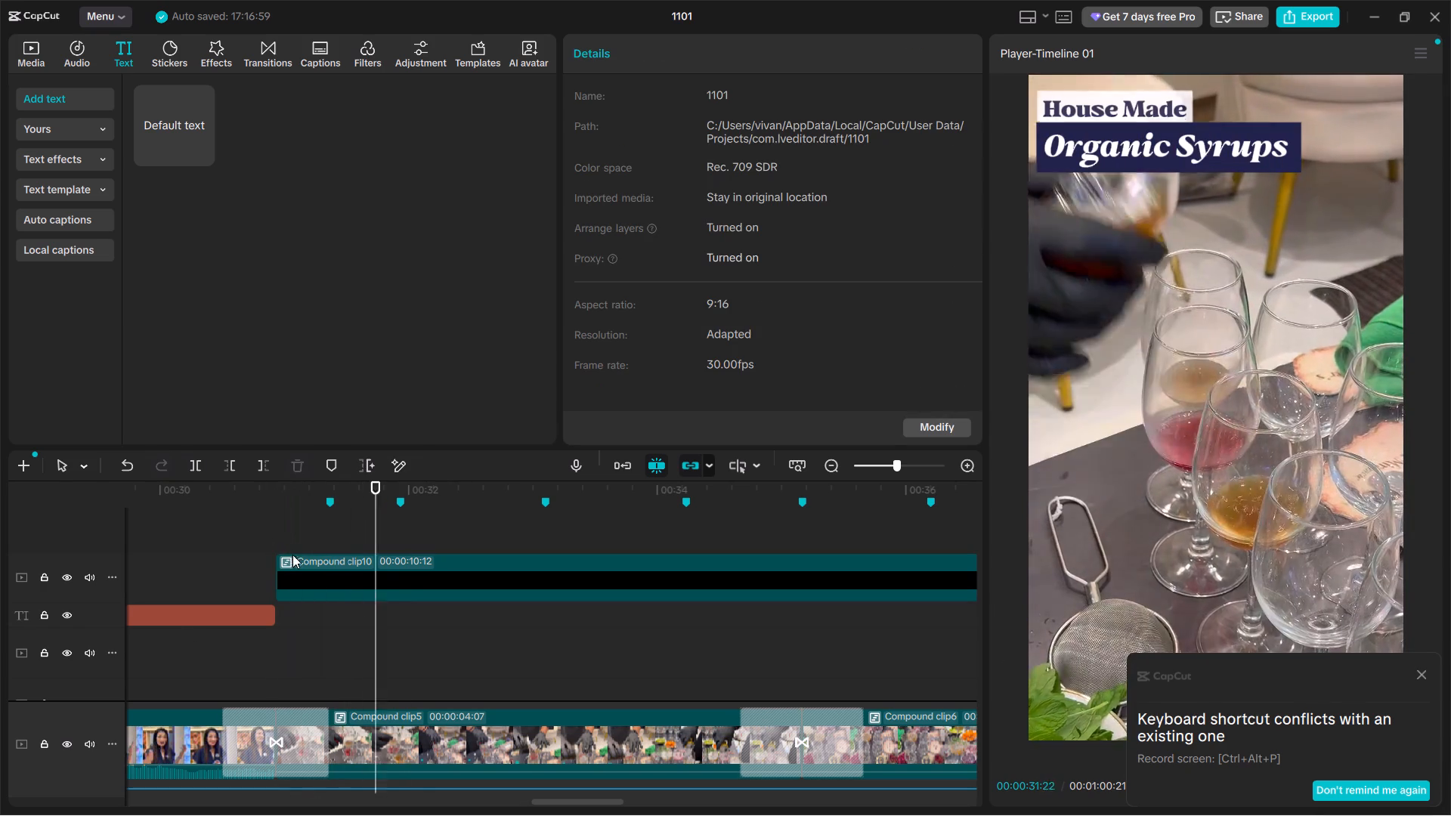
pyautogui.press('space')
pyautogui.moveTo(1128, 366); pyautogui.dragTo(1149, 421)
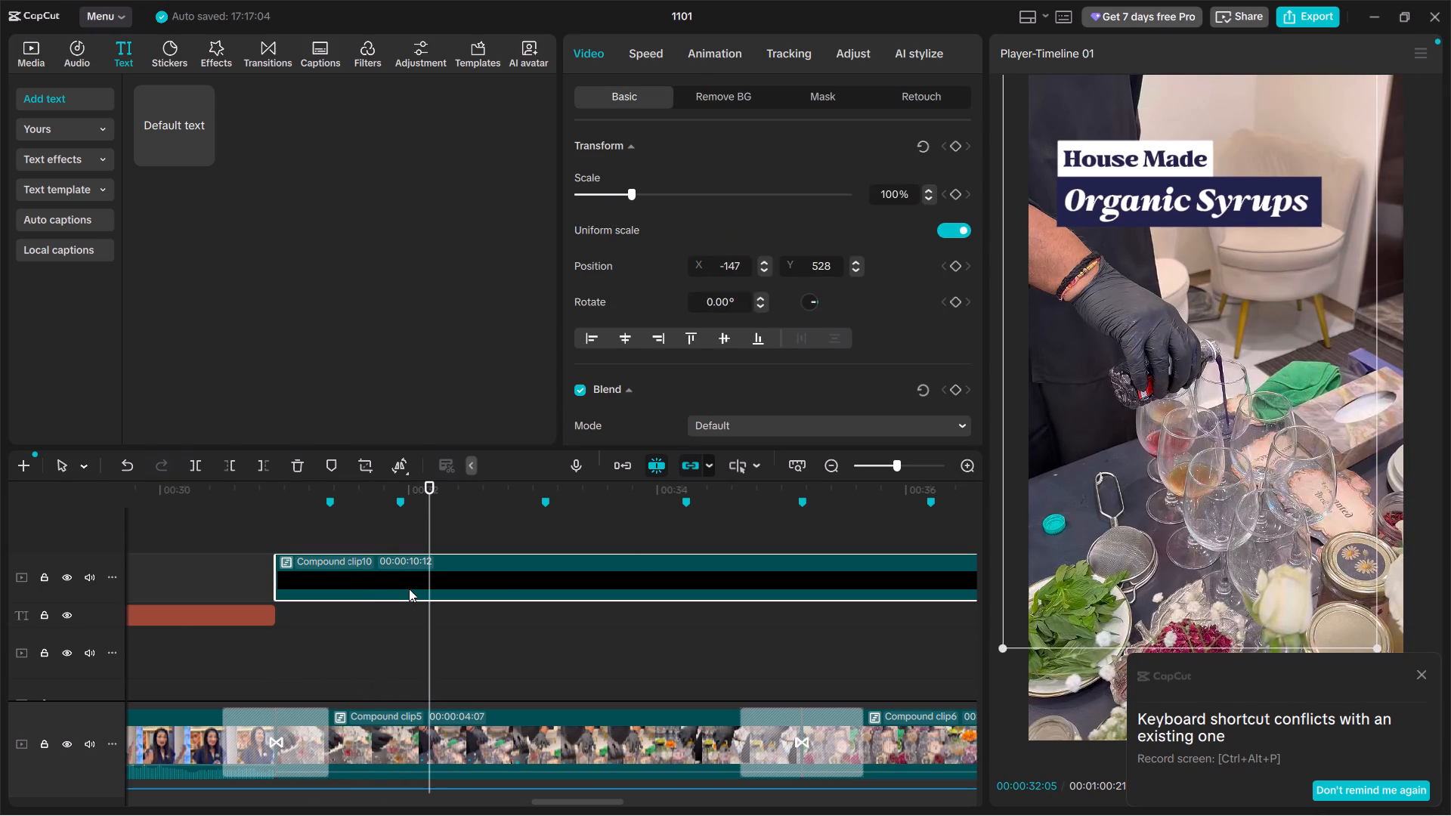
# Open the combined title's compound clip and show the variable speed animation graph for its "Organic Syrups" clip.
pyautogui.doubleClick(410, 586)
pyautogui.click(200, 533)
pyautogui.doubleClick(247, 589)
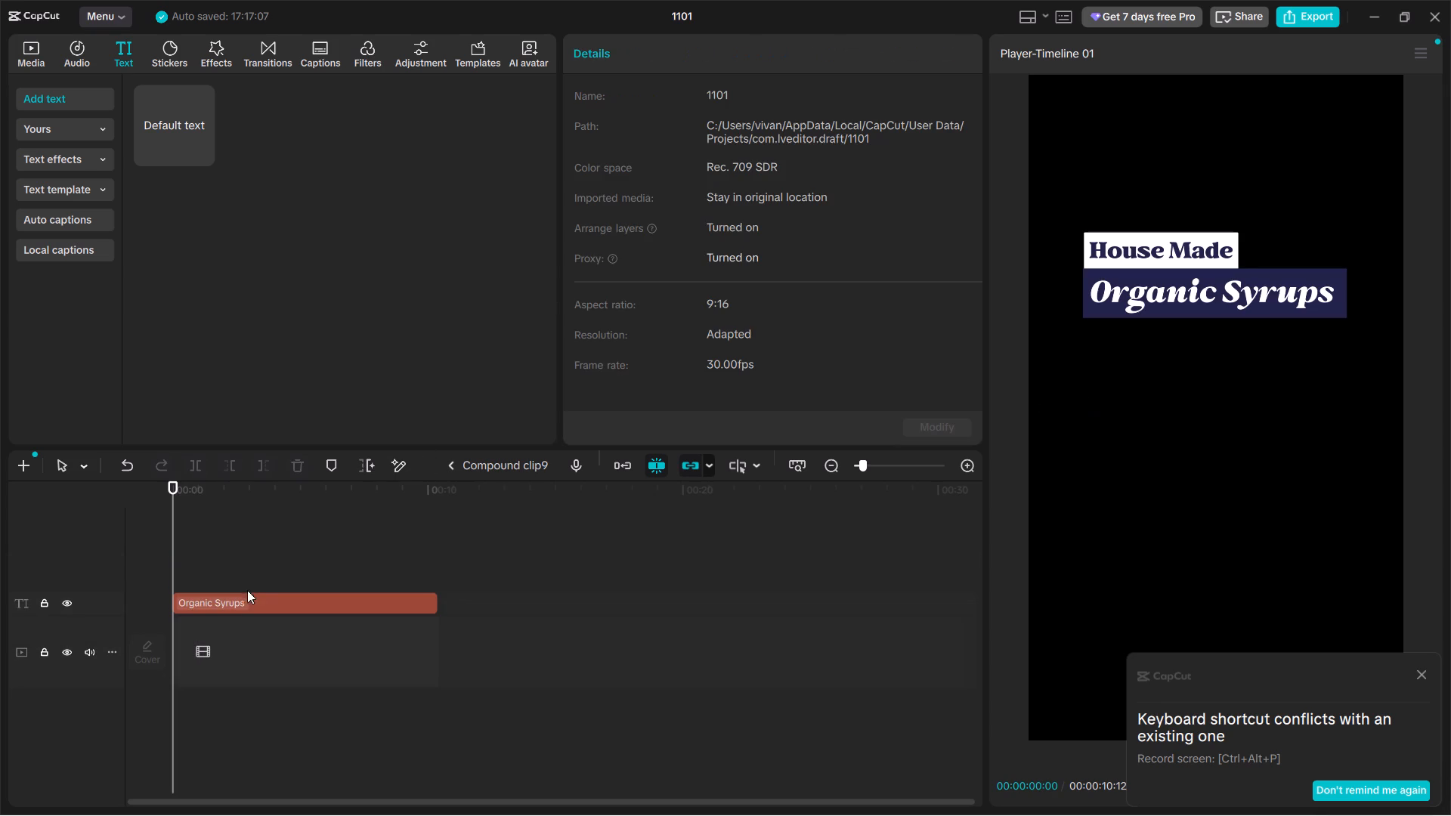
pyautogui.hotkey('ctrl', 'z')
pyautogui.click(243, 592)
pyautogui.rightClick(243, 592)
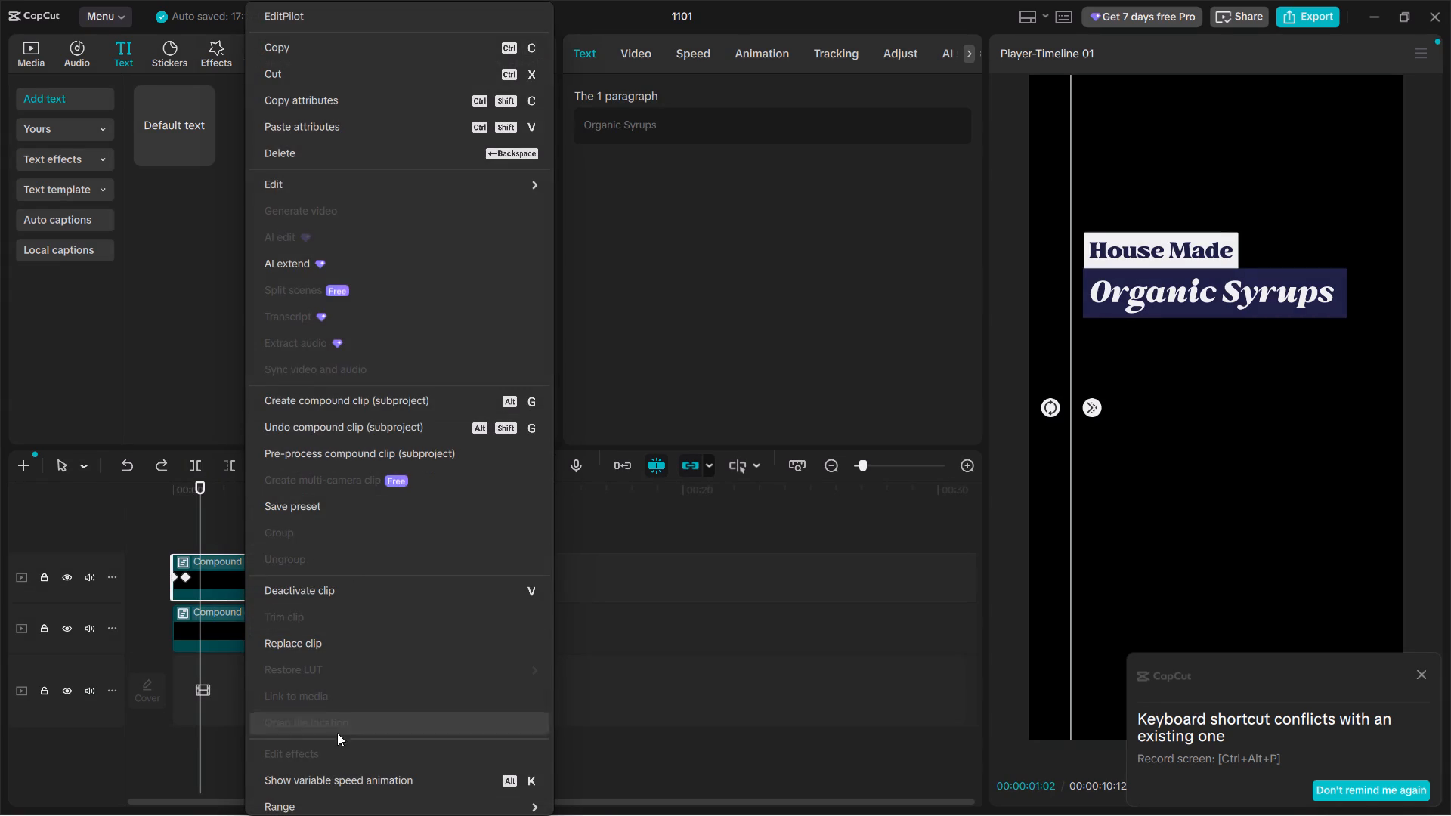
pyautogui.click(369, 777)
# Expand the "Organic Syrups" mask's horizontal position graph and open the preset curves for the segment ending at its second keyframe.
pyautogui.scroll(5, 233, 632)
pyautogui.keyDown('ctrl'); pyautogui.scroll(8, 218, 615); pyautogui.keyUp('ctrl')
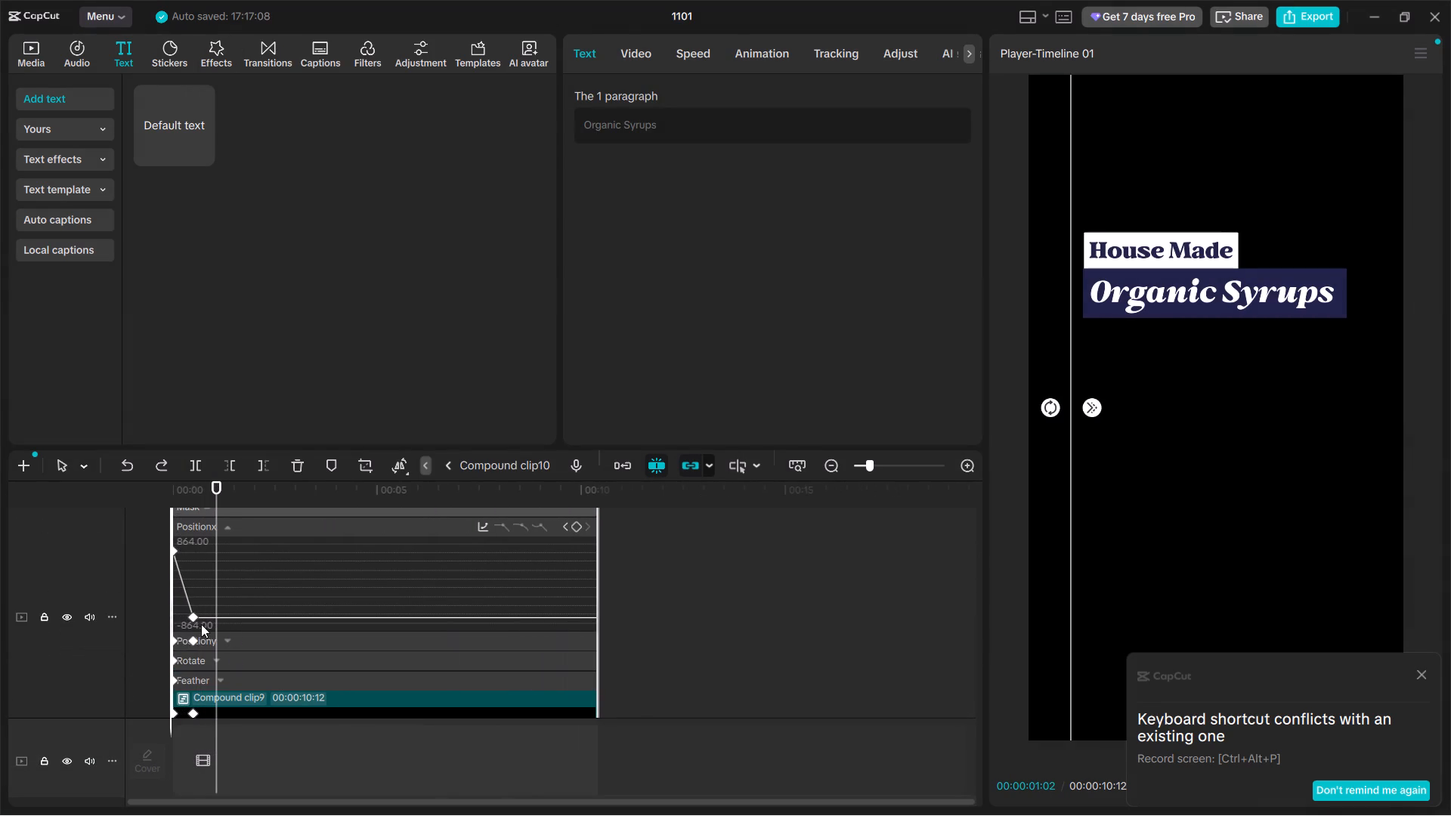
pyautogui.click(200, 617)
pyautogui.click(480, 519)
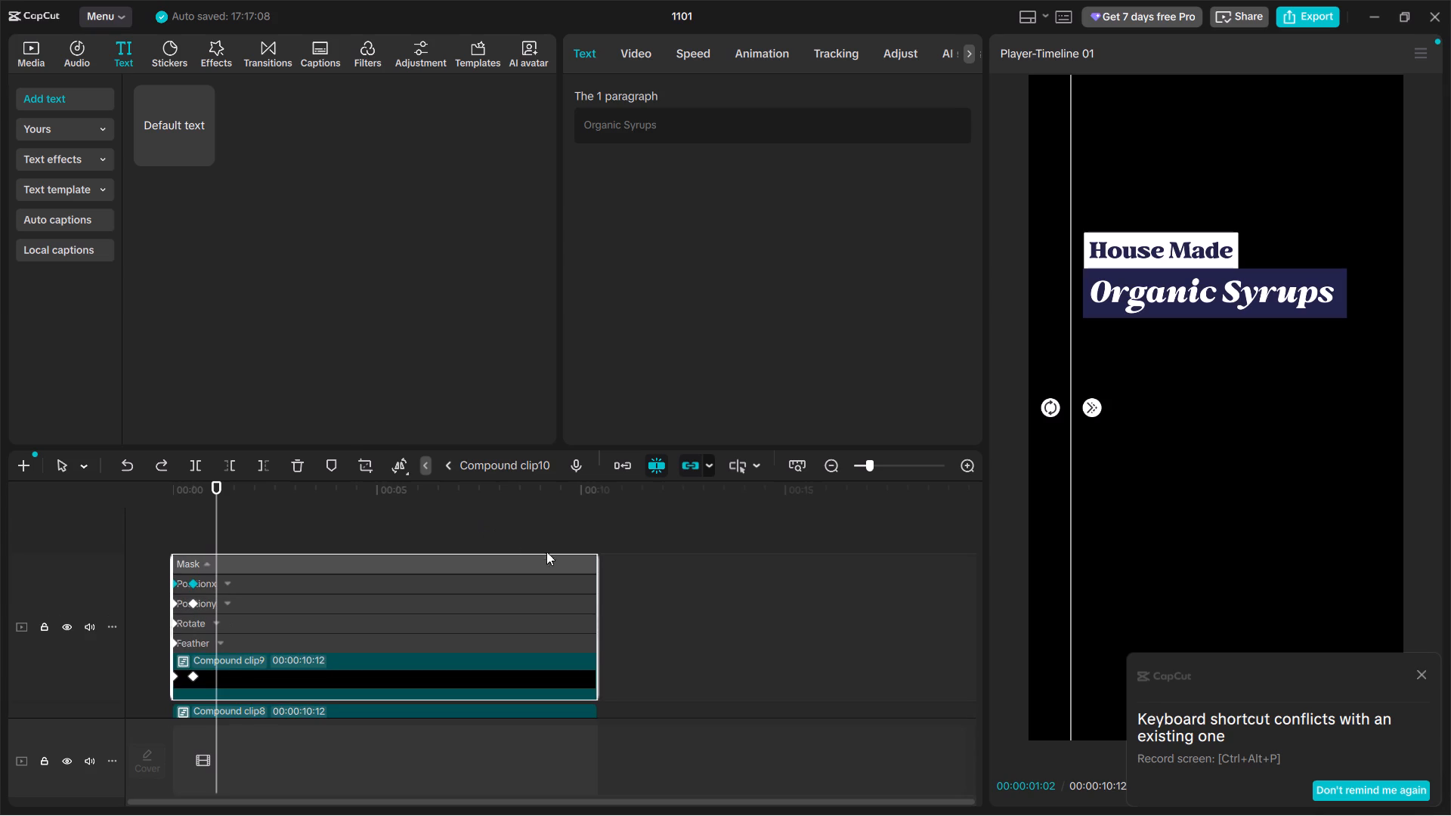
pyautogui.click(274, 577)
pyautogui.scroll(2, 214, 589)
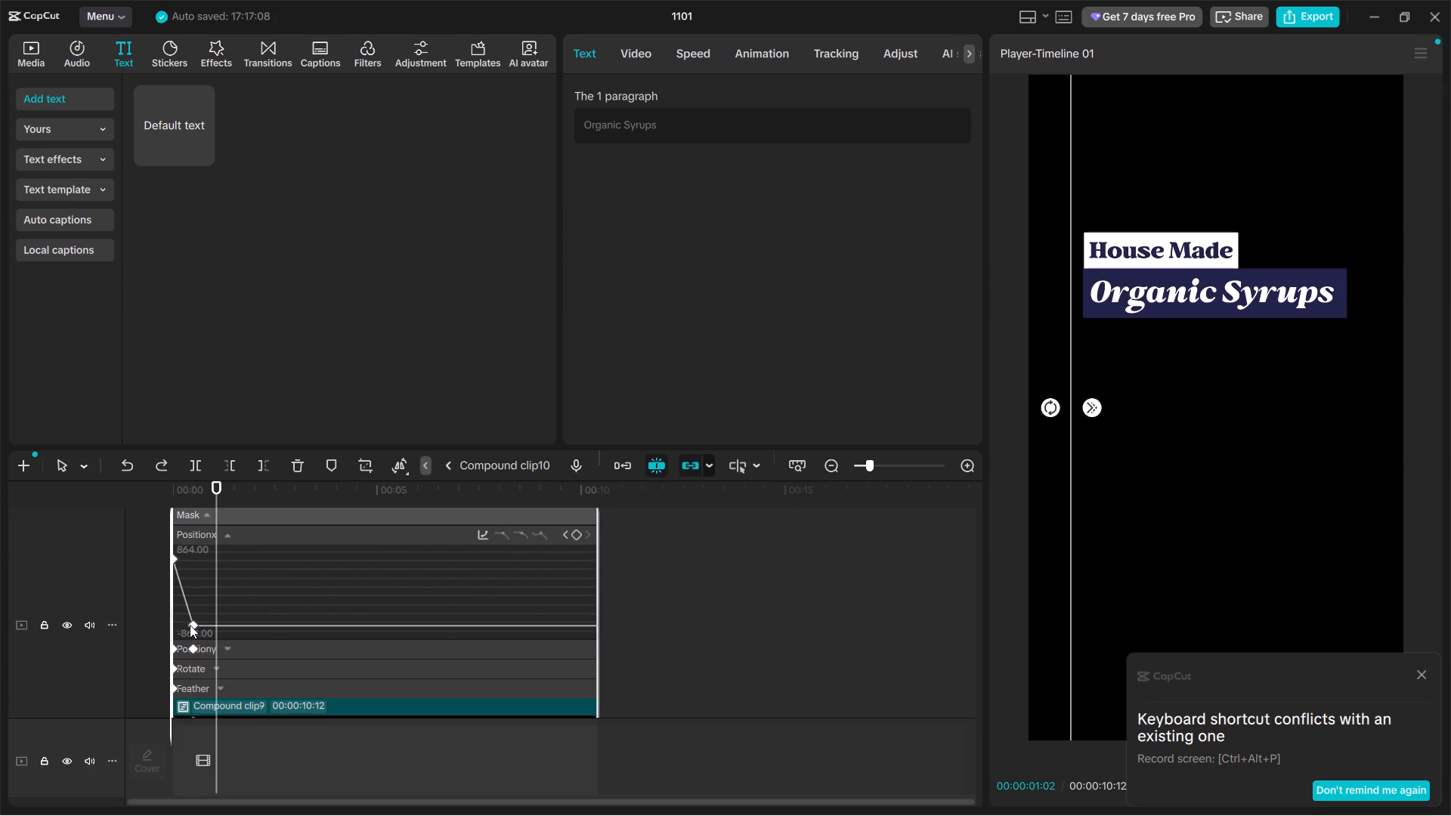
pyautogui.click(190, 625)
pyautogui.click(482, 539)
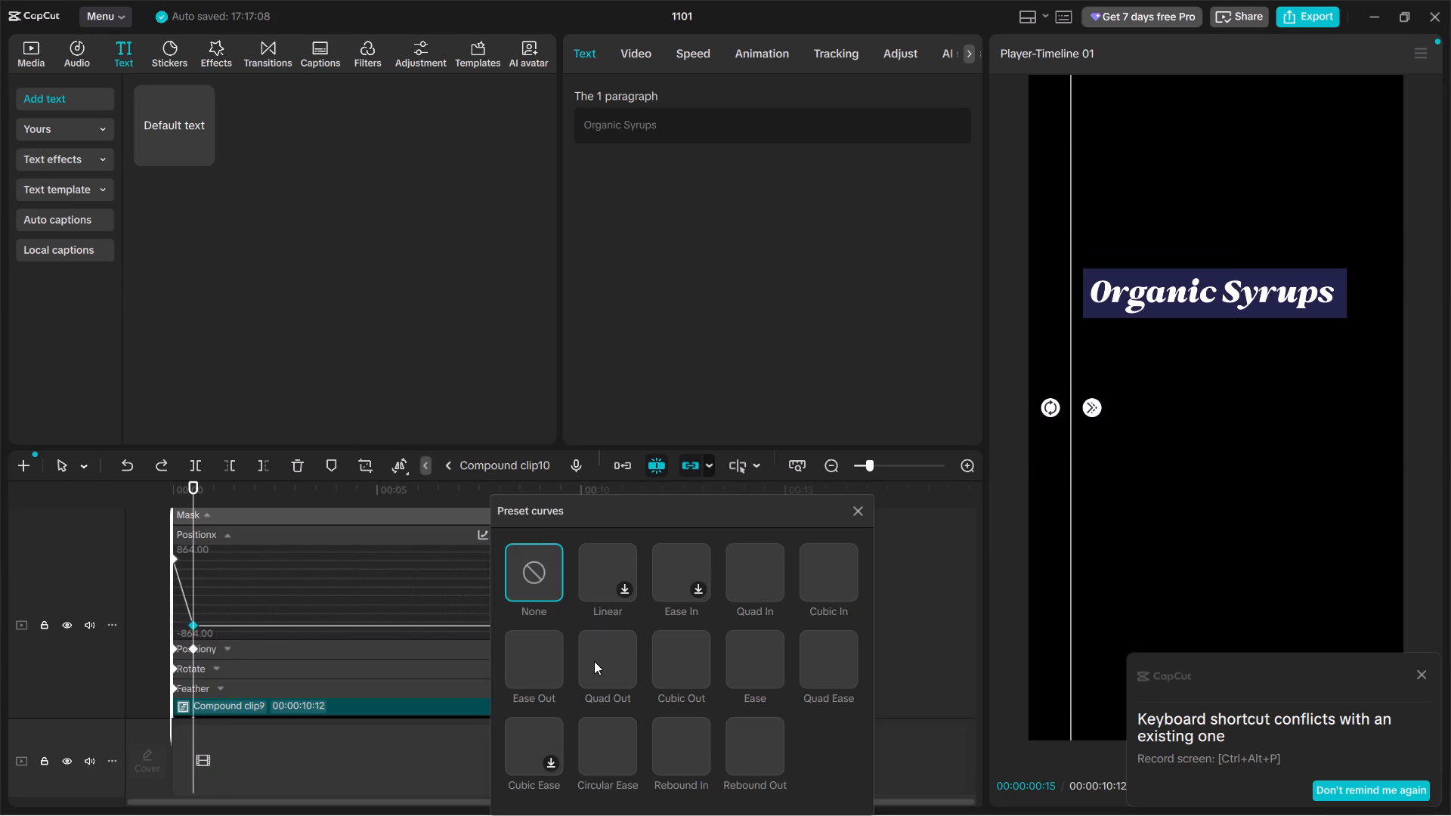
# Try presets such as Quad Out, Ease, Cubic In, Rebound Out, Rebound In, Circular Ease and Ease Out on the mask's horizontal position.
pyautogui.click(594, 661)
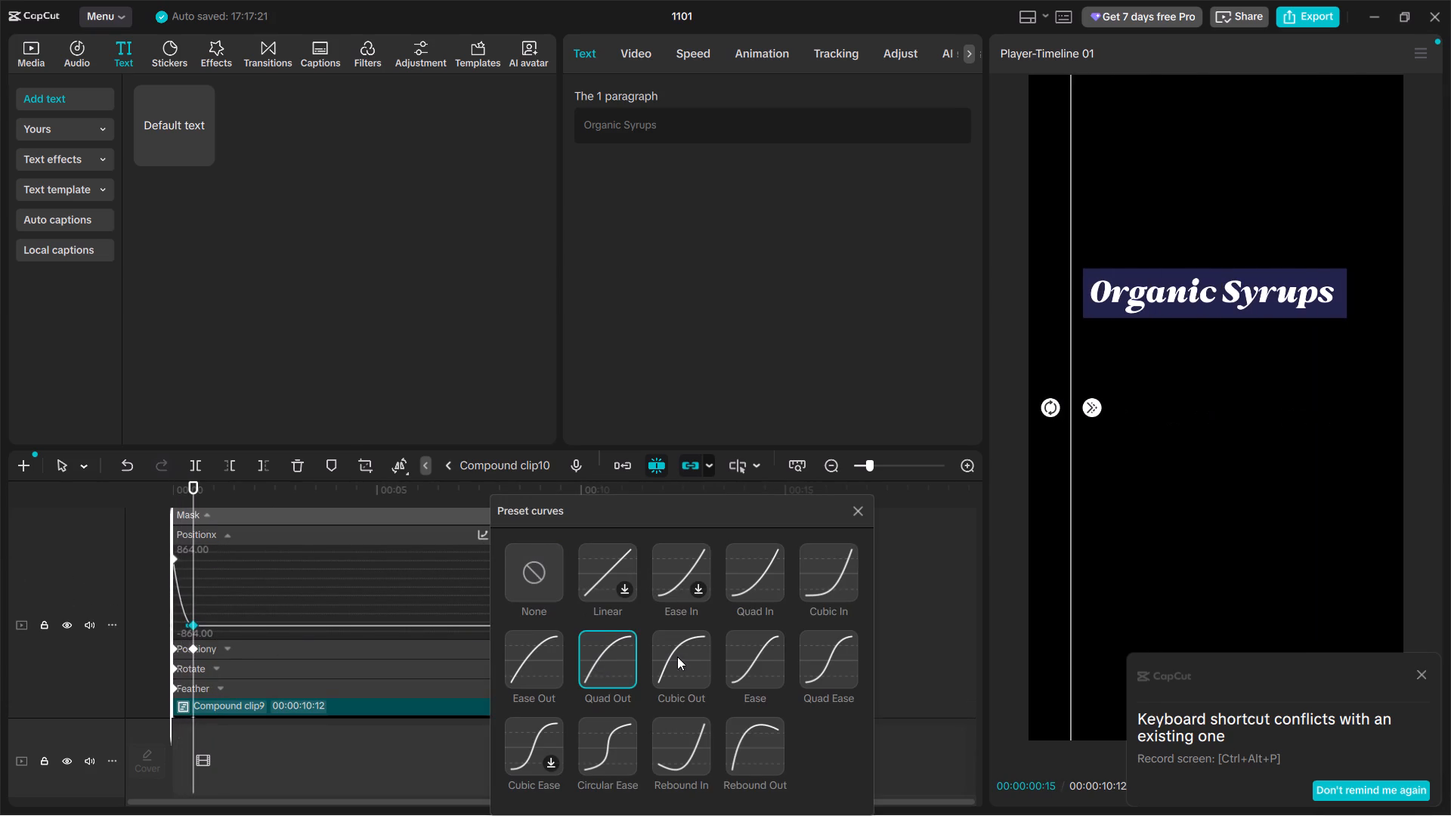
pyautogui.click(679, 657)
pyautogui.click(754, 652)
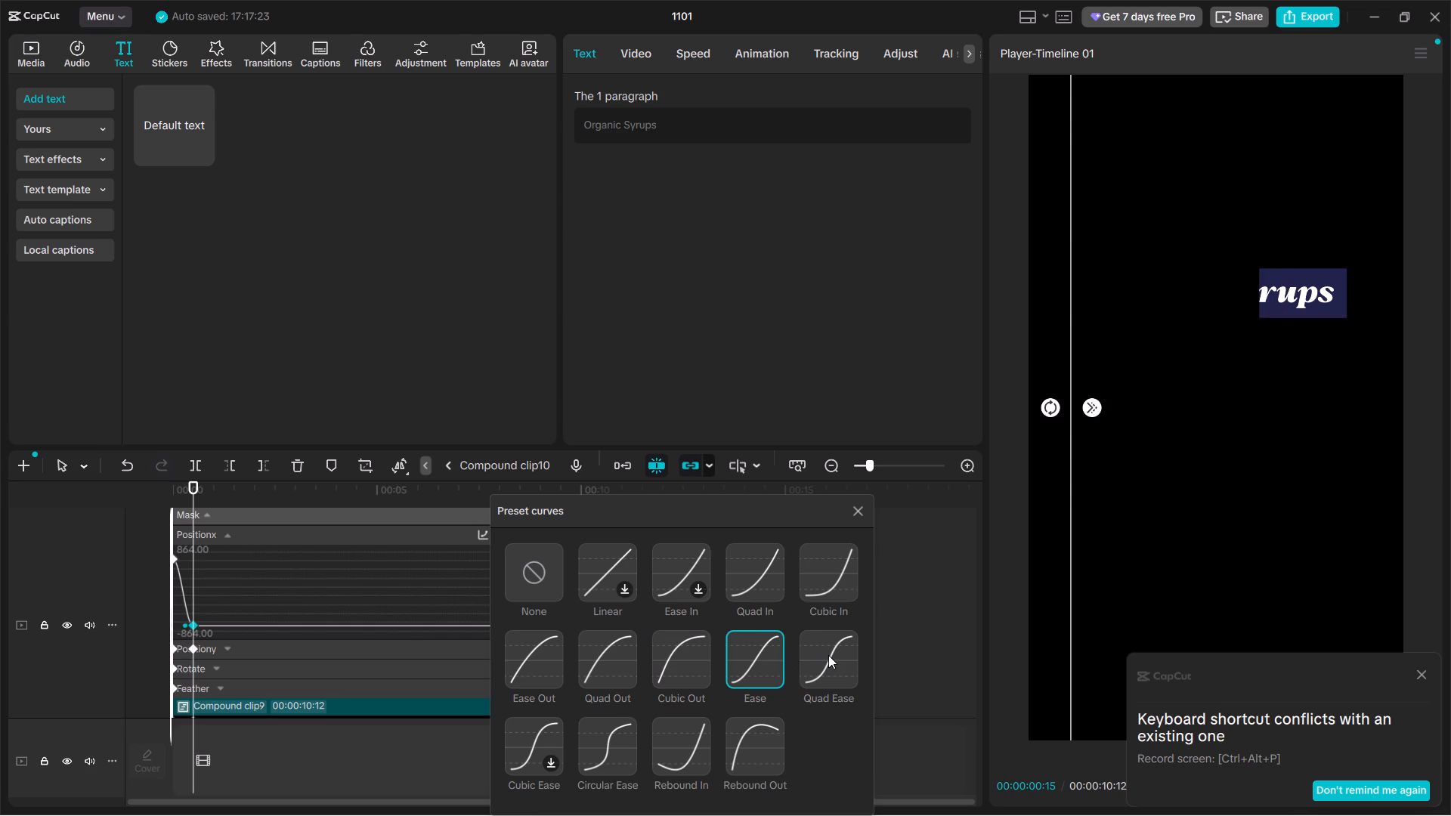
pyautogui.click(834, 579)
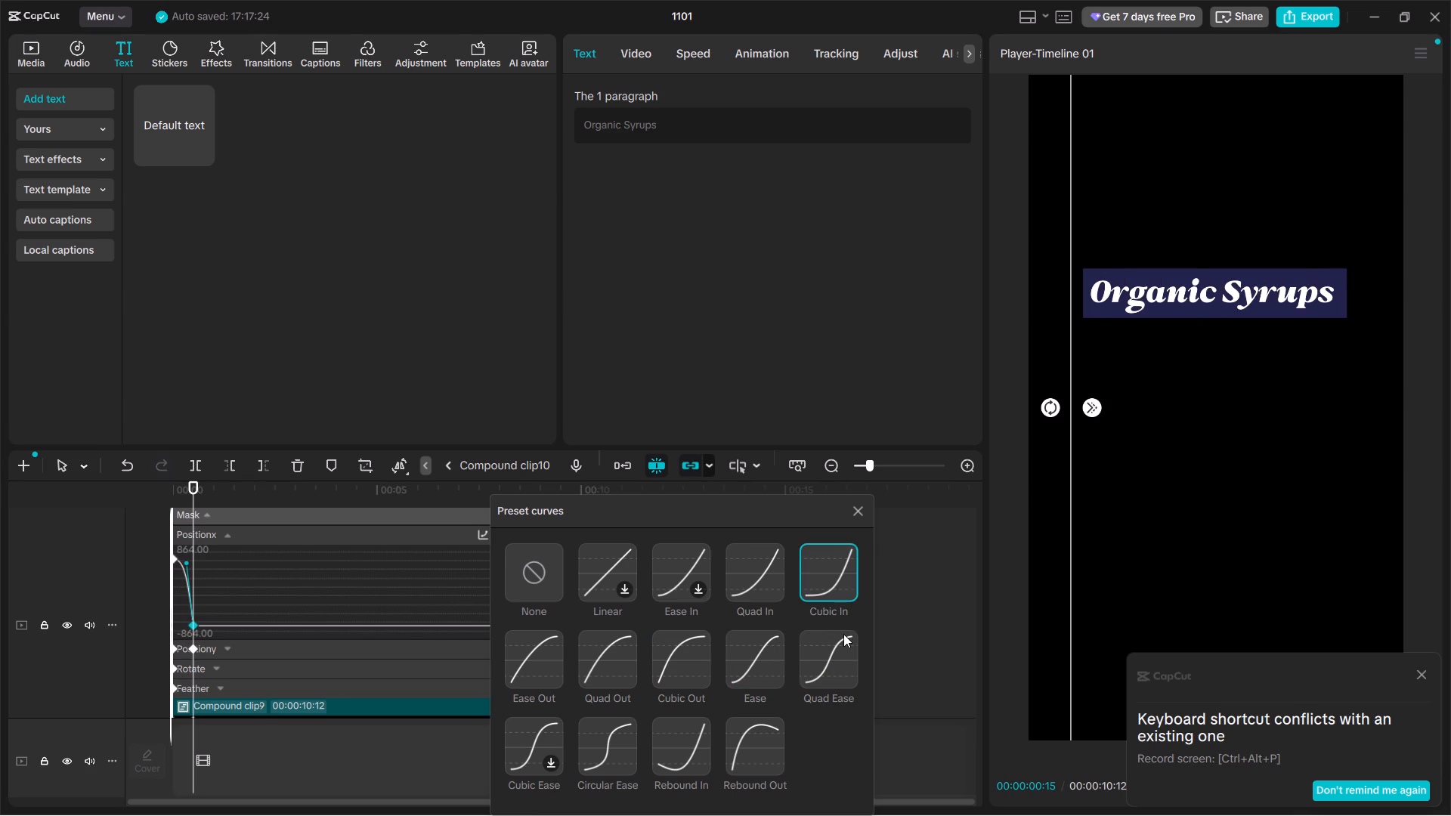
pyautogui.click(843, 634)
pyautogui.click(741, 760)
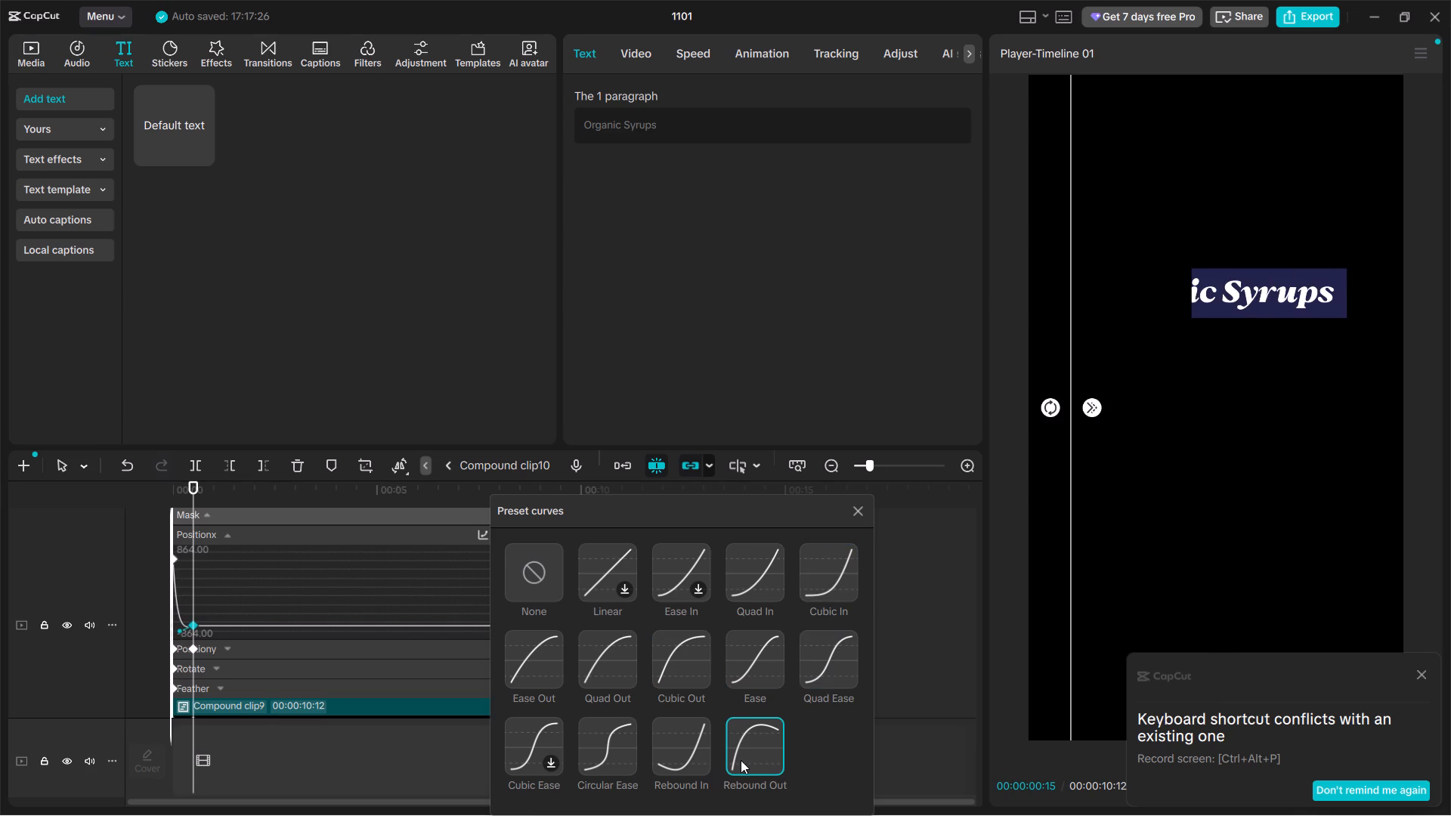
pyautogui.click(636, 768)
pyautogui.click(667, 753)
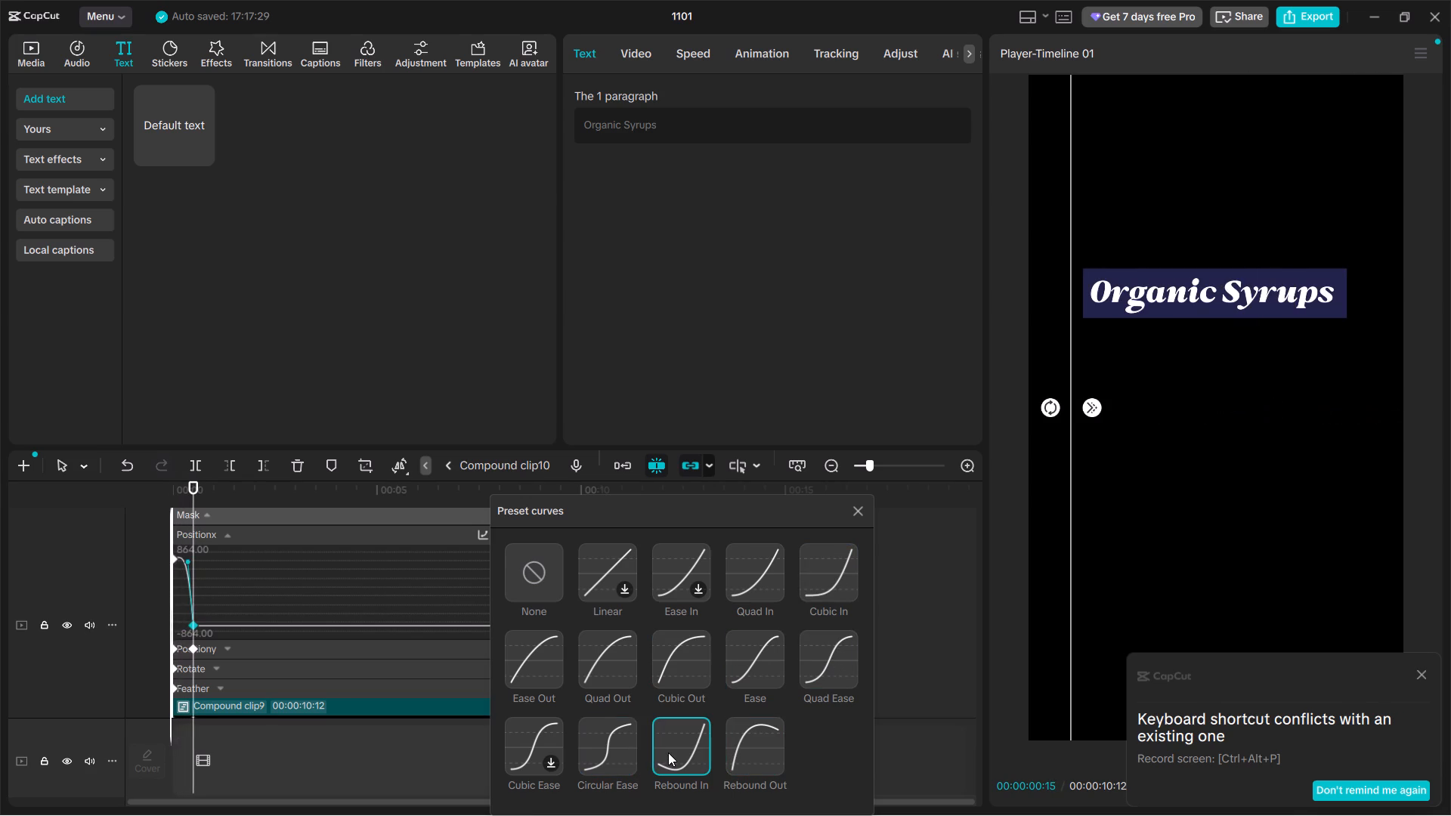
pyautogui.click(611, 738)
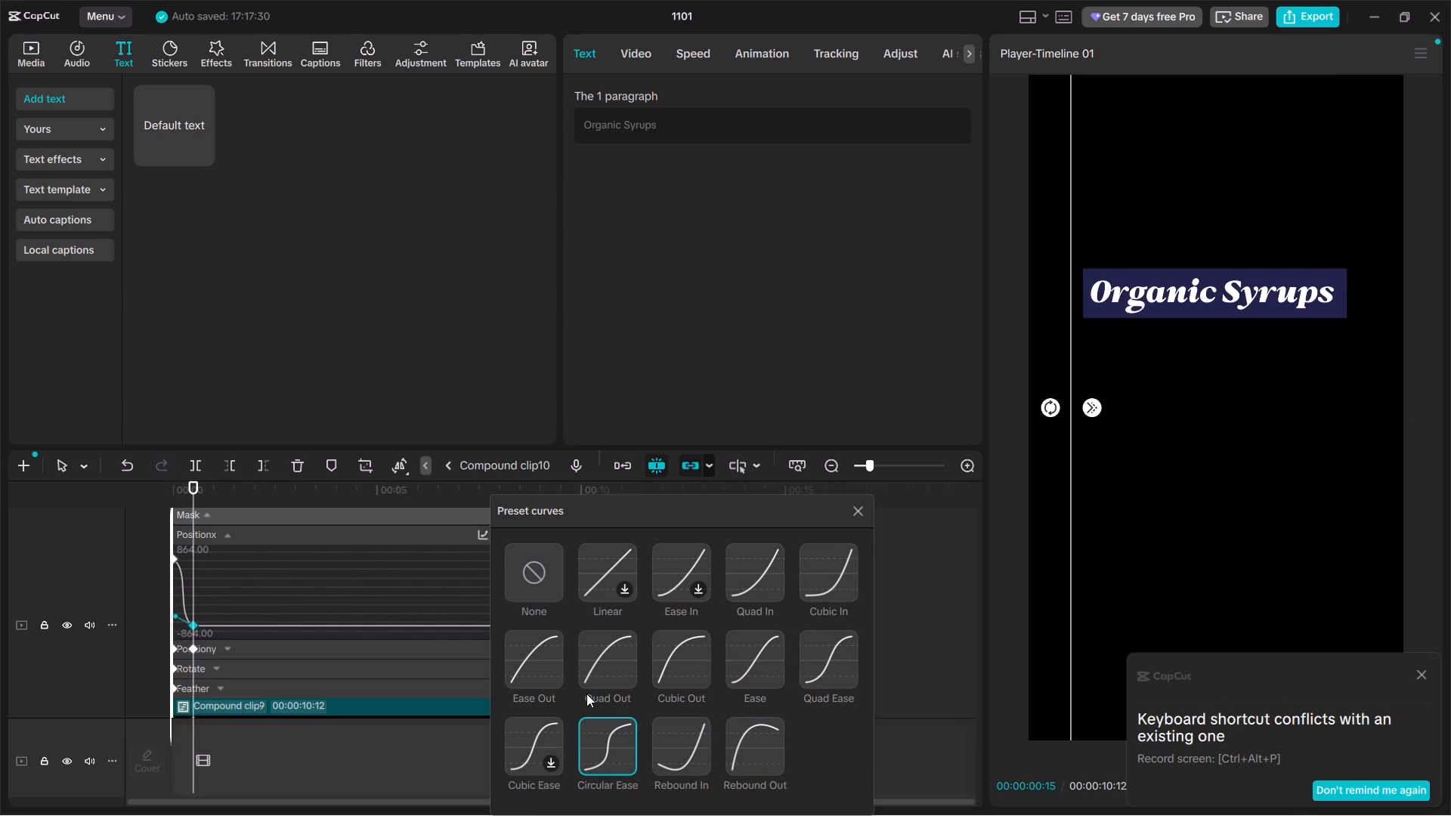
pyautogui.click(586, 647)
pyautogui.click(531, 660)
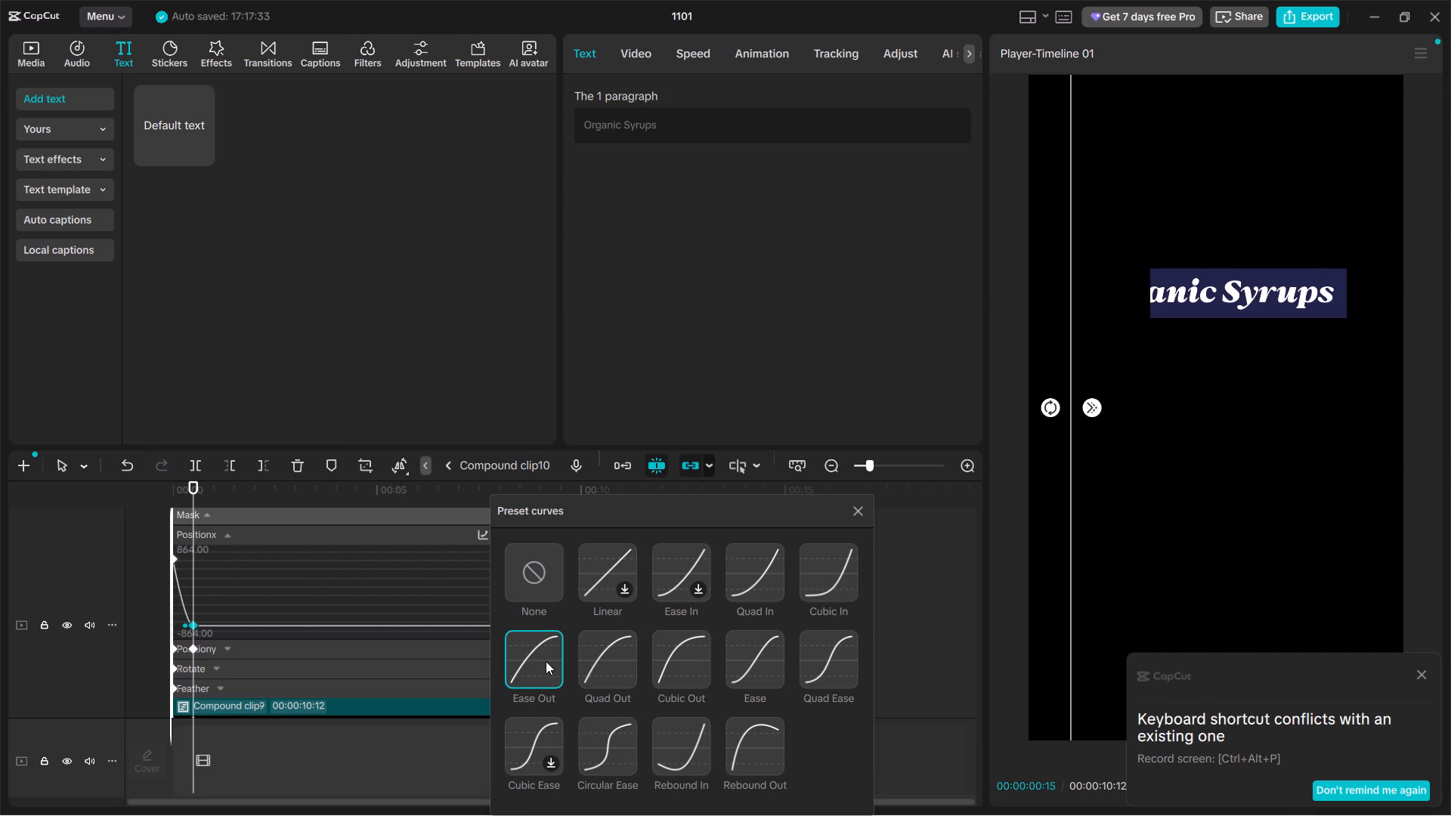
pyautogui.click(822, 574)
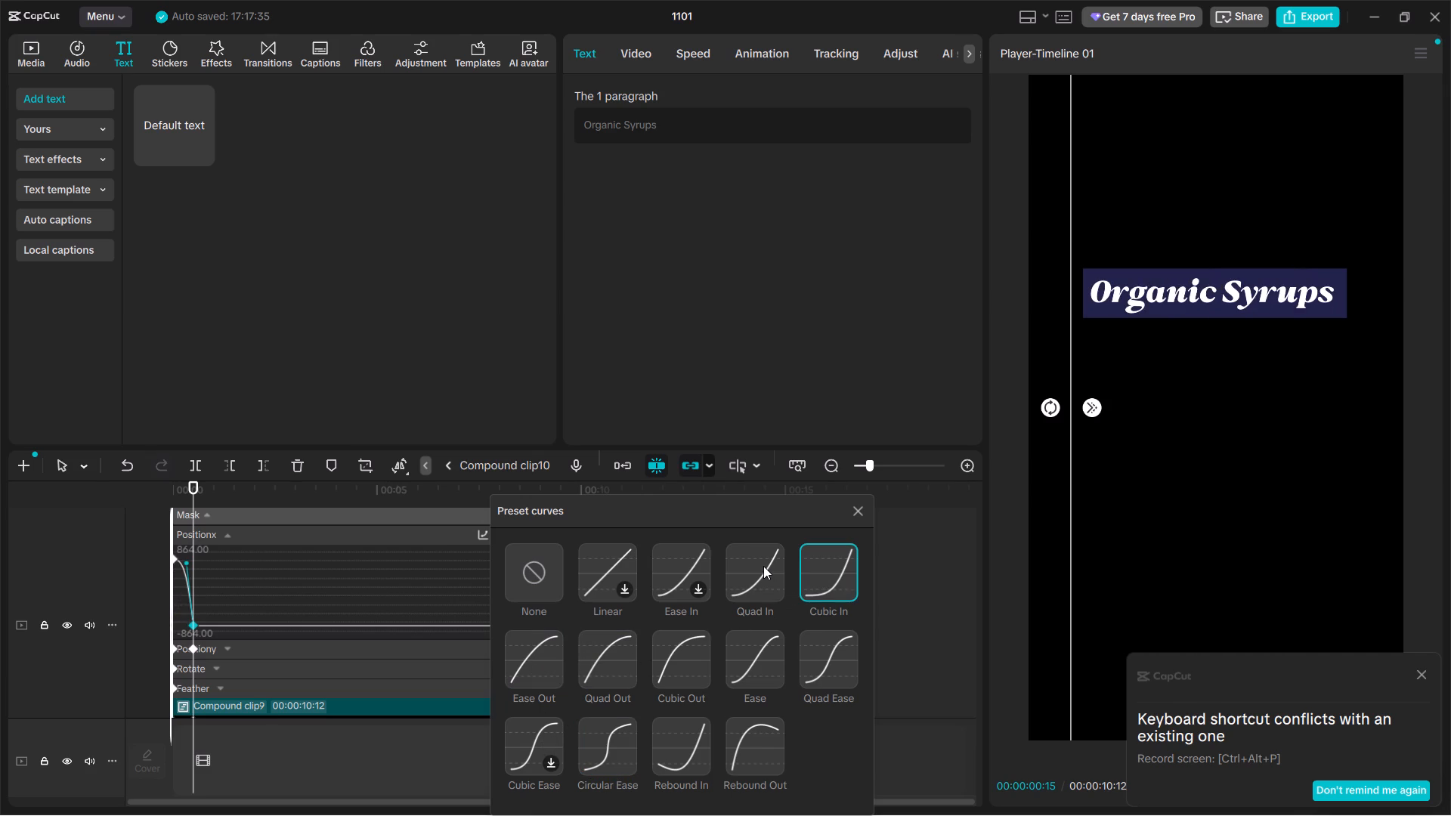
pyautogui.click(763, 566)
# Apply the Ease Out preset curve to the "Organic Syrups" mask's horizontal position animation.
pyautogui.click(546, 646)
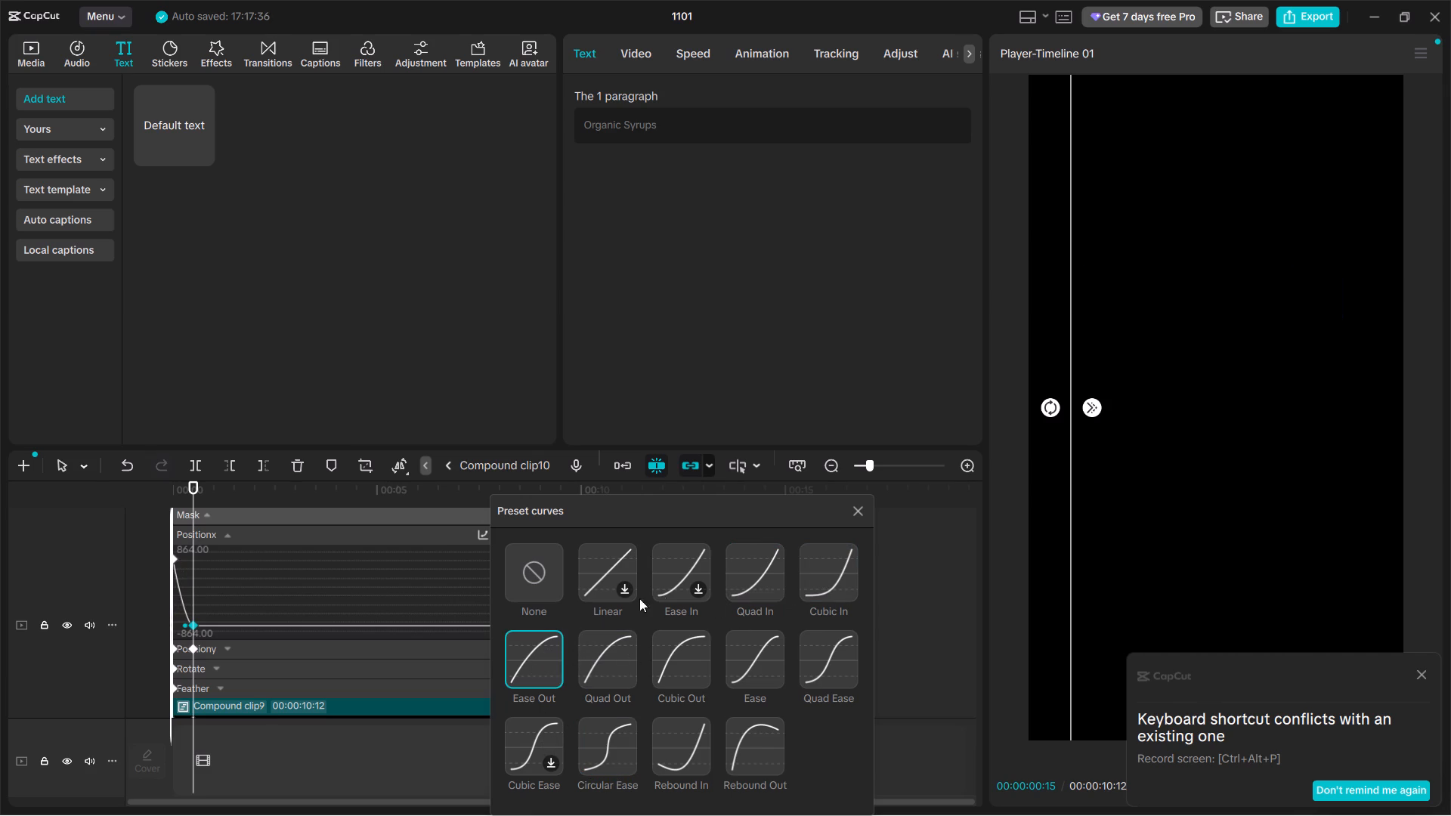
pyautogui.click(855, 513)
# Apply the Quad Out preset curve to the "Organic Syrups" mask's vertical position animation.
pyautogui.scroll(-2, 212, 660)
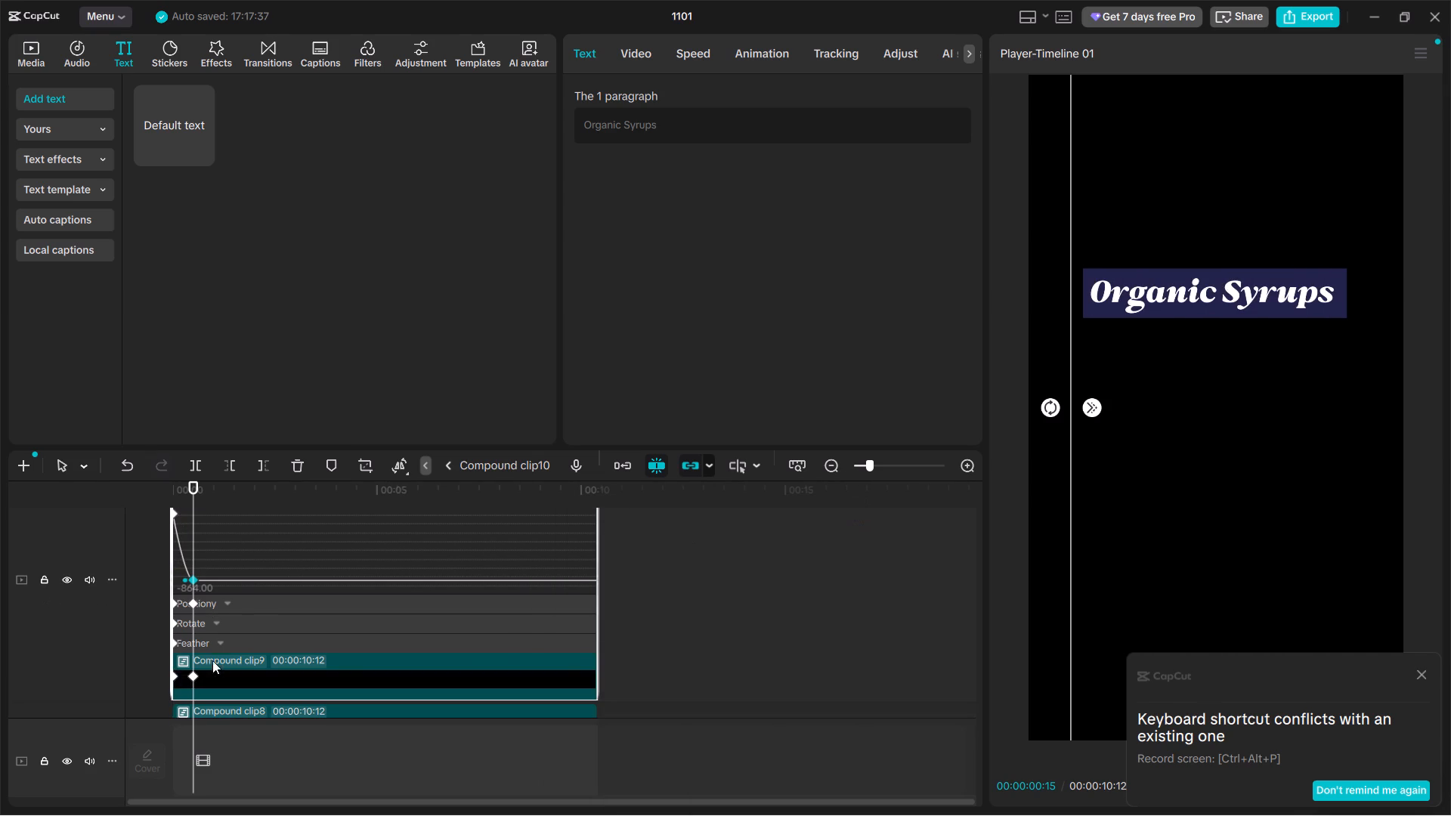
pyautogui.click(240, 606)
pyautogui.click(199, 564)
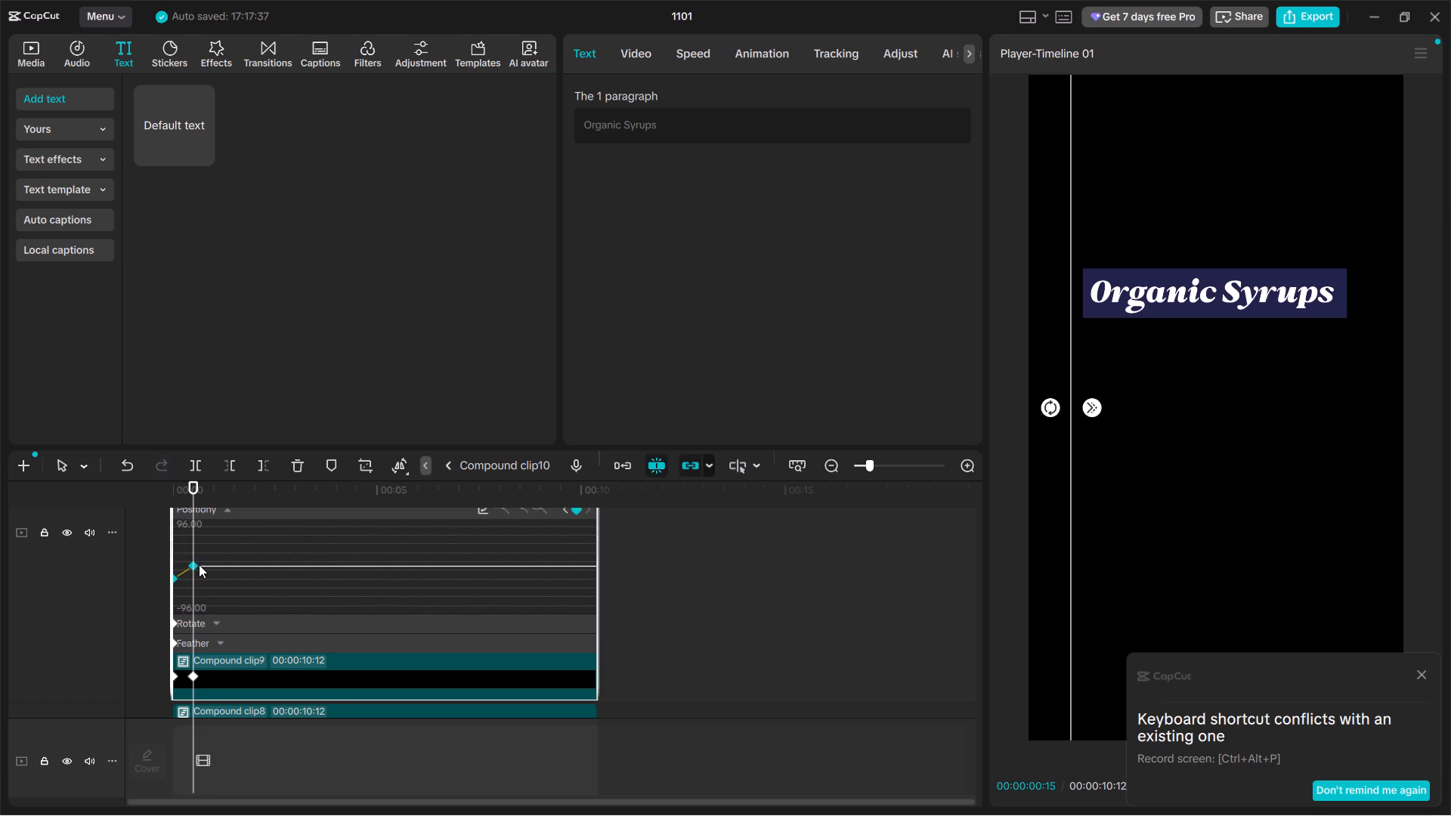
pyautogui.scroll(2, 360, 596)
pyautogui.click(482, 555)
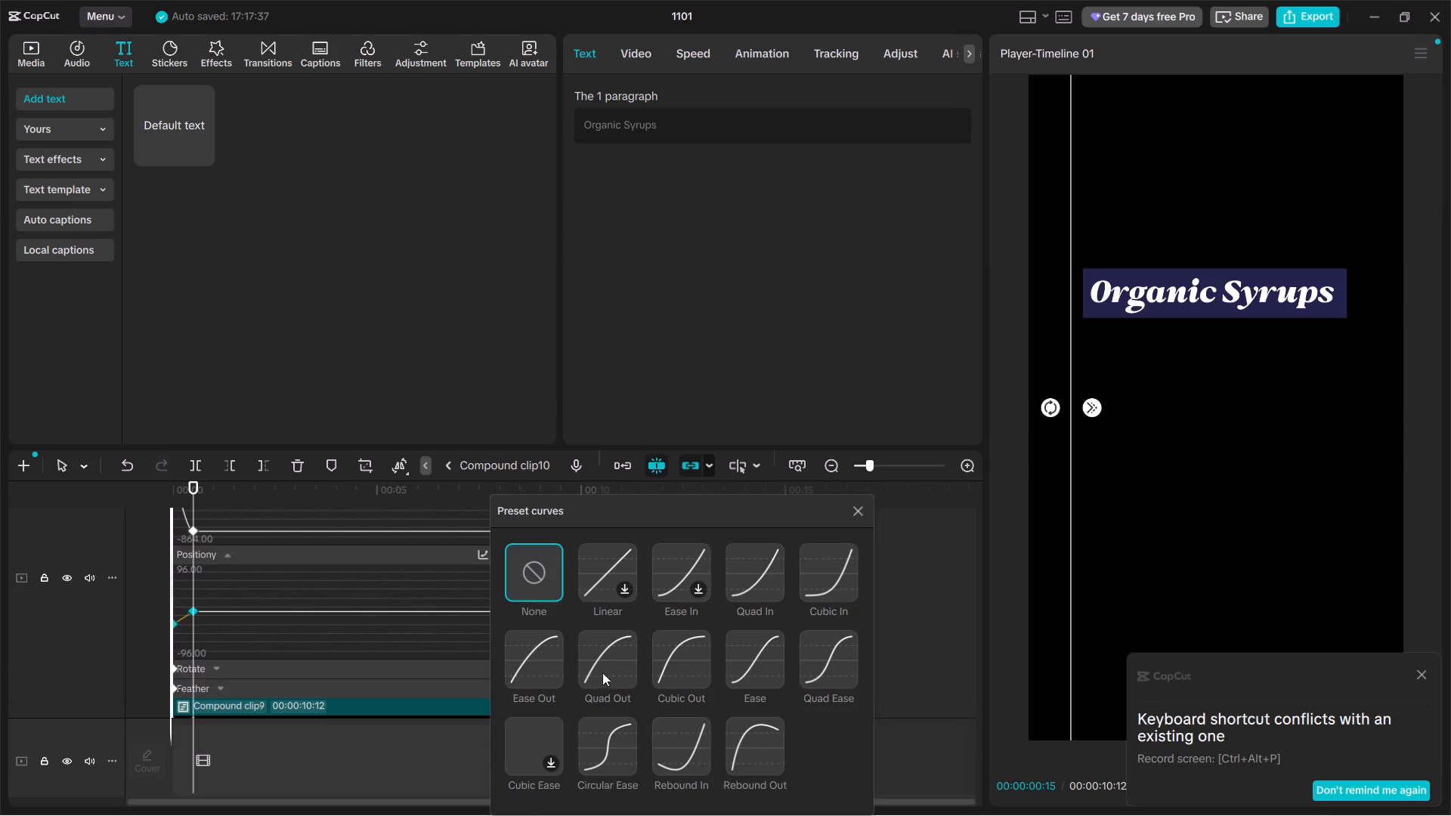
pyautogui.click(600, 648)
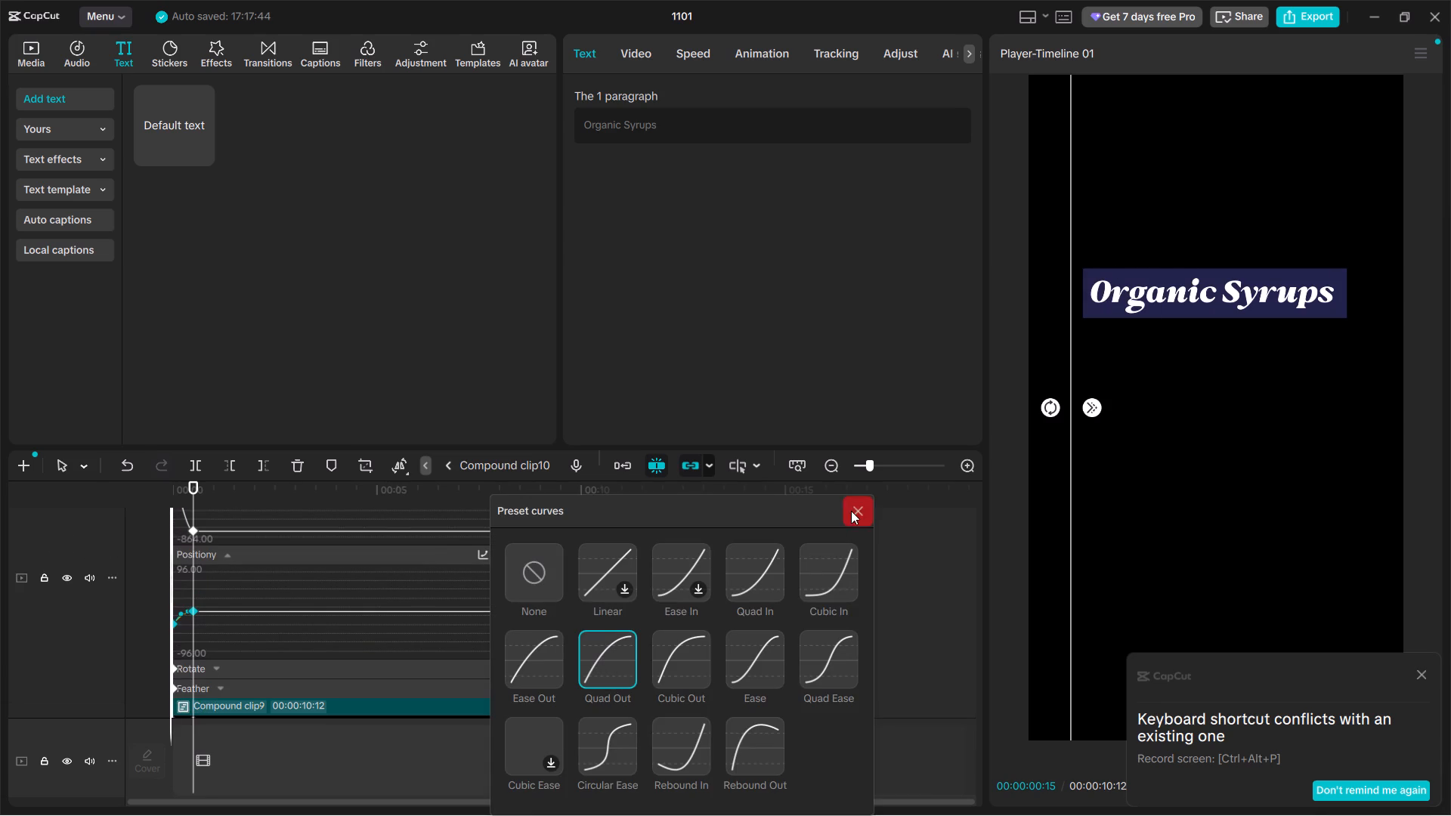
pyautogui.click(852, 510)
# Check the "Organic Syrups" mask's Rotate graph and hide that clip's variable speed animation.
pyautogui.scroll(-2, 169, 666)
pyautogui.click(280, 666)
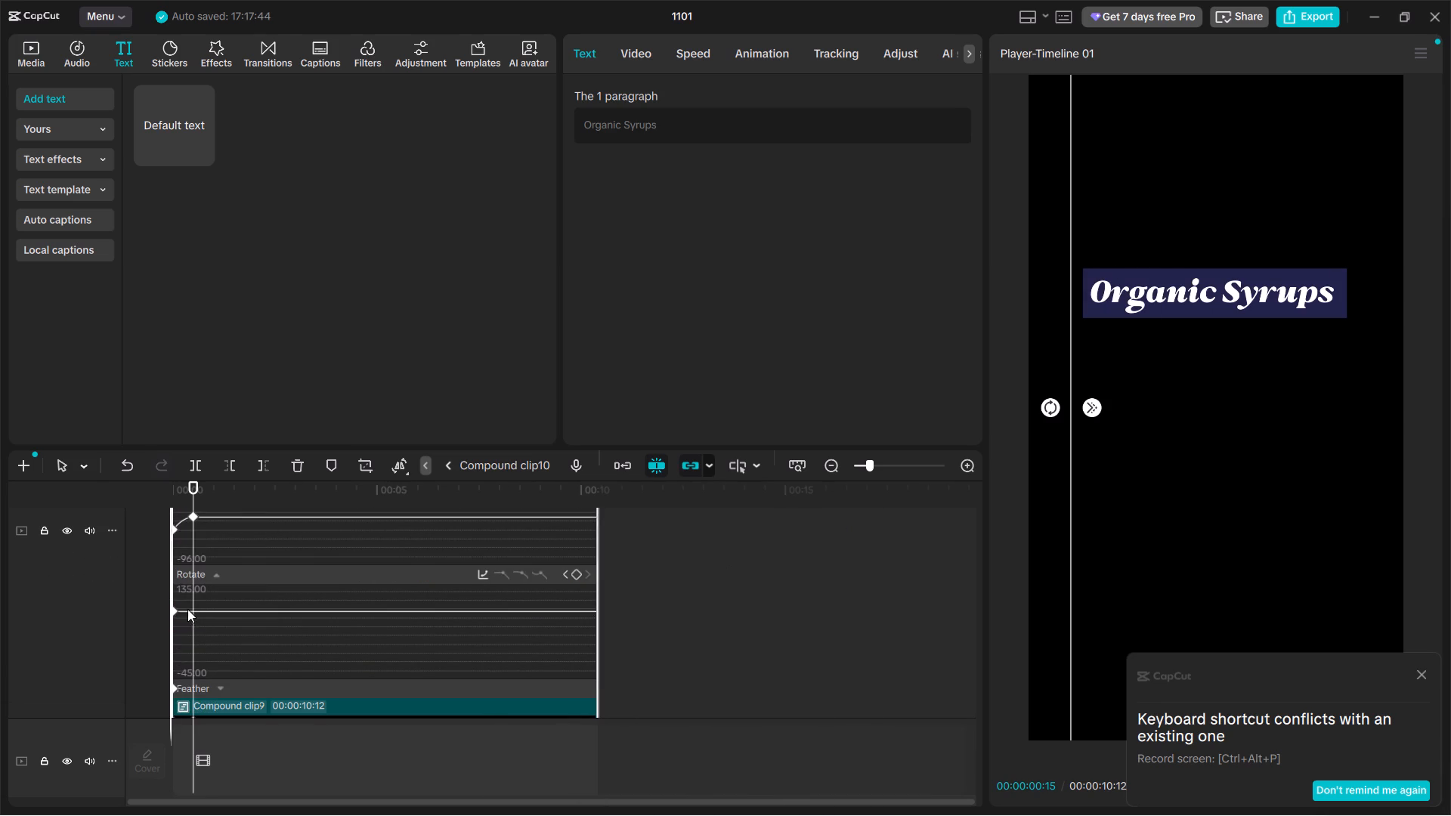
pyautogui.scroll(-3, 297, 685)
pyautogui.rightClick(353, 670)
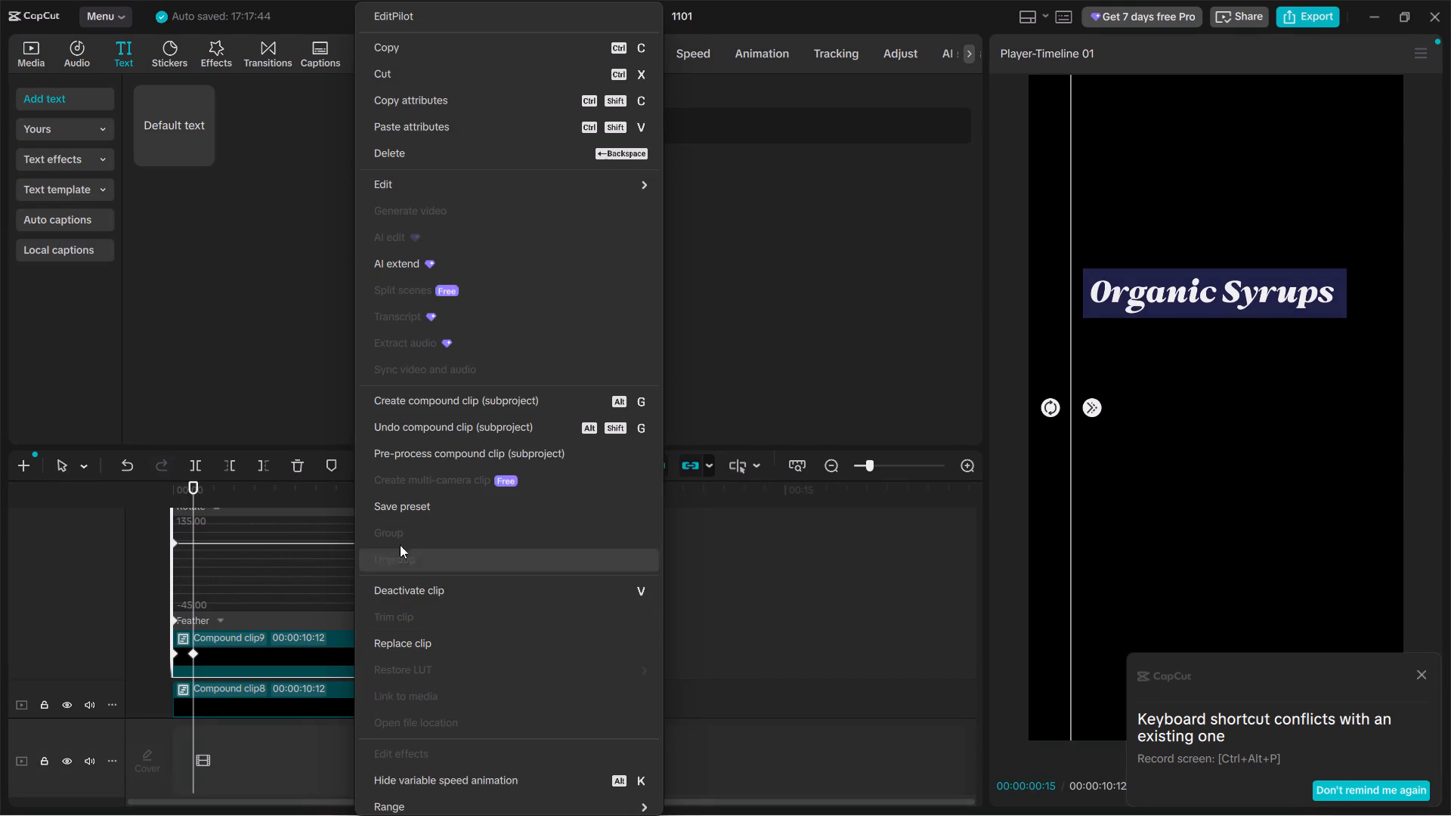
pyautogui.moveTo(410, 435); pyautogui.dragTo(522, 525)
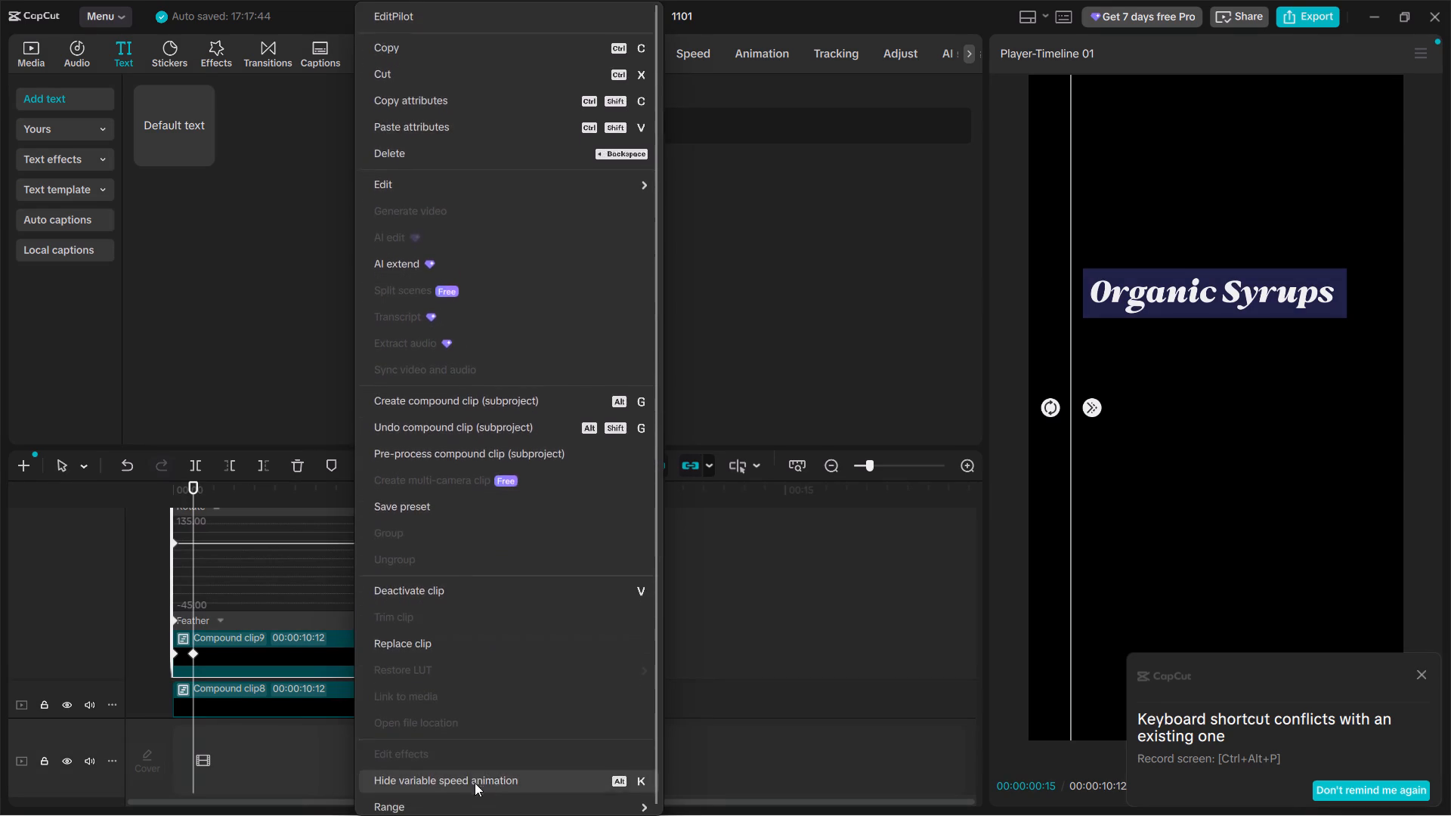
pyautogui.click(463, 774)
# Show the variable speed animation graph for the "House Made" clip, with the playhead at its last keyframe.
pyautogui.click(238, 638)
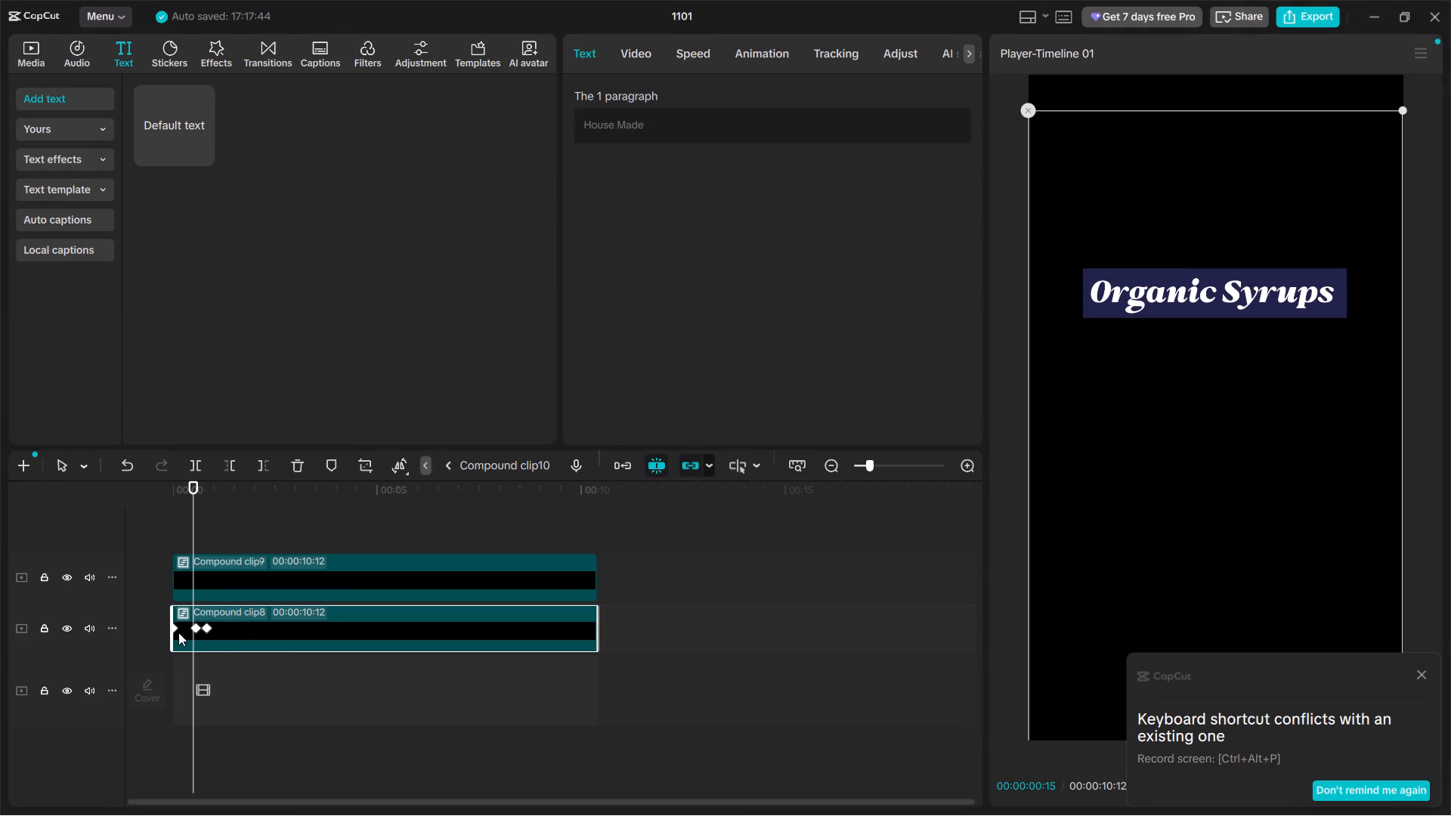
pyautogui.click(206, 629)
pyautogui.keyDown('ctrl'); pyautogui.scroll(7, 295, 643); pyautogui.keyUp('ctrl')
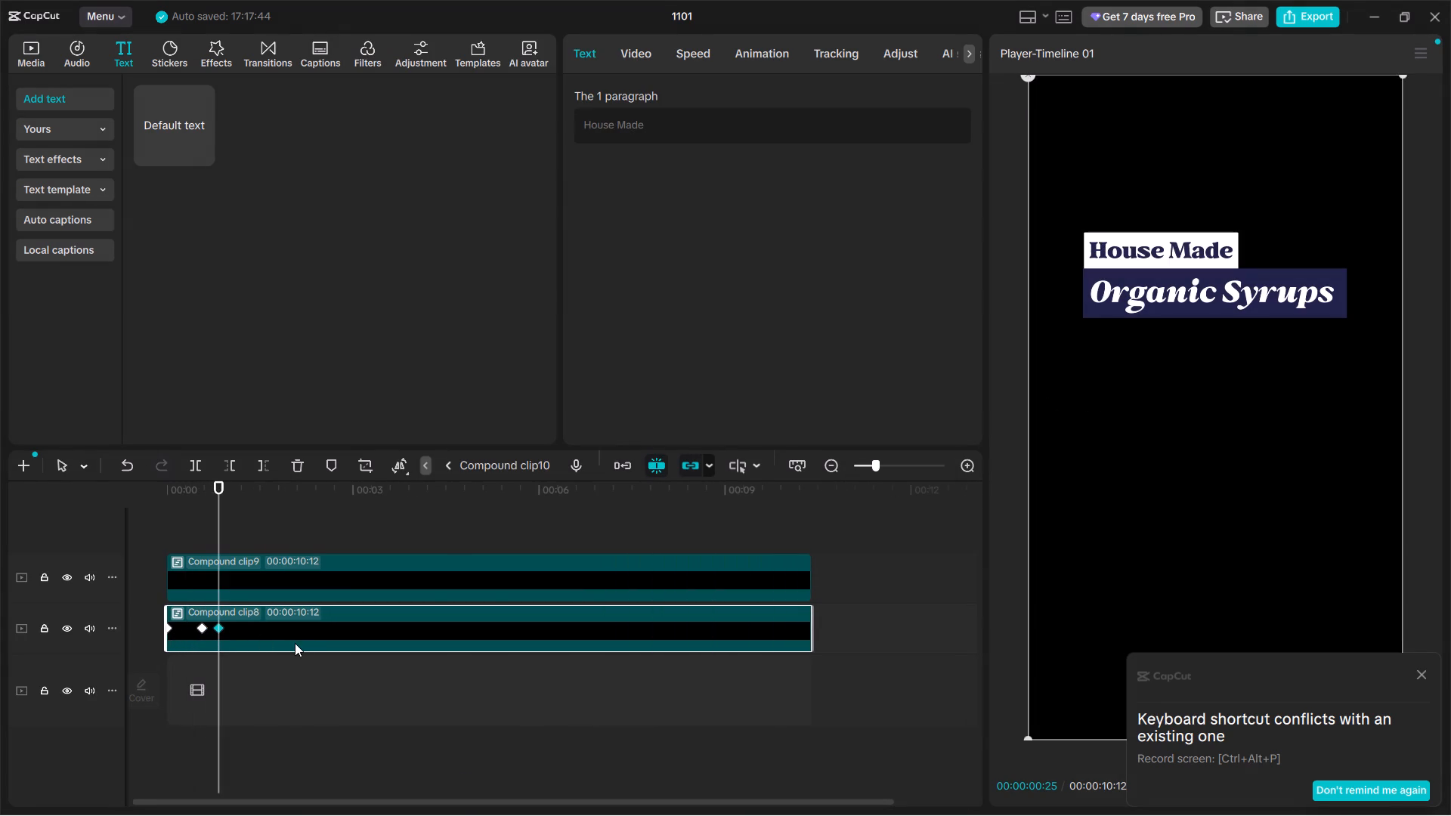
pyautogui.rightClick(305, 641)
pyautogui.click(390, 777)
pyautogui.scroll(3, 195, 642)
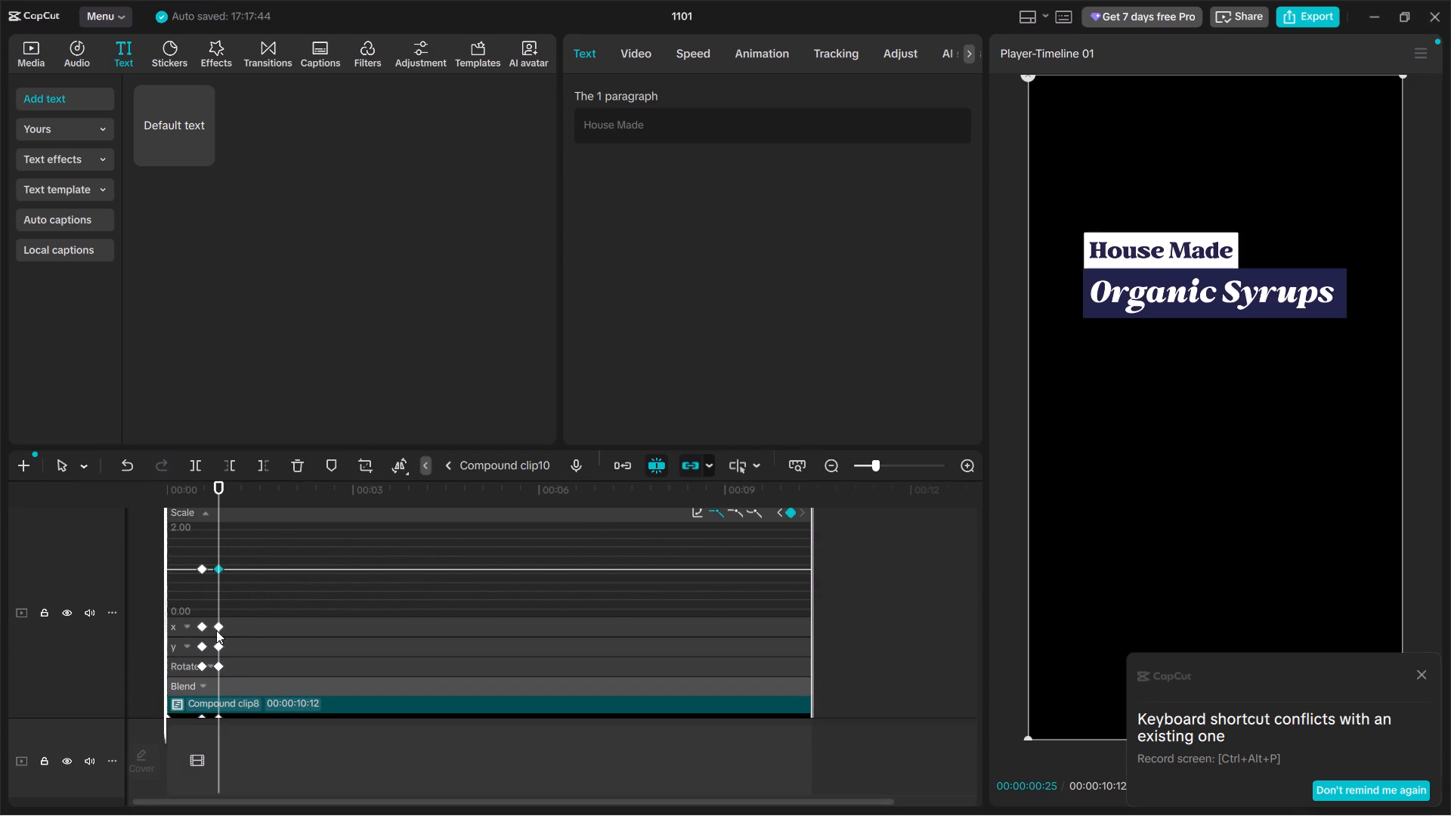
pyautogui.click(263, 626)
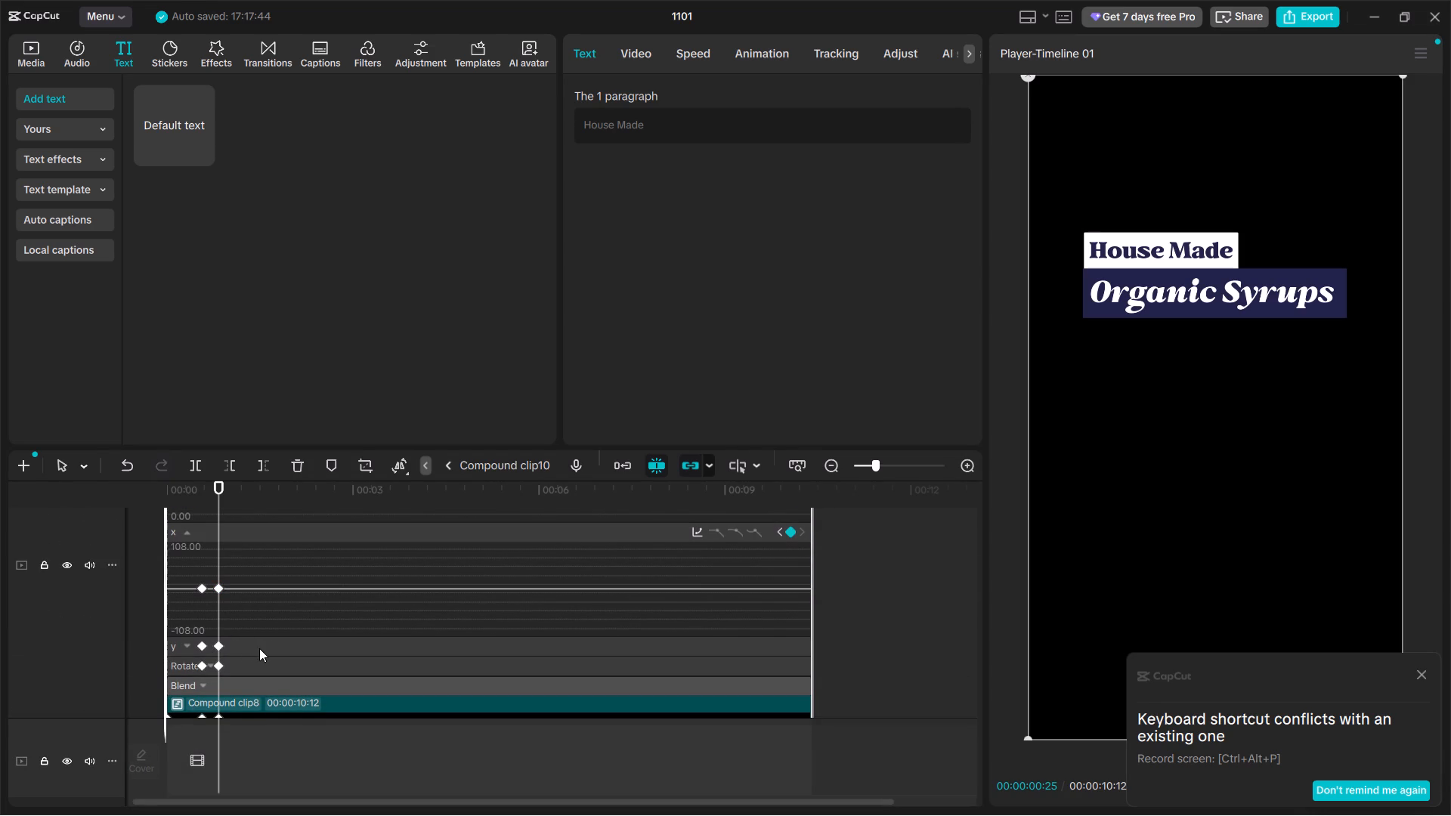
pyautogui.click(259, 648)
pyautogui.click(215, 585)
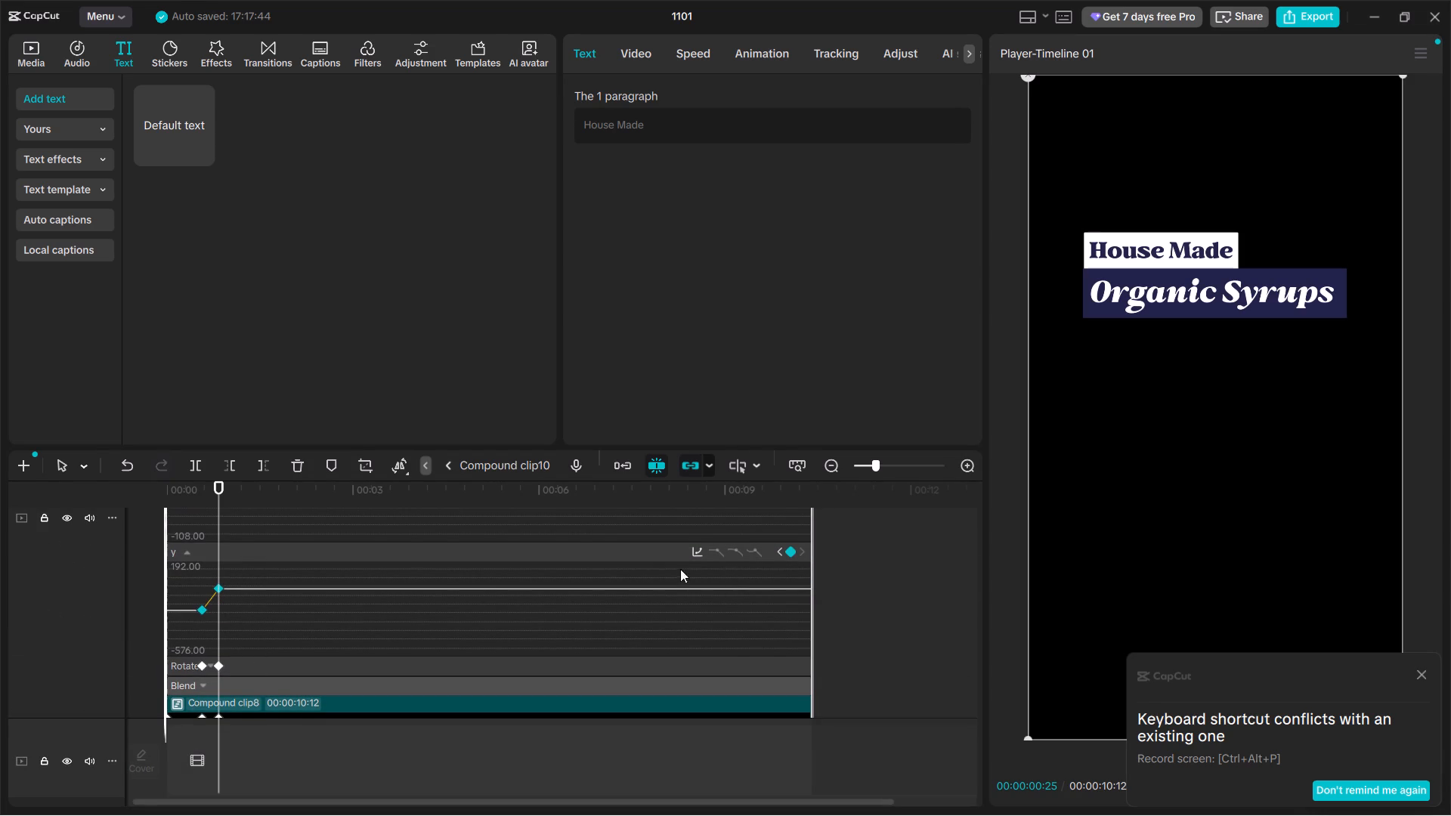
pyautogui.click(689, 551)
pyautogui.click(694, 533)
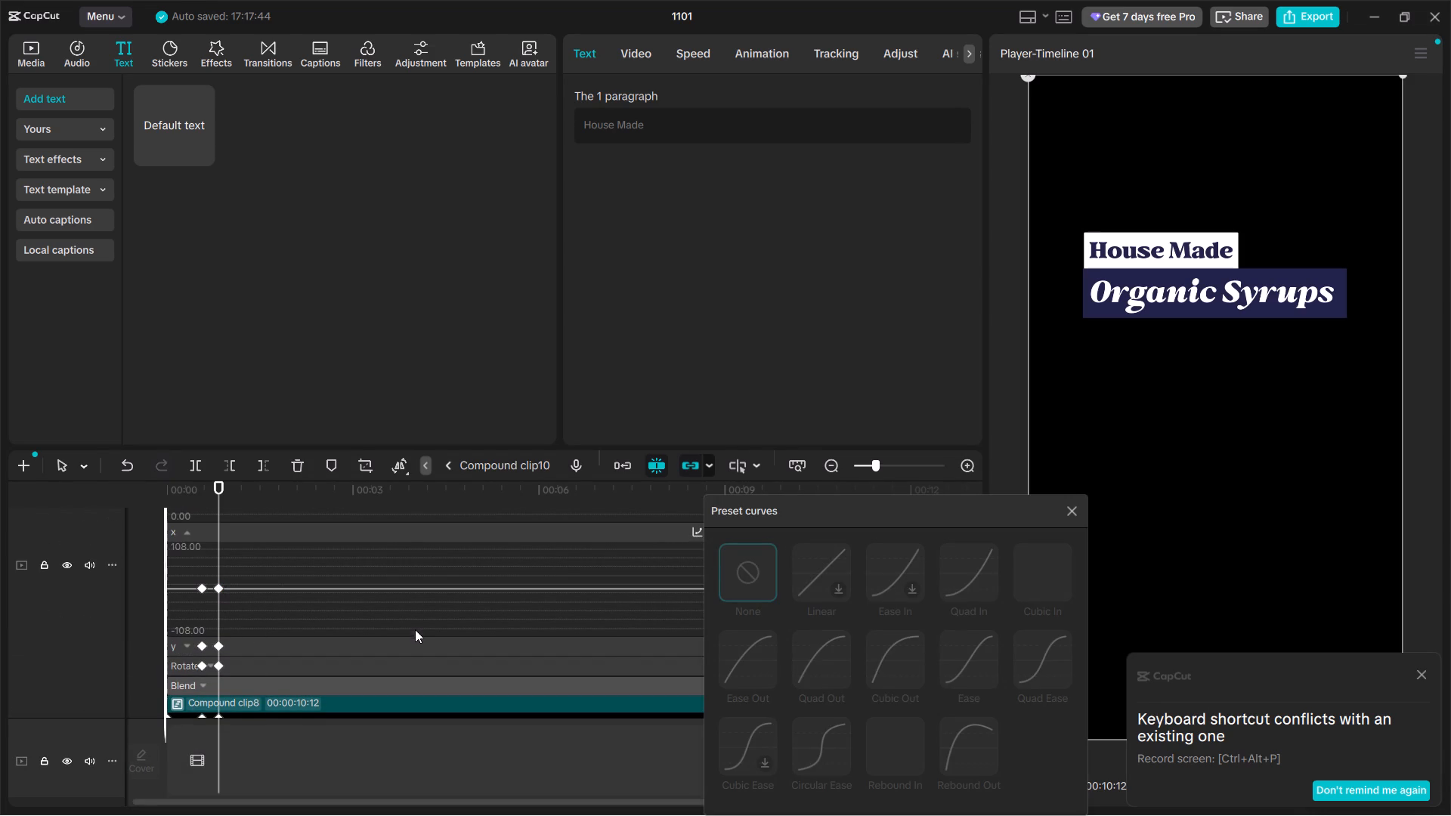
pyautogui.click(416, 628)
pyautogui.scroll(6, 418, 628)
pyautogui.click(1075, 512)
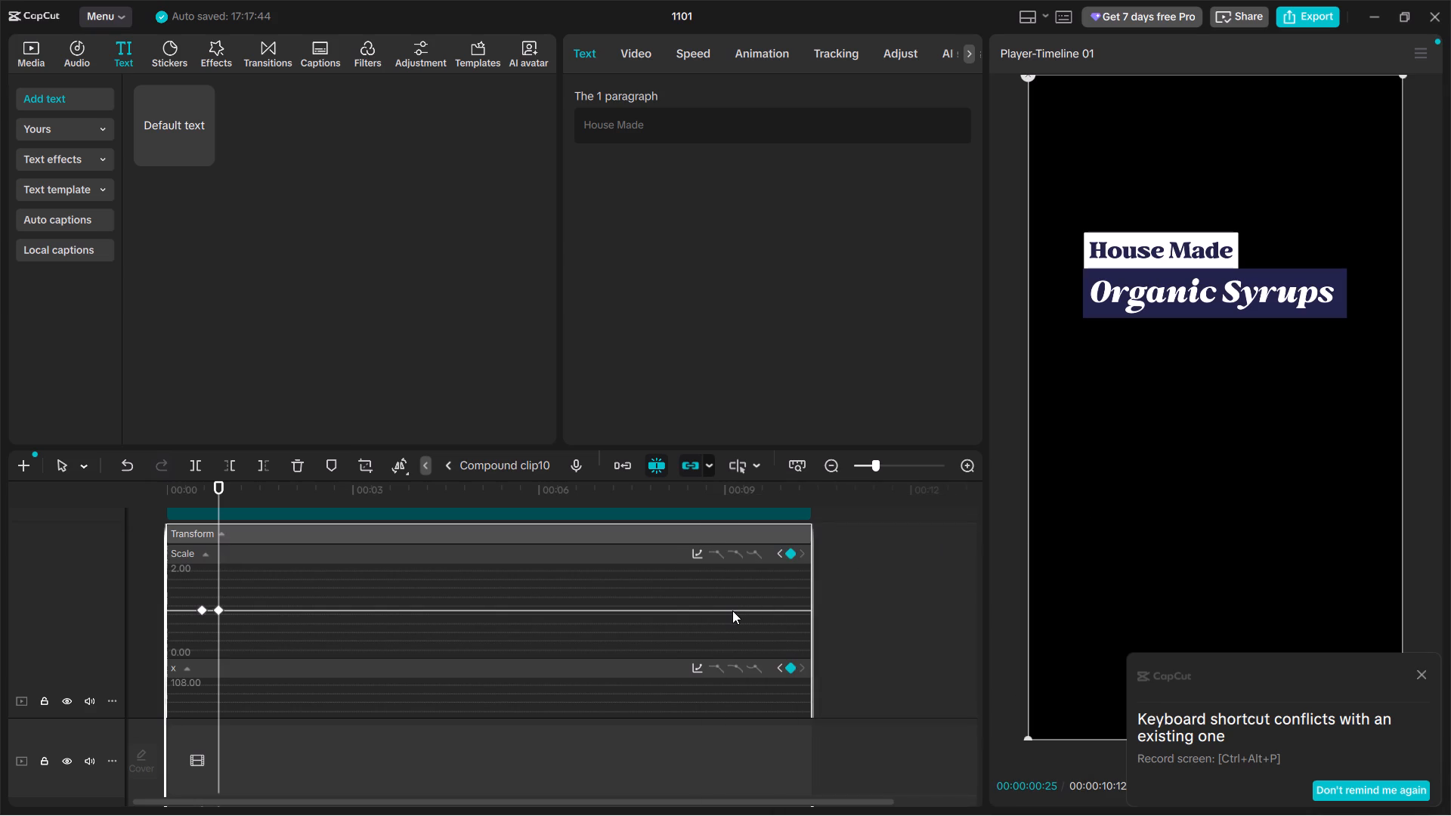
# Apply the Rebound Out preset curve to the "House Made" clip's Y position animation, comparing it with Cubic Out and Quad Ease.
pyautogui.scroll(-7, 521, 634)
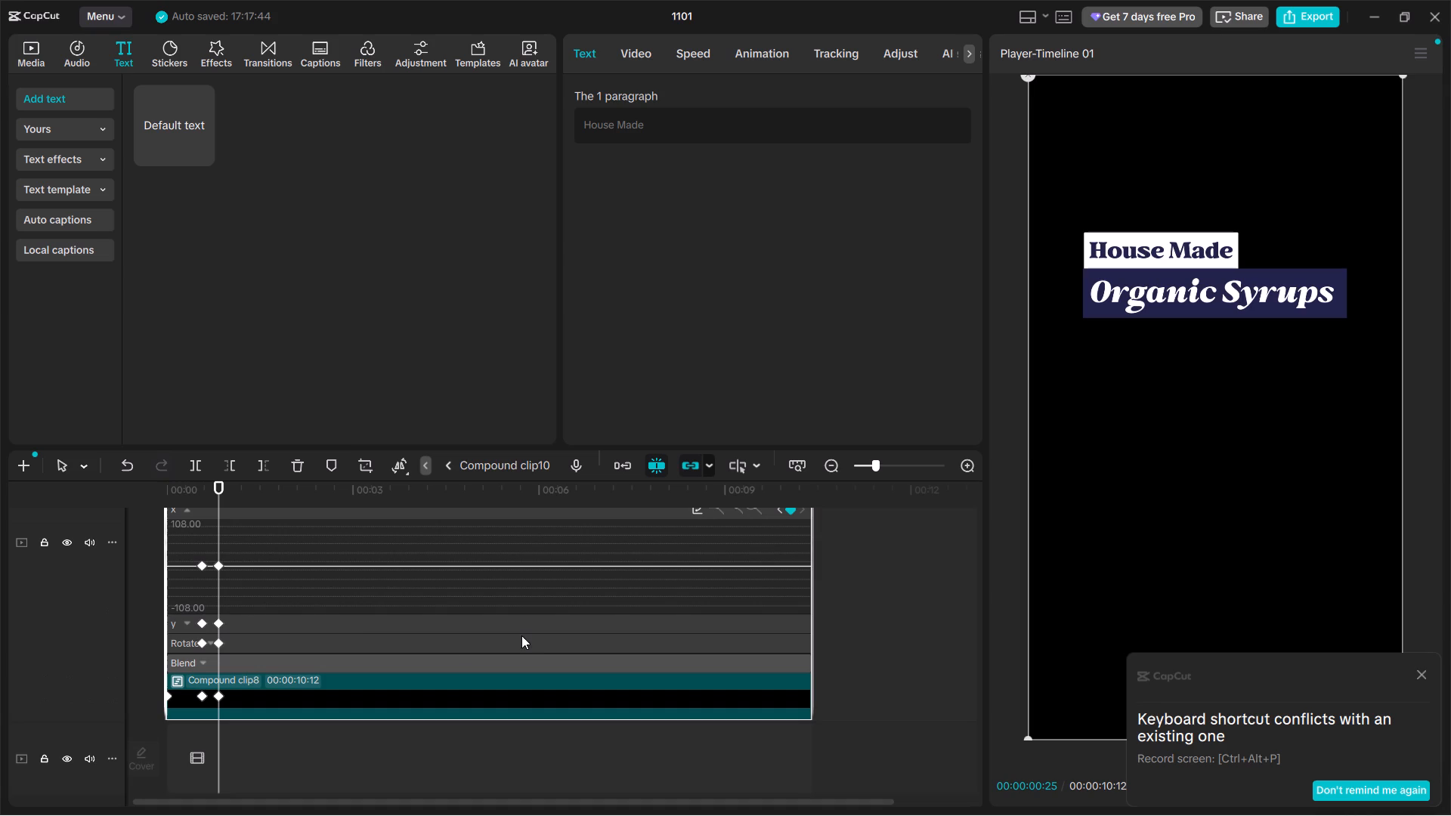
pyautogui.click(345, 621)
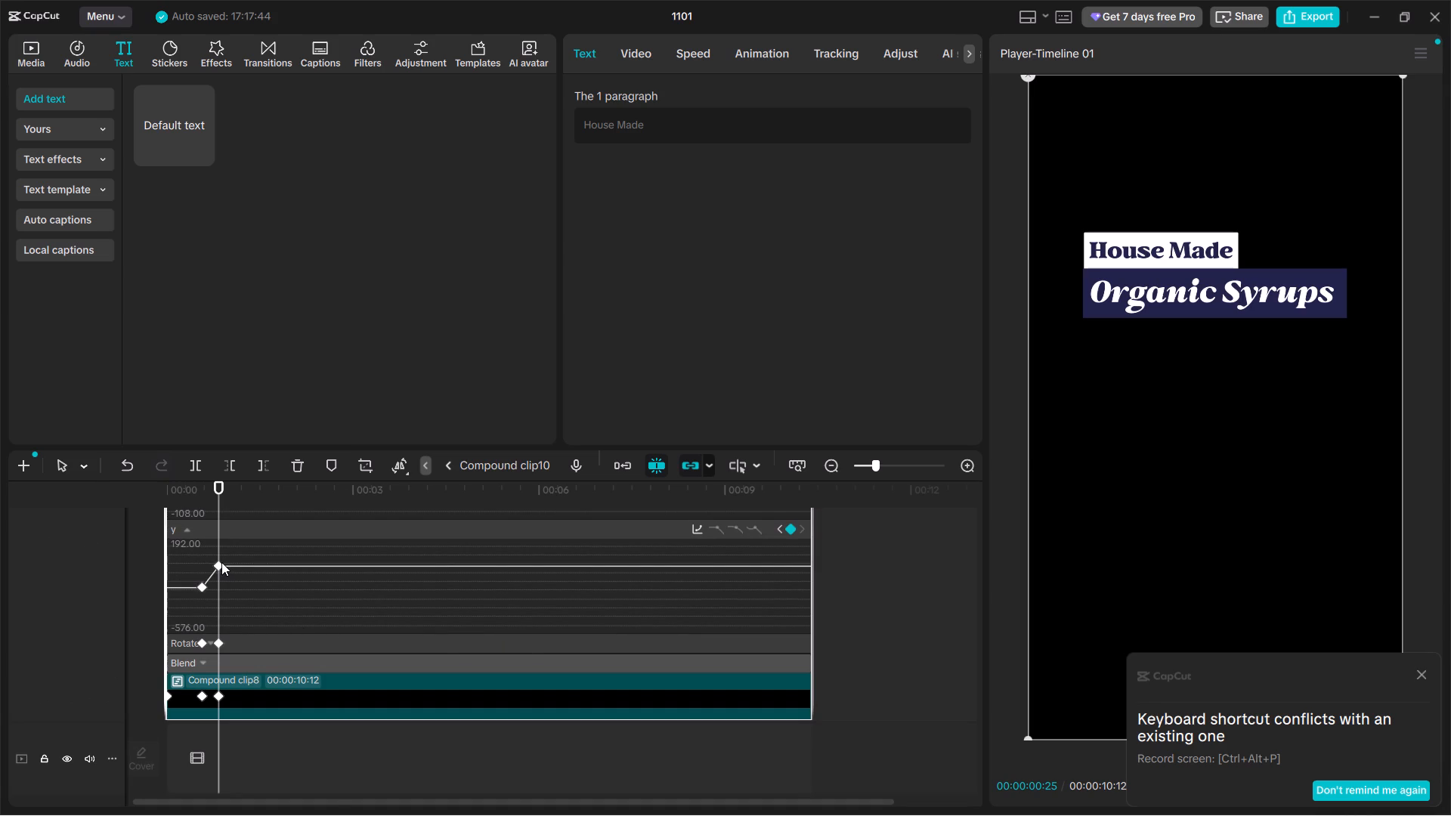
pyautogui.click(220, 562)
pyautogui.scroll(3, 633, 576)
pyautogui.click(698, 595)
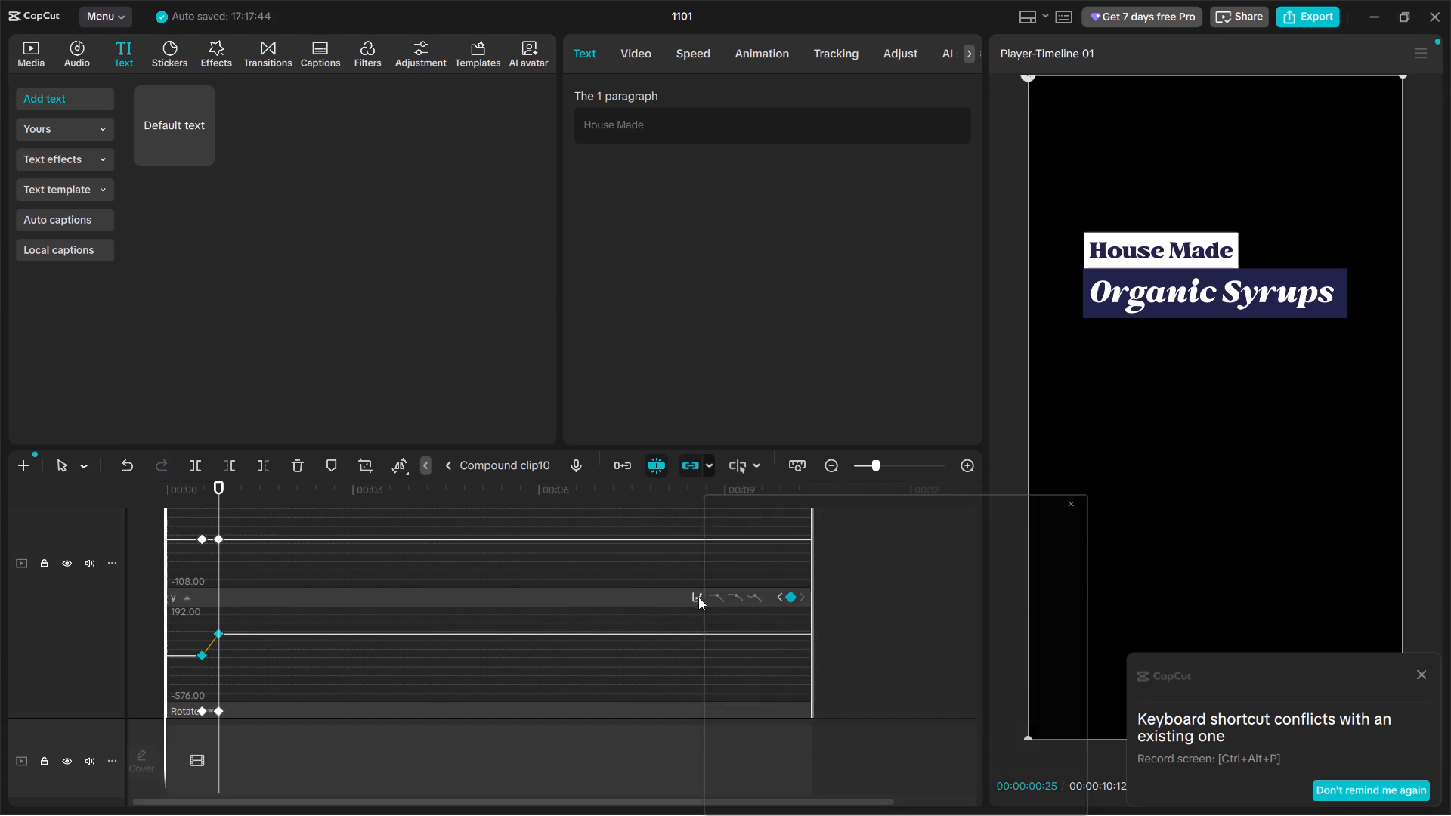
pyautogui.click(899, 648)
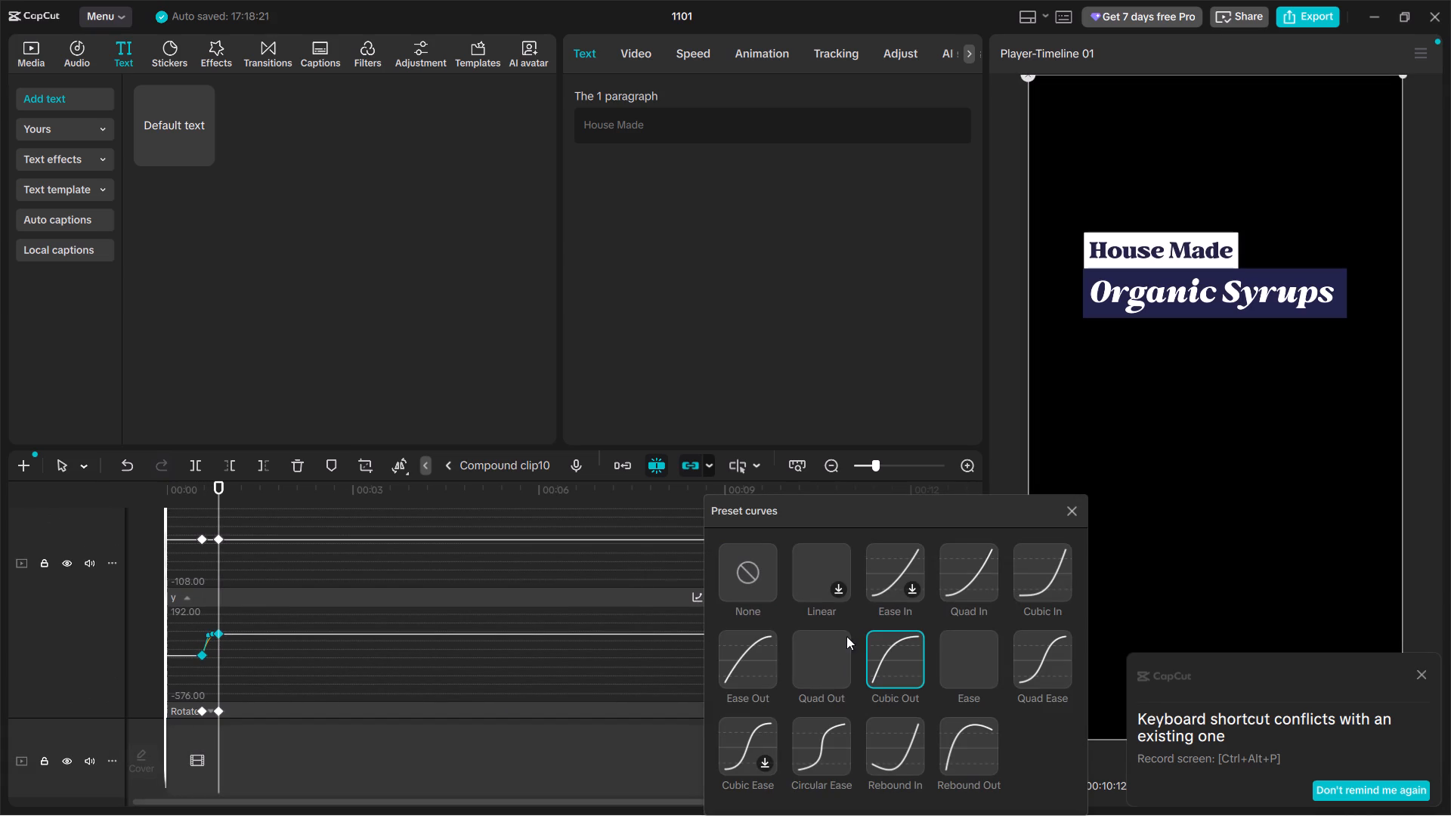
pyautogui.click(983, 648)
pyautogui.click(1044, 656)
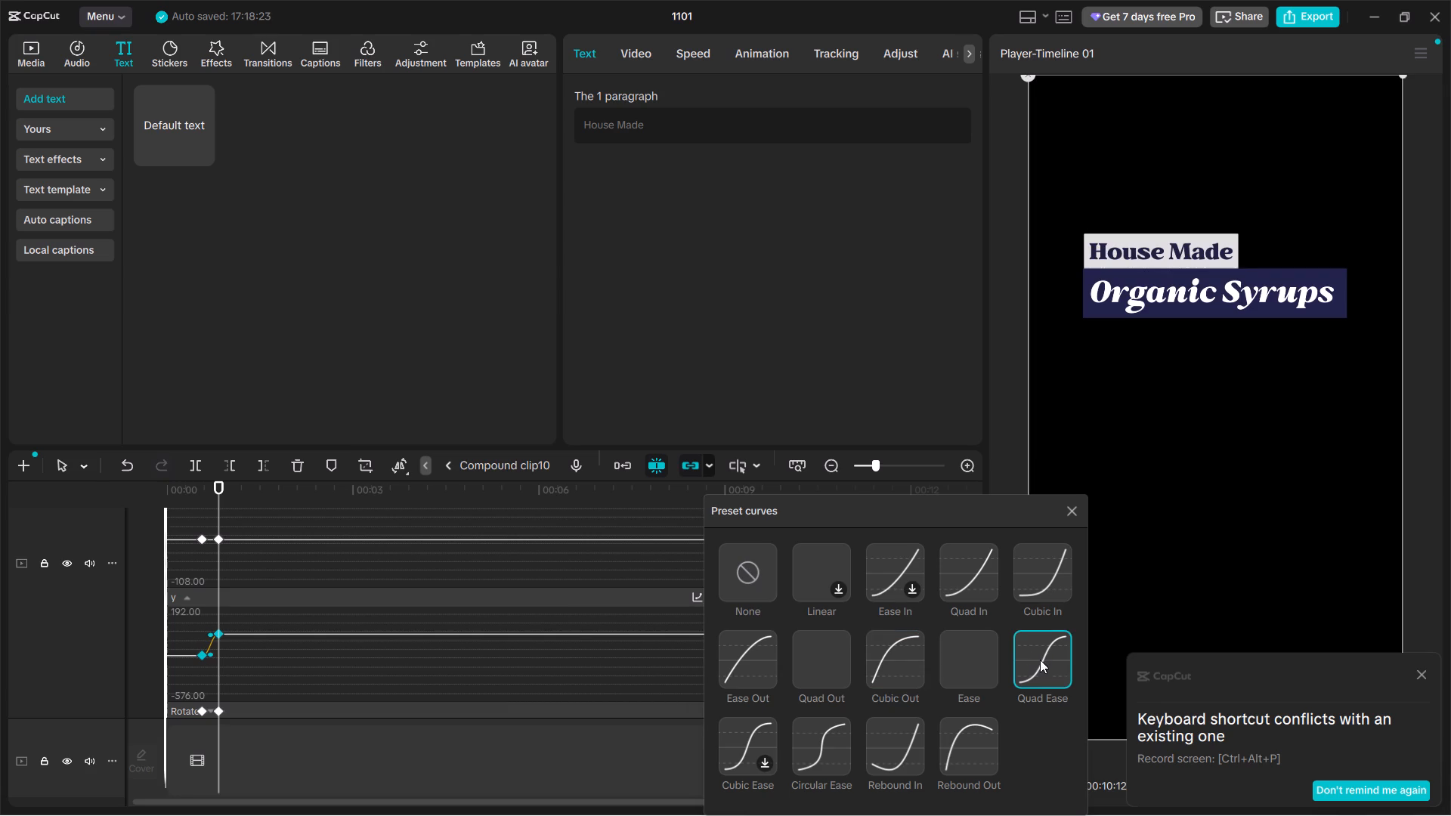
pyautogui.click(966, 733)
pyautogui.click(901, 648)
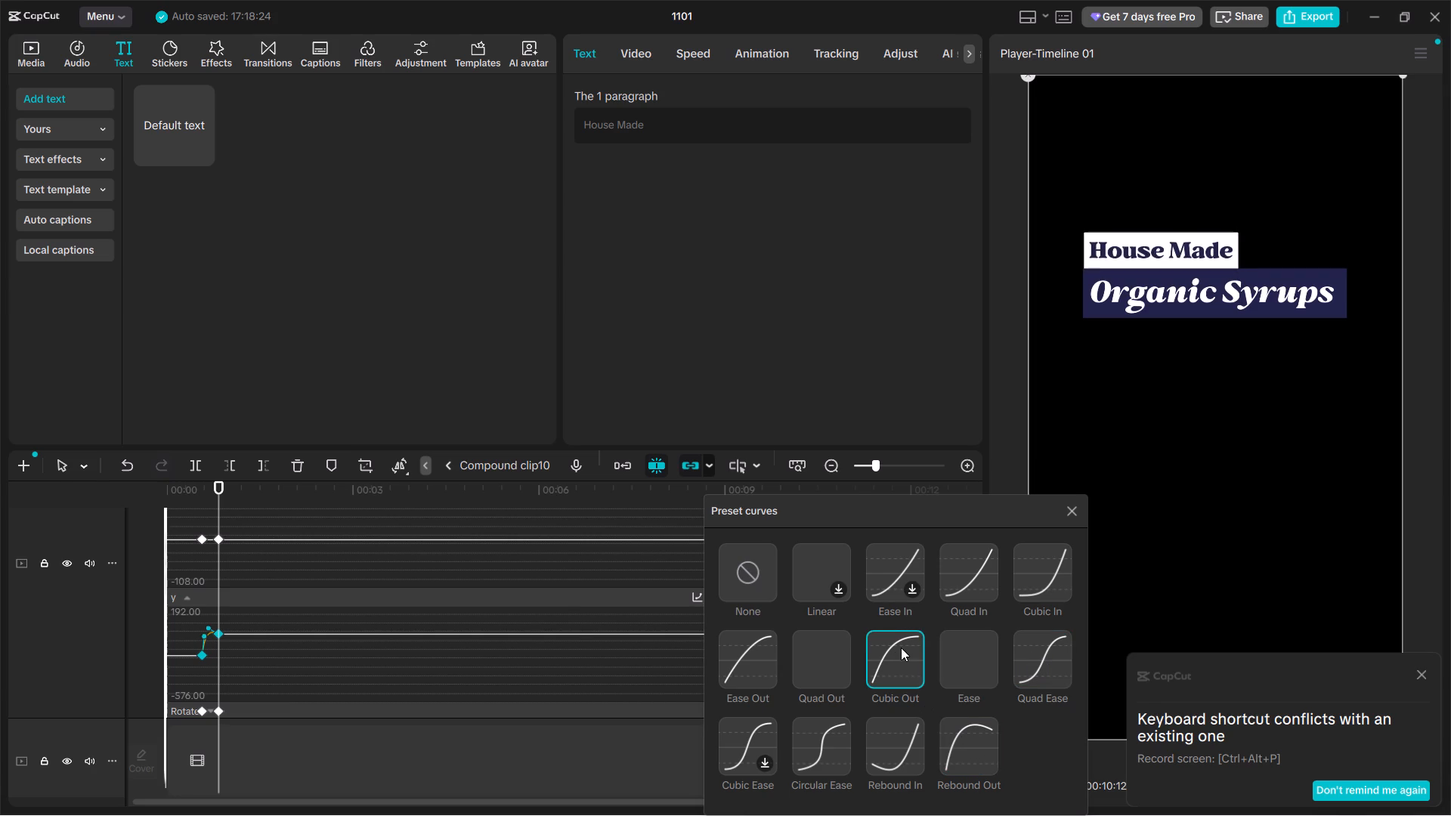
pyautogui.click(980, 731)
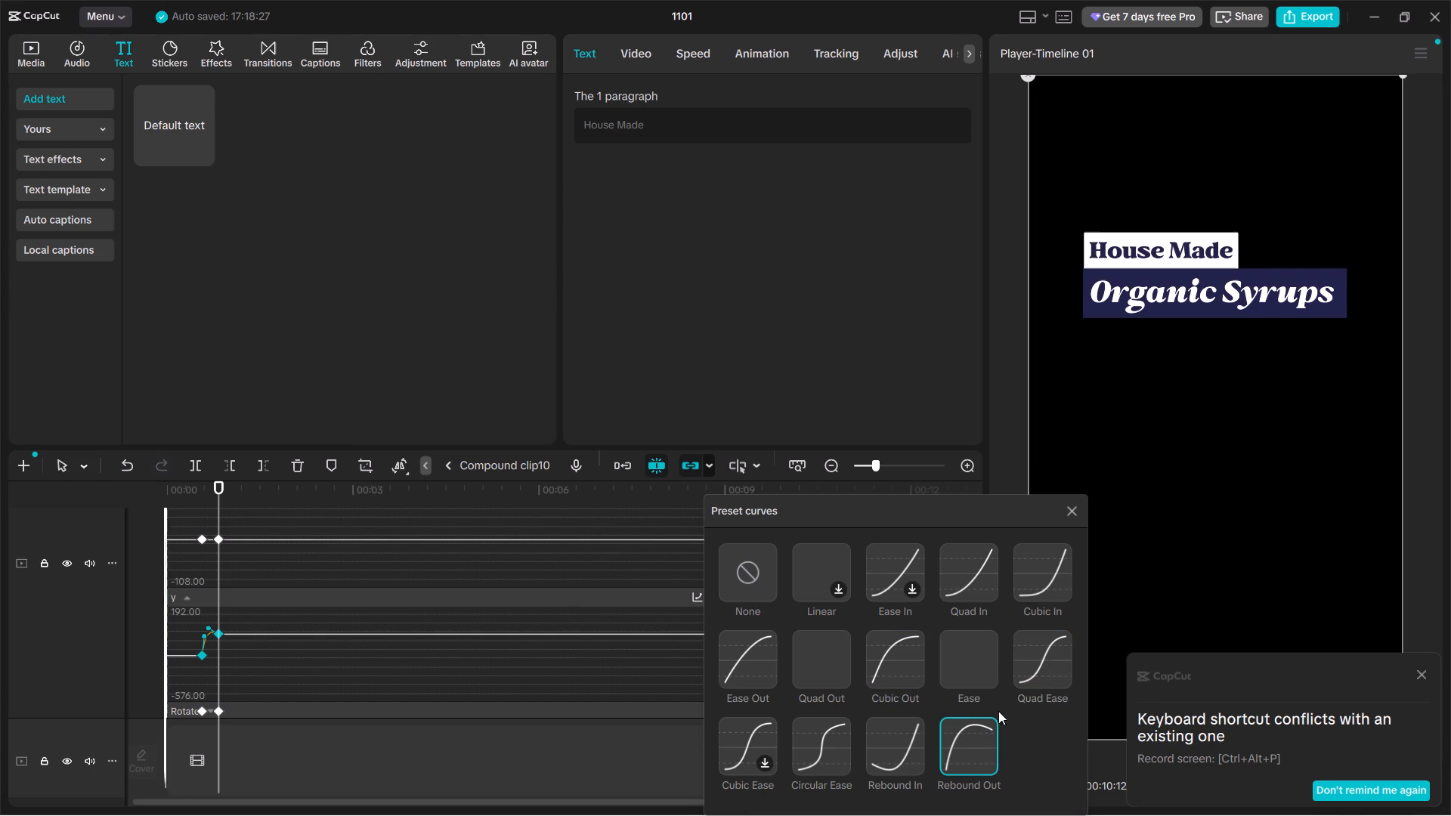
pyautogui.click(1070, 508)
# Hide the variable speed animation graph of the "House Made" clip.
pyautogui.scroll(-3, 296, 701)
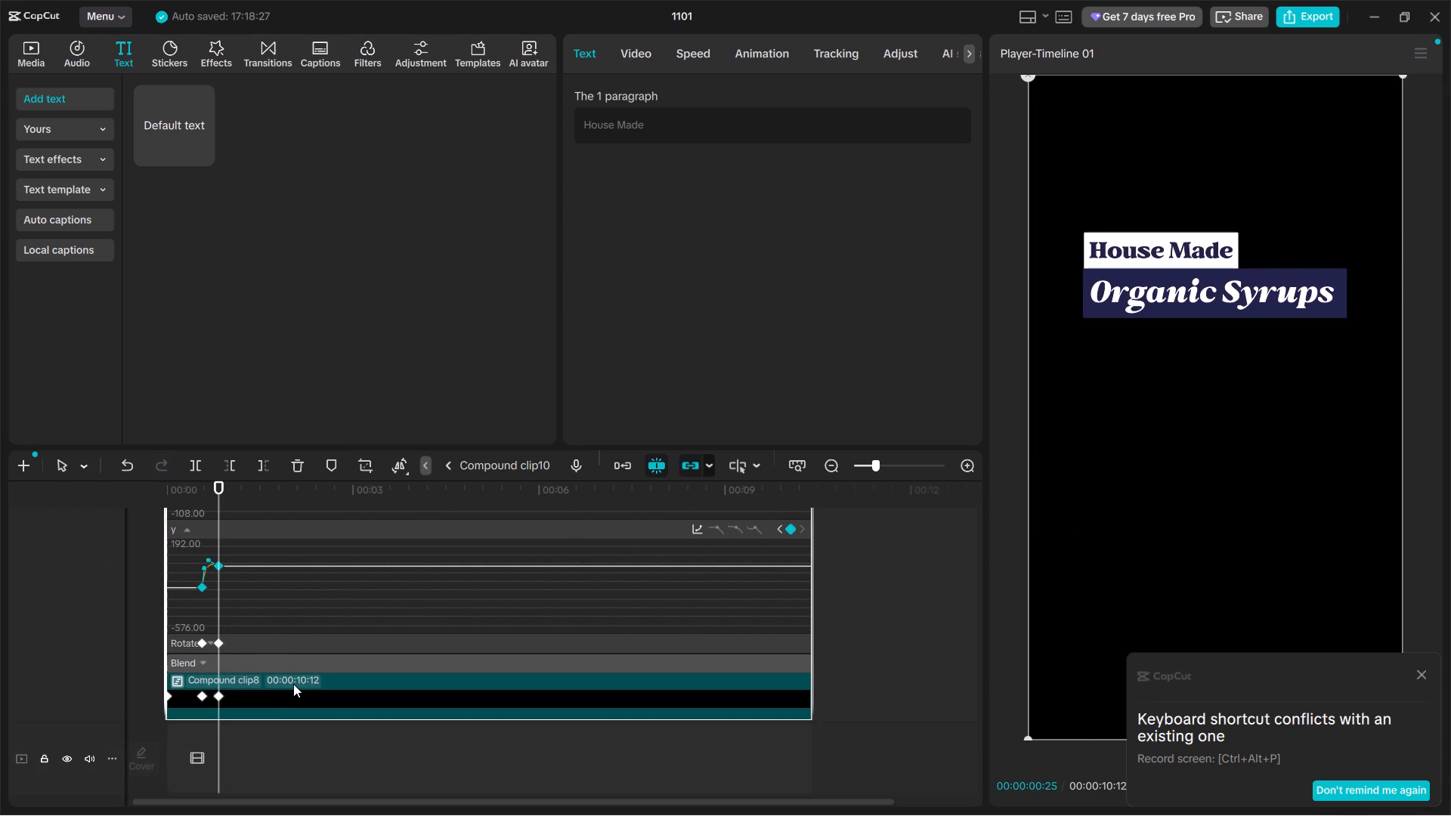
pyautogui.click(200, 697)
pyautogui.rightClick(286, 698)
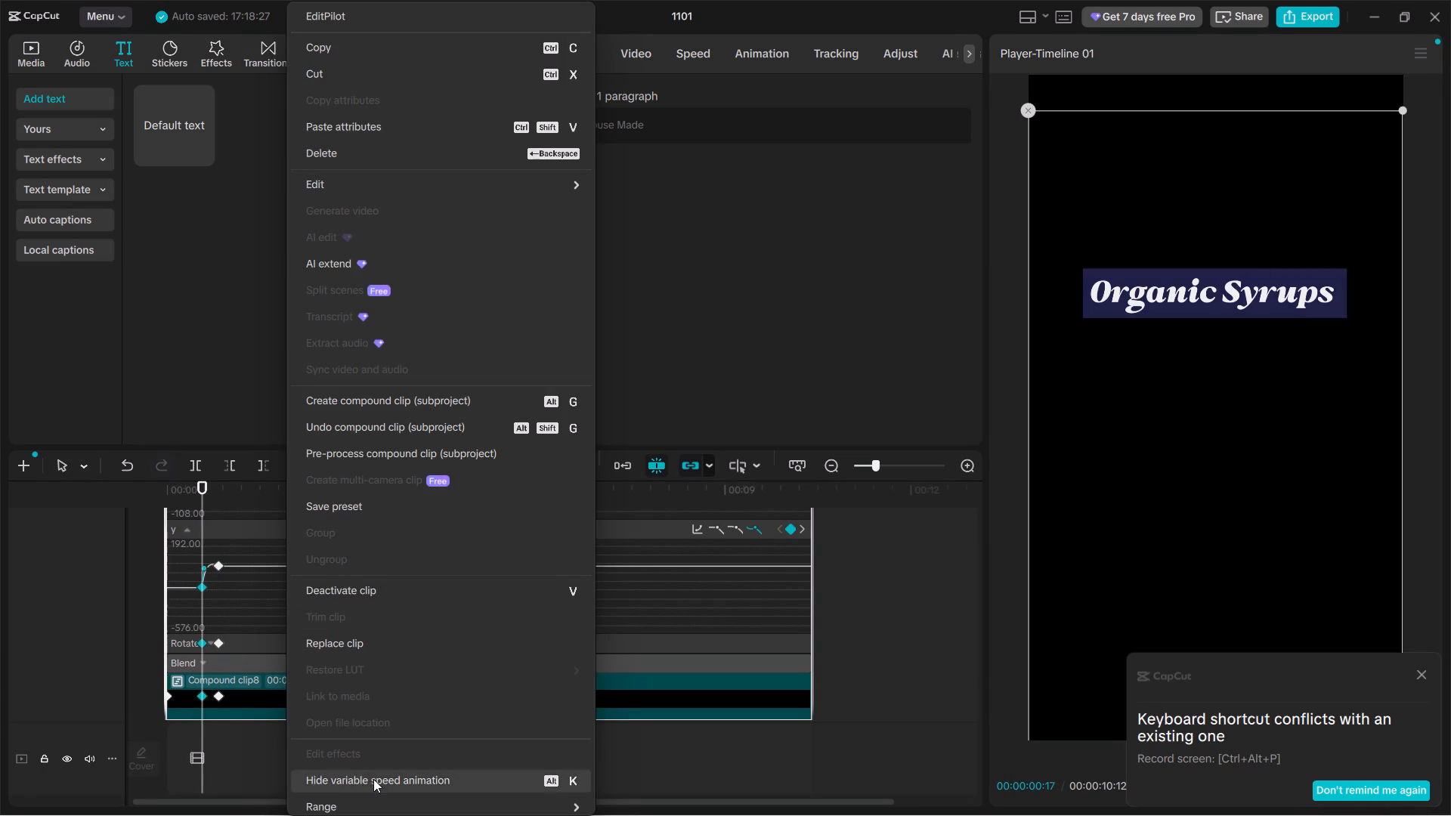
pyautogui.click(373, 779)
# Play the combined title from the start to check the eased motion of both text clips.
pyautogui.click(187, 531)
pyautogui.moveTo(187, 531); pyautogui.dragTo(57, 499)
pyautogui.press('space')
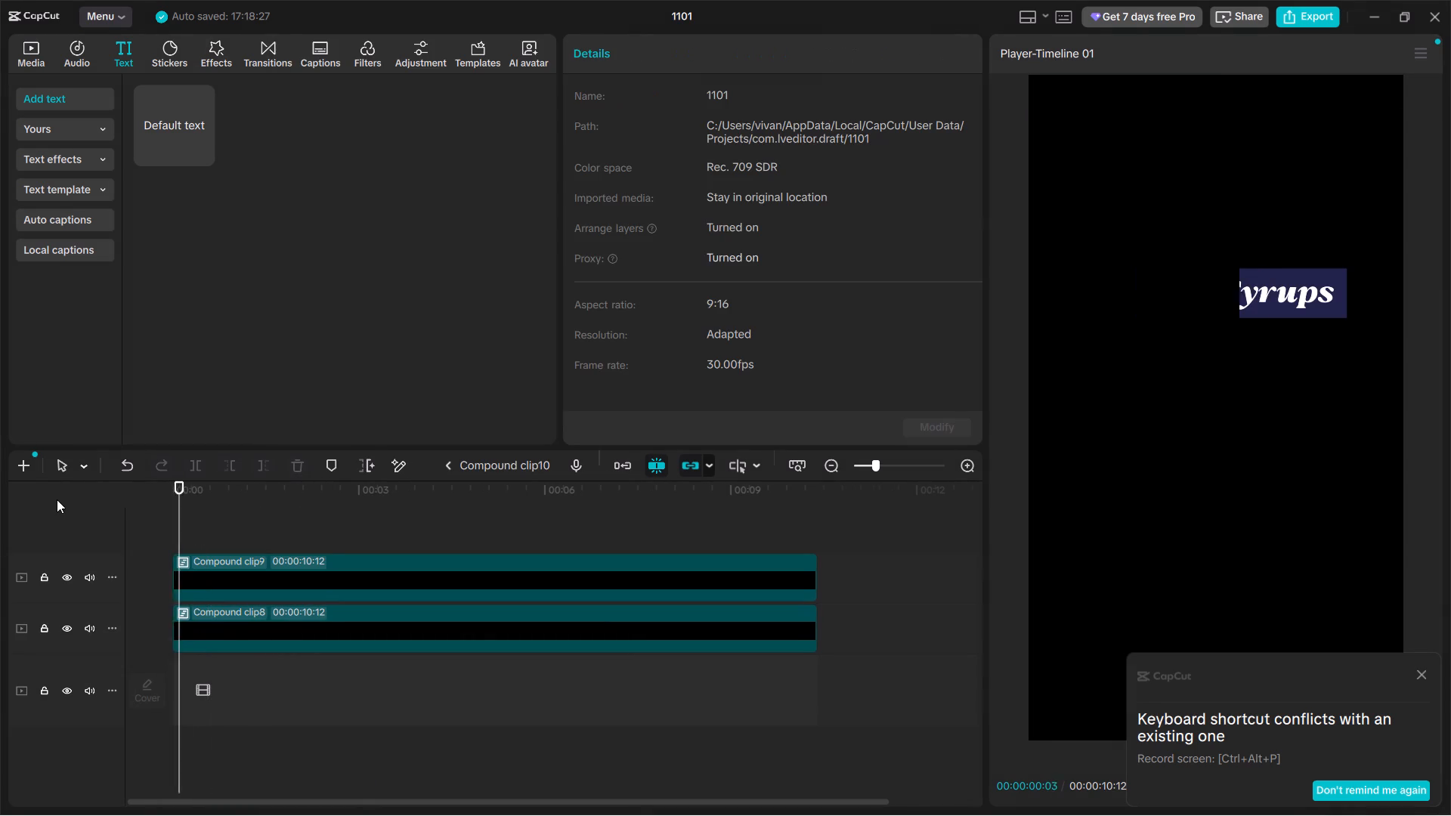
pyautogui.press('space')
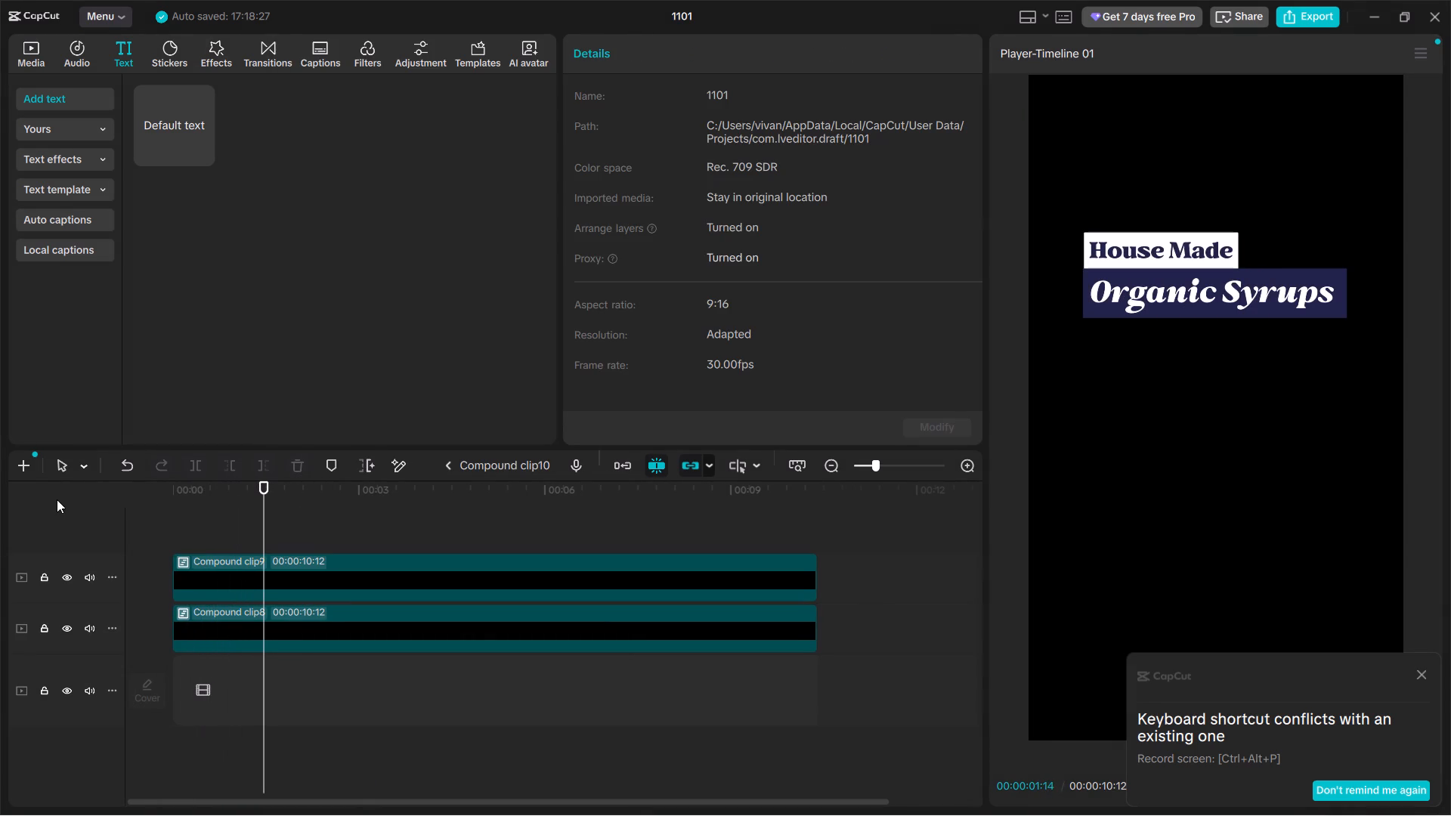
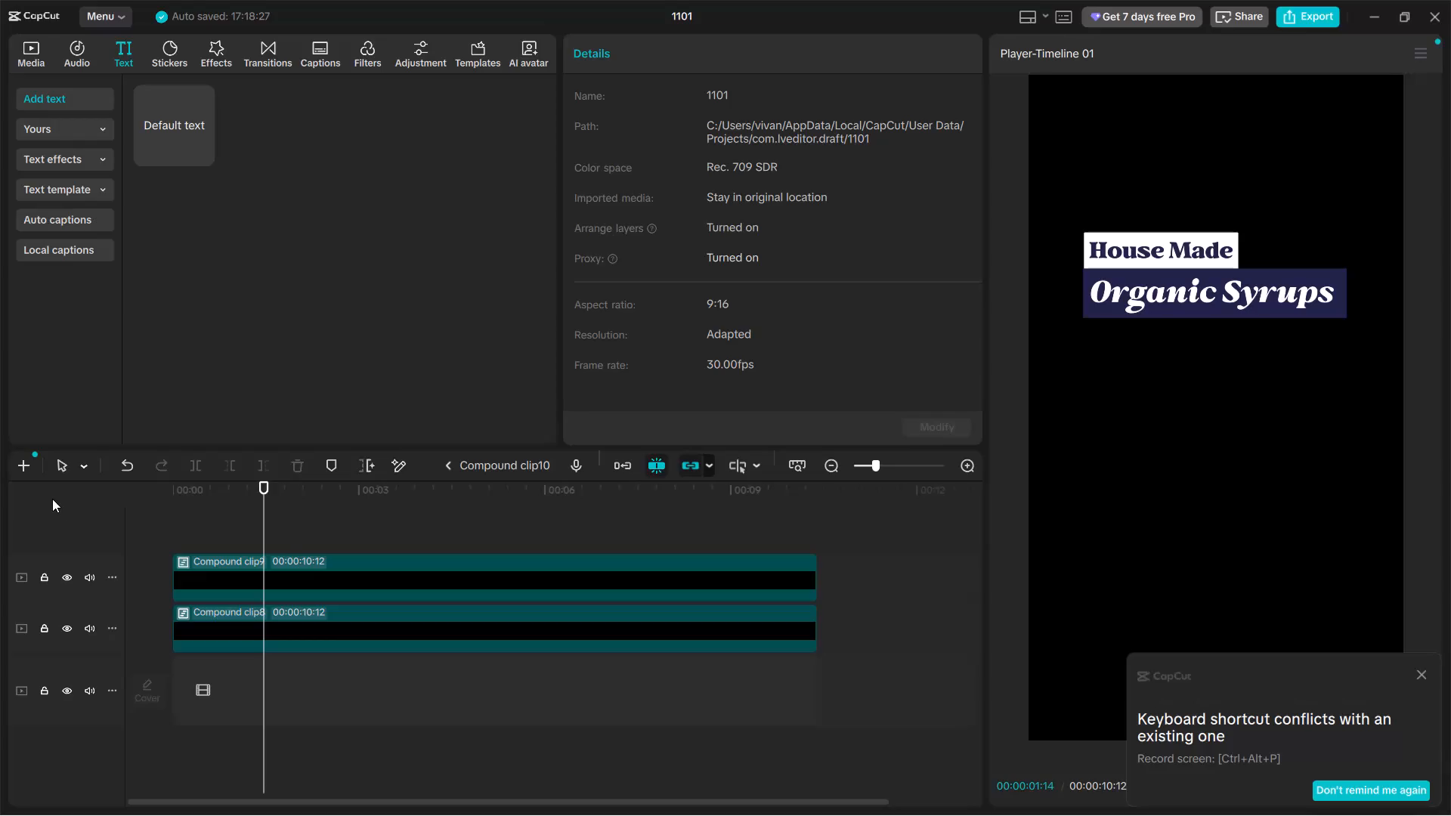
# Leave the combined title's compound clip and return to the main timeline of the video.
pyautogui.click(447, 463)
# Play the "House Made Organic Syrups" title over the footage from its start, replaying it to check the eased entrance.
pyautogui.click(370, 524)
pyautogui.moveTo(364, 521); pyautogui.dragTo(282, 524)
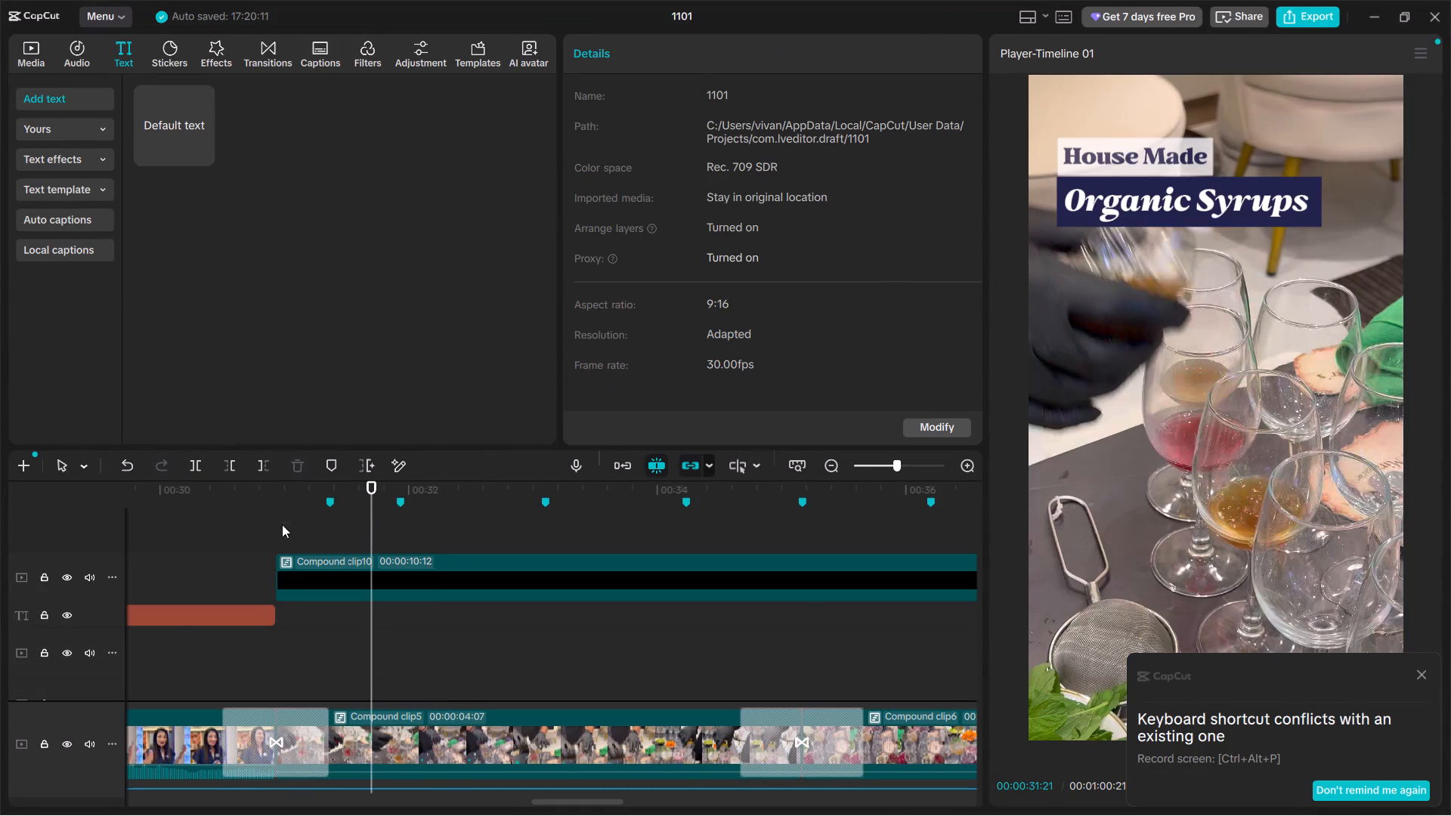
pyautogui.click(282, 524)
pyautogui.click(275, 521)
pyautogui.press('space')
pyautogui.keyDown('alt'); pyautogui.scroll(3, 444, 595); pyautogui.keyUp('alt')
pyautogui.keyDown('alt'); pyautogui.scroll(-3, 446, 595); pyautogui.keyUp('alt')
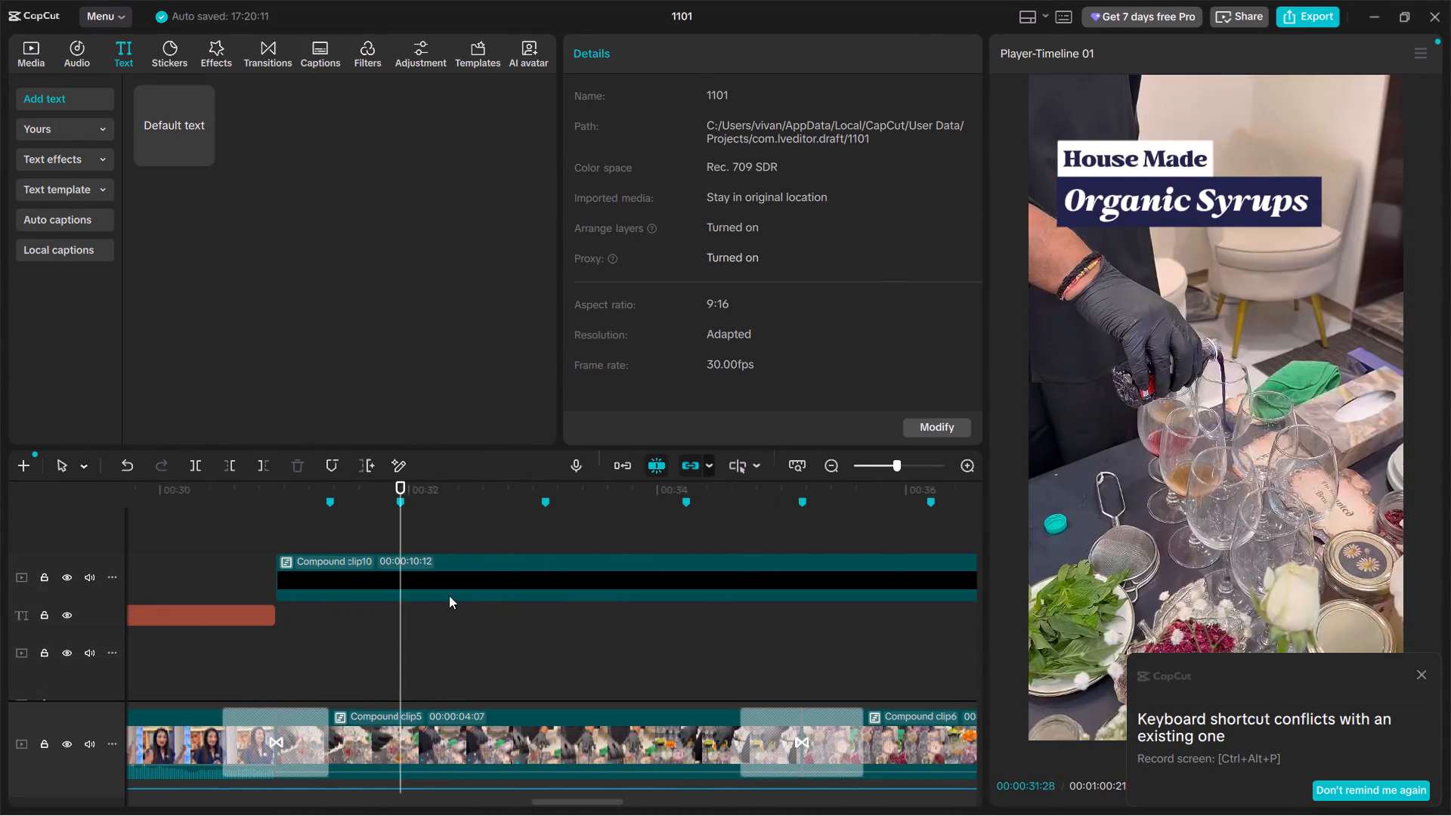
pyautogui.keyDown('ctrl'); pyautogui.scroll(-5, 674, 613); pyautogui.keyUp('ctrl')
pyautogui.press('space')
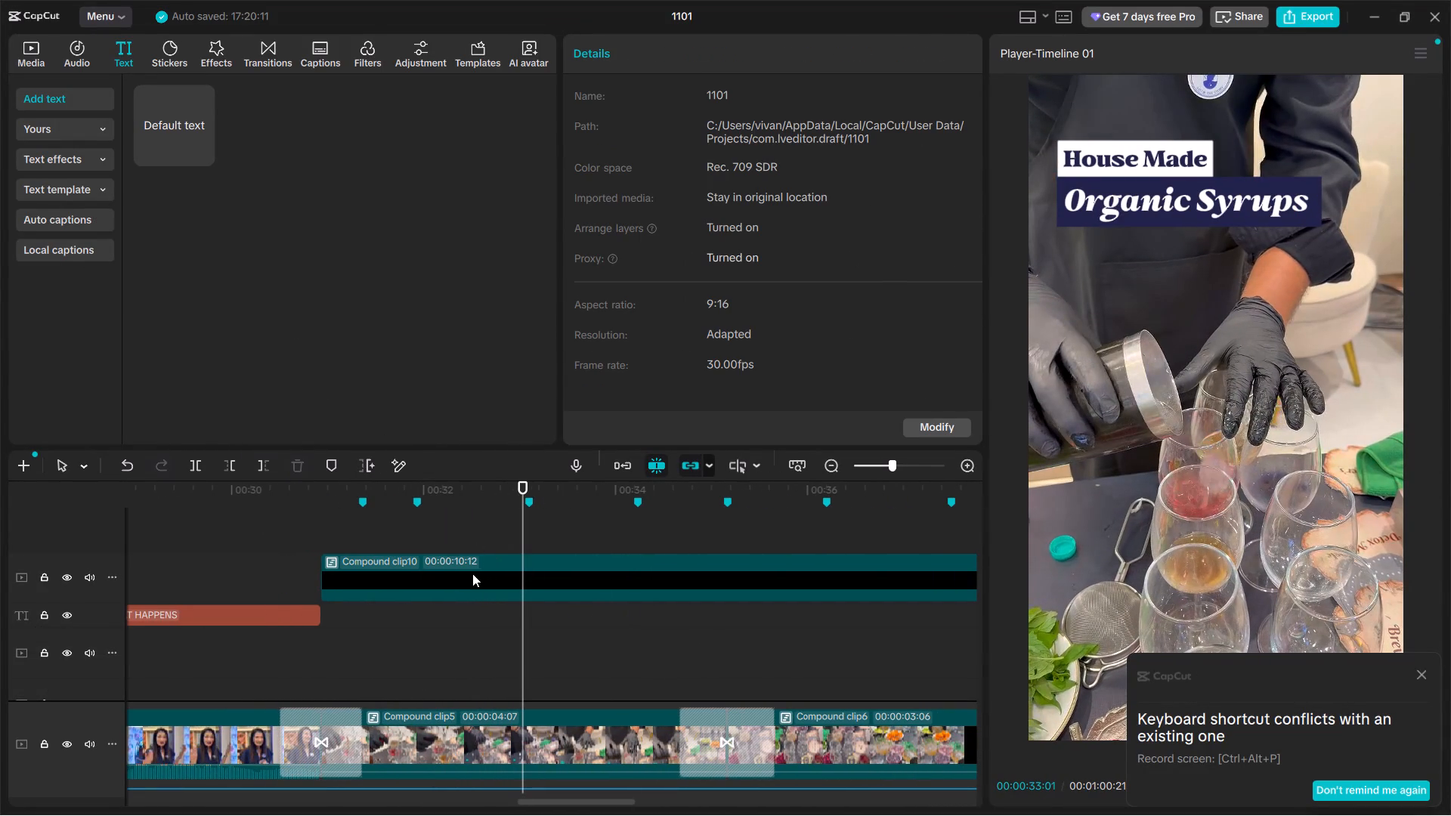
pyautogui.press('space')
pyautogui.click(321, 541)
pyautogui.press('space')
pyautogui.keyDown('alt'); pyautogui.scroll(2, 423, 577); pyautogui.keyUp('alt')
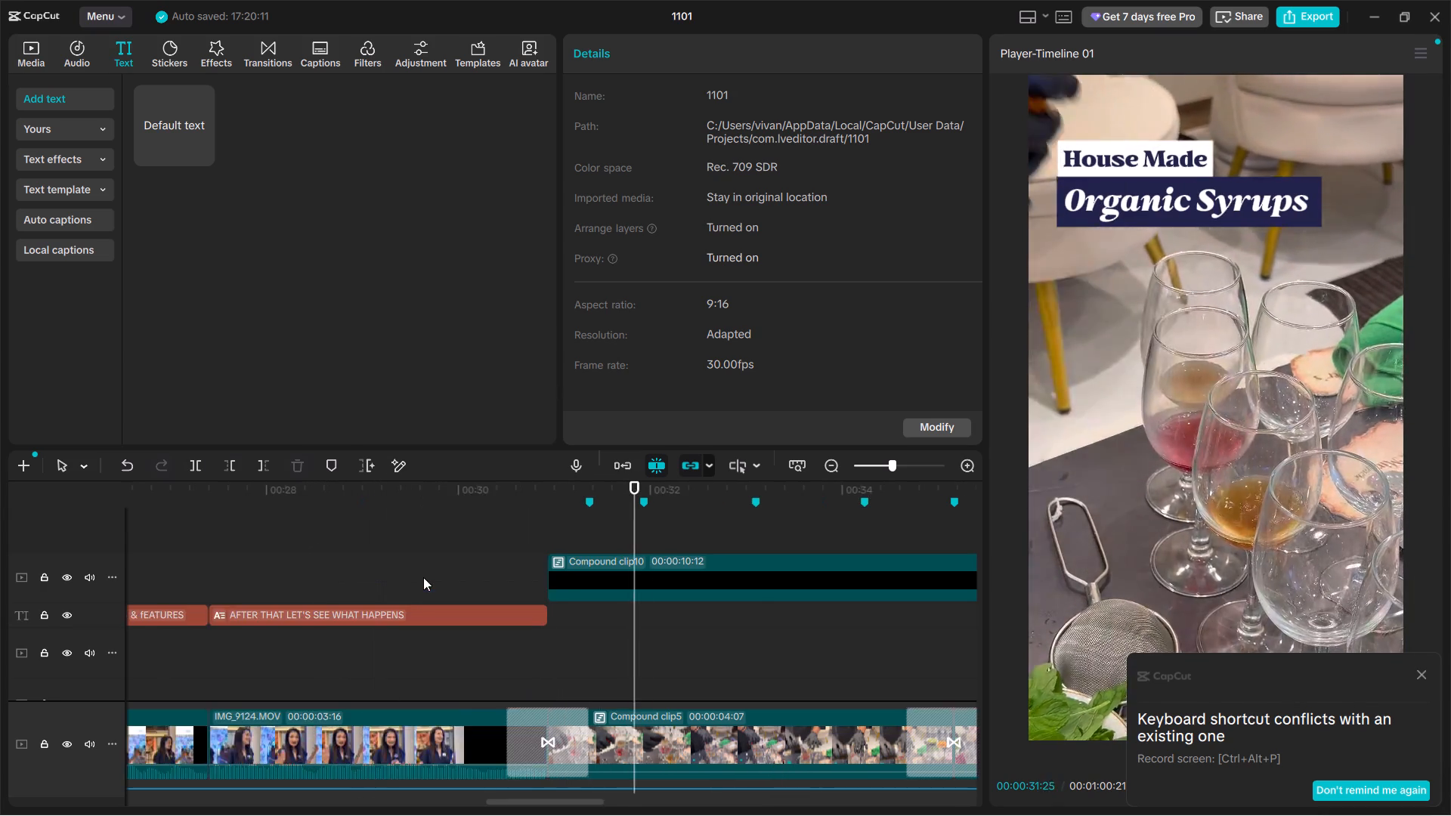
pyautogui.keyDown('alt'); pyautogui.scroll(-1, 423, 577); pyautogui.keyUp('alt')
pyautogui.press('space')
pyautogui.press('space')
pyautogui.press('space')
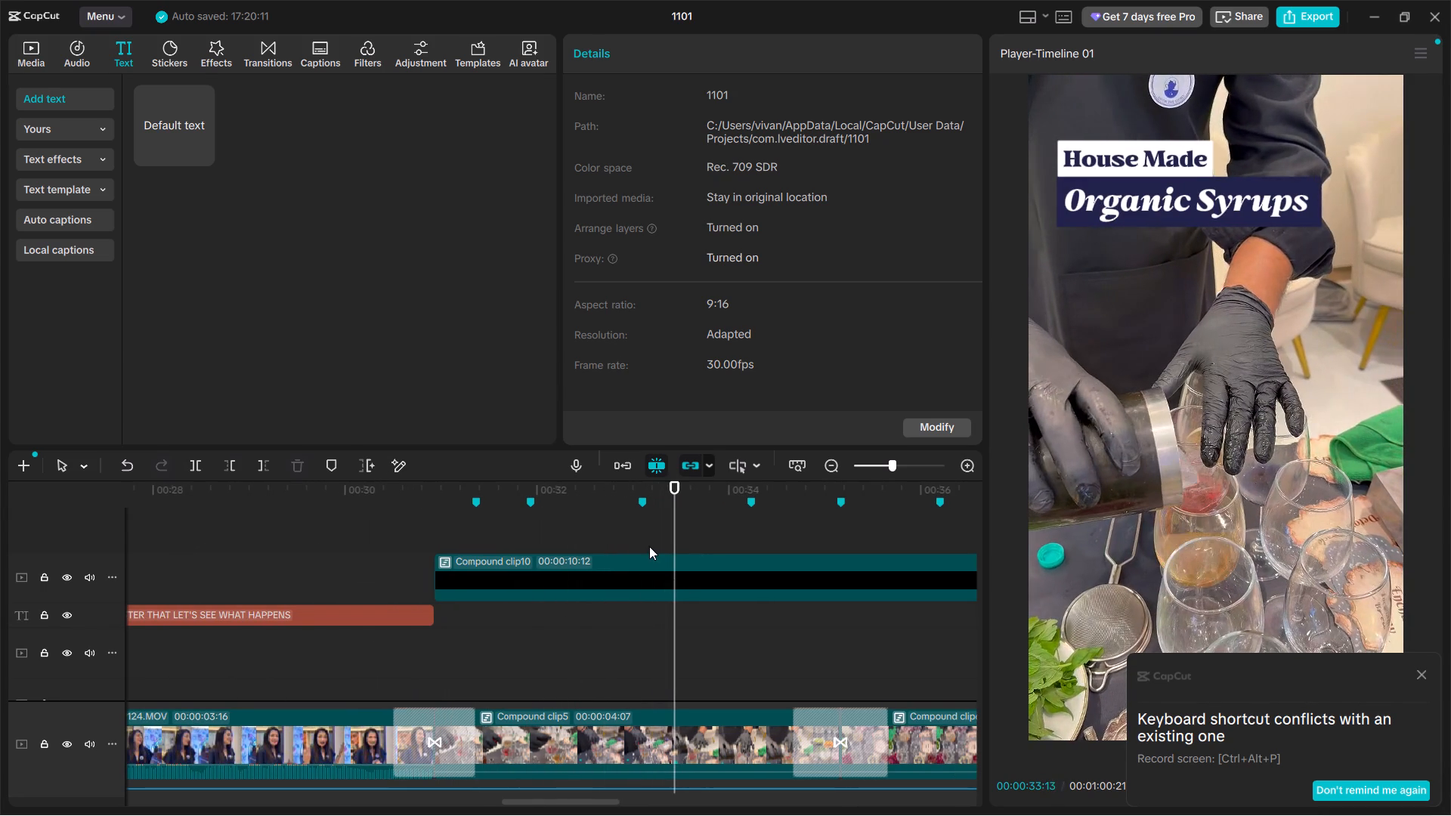
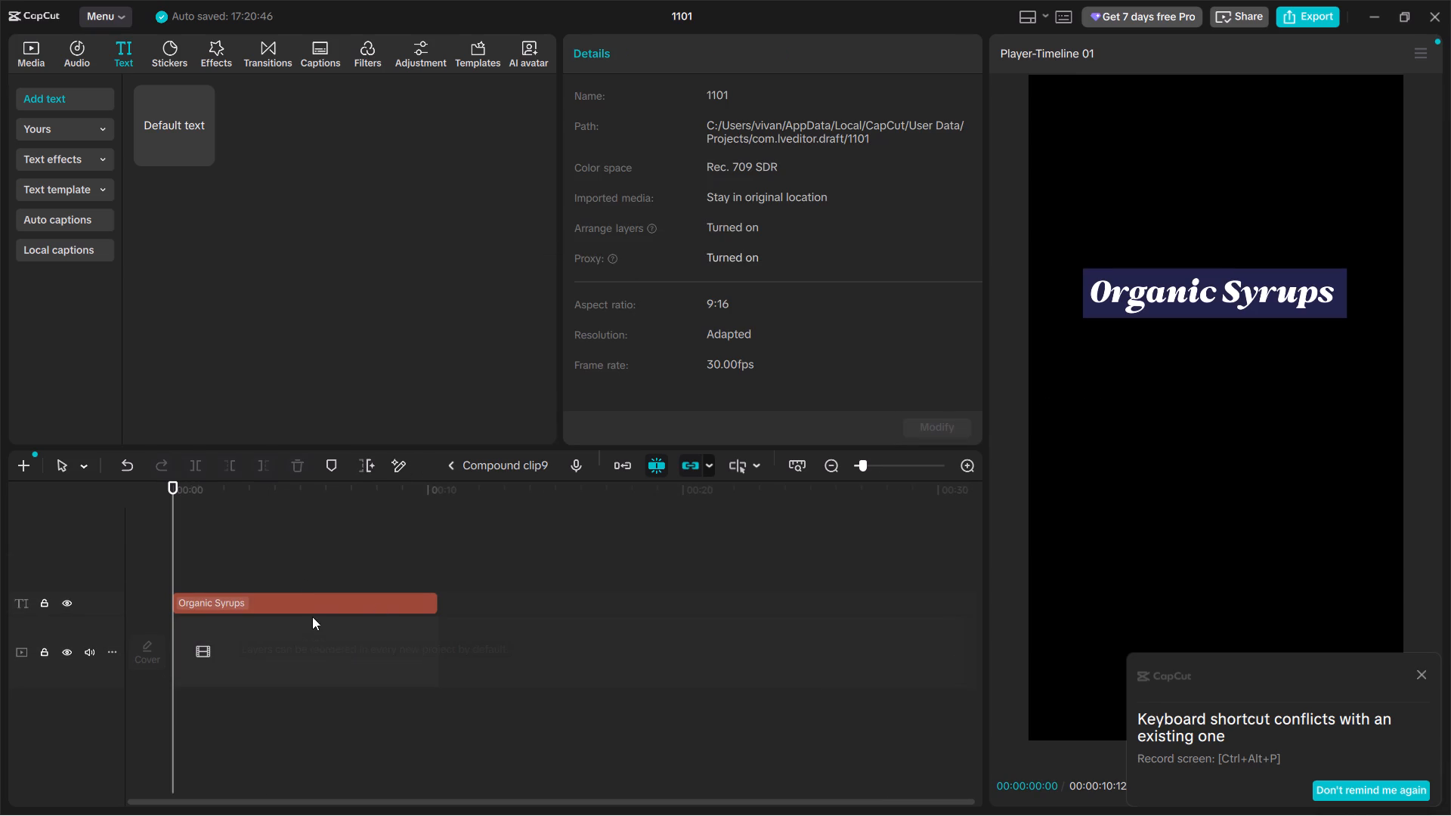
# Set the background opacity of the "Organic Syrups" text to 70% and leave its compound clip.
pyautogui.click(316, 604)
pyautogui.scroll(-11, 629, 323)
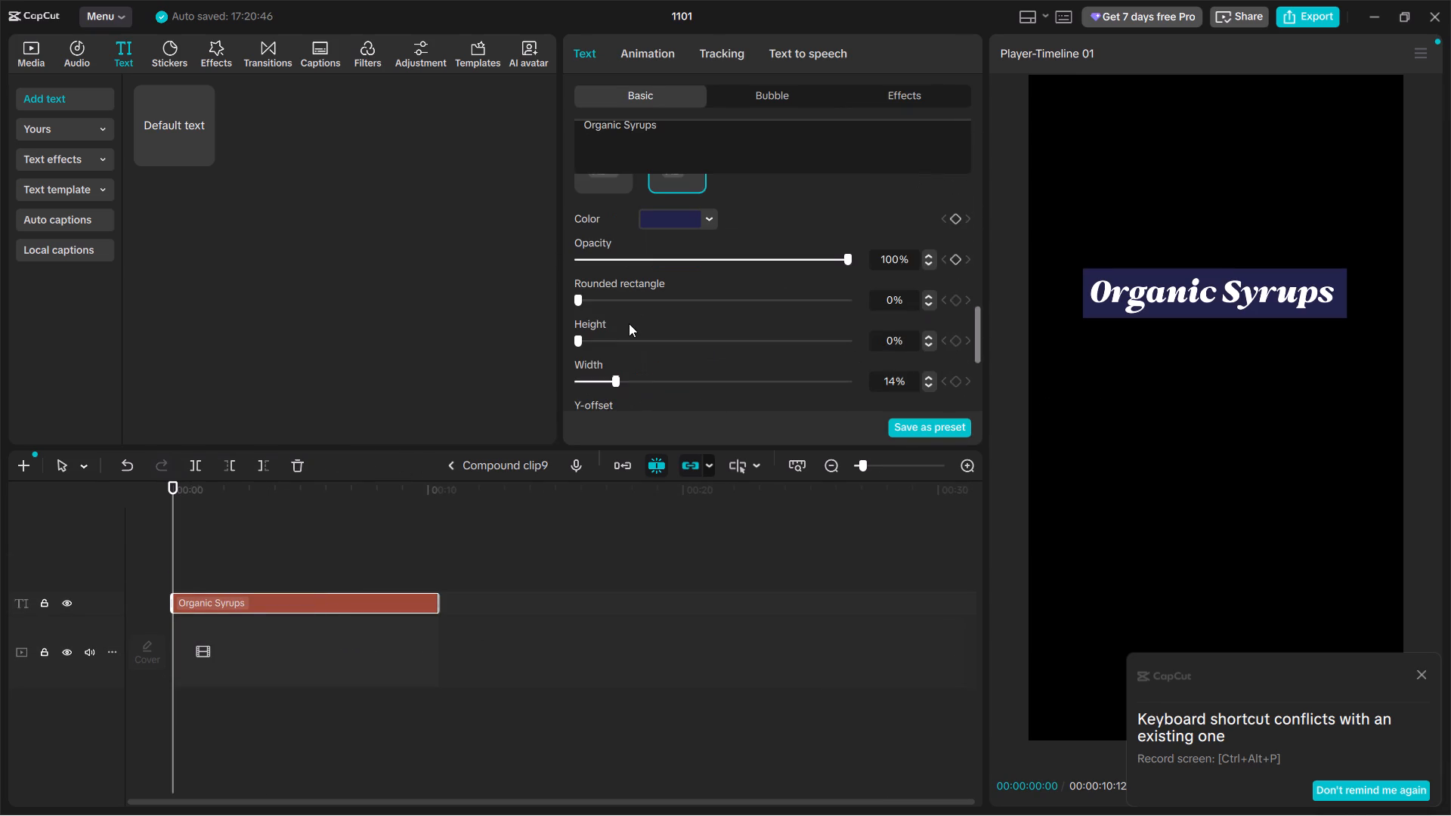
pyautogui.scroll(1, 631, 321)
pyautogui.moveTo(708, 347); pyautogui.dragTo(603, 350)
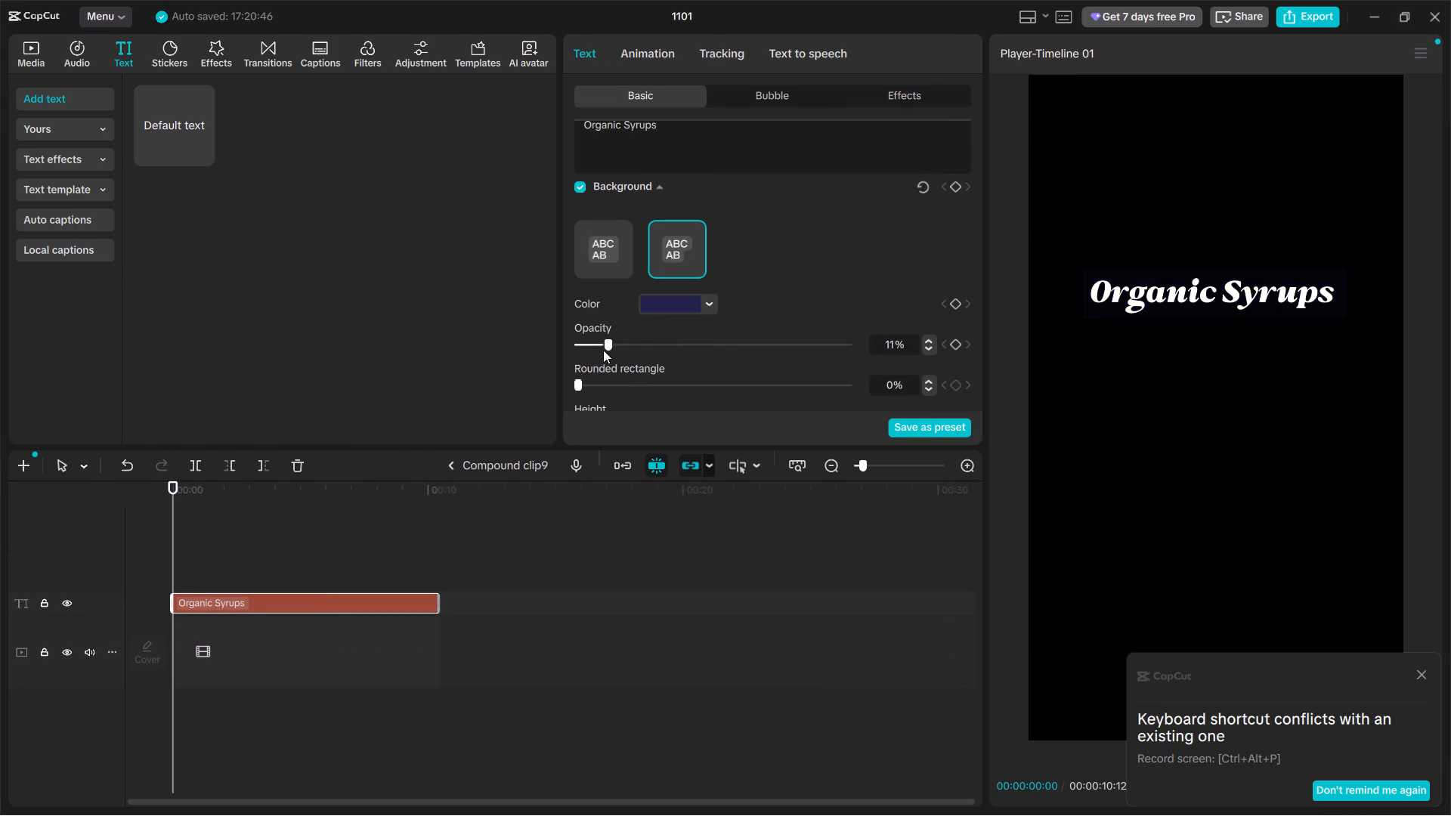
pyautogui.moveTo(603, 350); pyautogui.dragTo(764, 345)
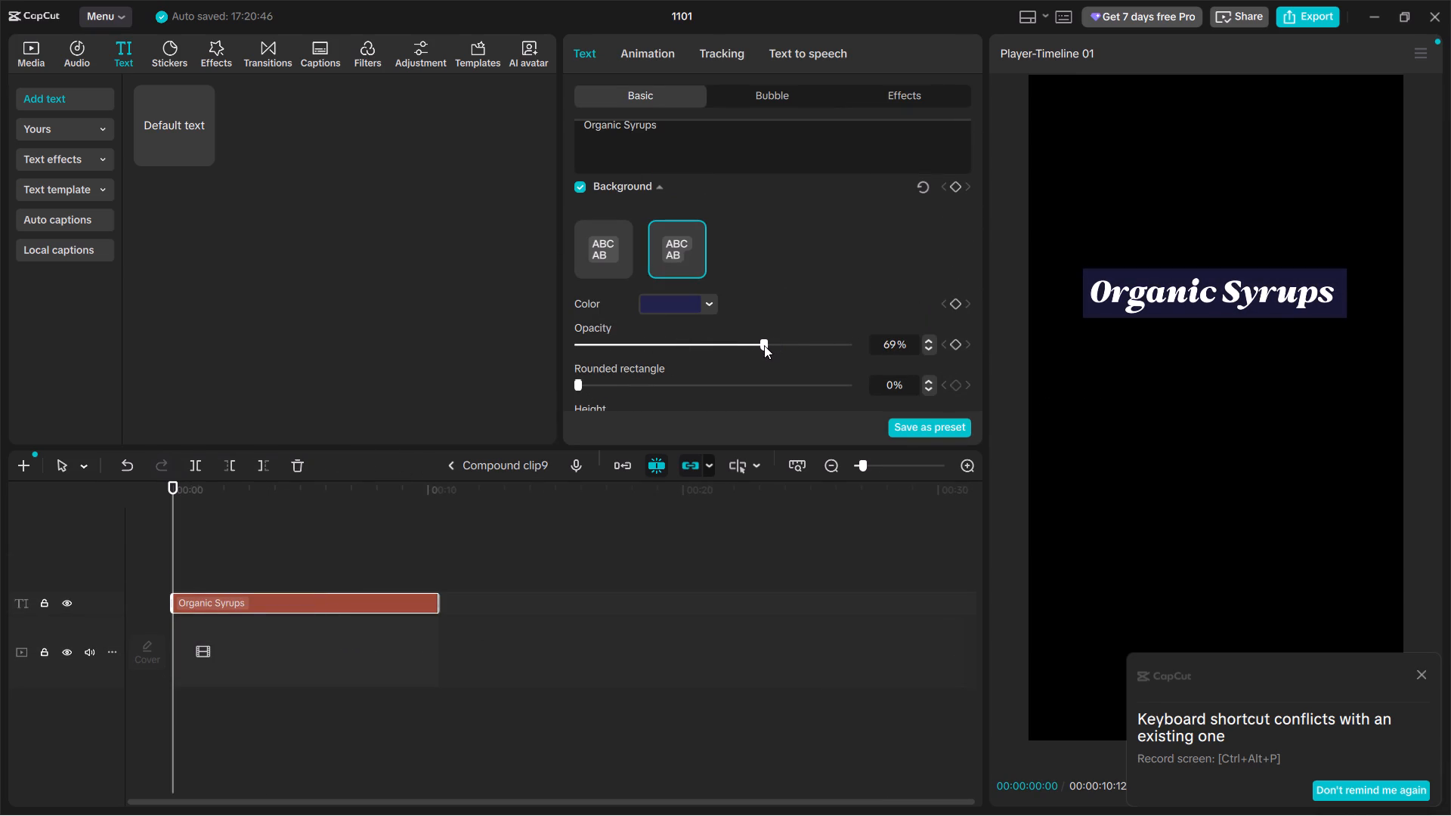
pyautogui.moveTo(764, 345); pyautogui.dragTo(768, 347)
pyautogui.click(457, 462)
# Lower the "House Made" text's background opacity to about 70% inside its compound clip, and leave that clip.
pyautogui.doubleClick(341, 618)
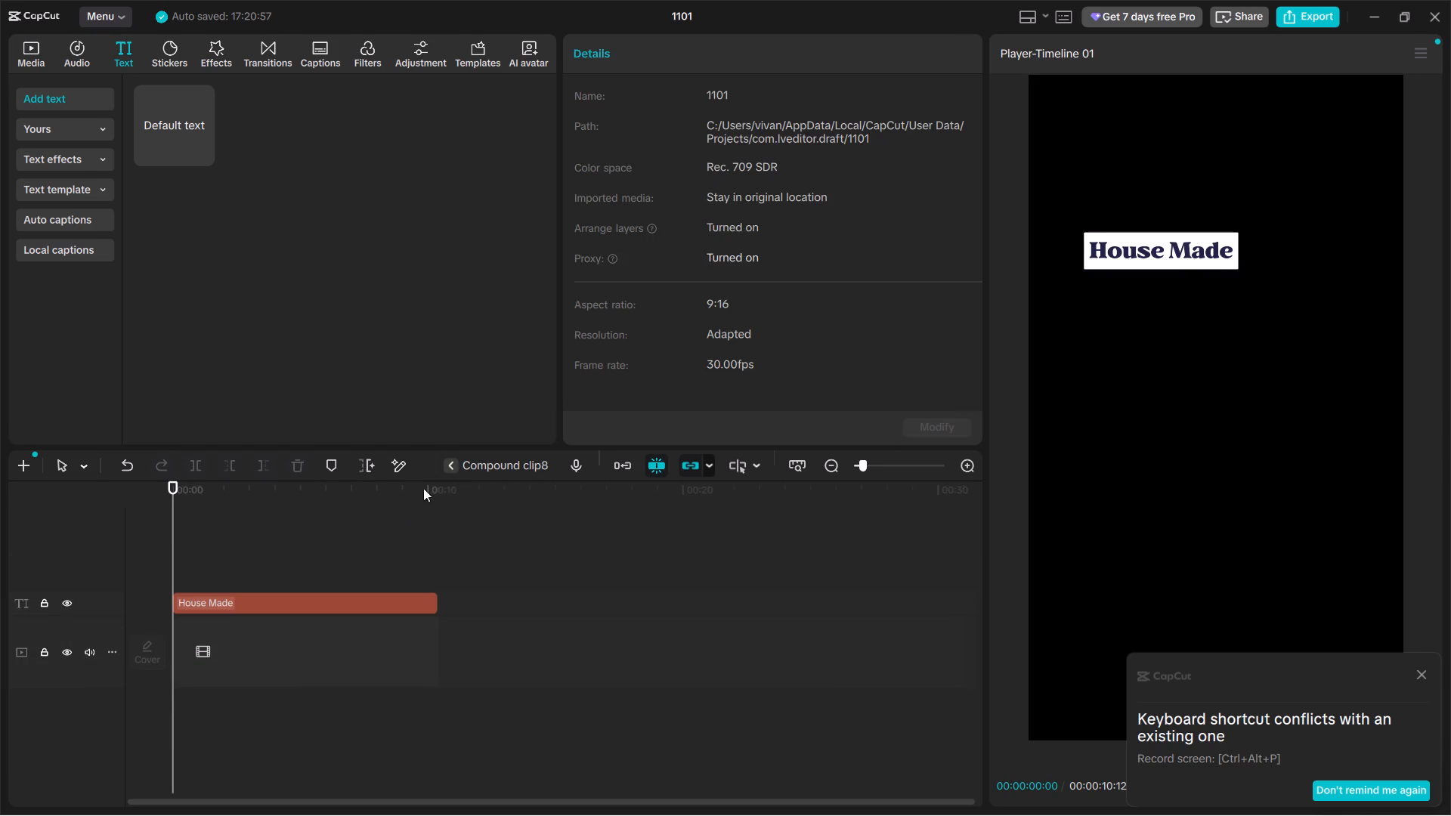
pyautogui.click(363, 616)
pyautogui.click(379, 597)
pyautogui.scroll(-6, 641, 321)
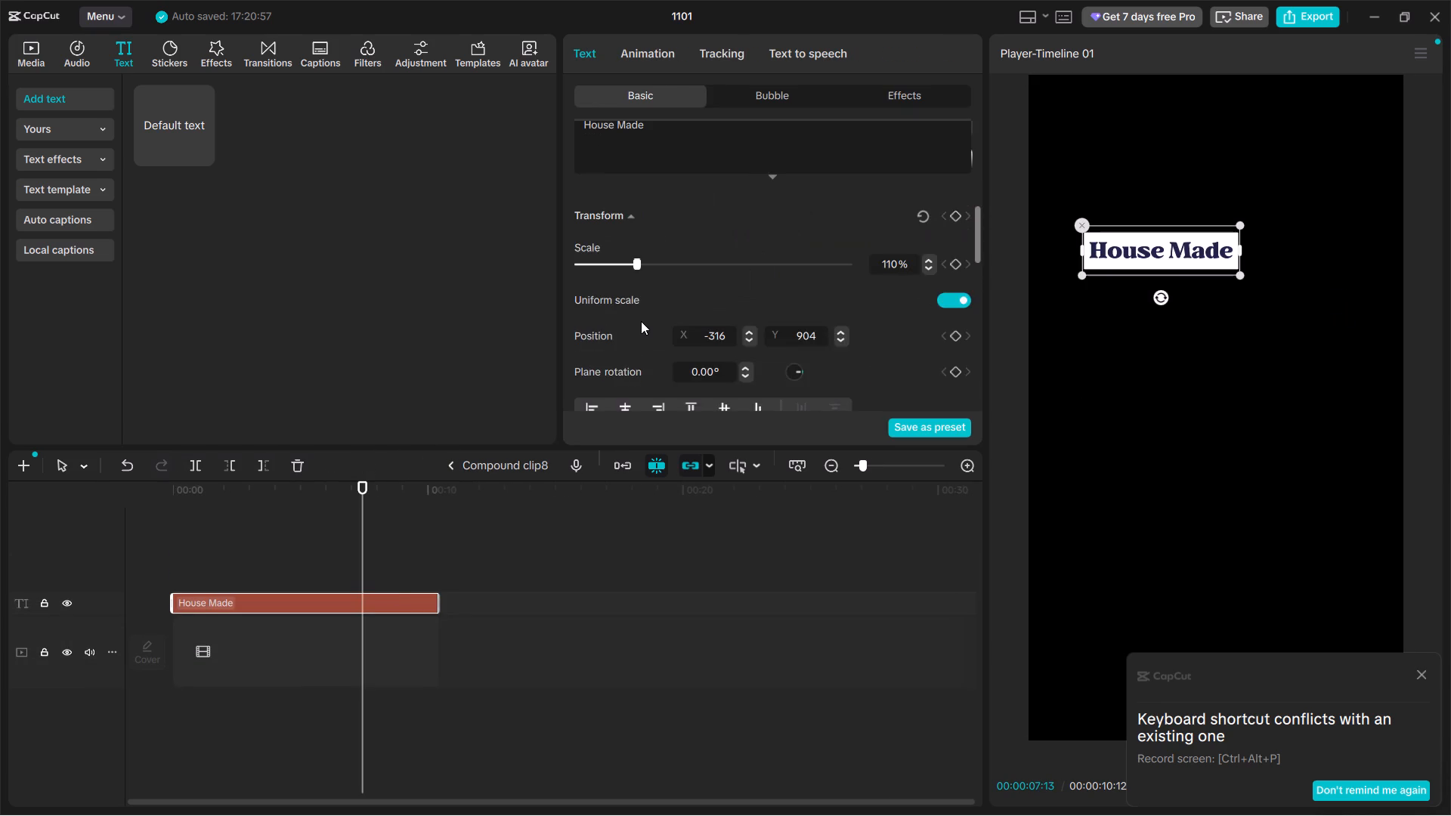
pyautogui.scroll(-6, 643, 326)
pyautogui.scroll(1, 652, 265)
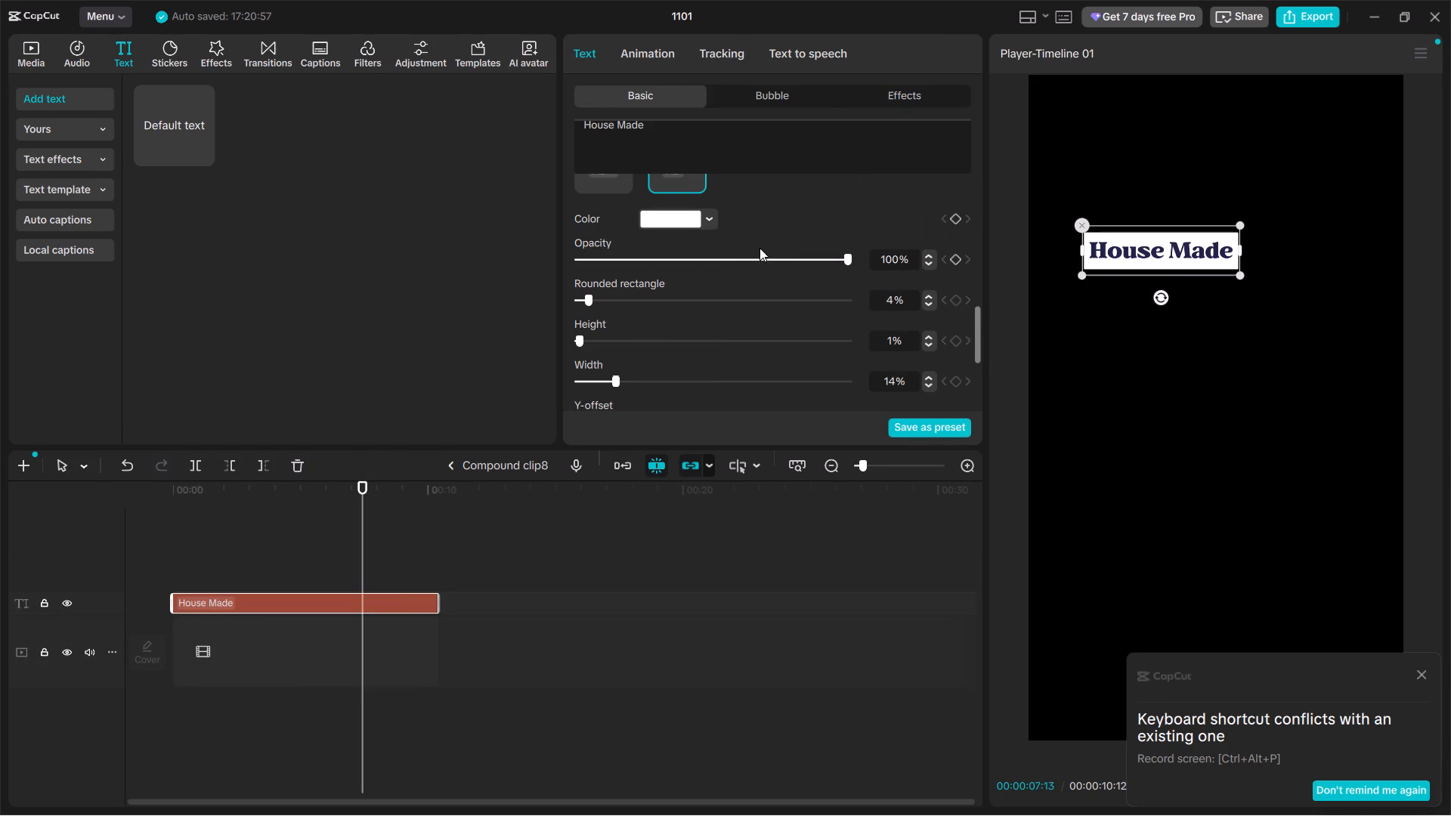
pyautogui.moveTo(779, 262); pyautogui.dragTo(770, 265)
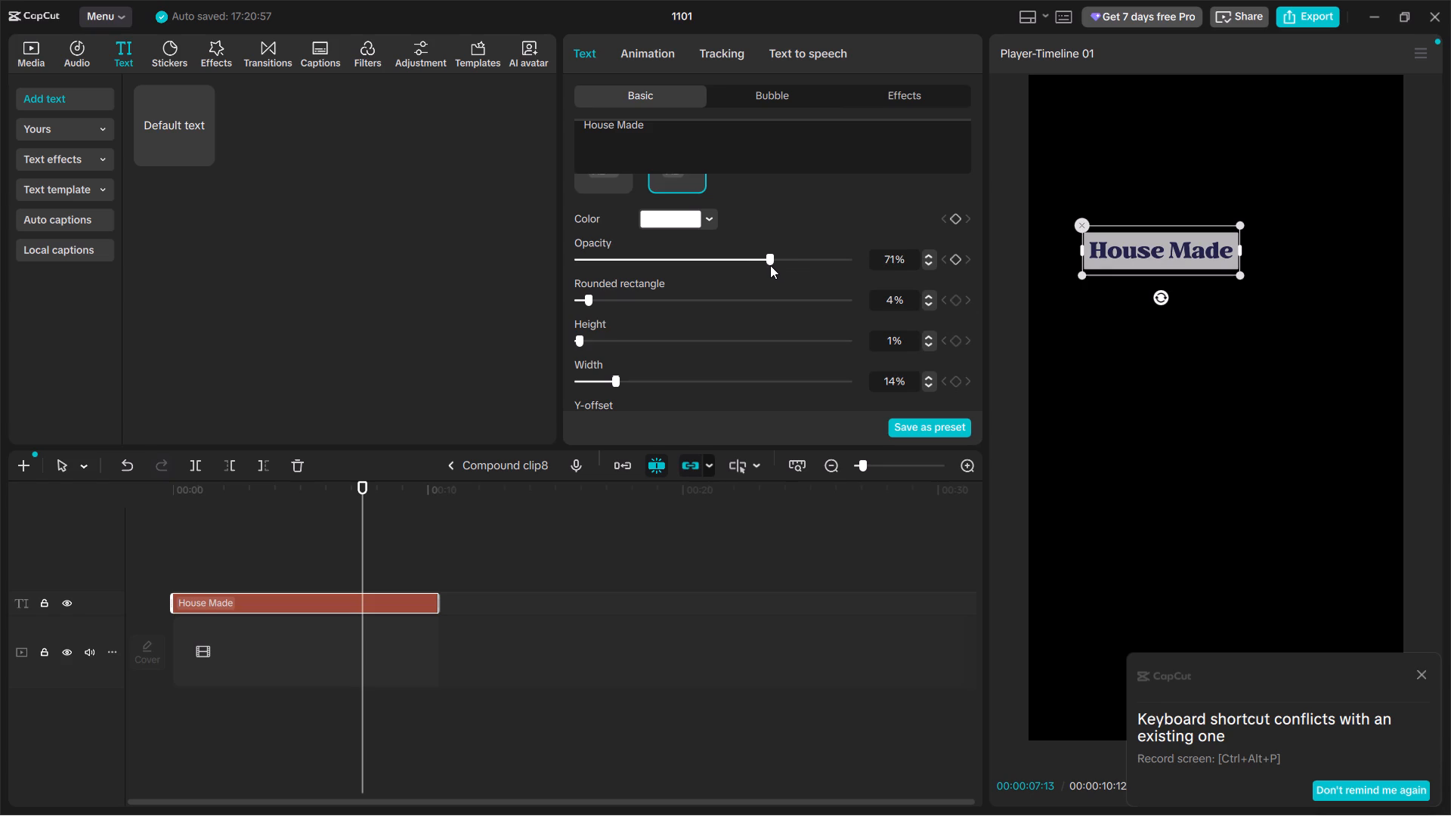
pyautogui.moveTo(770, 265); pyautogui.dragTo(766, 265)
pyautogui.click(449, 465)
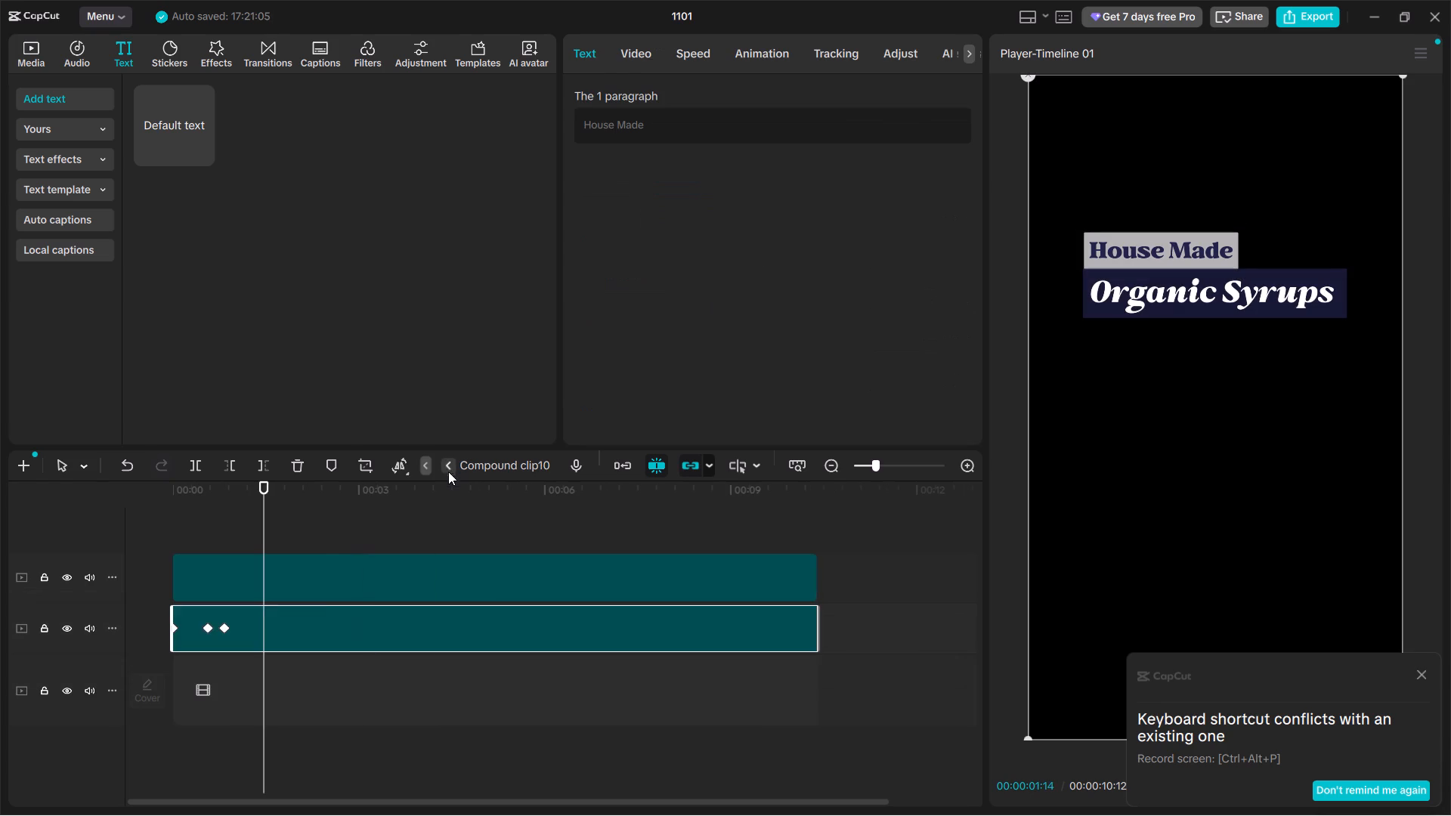
# Return to the main timeline and play the title from its start to check the semi-transparent boxes over the footage.
pyautogui.click(443, 460)
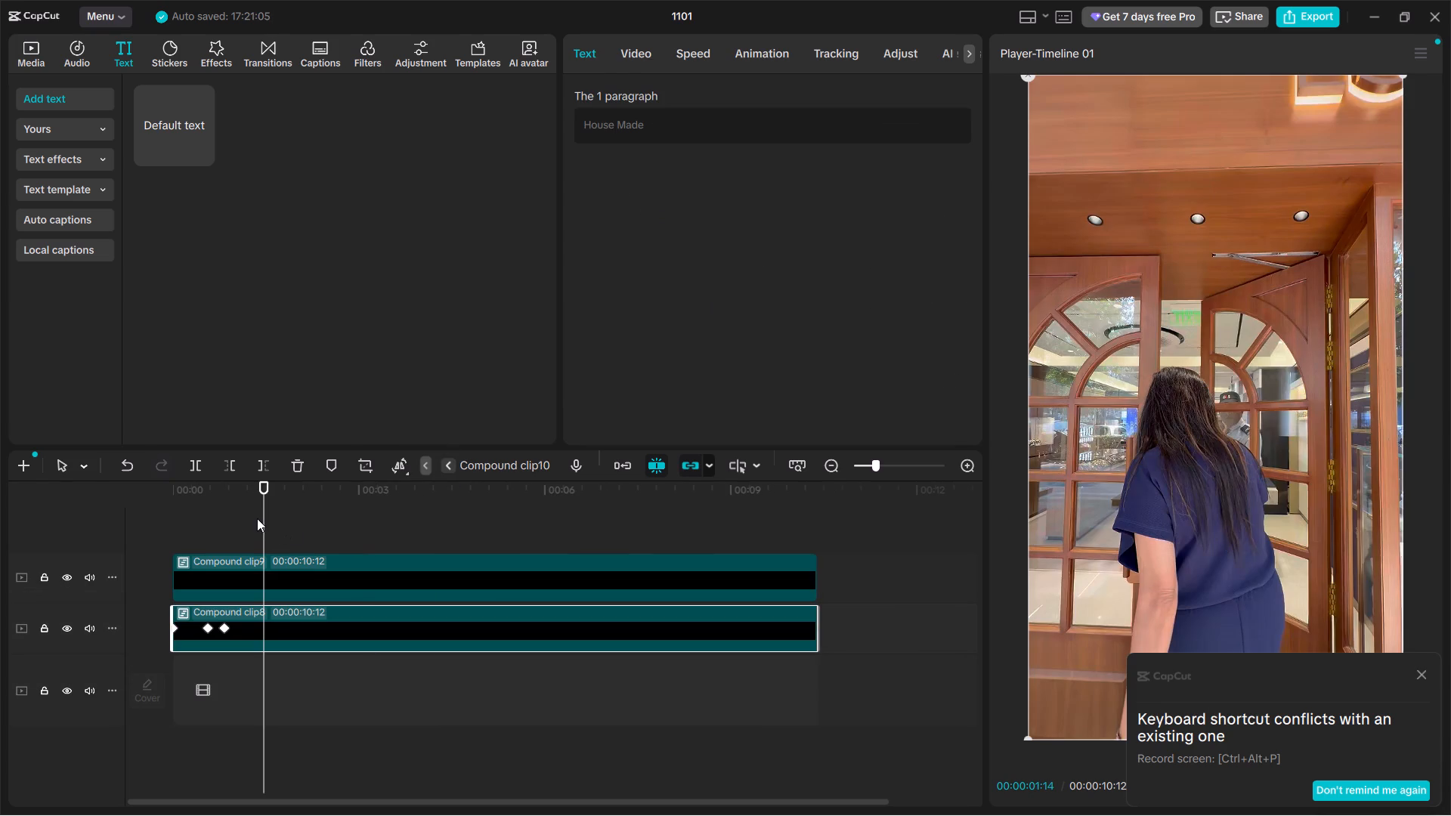
pyautogui.doubleClick(438, 526)
pyautogui.press('space')
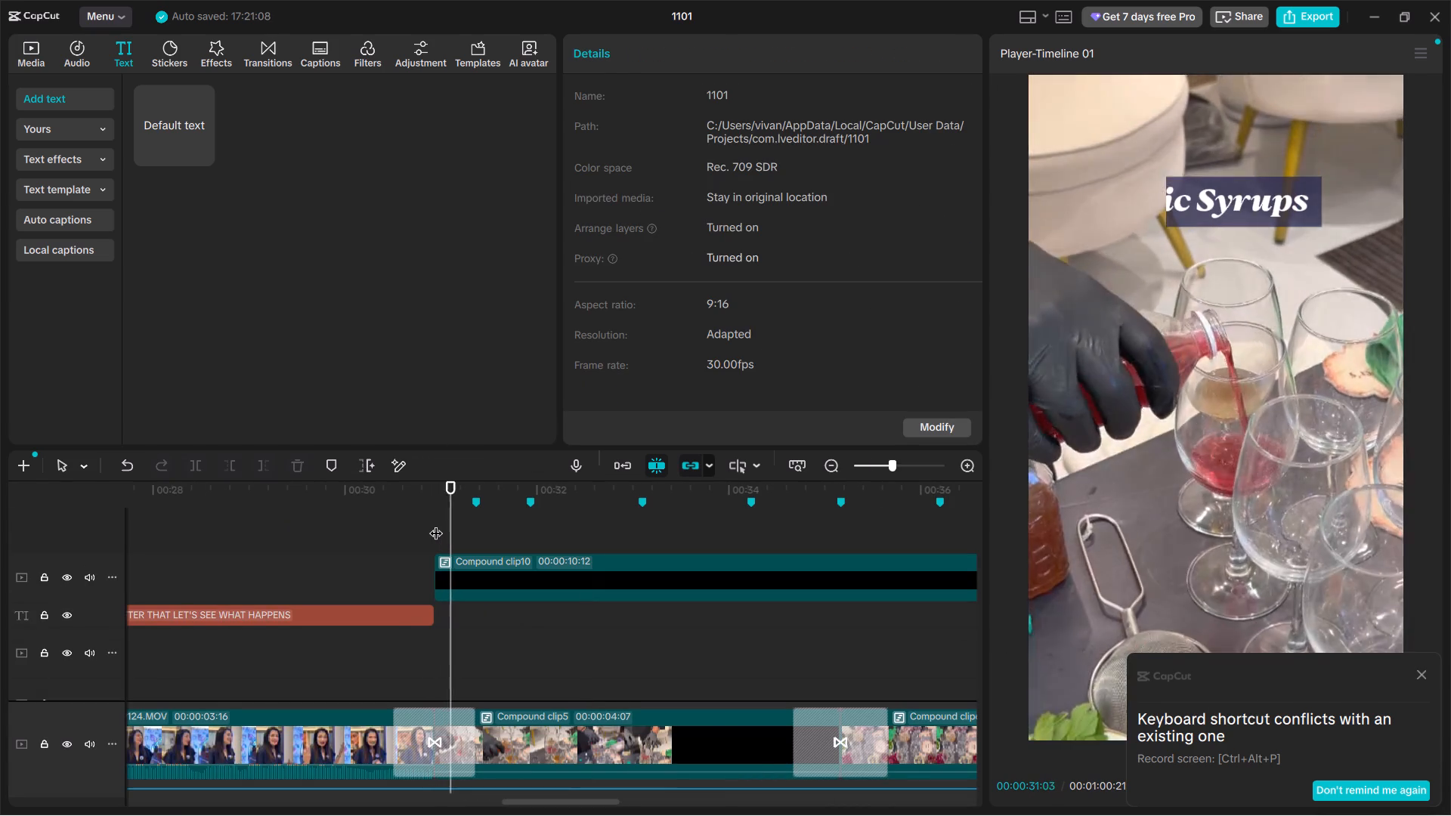
pyautogui.press('space')
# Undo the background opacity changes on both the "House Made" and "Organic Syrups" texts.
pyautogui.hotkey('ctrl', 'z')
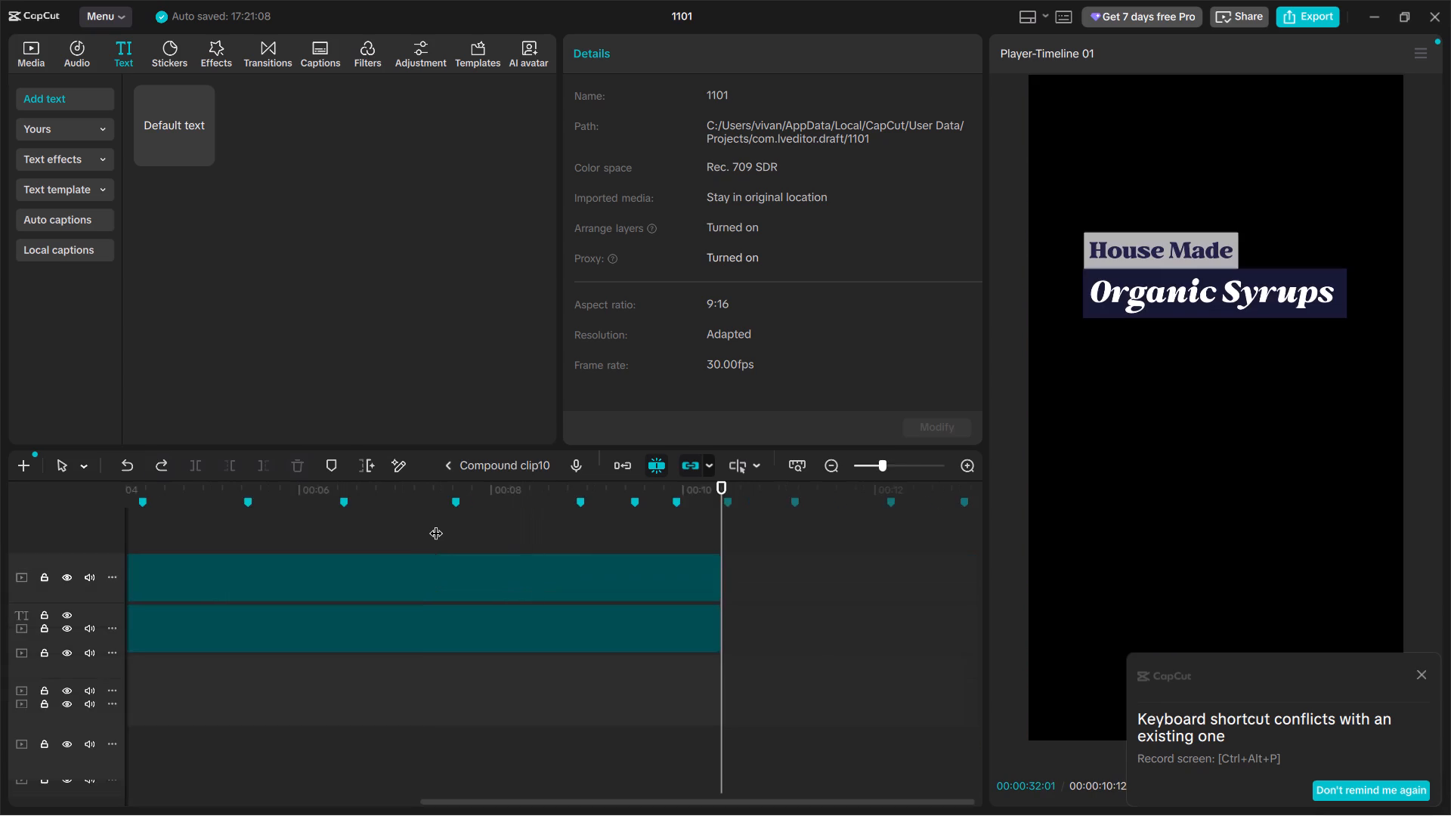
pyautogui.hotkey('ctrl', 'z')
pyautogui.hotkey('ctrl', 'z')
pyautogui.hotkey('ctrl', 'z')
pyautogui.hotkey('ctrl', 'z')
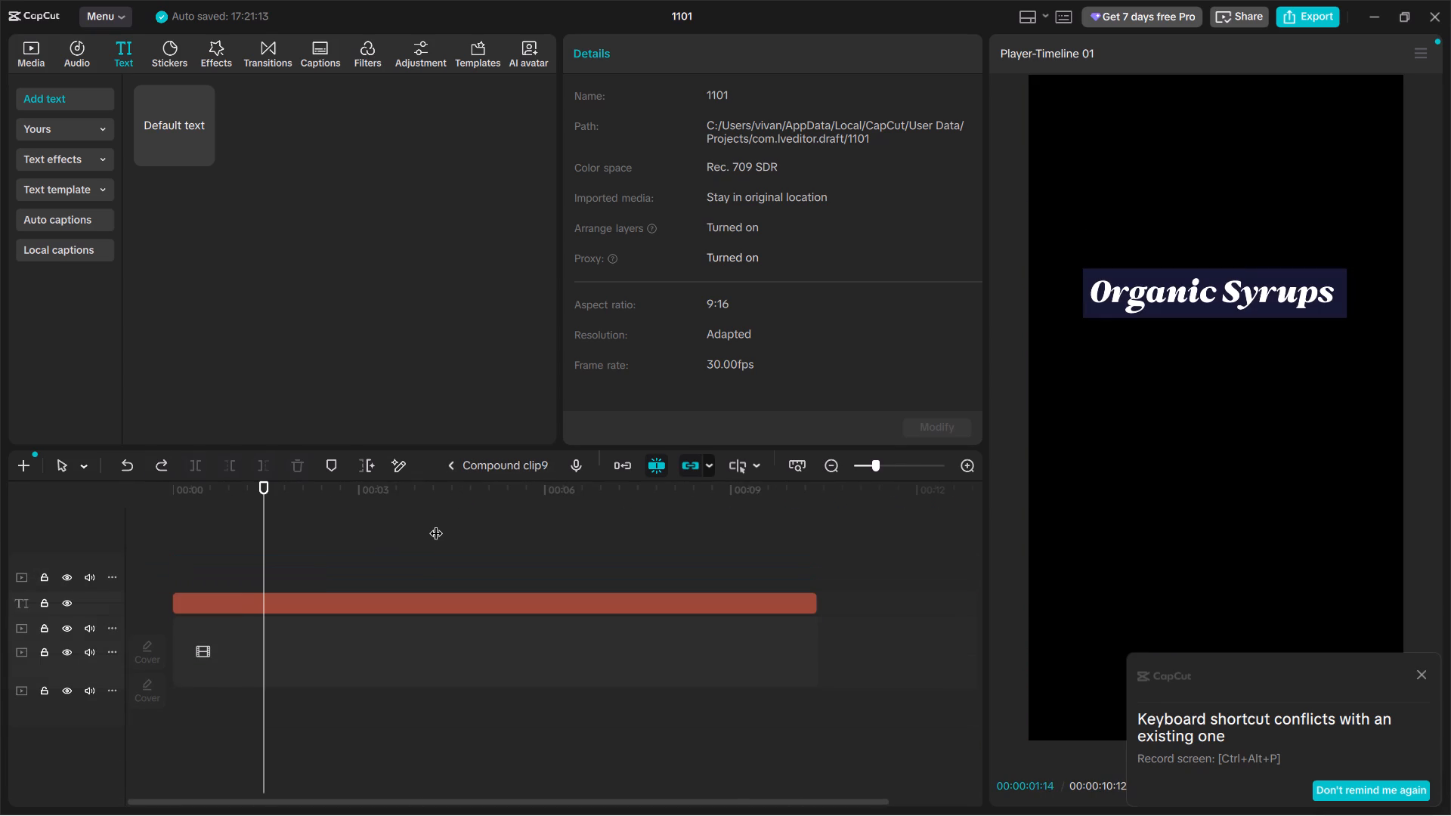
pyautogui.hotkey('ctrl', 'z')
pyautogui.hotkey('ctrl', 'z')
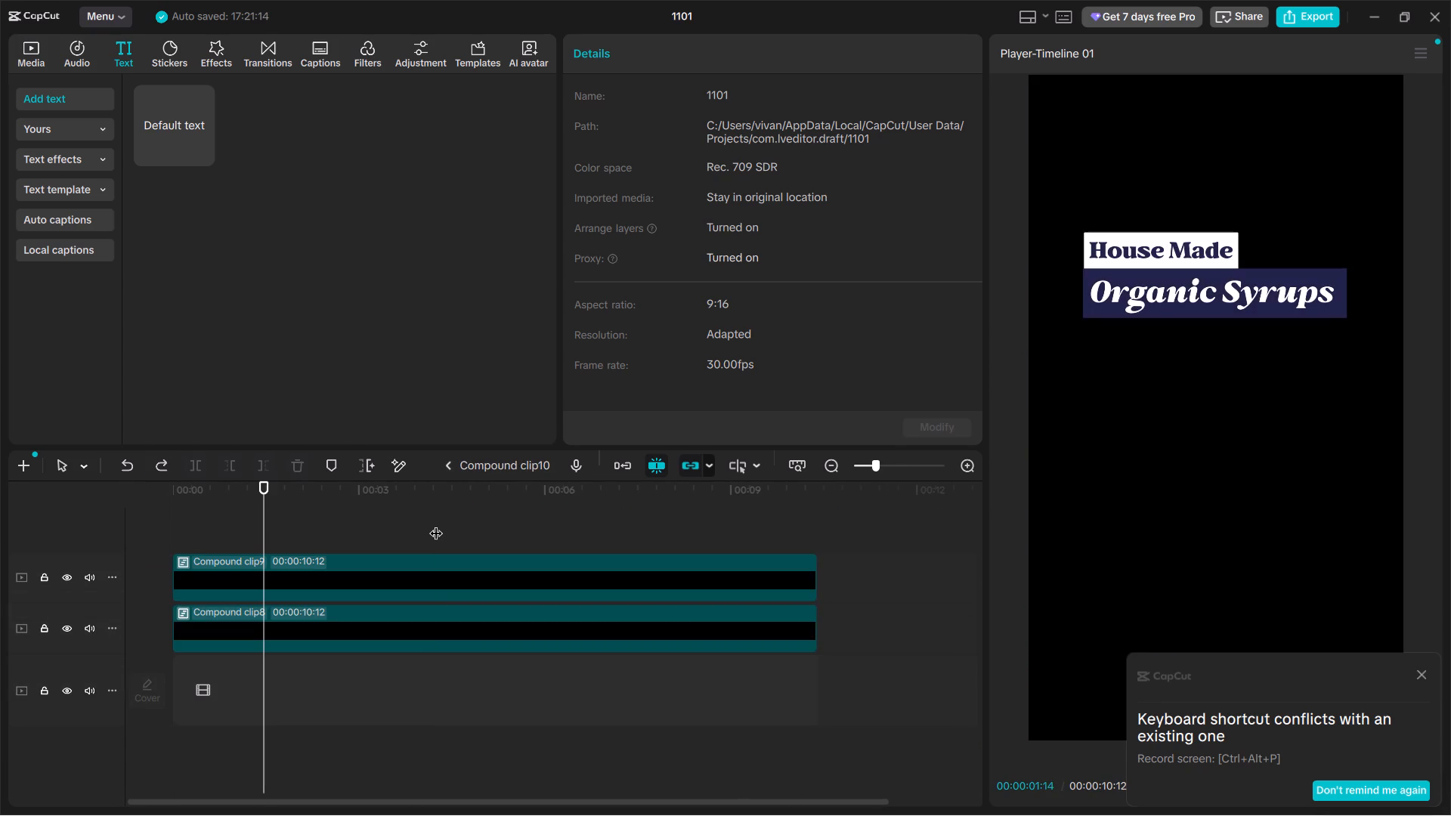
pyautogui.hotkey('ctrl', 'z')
# Play the title from its start over the footage to check it with solid boxes.
pyautogui.doubleClick(443, 525)
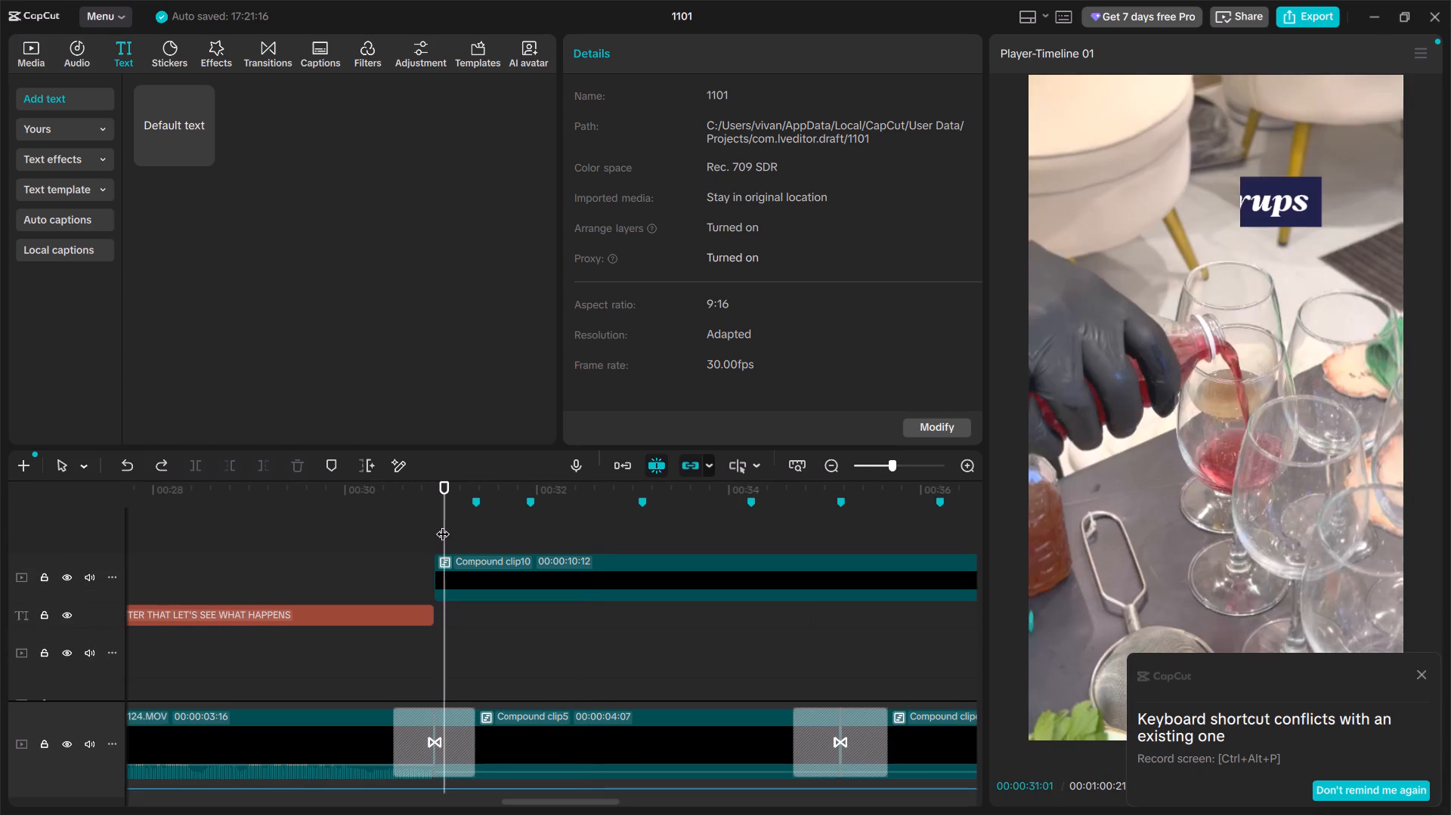
pyautogui.click(437, 521)
pyautogui.press('space')
pyautogui.keyDown('alt'); pyautogui.scroll(4, 637, 610); pyautogui.keyUp('alt')
pyautogui.keyDown('alt'); pyautogui.scroll(-4, 637, 610); pyautogui.keyUp('alt')
pyautogui.press('space')
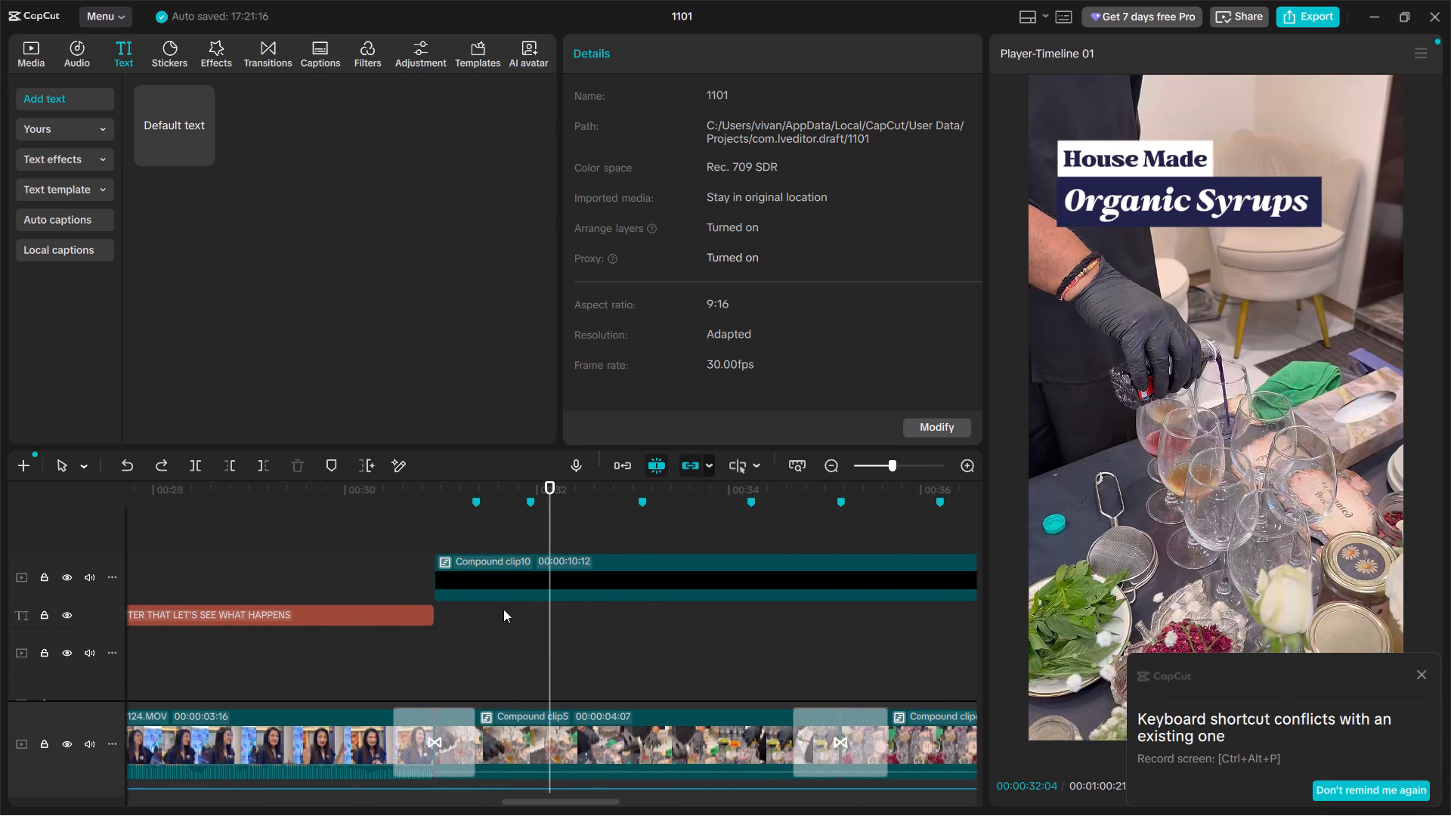
# Copy the "Organic Syrups" text out of its nested compound clip and paste it on the main timeline at 00:00:32:04.
pyautogui.doubleClick(521, 584)
pyautogui.doubleClick(407, 585)
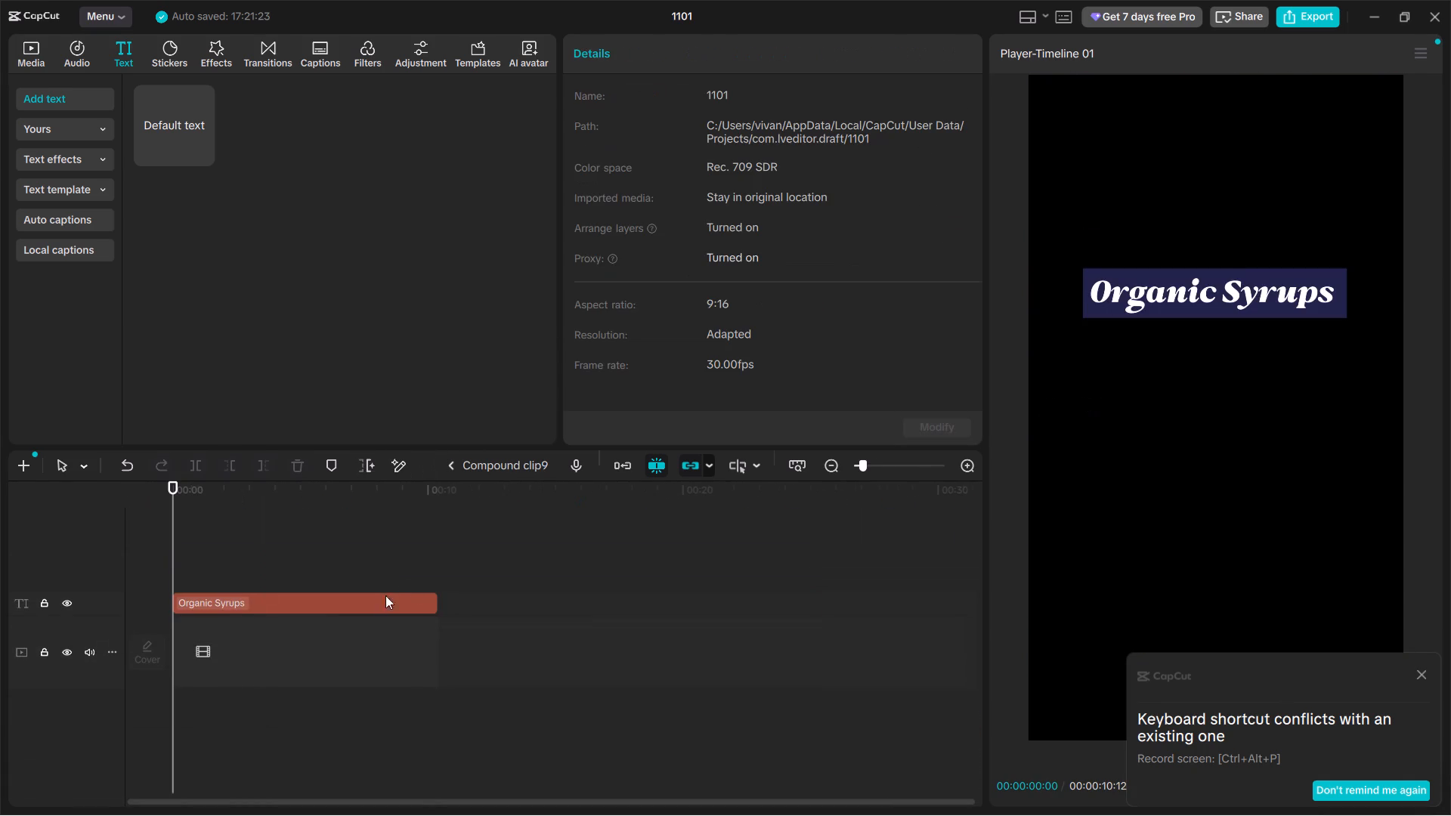
pyautogui.click(324, 611)
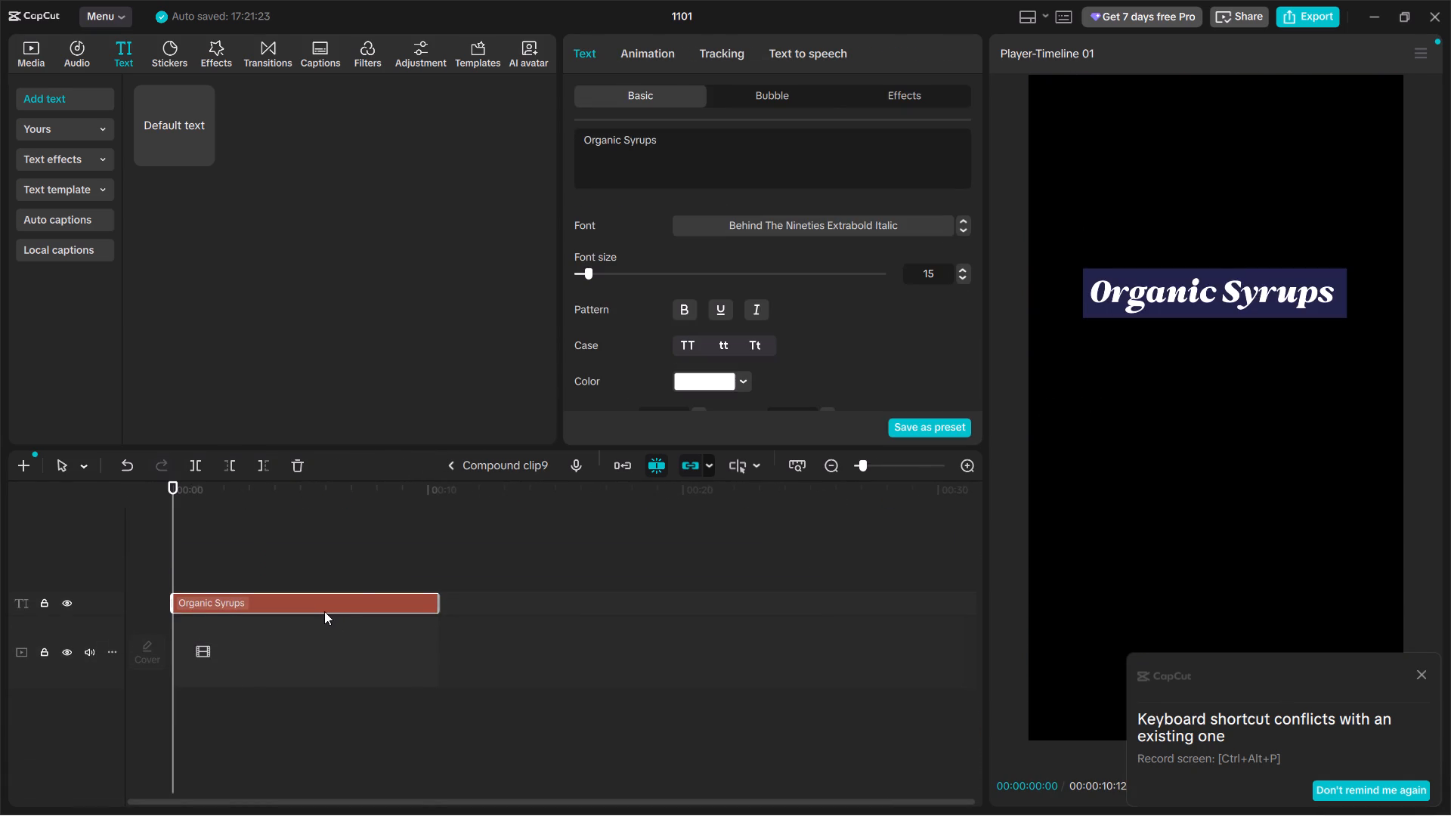
pyautogui.hotkey('ctrl', 'c')
pyautogui.click(449, 463)
pyautogui.click(447, 471)
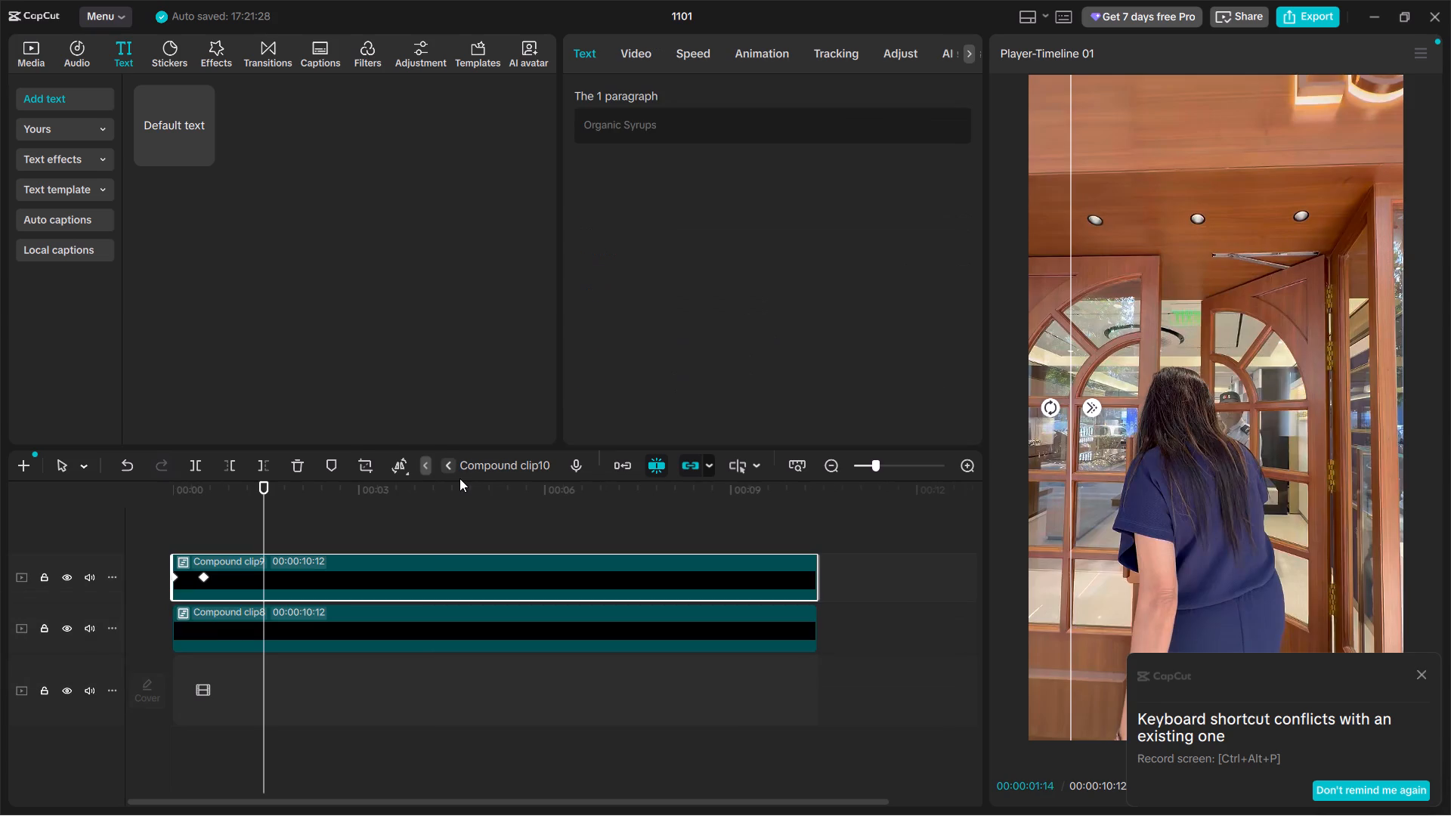
pyautogui.hotkey('ctrl', 'v')
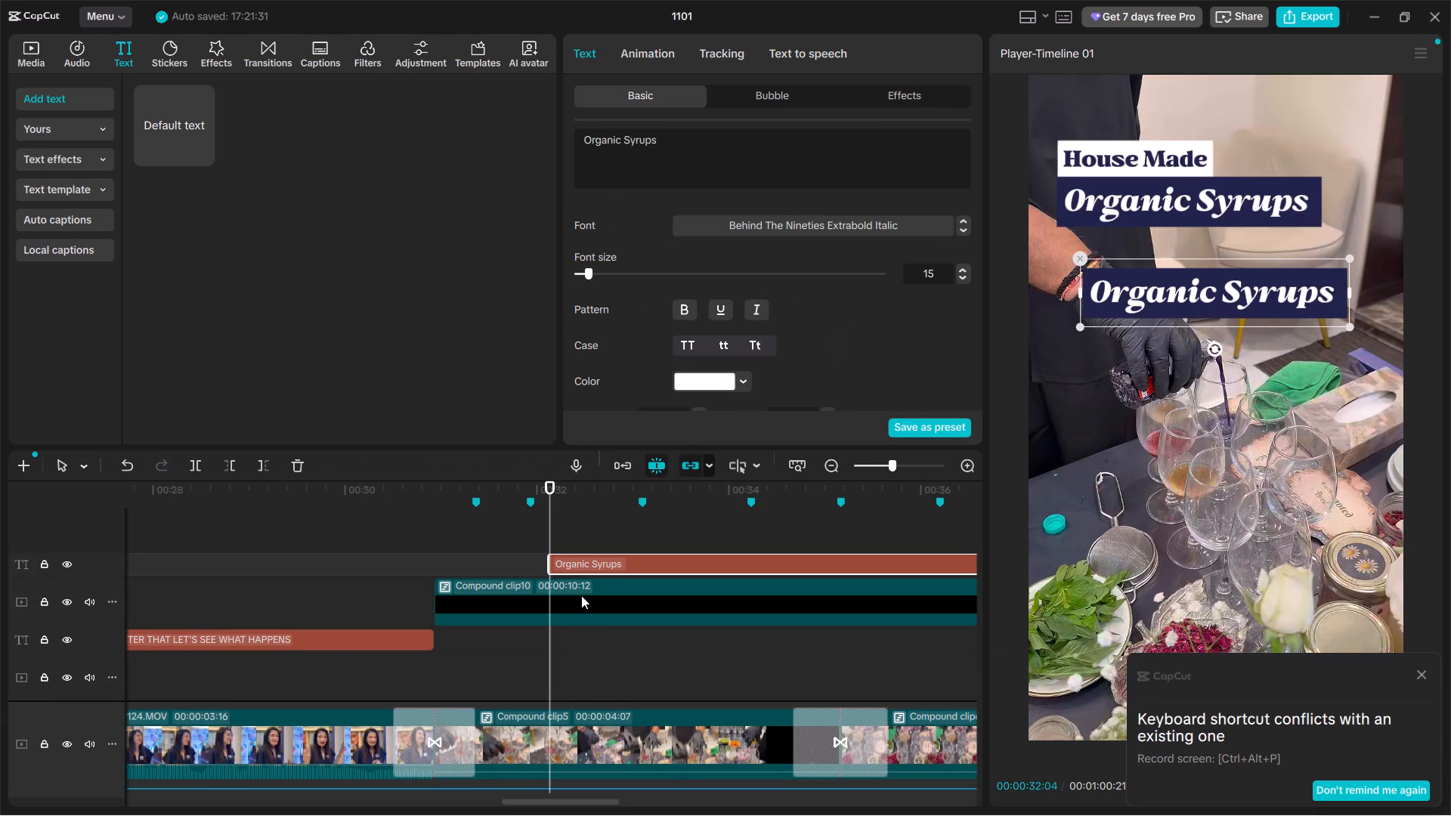
# Turn off the background box of the pasted "Organic Syrups" text.
pyautogui.click(589, 565)
pyautogui.scroll(-5, 576, 390)
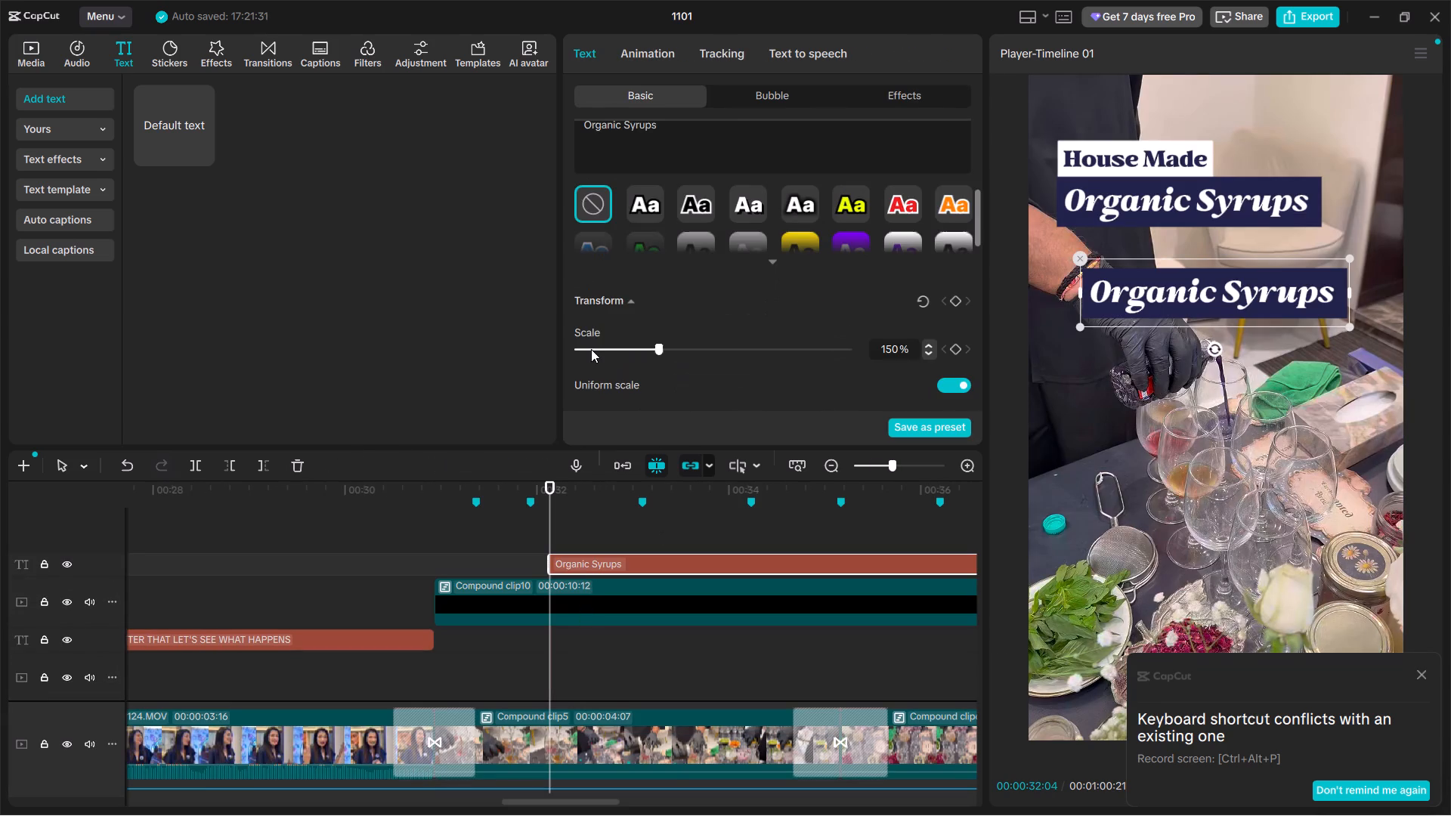
pyautogui.scroll(-3, 589, 338)
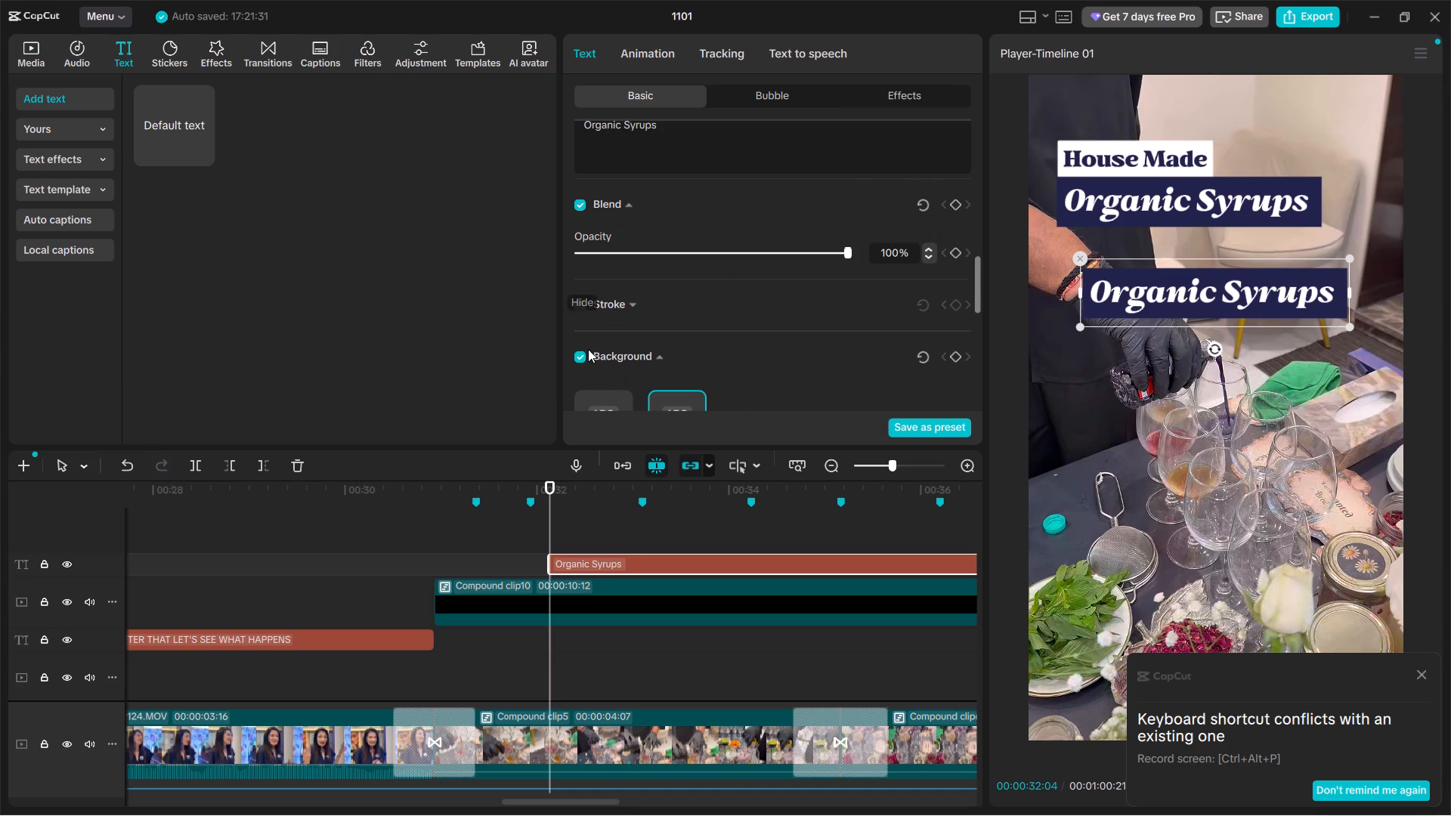
pyautogui.click(582, 357)
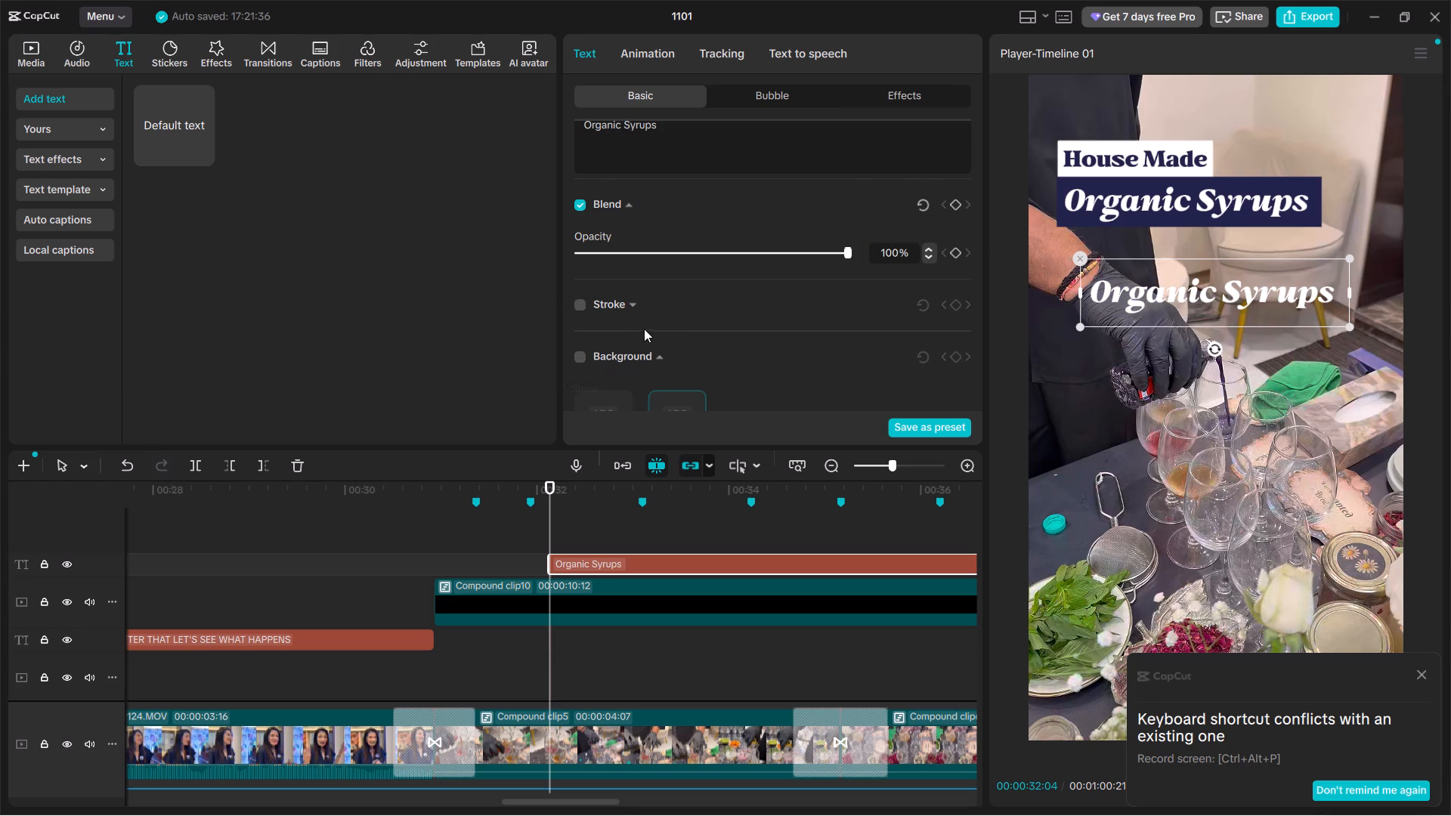
# Apply the white preset style with a dark drop shadow to the pasted "Organic Syrups" text.
pyautogui.scroll(6, 649, 329)
pyautogui.click(749, 377)
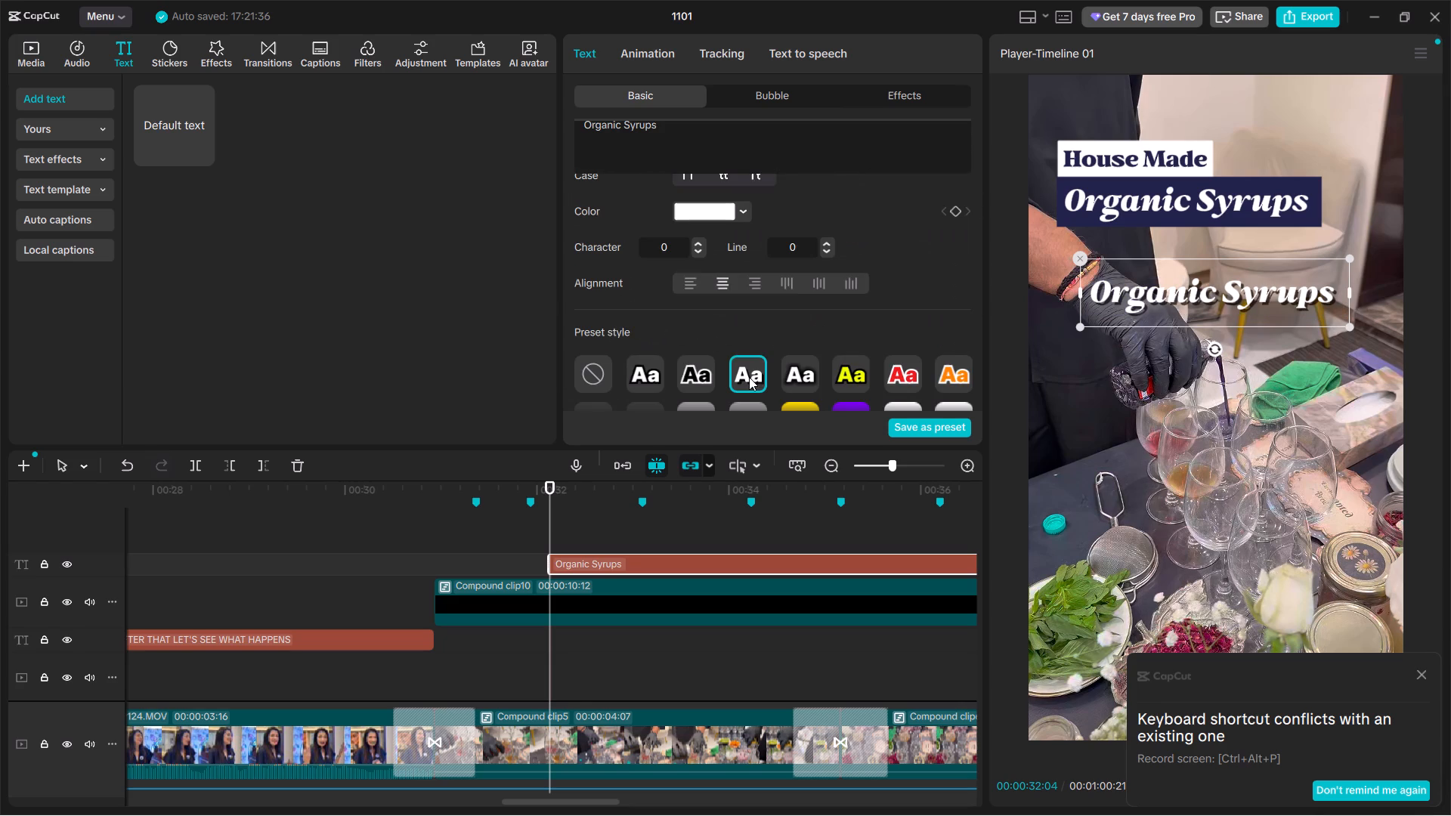
# Change the text's shadow color to navy 21234C, sampled from the original title's "Organic Syrups" box.
pyautogui.scroll(-1, 709, 323)
pyautogui.scroll(2, 688, 307)
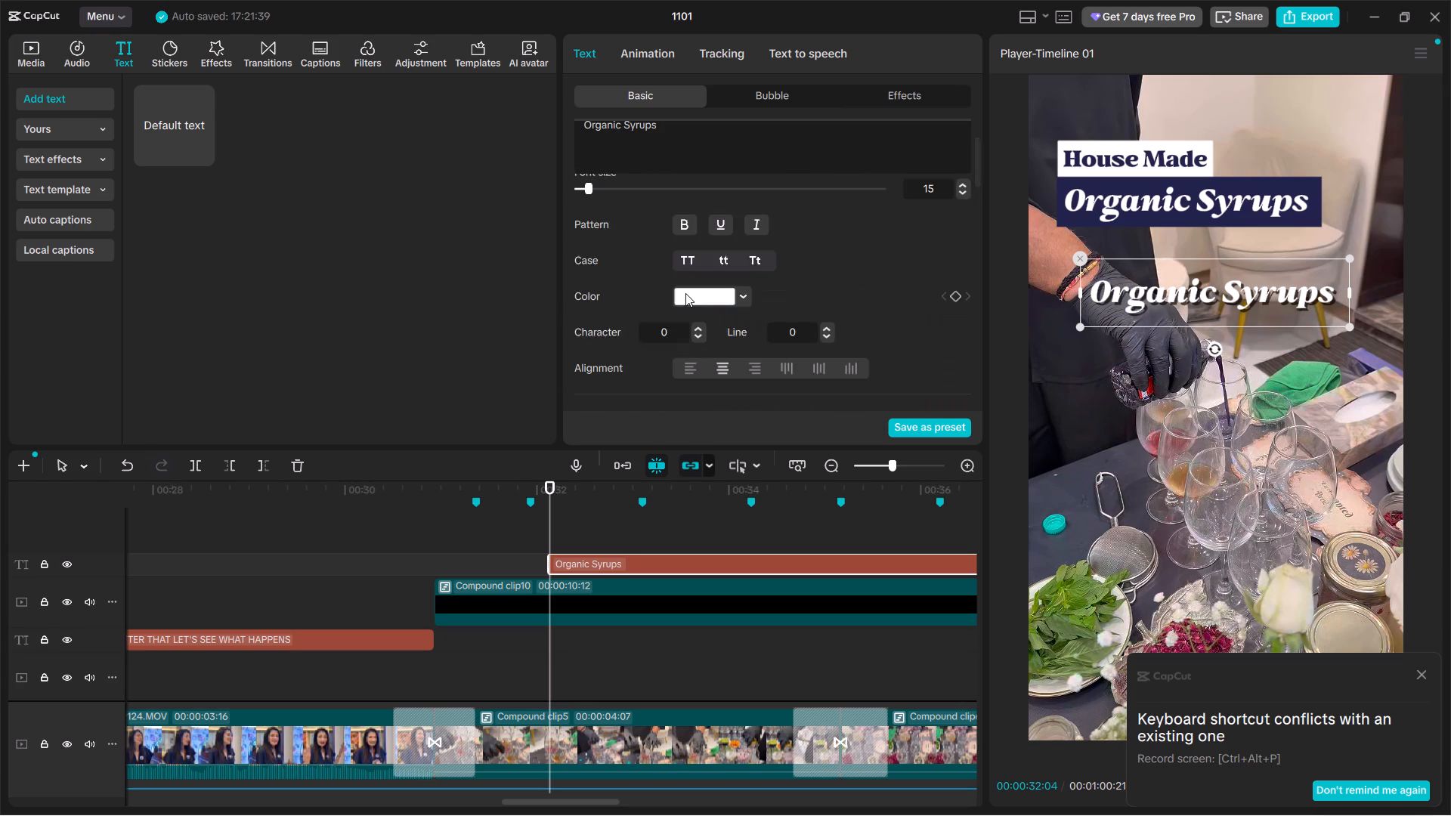
pyautogui.scroll(-7, 674, 329)
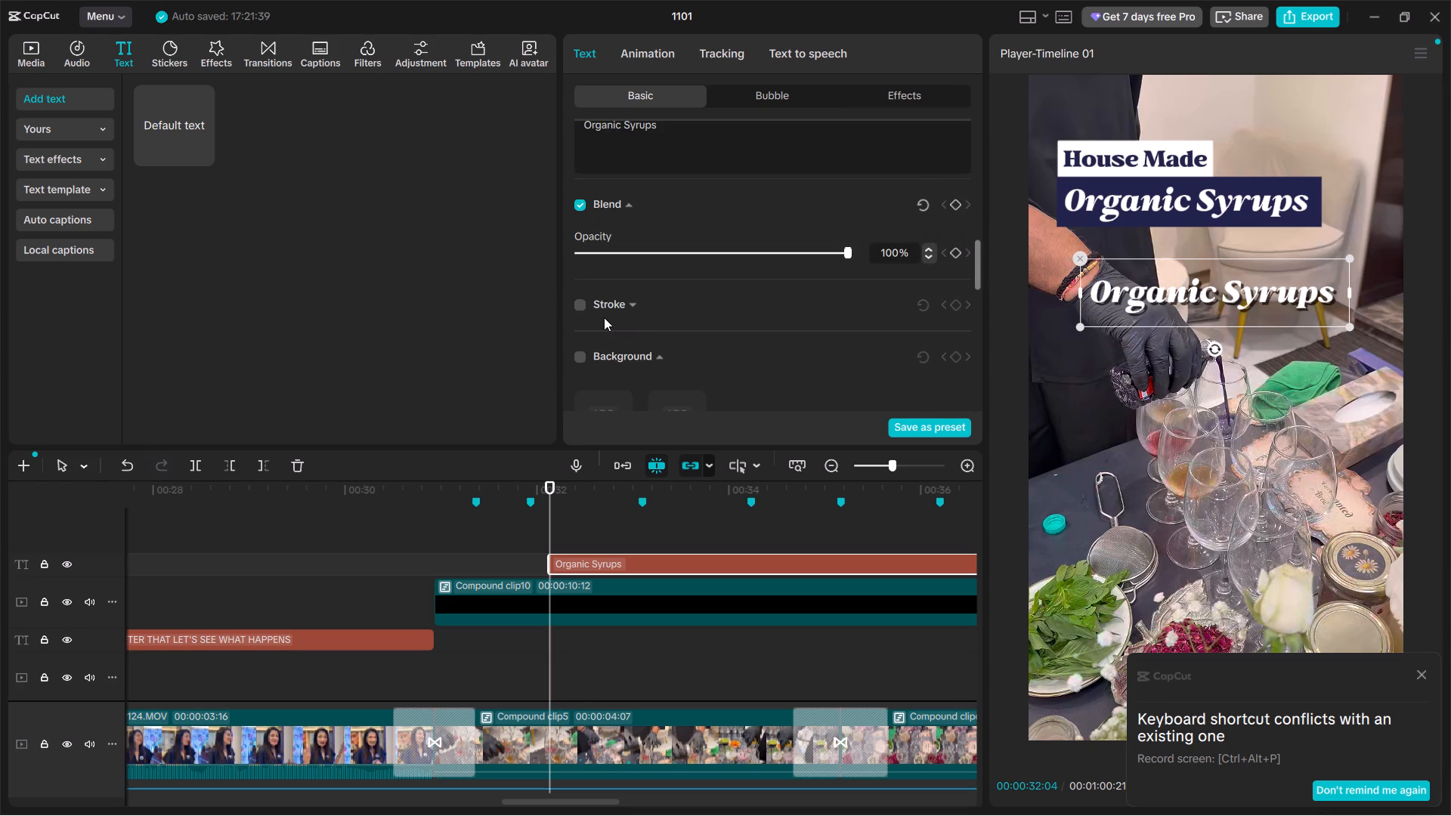
pyautogui.scroll(-3, 604, 317)
pyautogui.scroll(5, 607, 312)
pyautogui.scroll(-5, 611, 308)
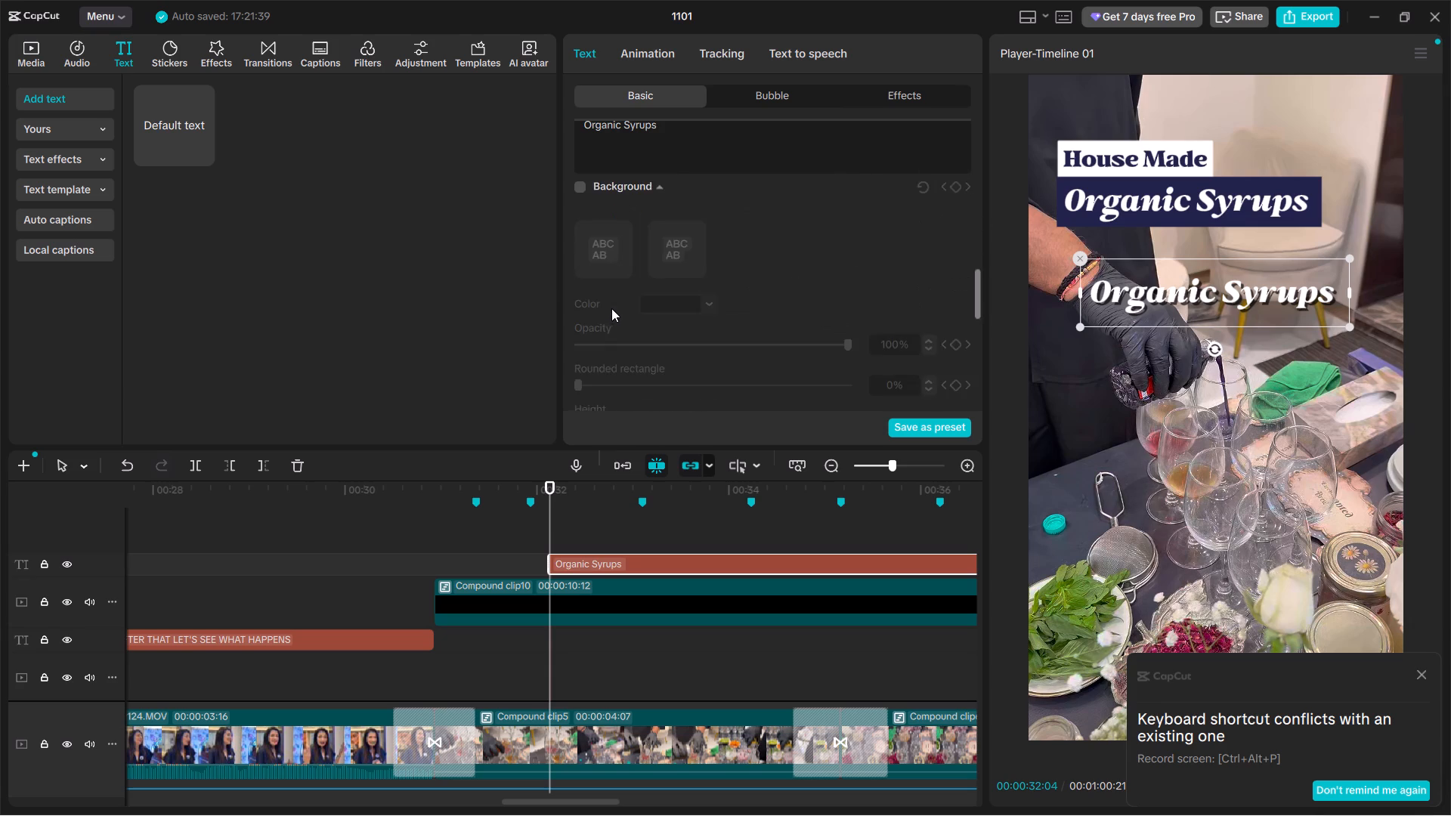
pyautogui.scroll(-4, 611, 308)
pyautogui.click(701, 270)
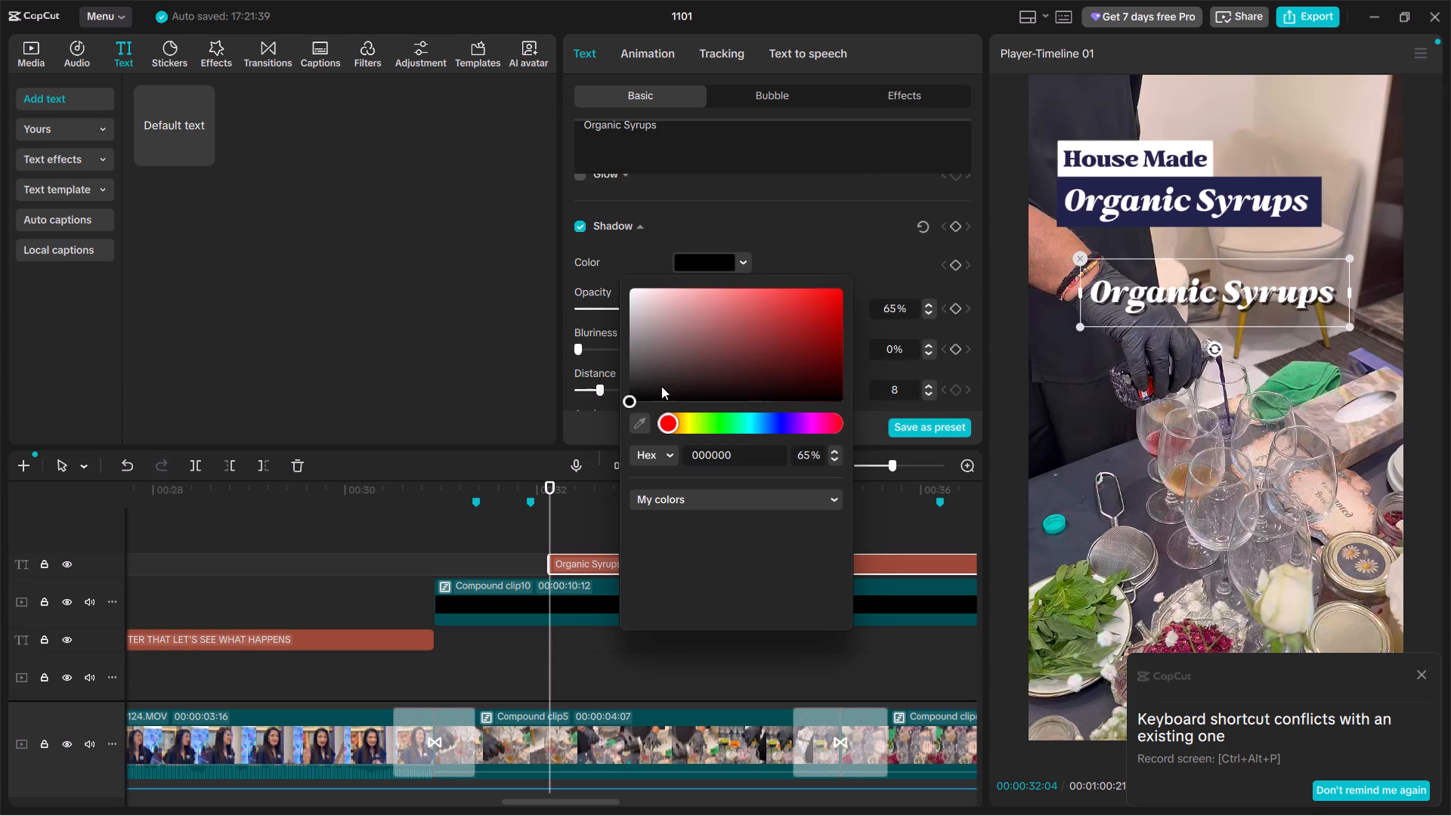
pyautogui.click(643, 414)
pyautogui.click(1143, 221)
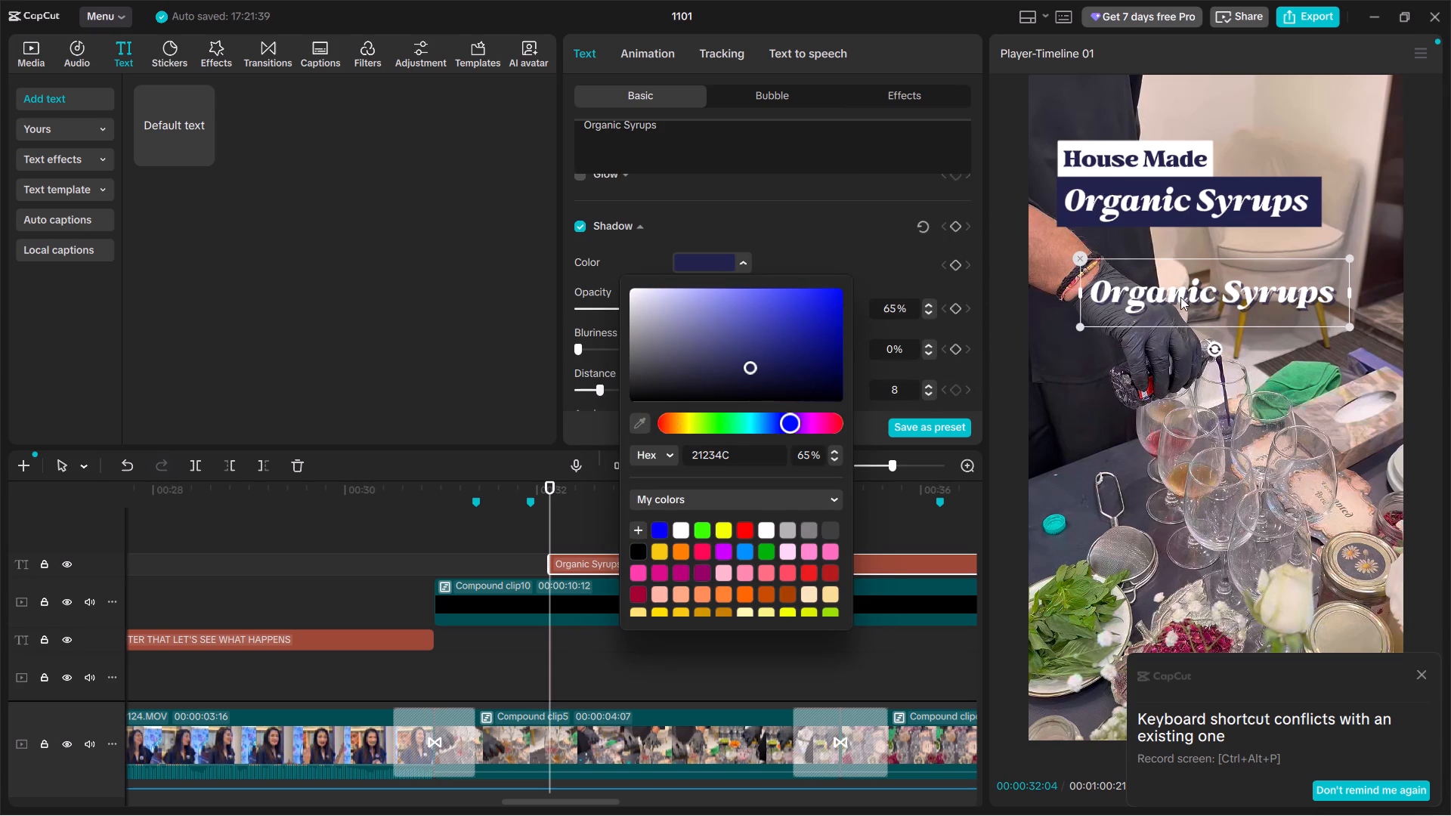
# Raise the navy shadow's opacity to 99% on the pasted "Organic Syrups" text.
pyautogui.keyDown('ctrl'); pyautogui.scroll(6, 1165, 292); pyautogui.keyUp('ctrl')
pyautogui.keyDown('ctrl'); pyautogui.scroll(4, 1213, 234); pyautogui.keyUp('ctrl')
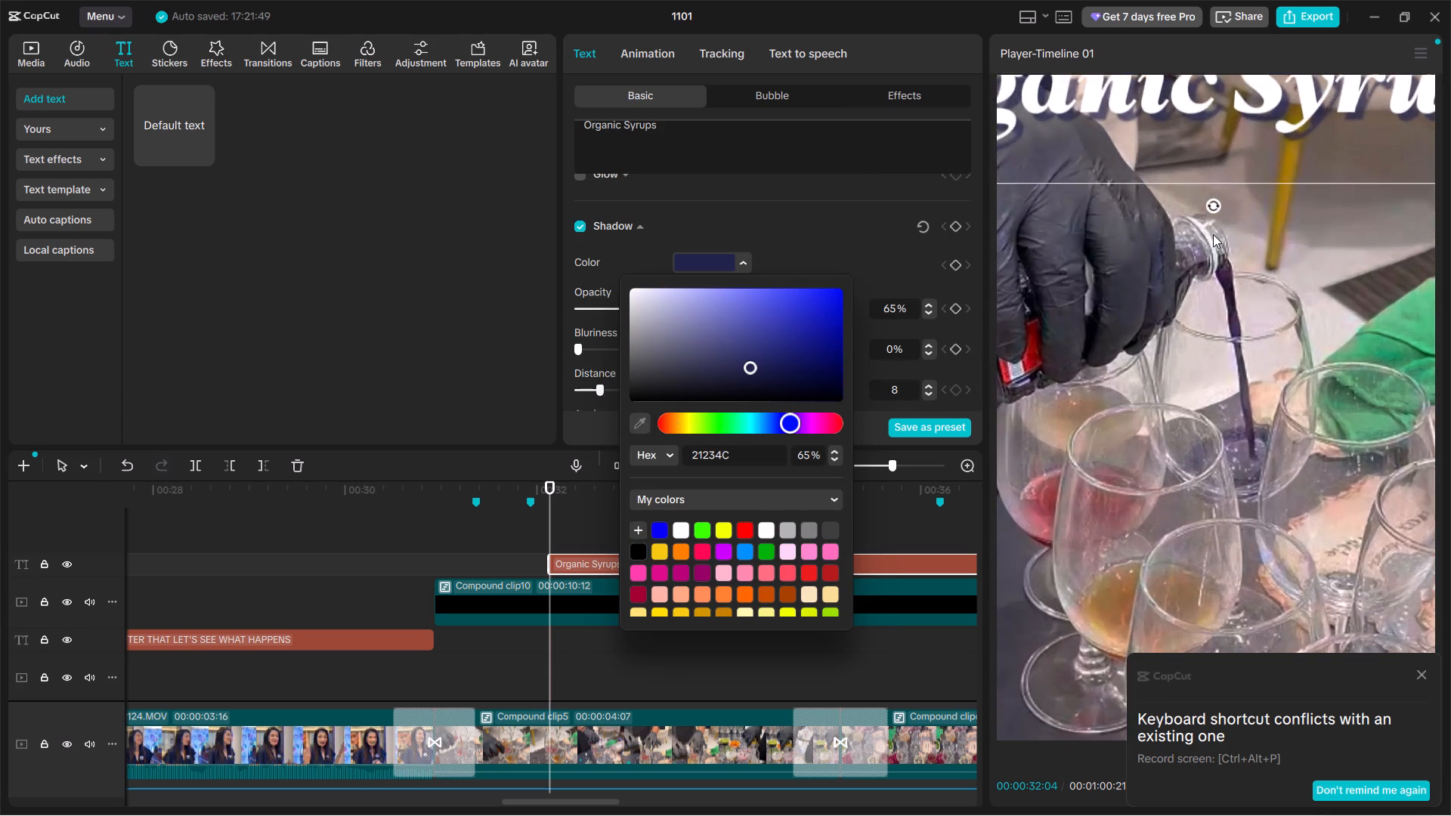
pyautogui.scroll(4, 1213, 234)
pyautogui.keyDown('ctrl'); pyautogui.scroll(9, 1204, 397); pyautogui.keyUp('ctrl')
pyautogui.click(837, 233)
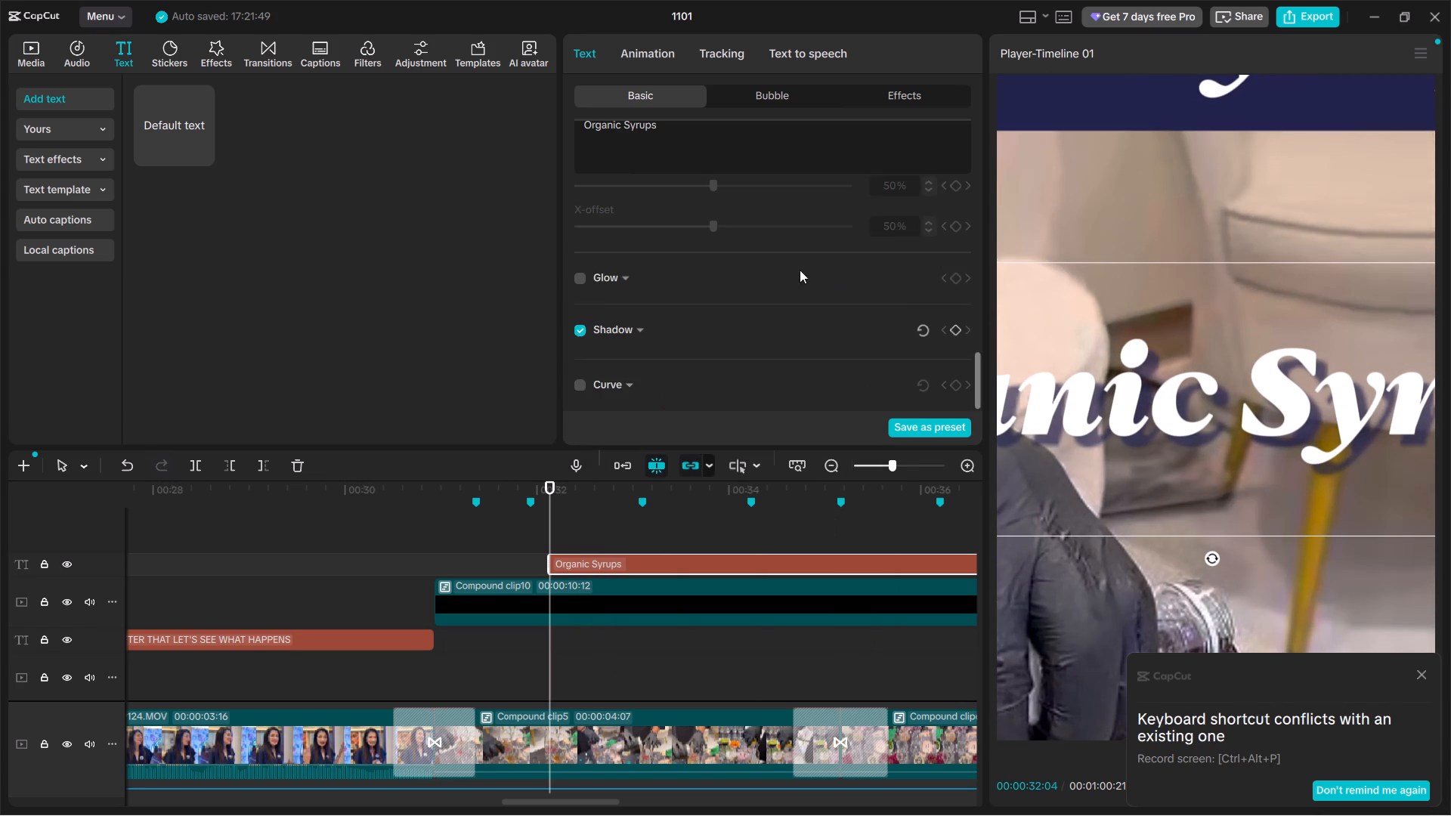
pyautogui.click(629, 338)
pyautogui.scroll(-3, 650, 327)
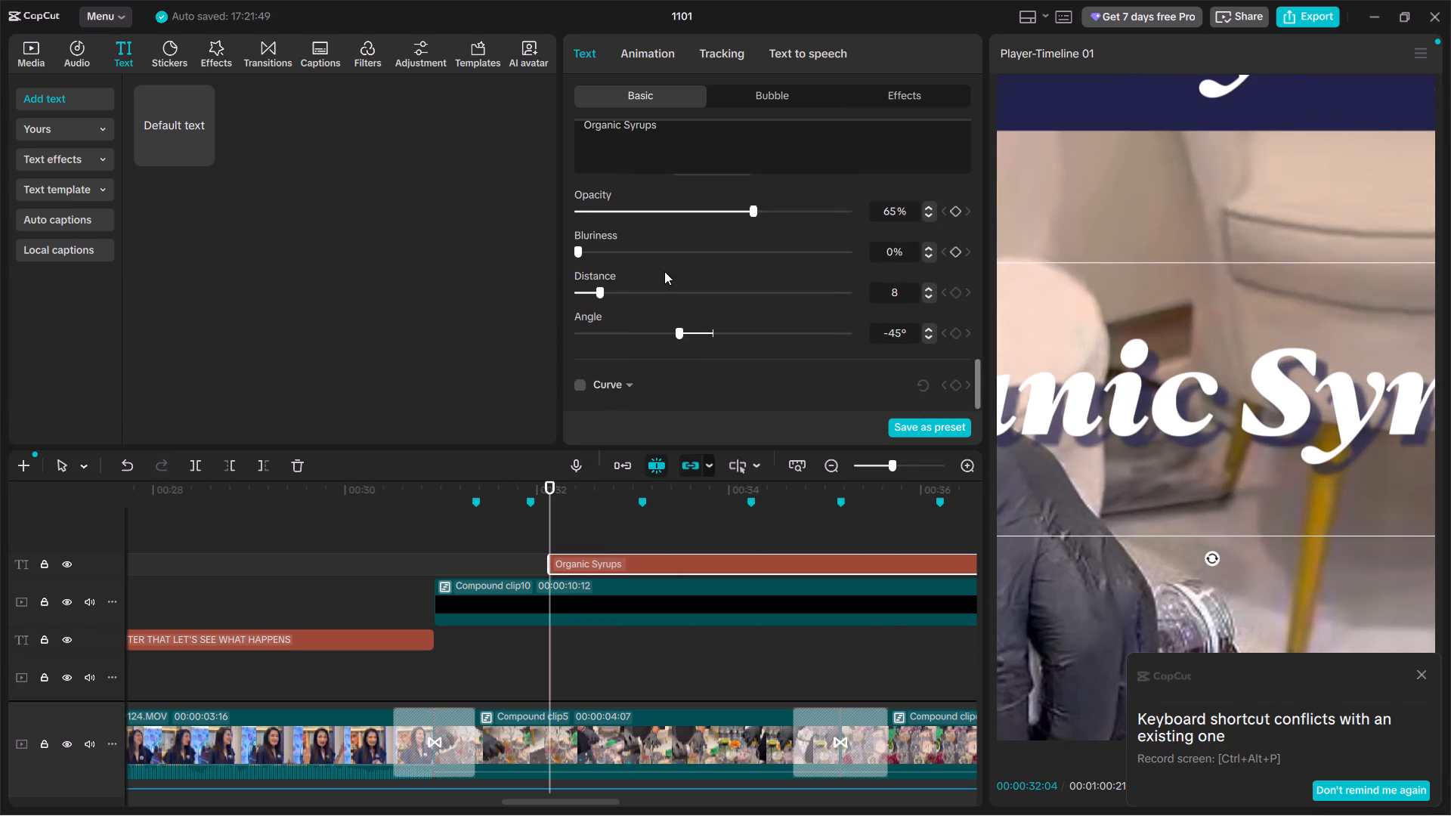
pyautogui.scroll(1, 665, 271)
pyautogui.moveTo(750, 292); pyautogui.dragTo(881, 295)
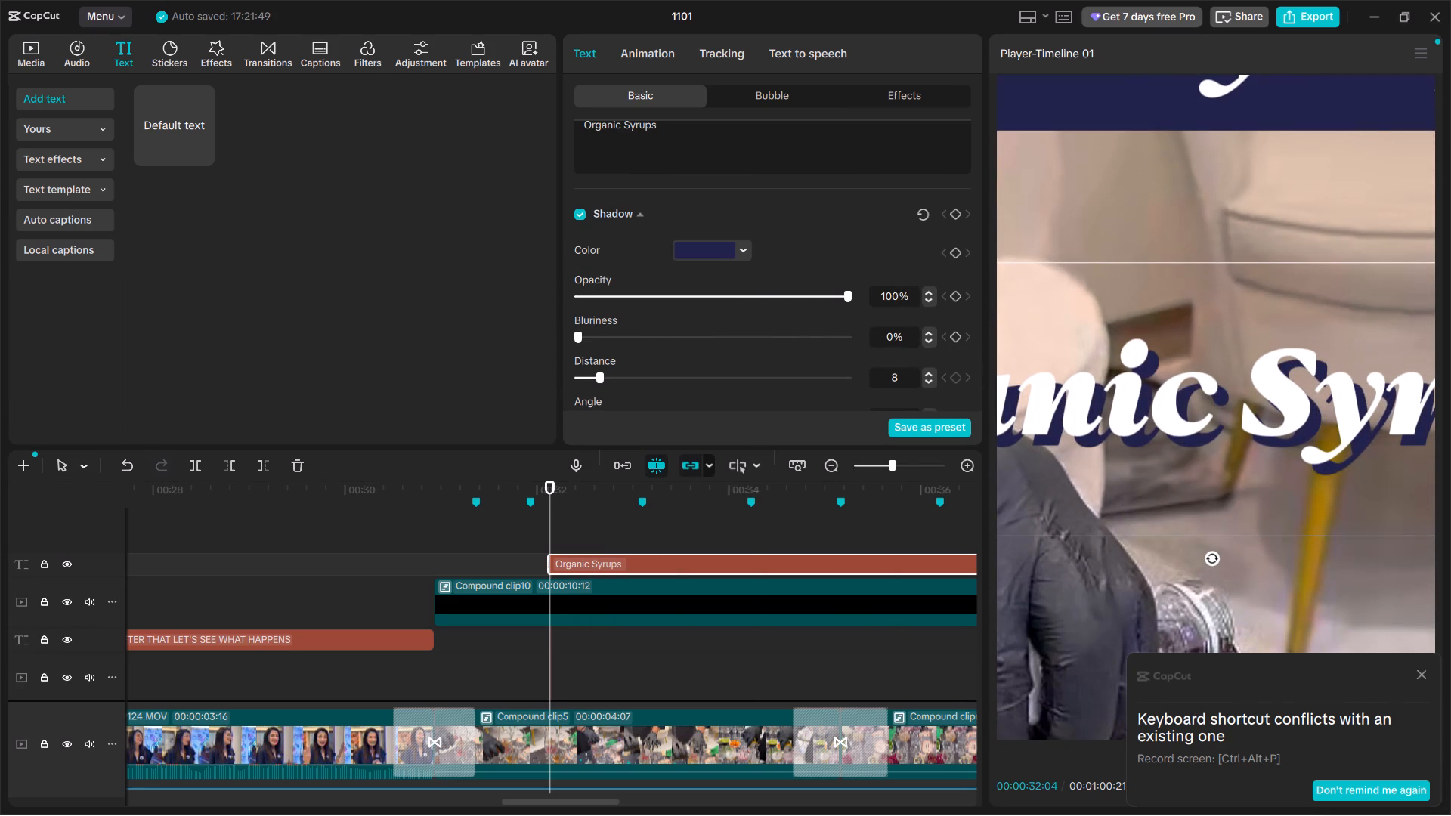
pyautogui.moveTo(881, 295); pyautogui.dragTo(843, 298)
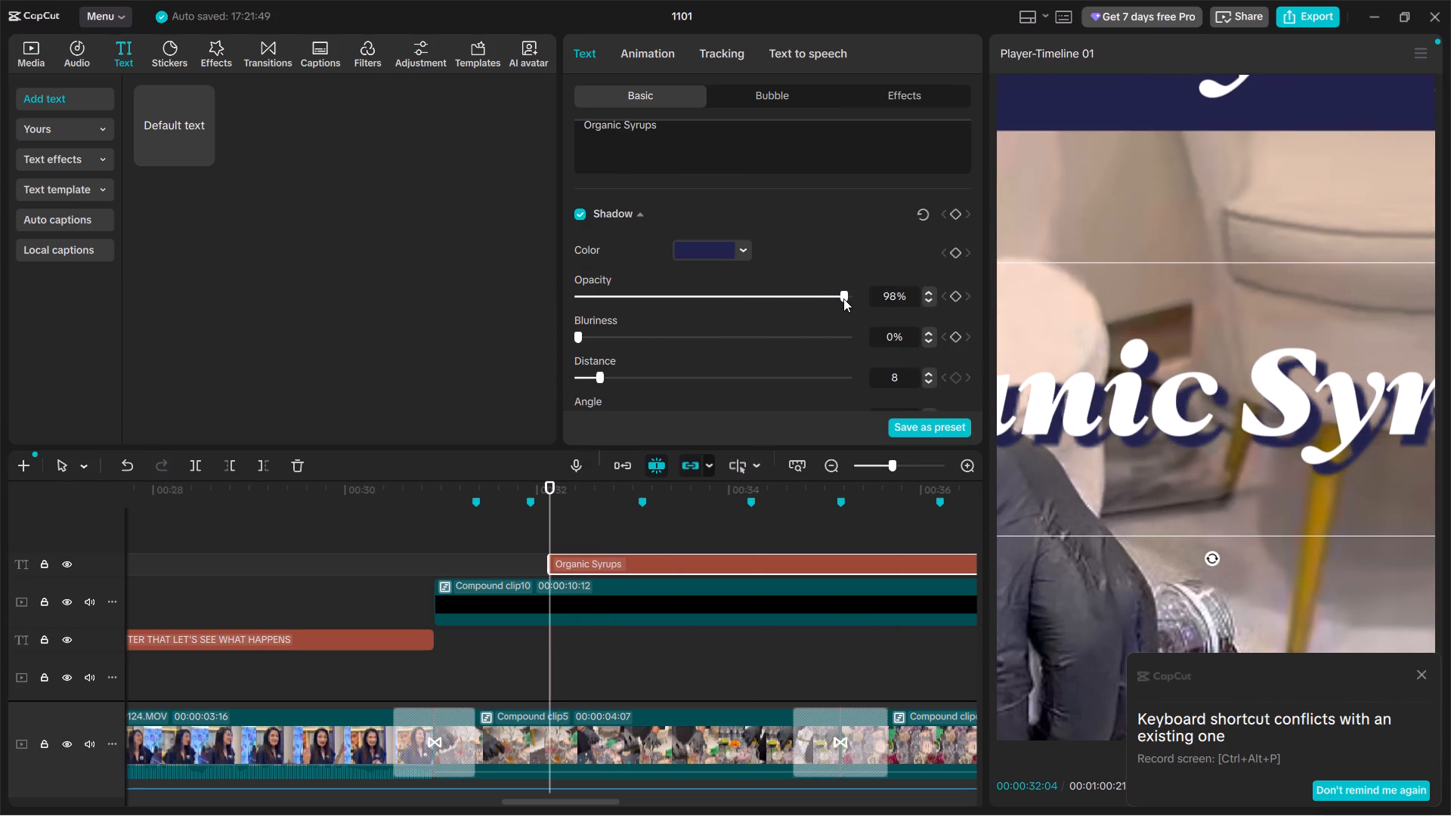
pyautogui.moveTo(843, 298); pyautogui.dragTo(845, 297)
pyautogui.scroll(-1, 707, 327)
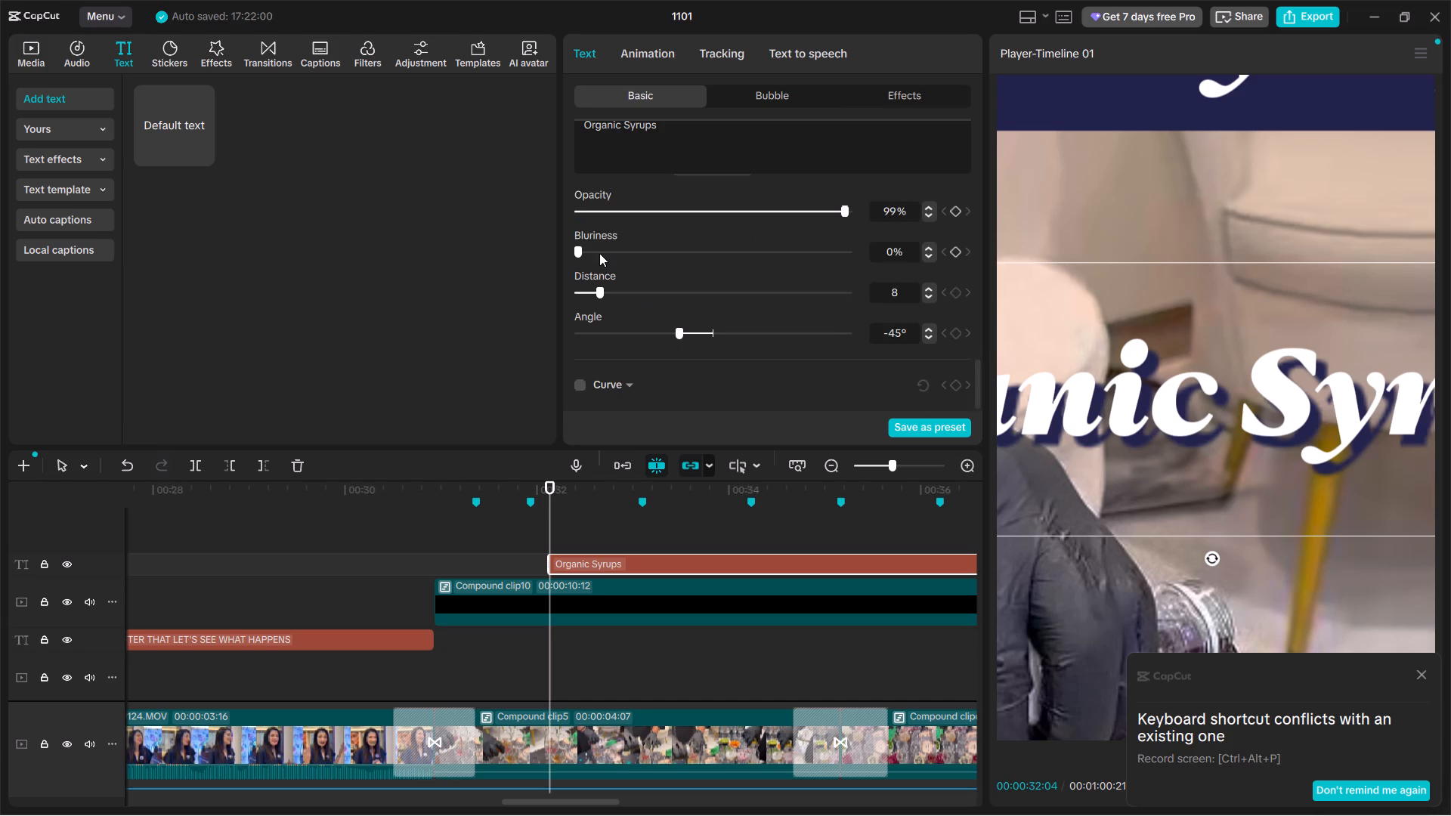
# Tighten the navy shadow on the pasted "Organic Syrups" text to distance 3 at 100% opacity.
pyautogui.moveTo(599, 253); pyautogui.dragTo(489, 259)
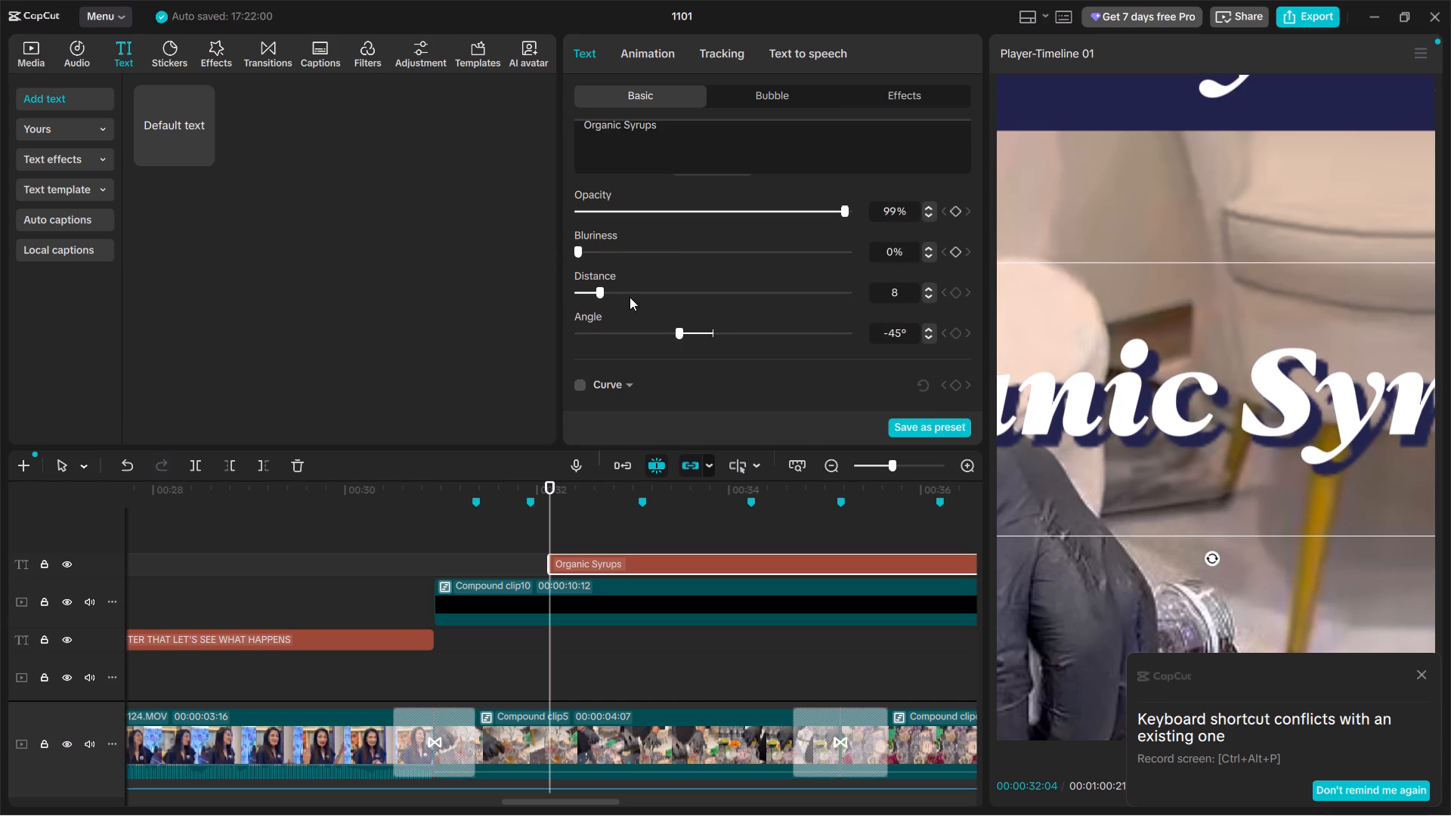
pyautogui.moveTo(608, 288); pyautogui.dragTo(588, 290)
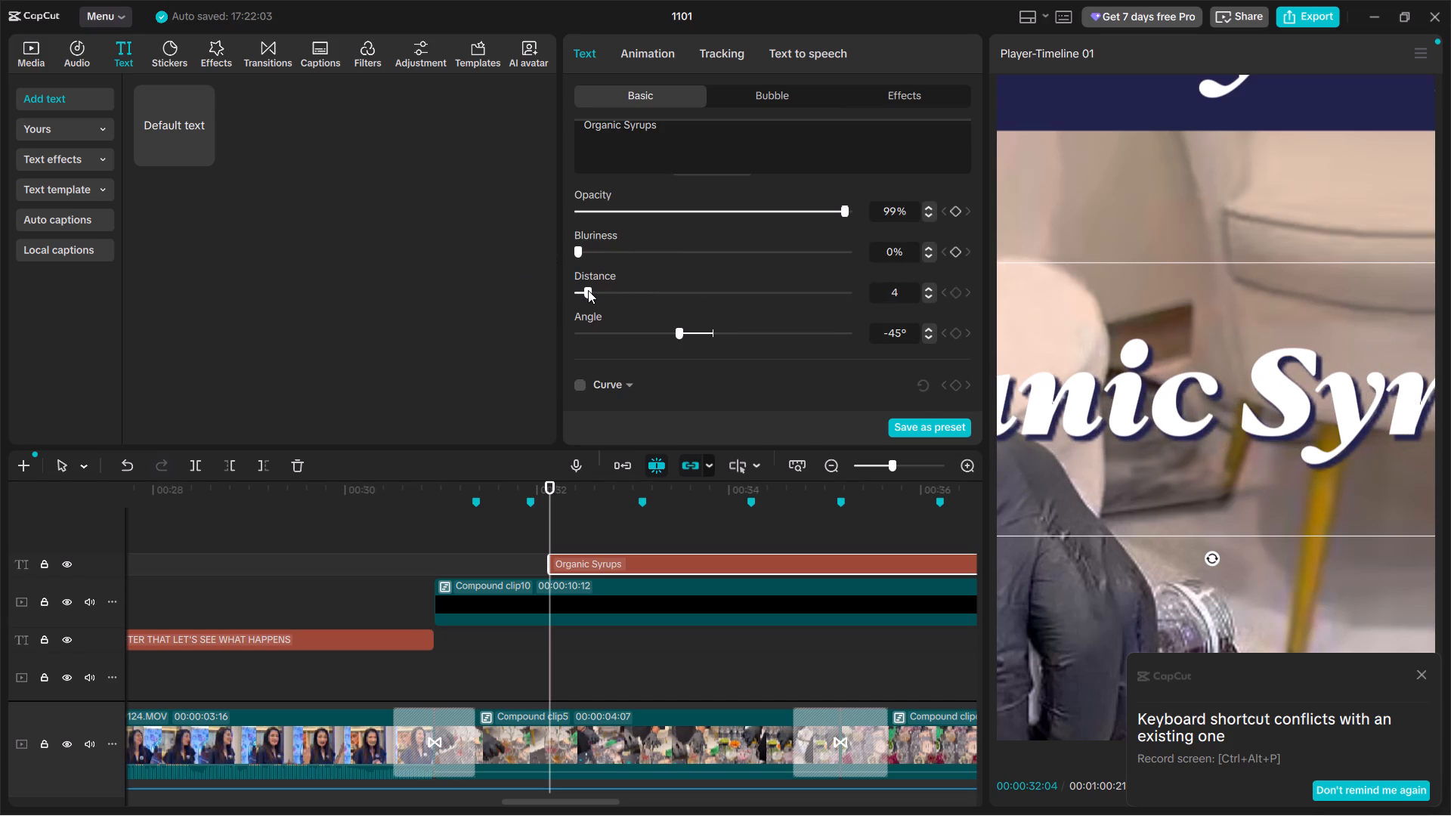
pyautogui.moveTo(588, 290); pyautogui.dragTo(586, 290)
pyautogui.moveTo(830, 211); pyautogui.dragTo(861, 209)
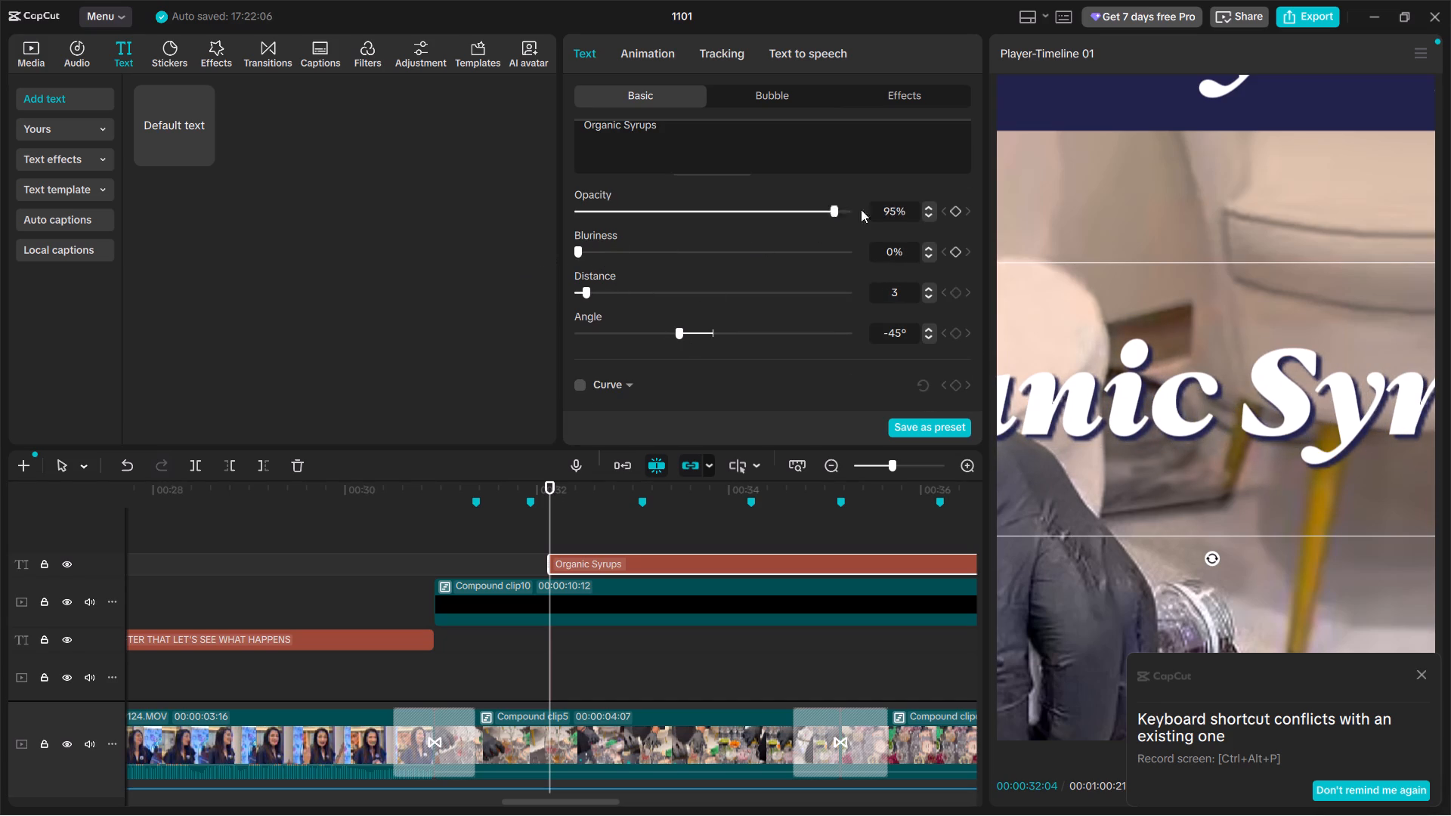
pyautogui.moveTo(861, 209); pyautogui.dragTo(921, 215)
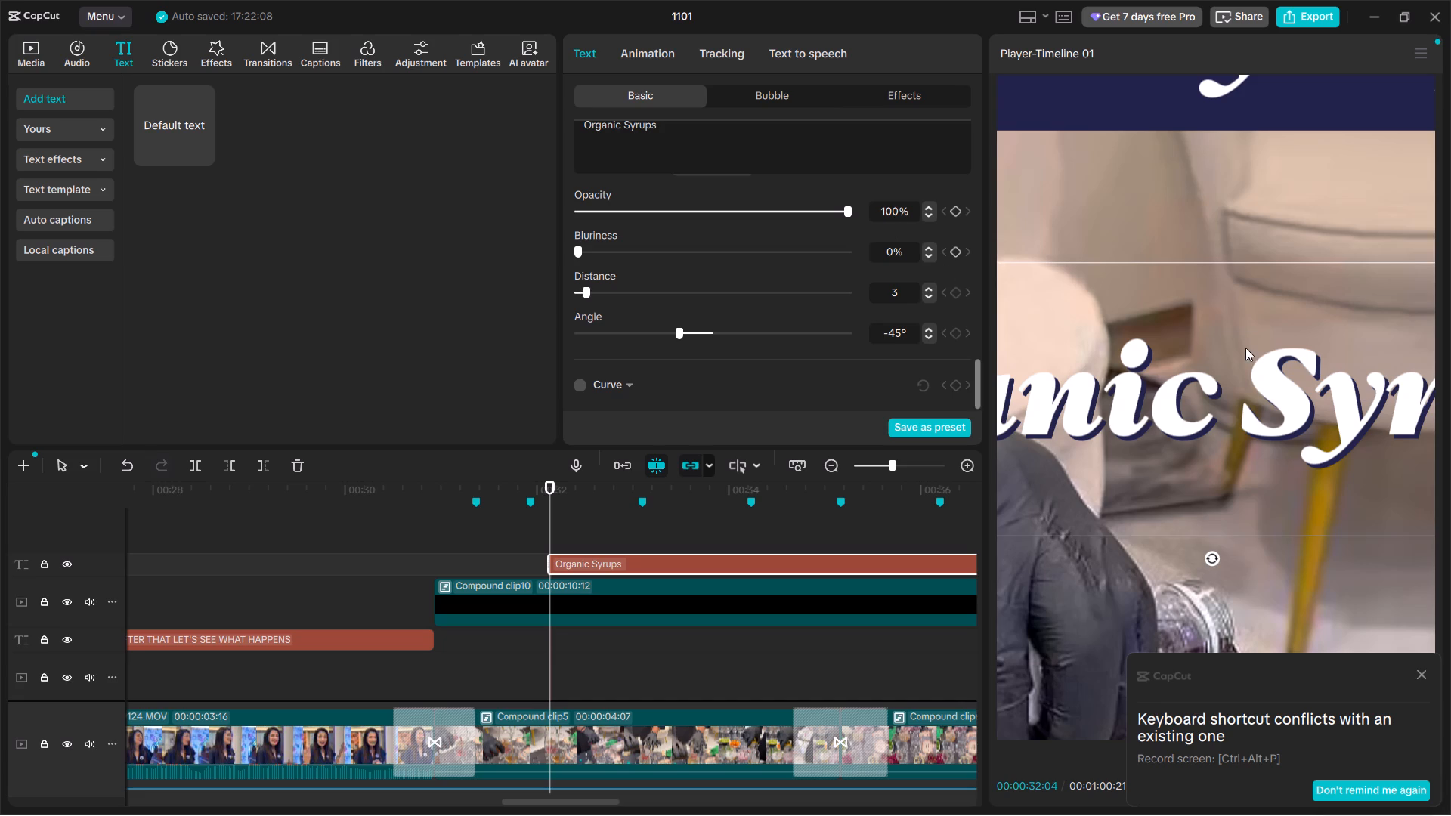
pyautogui.keyDown('ctrl'); pyautogui.scroll(-14, 1269, 368); pyautogui.keyUp('ctrl')
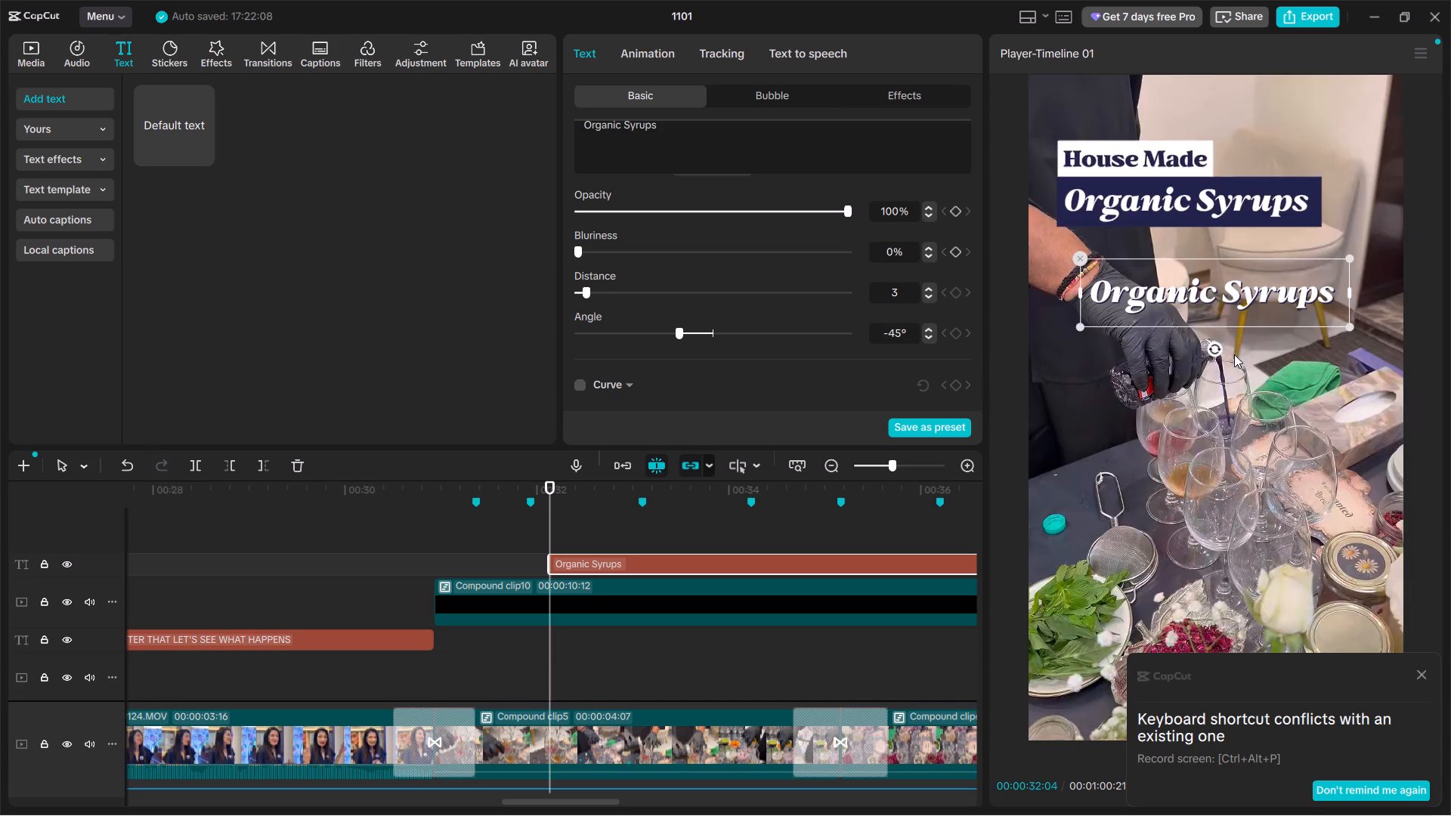
pyautogui.keyDown('ctrl'); pyautogui.scroll(3, 1230, 357); pyautogui.keyUp('ctrl')
pyautogui.keyDown('ctrl'); pyautogui.scroll(-2, 1199, 363); pyautogui.keyUp('ctrl')
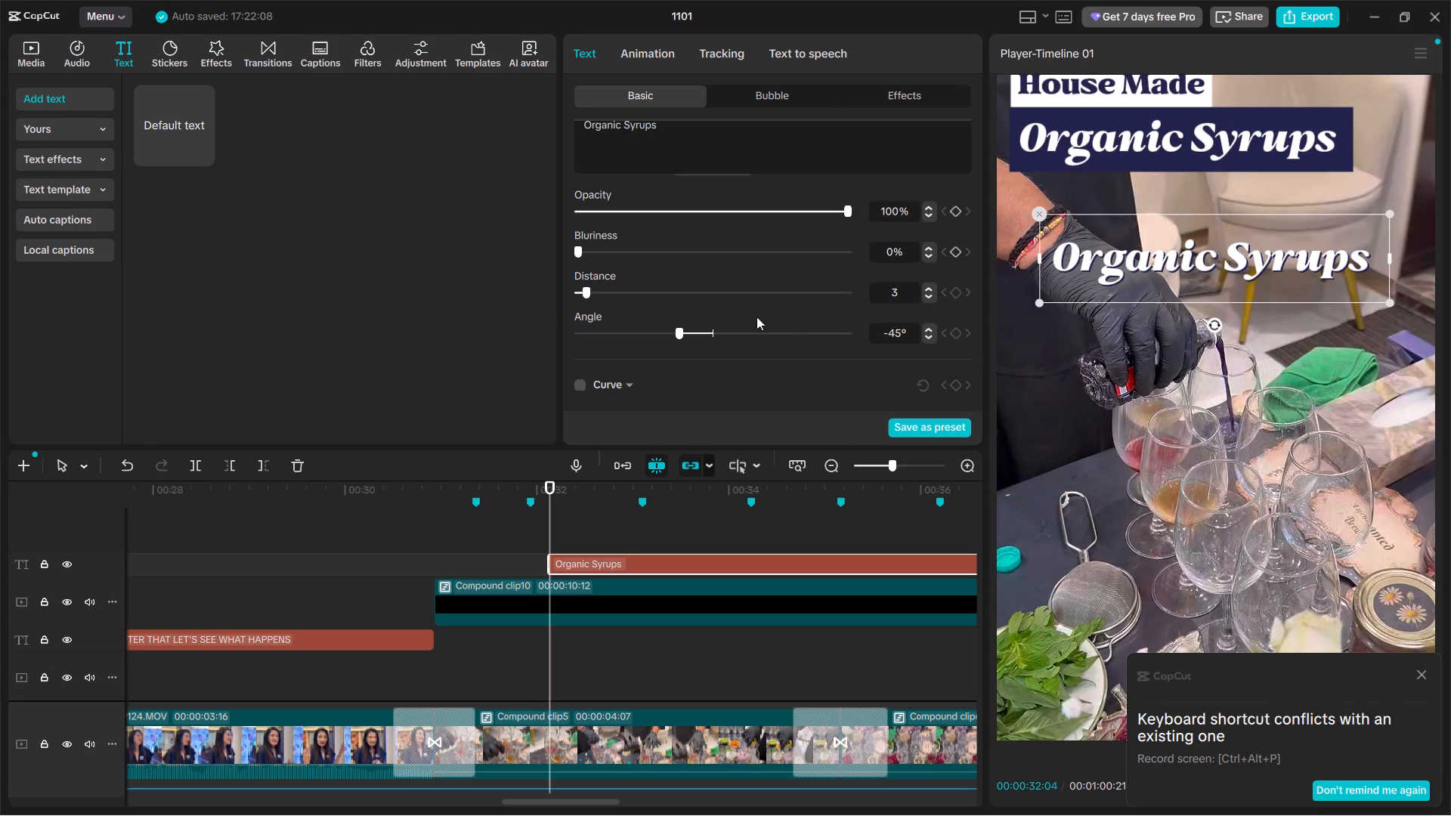
# Change the pasted "Organic Syrups" text's font to Behind The Nineties Medium Italic.
pyautogui.click(602, 559)
pyautogui.scroll(3, 632, 304)
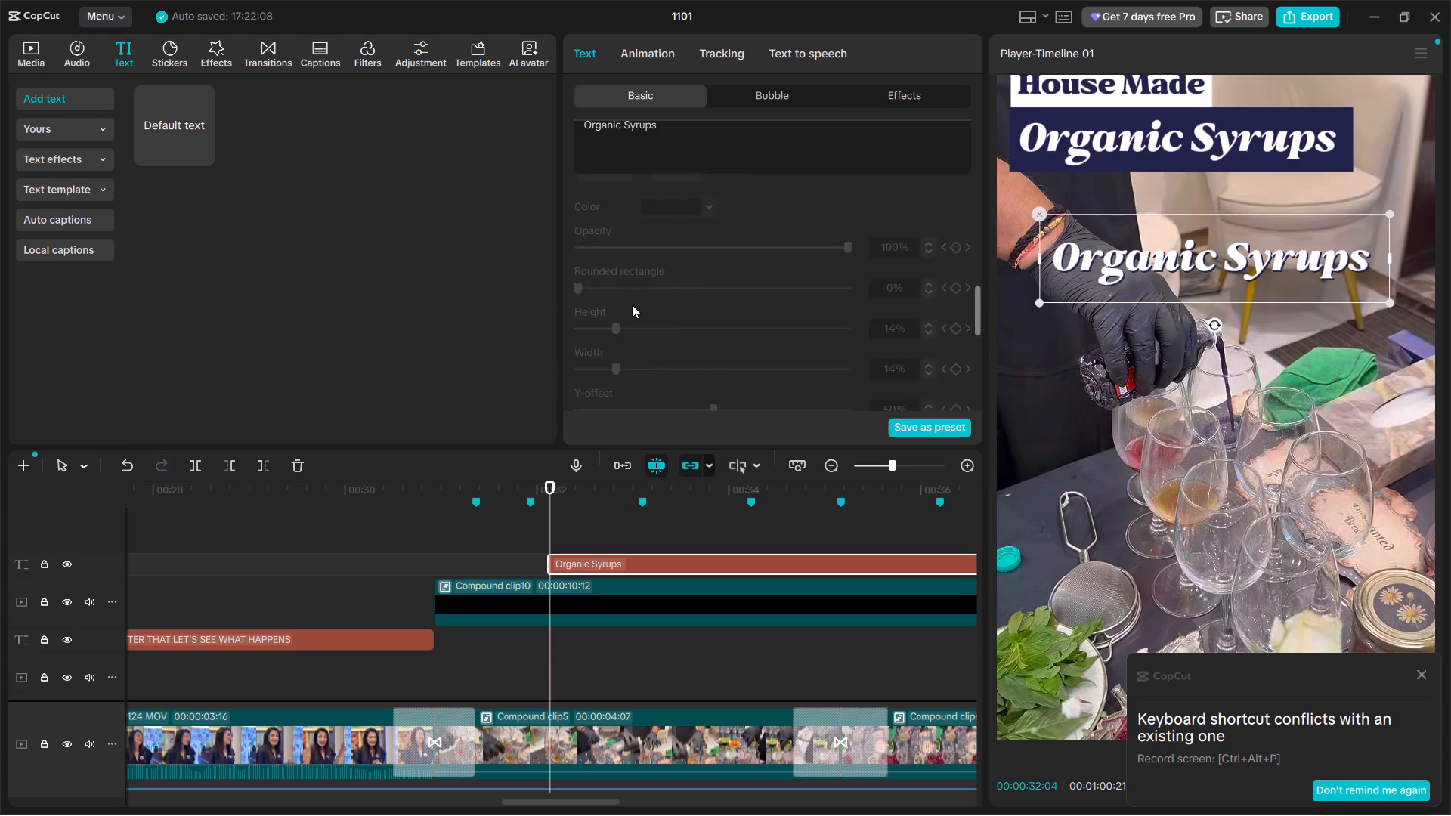
pyautogui.scroll(19, 632, 304)
pyautogui.click(740, 215)
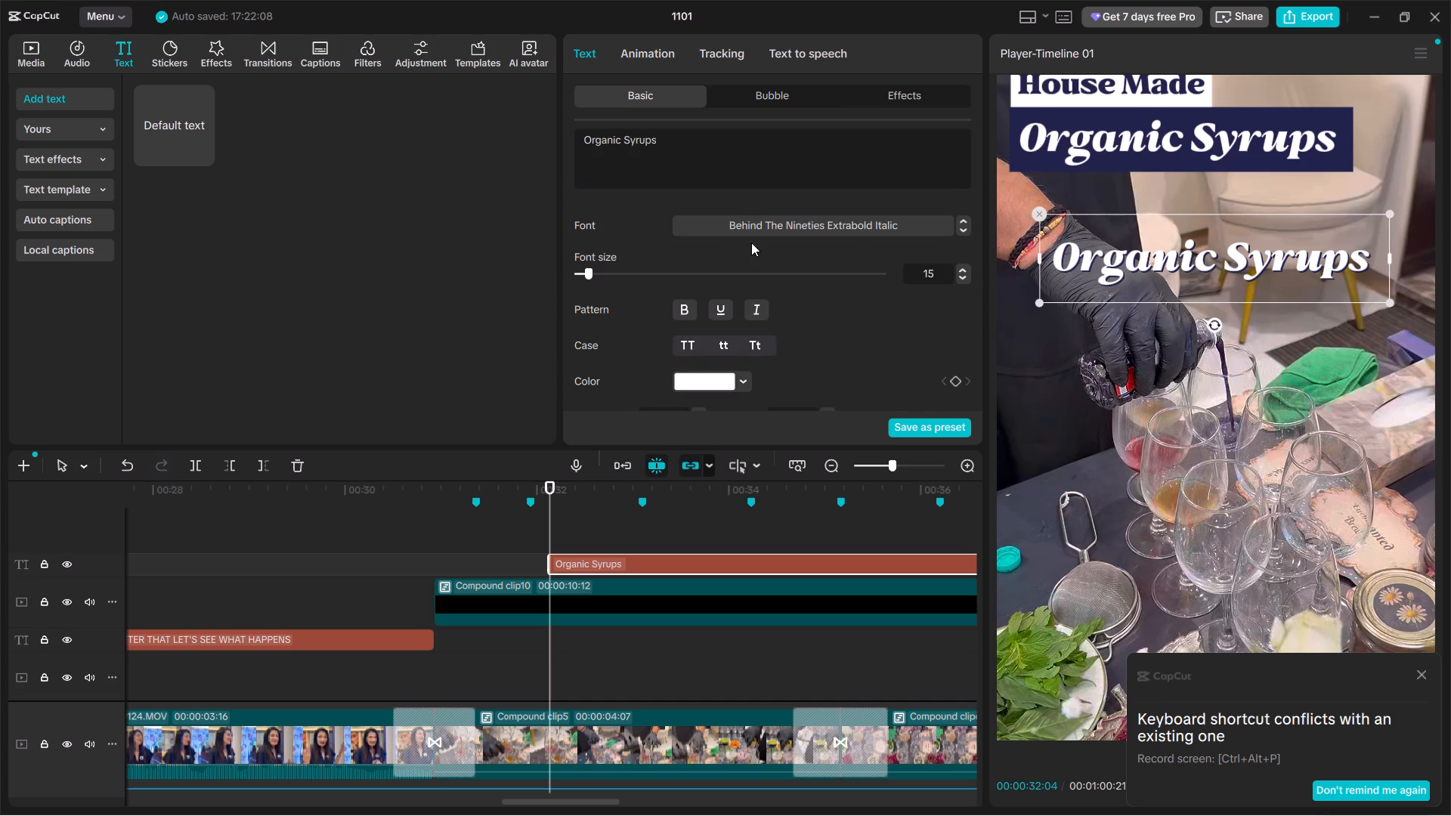
pyautogui.click(769, 221)
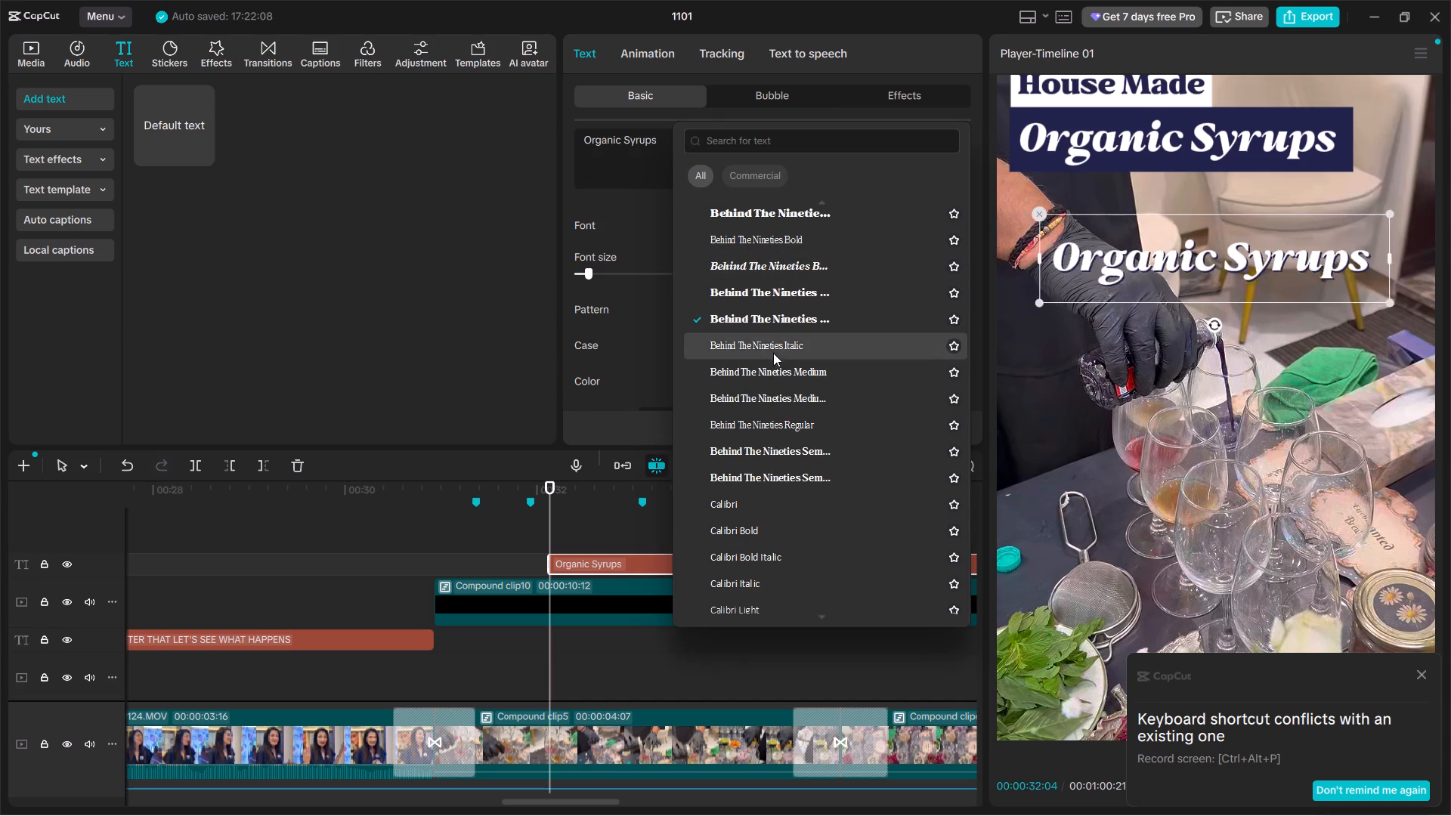
pyautogui.click(787, 390)
# Replace the pasted text's wording with the copied list, keeping only "Botanicals" and copying the other two lines out.
pyautogui.click(611, 156)
pyautogui.hotkey('ctrl', 'a')
pyautogui.hotkey('ctrl', 'v')
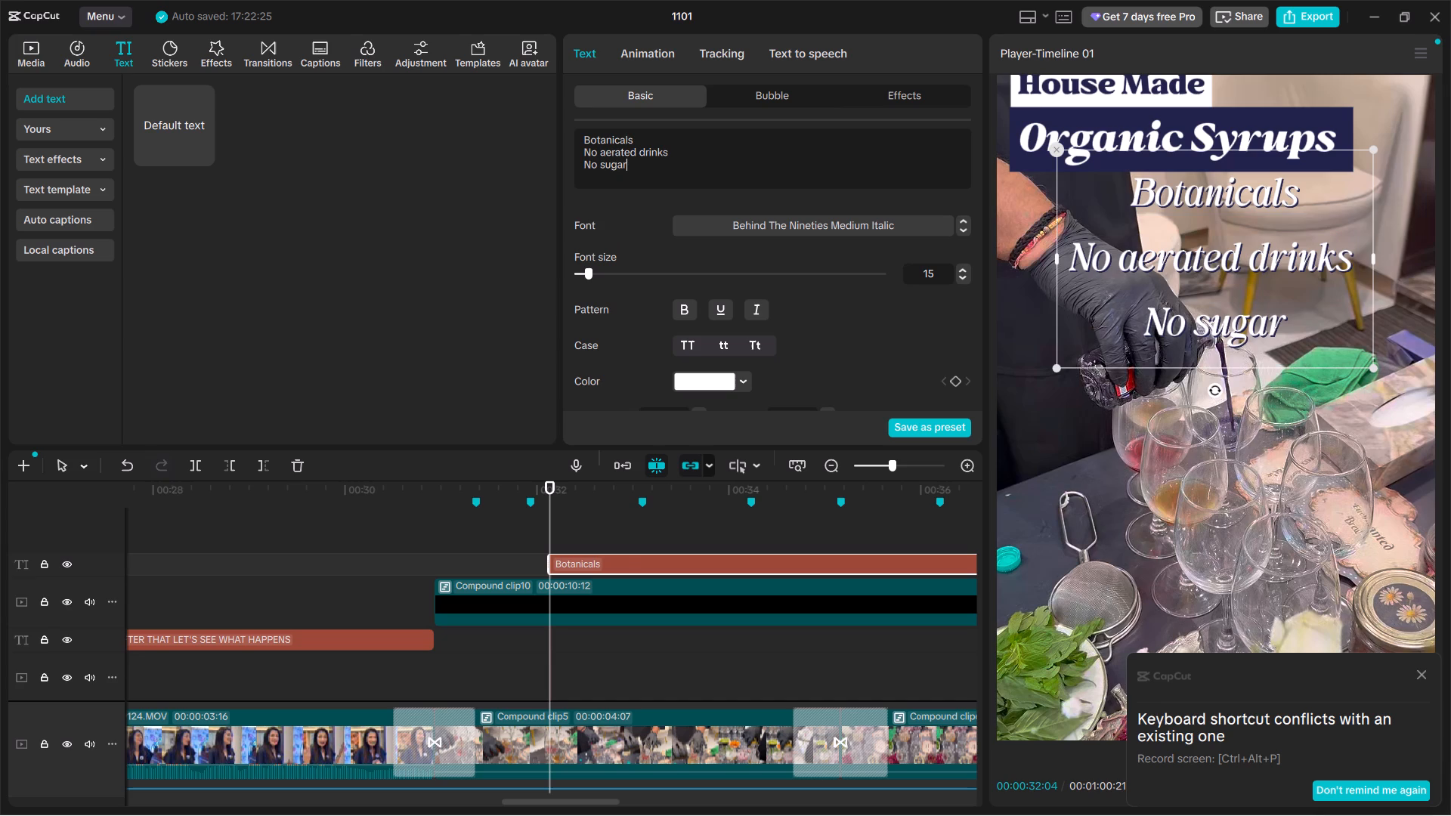
pyautogui.moveTo(647, 174); pyautogui.dragTo(571, 152)
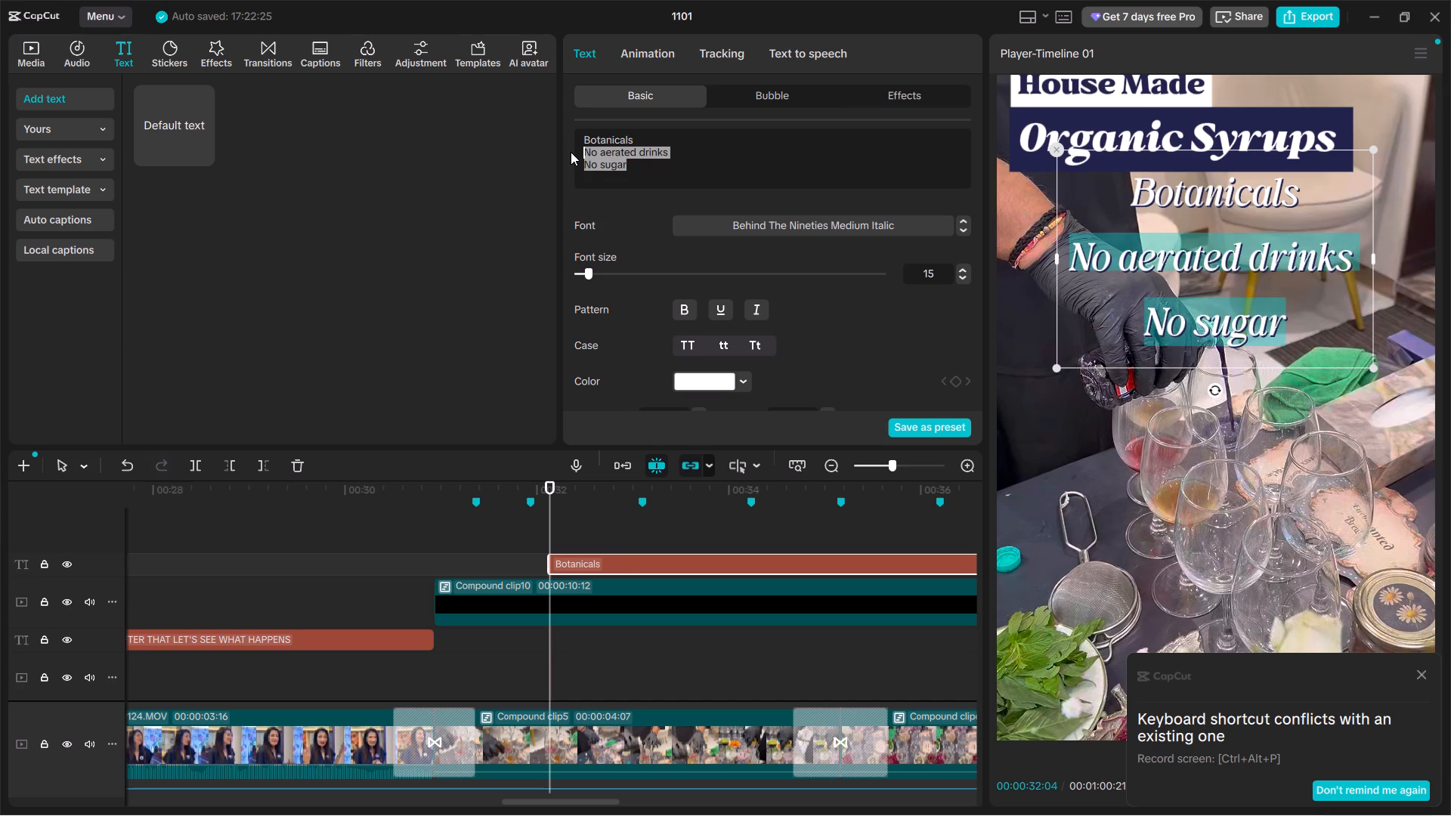
pyautogui.hotkey('ctrl', 'c')
pyautogui.press('BackSpace')
pyautogui.press('BackSpace')
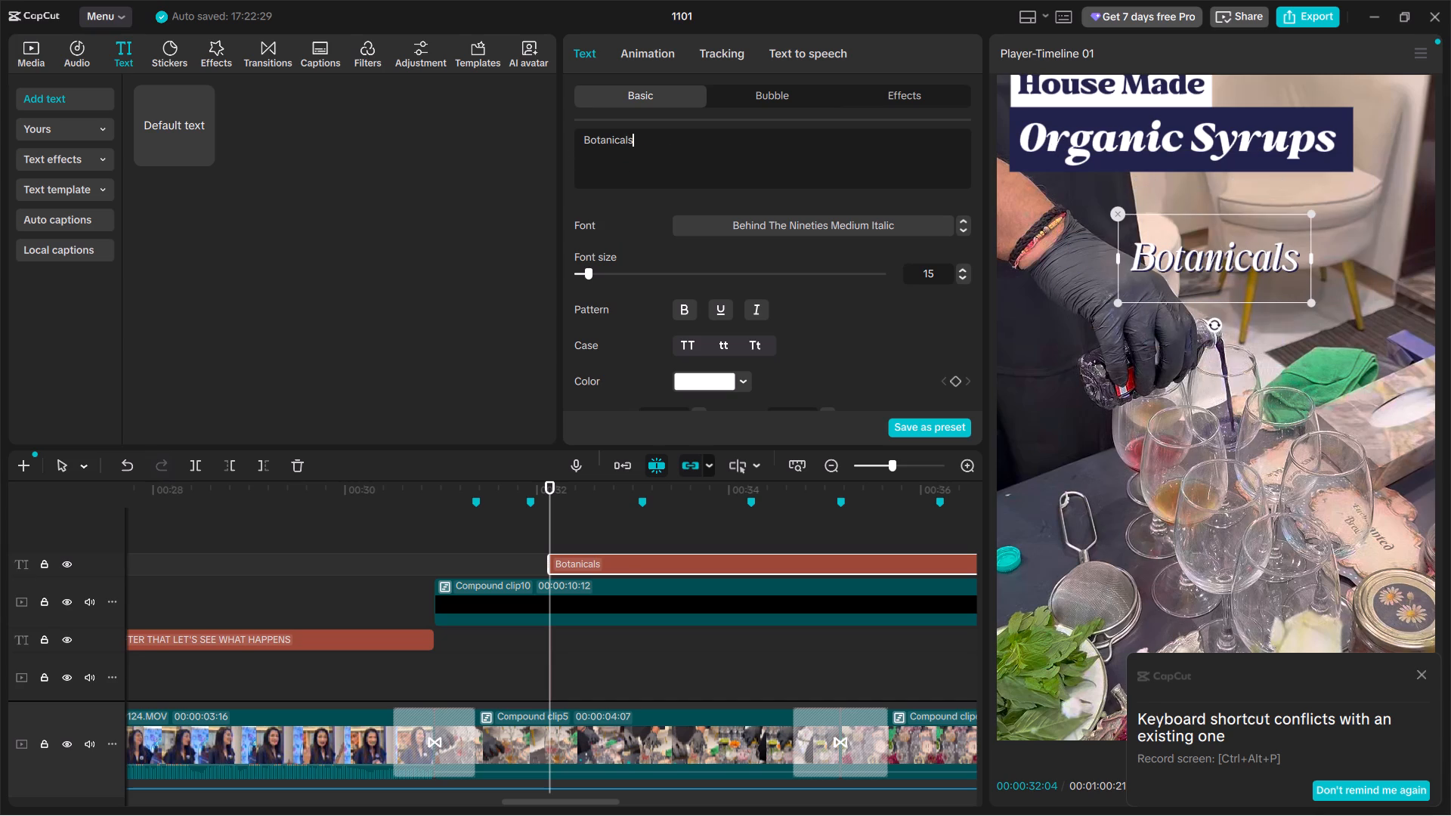
# Move the "Botanicals" text directly beneath the "Organic Syrups" box, lined up with the box's left edge.
pyautogui.moveTo(1181, 284); pyautogui.dragTo(1064, 220)
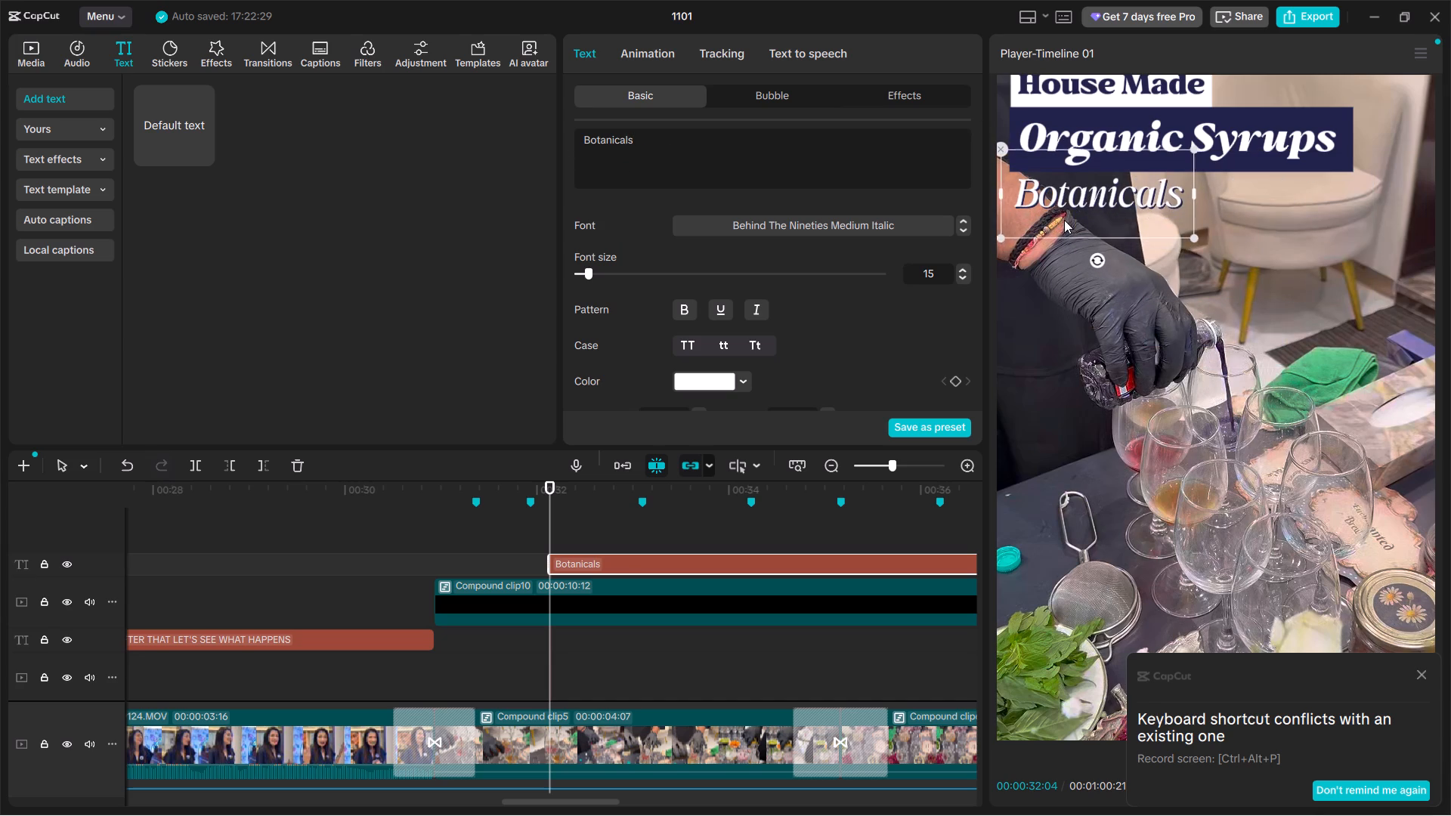
pyautogui.moveTo(1064, 220); pyautogui.dragTo(1061, 224)
# Apply the Script Rise in-animation to the "Botanicals" text with a duration of 1.0 s.
pyautogui.click(478, 545)
pyautogui.click(594, 566)
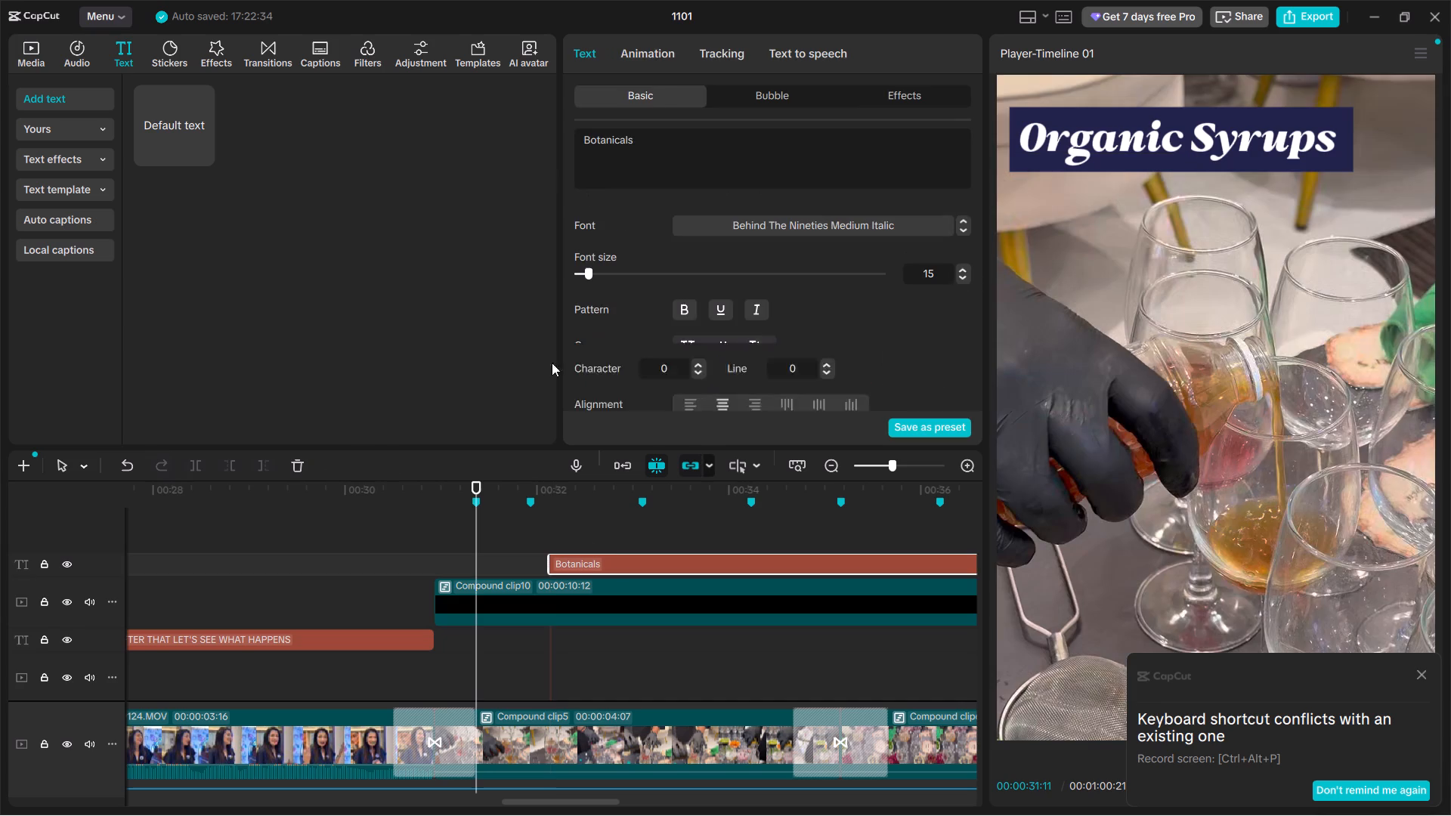
pyautogui.click(615, 51)
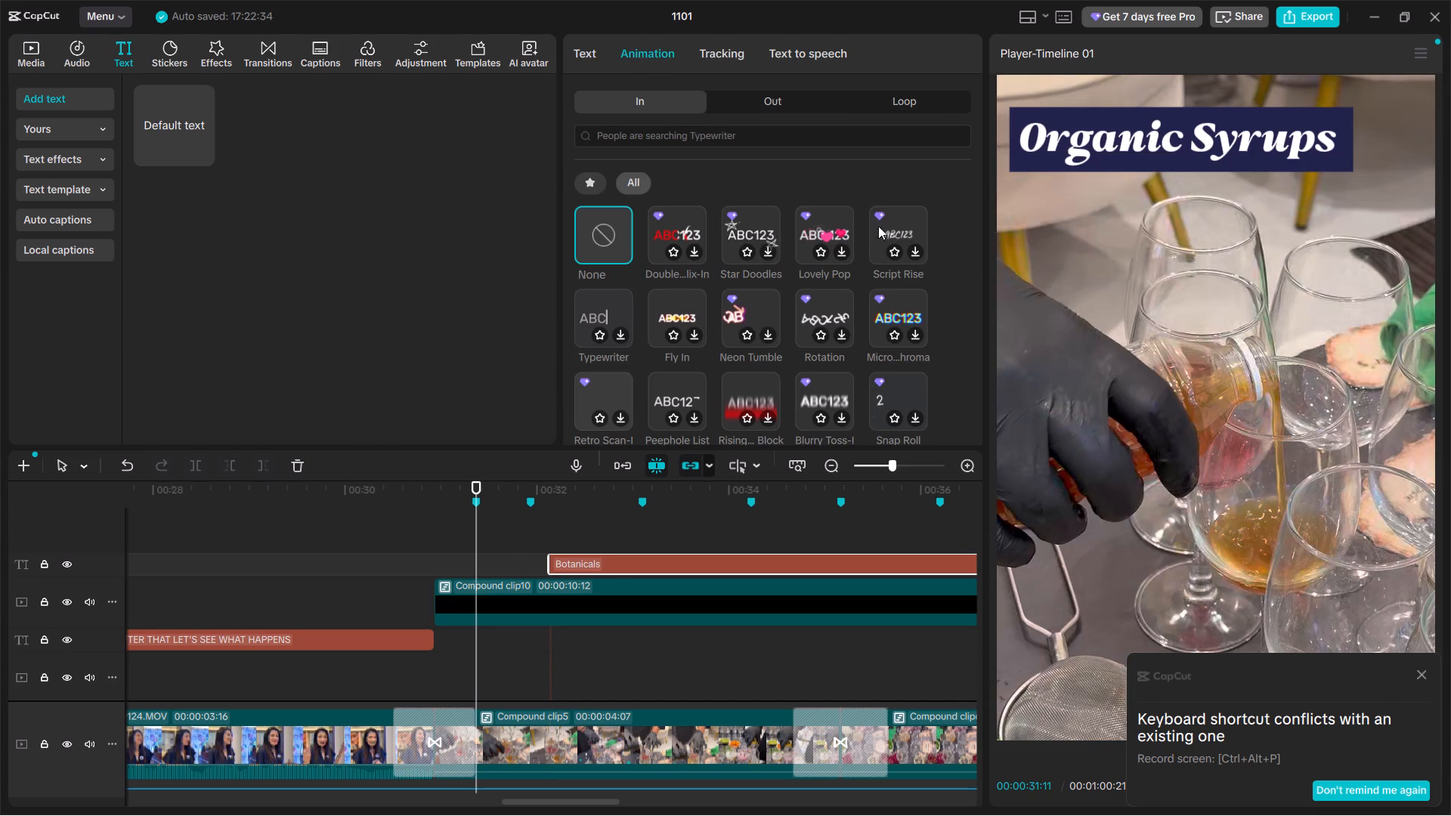
pyautogui.click(899, 224)
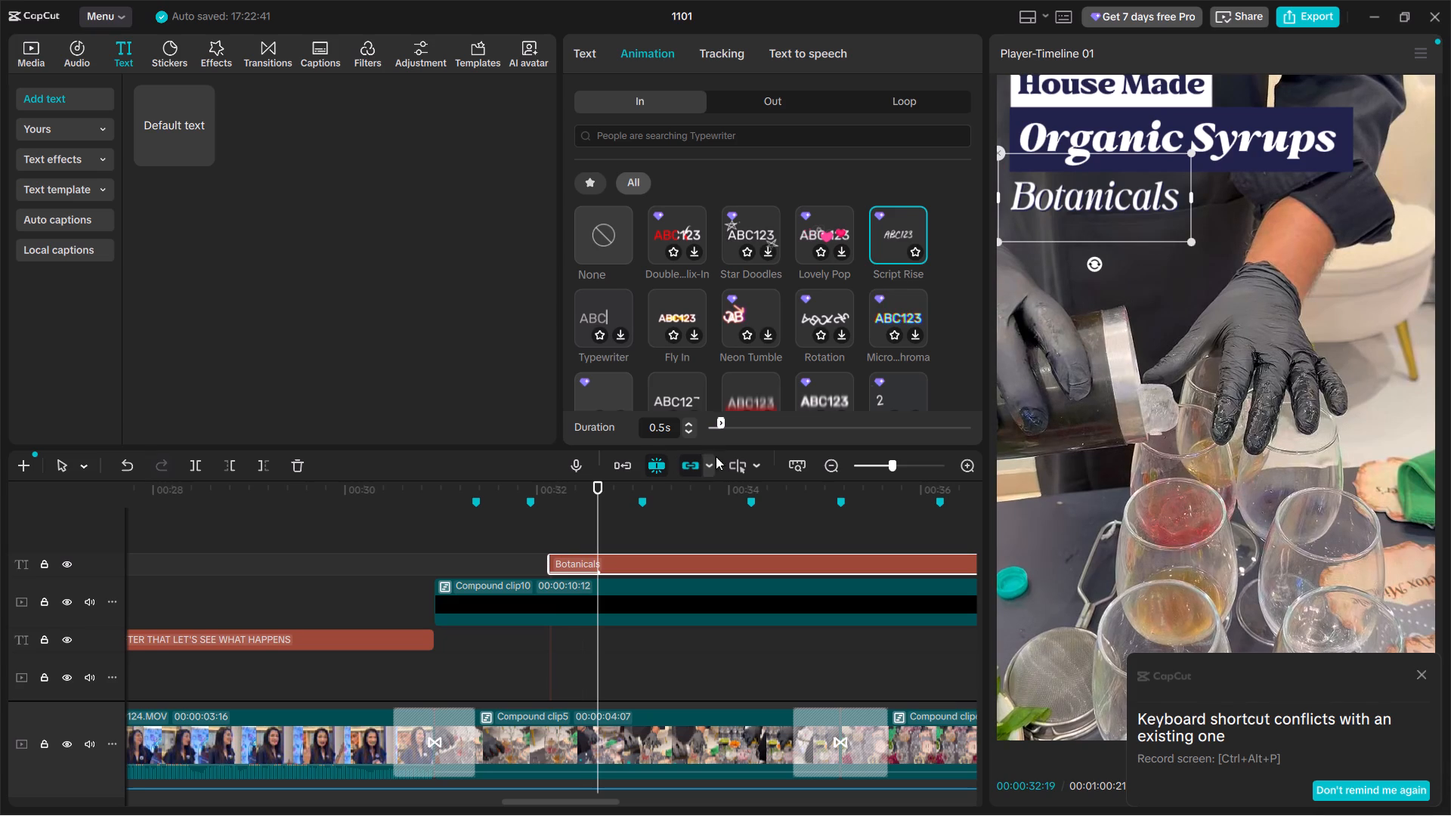
pyautogui.click(733, 420)
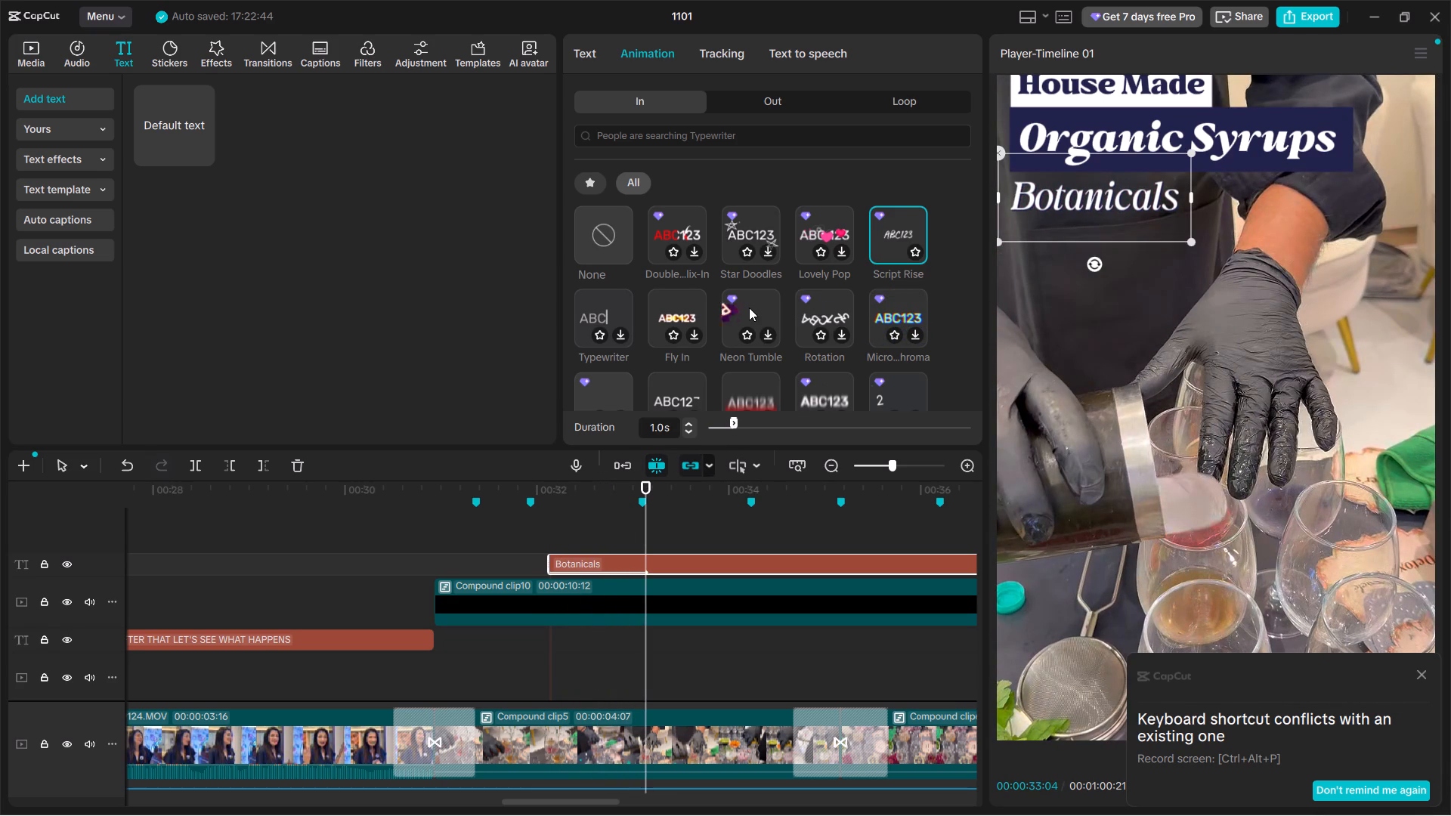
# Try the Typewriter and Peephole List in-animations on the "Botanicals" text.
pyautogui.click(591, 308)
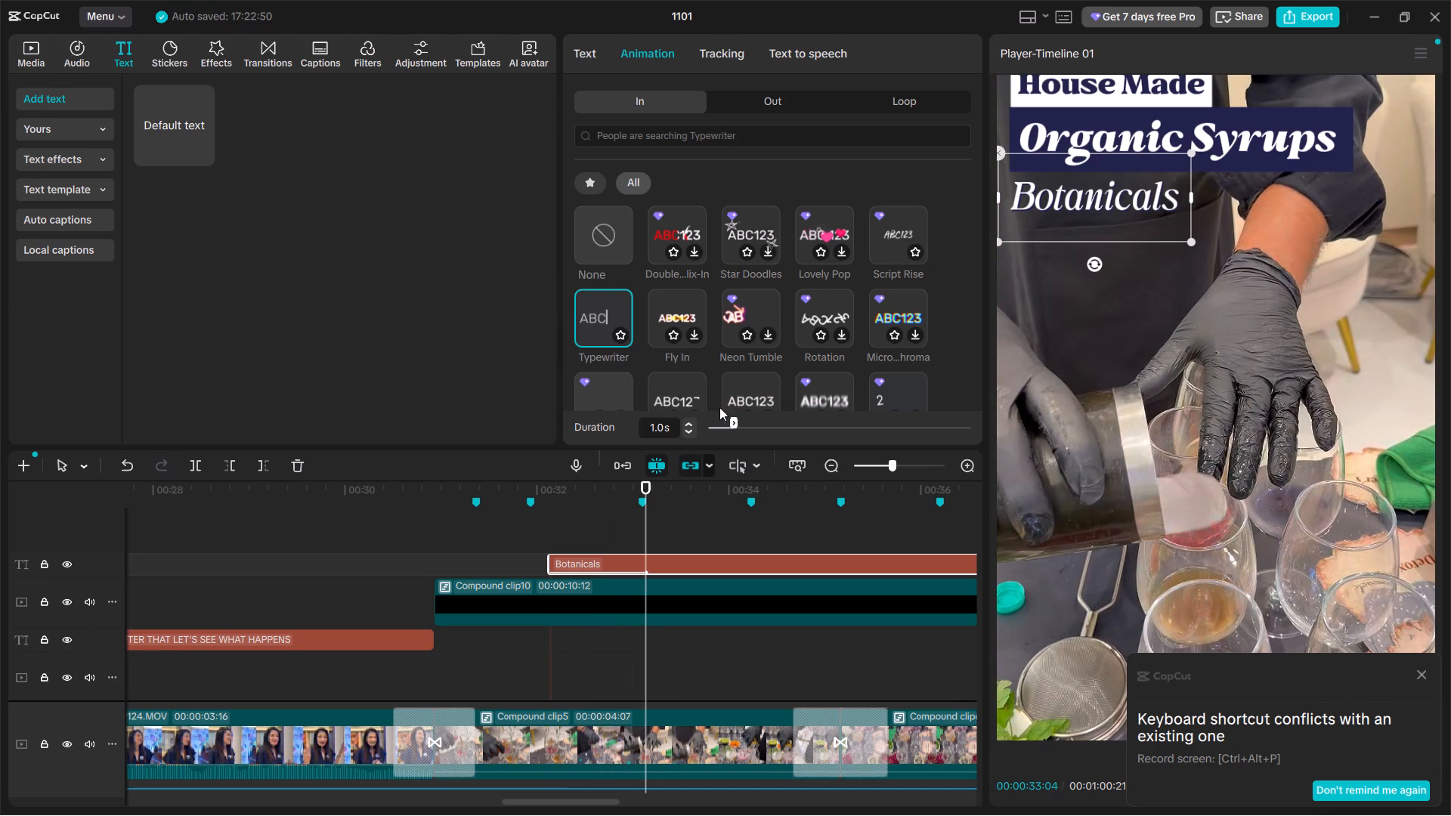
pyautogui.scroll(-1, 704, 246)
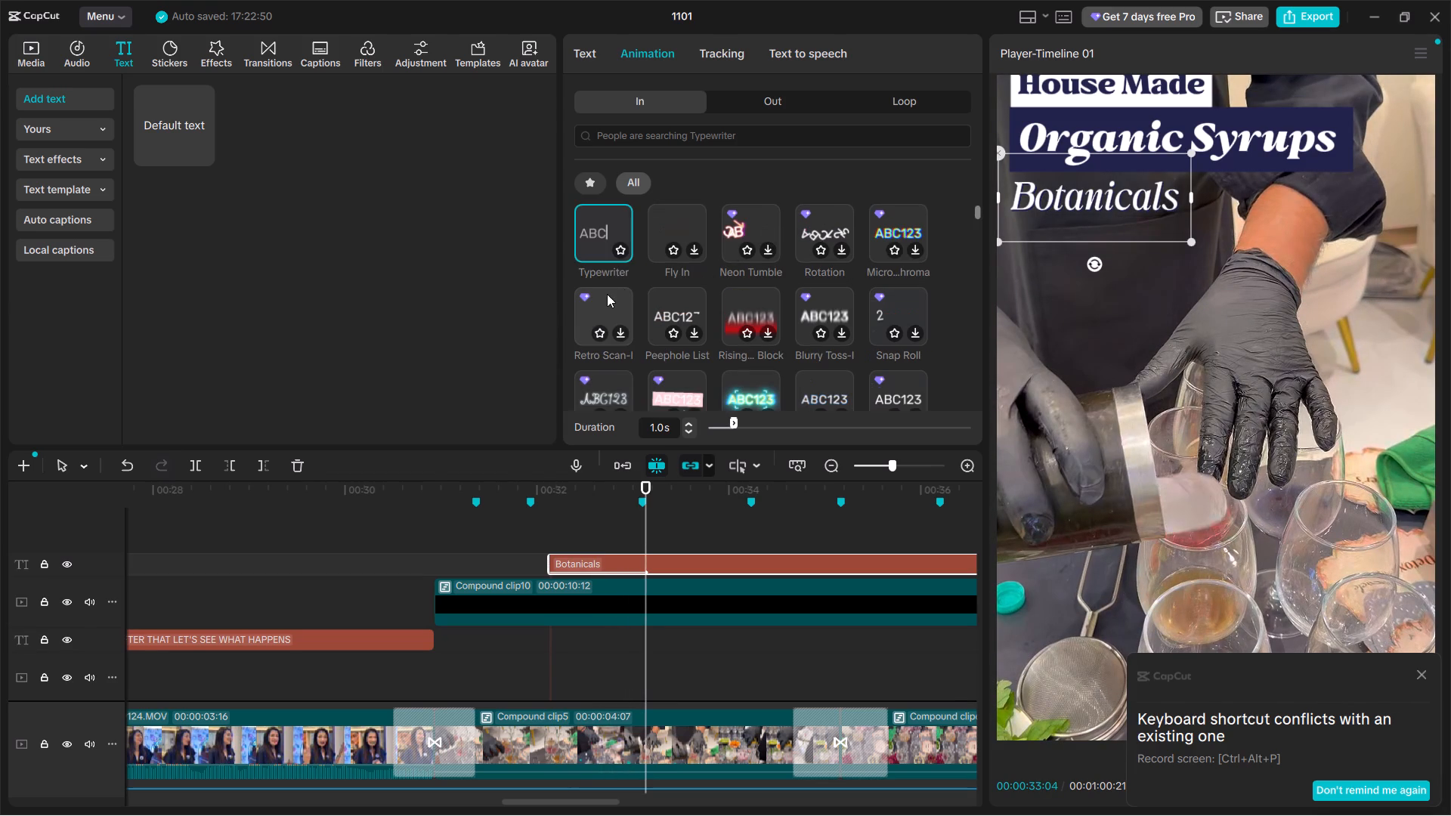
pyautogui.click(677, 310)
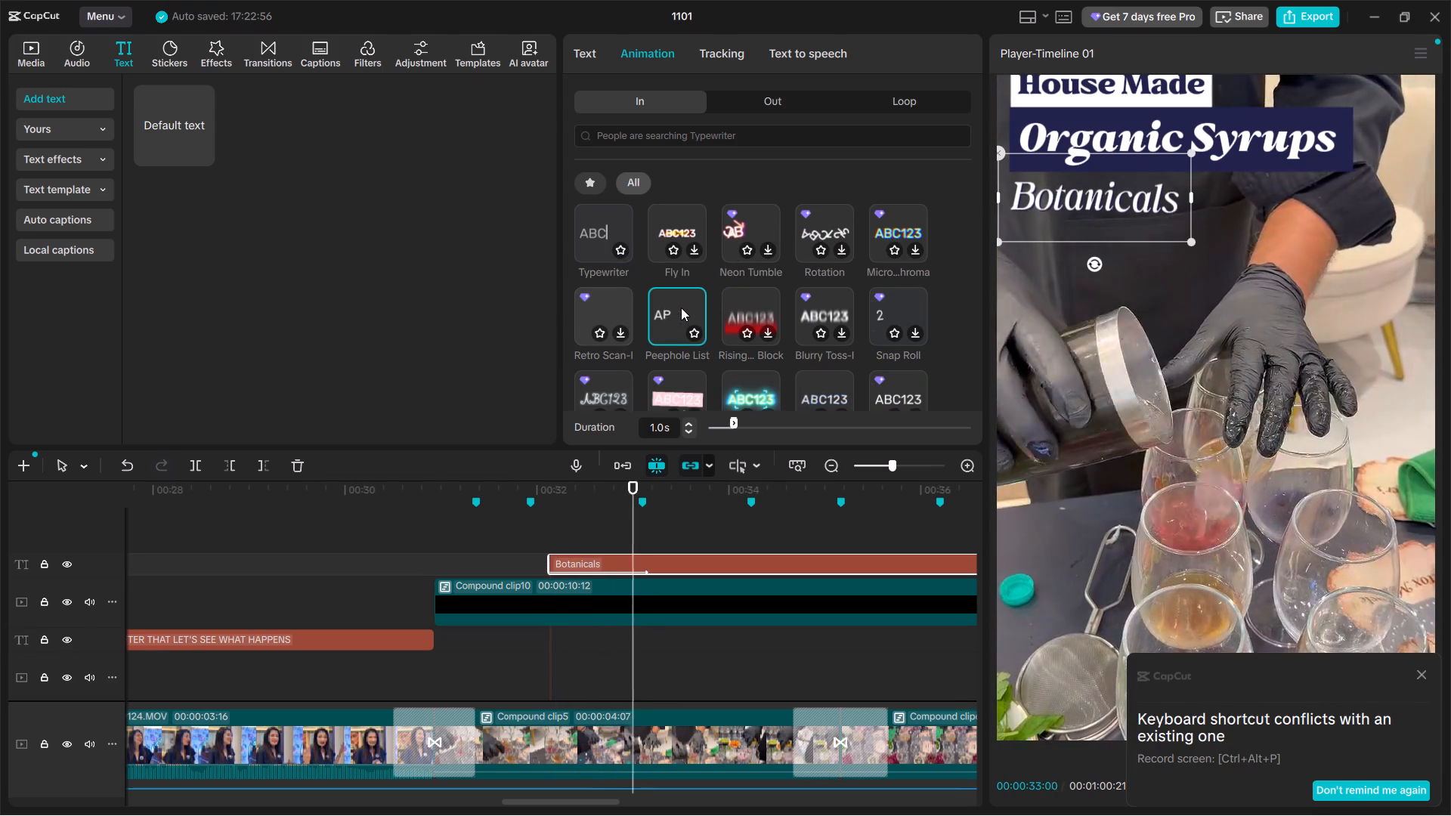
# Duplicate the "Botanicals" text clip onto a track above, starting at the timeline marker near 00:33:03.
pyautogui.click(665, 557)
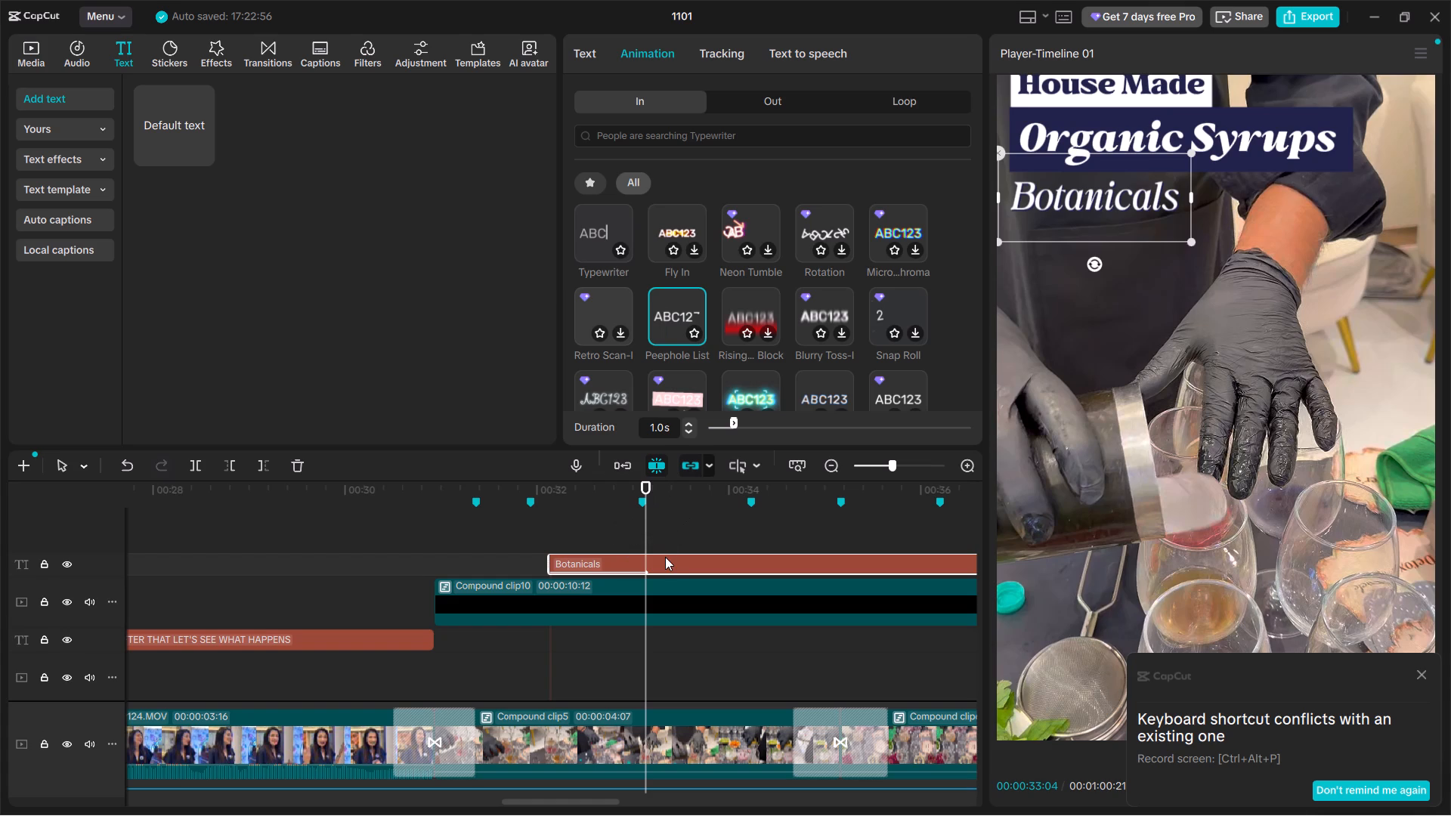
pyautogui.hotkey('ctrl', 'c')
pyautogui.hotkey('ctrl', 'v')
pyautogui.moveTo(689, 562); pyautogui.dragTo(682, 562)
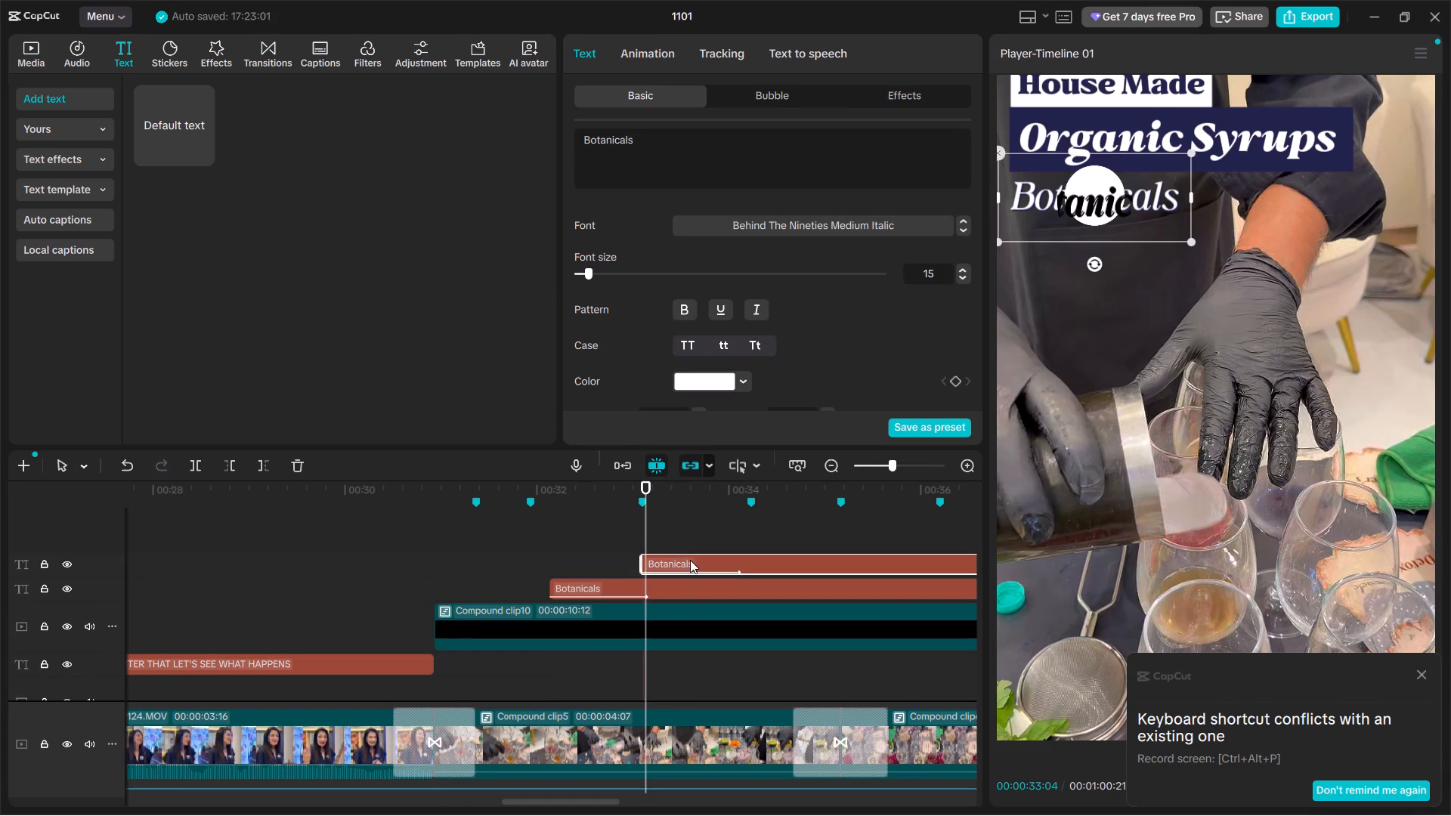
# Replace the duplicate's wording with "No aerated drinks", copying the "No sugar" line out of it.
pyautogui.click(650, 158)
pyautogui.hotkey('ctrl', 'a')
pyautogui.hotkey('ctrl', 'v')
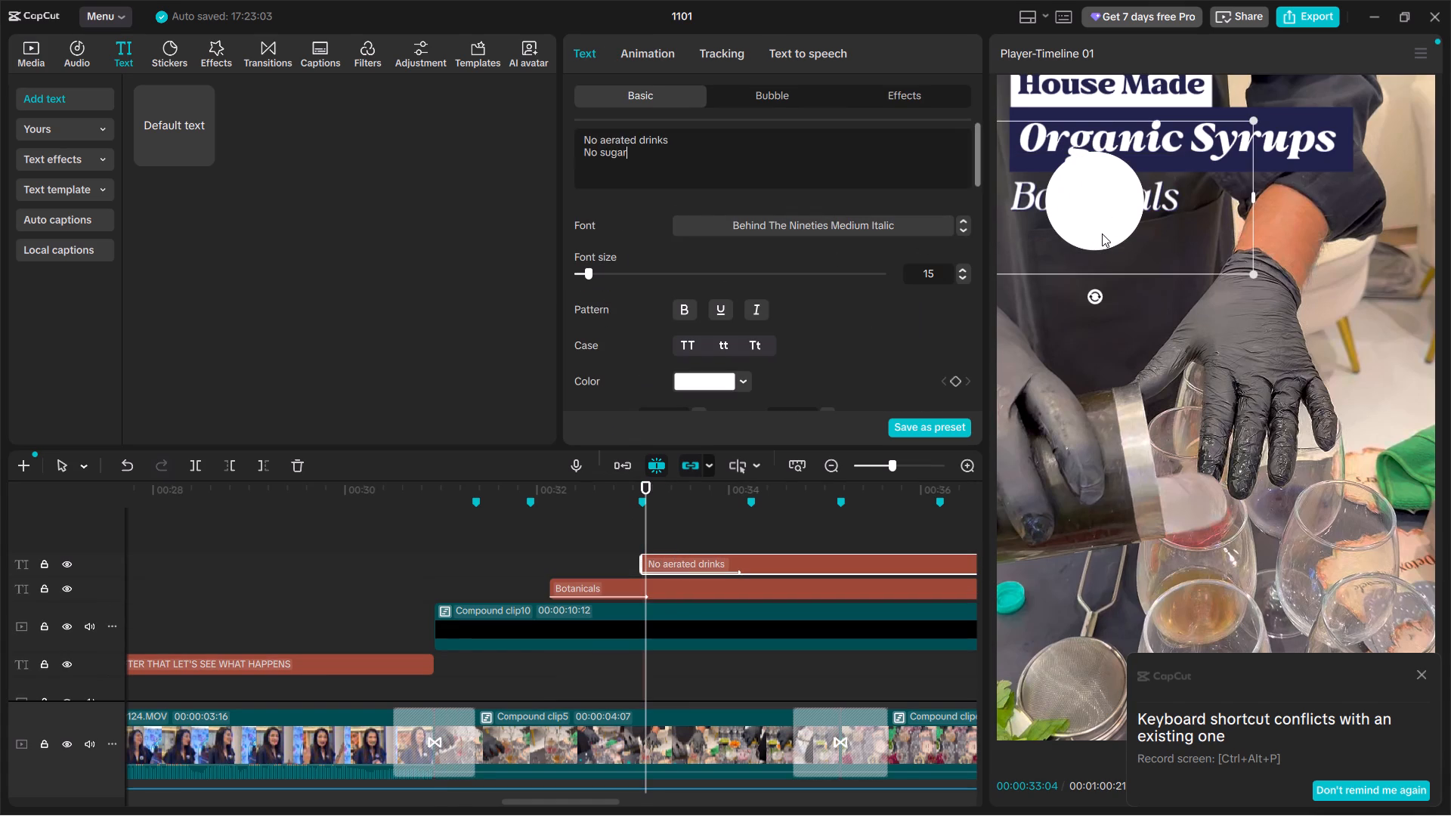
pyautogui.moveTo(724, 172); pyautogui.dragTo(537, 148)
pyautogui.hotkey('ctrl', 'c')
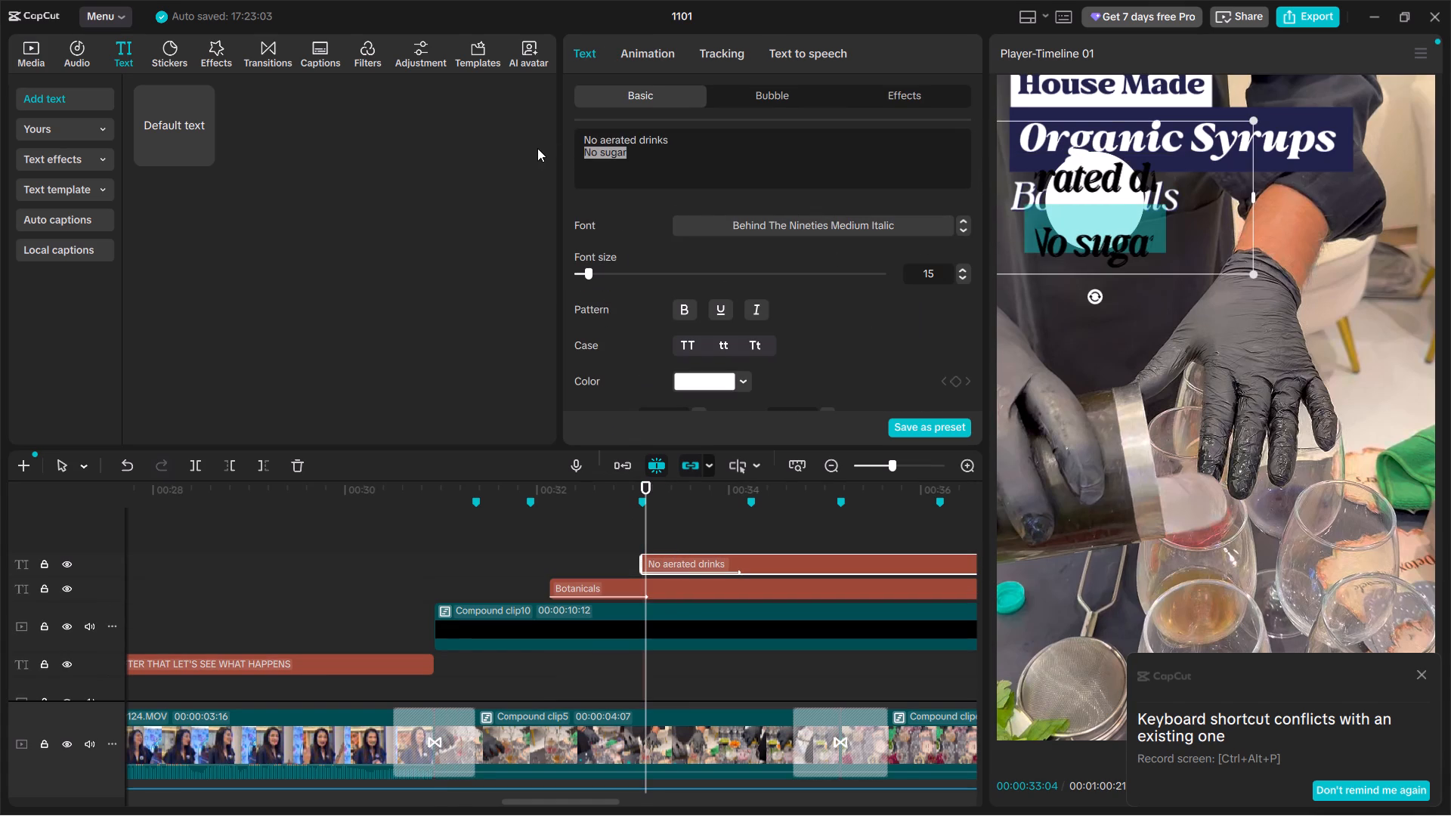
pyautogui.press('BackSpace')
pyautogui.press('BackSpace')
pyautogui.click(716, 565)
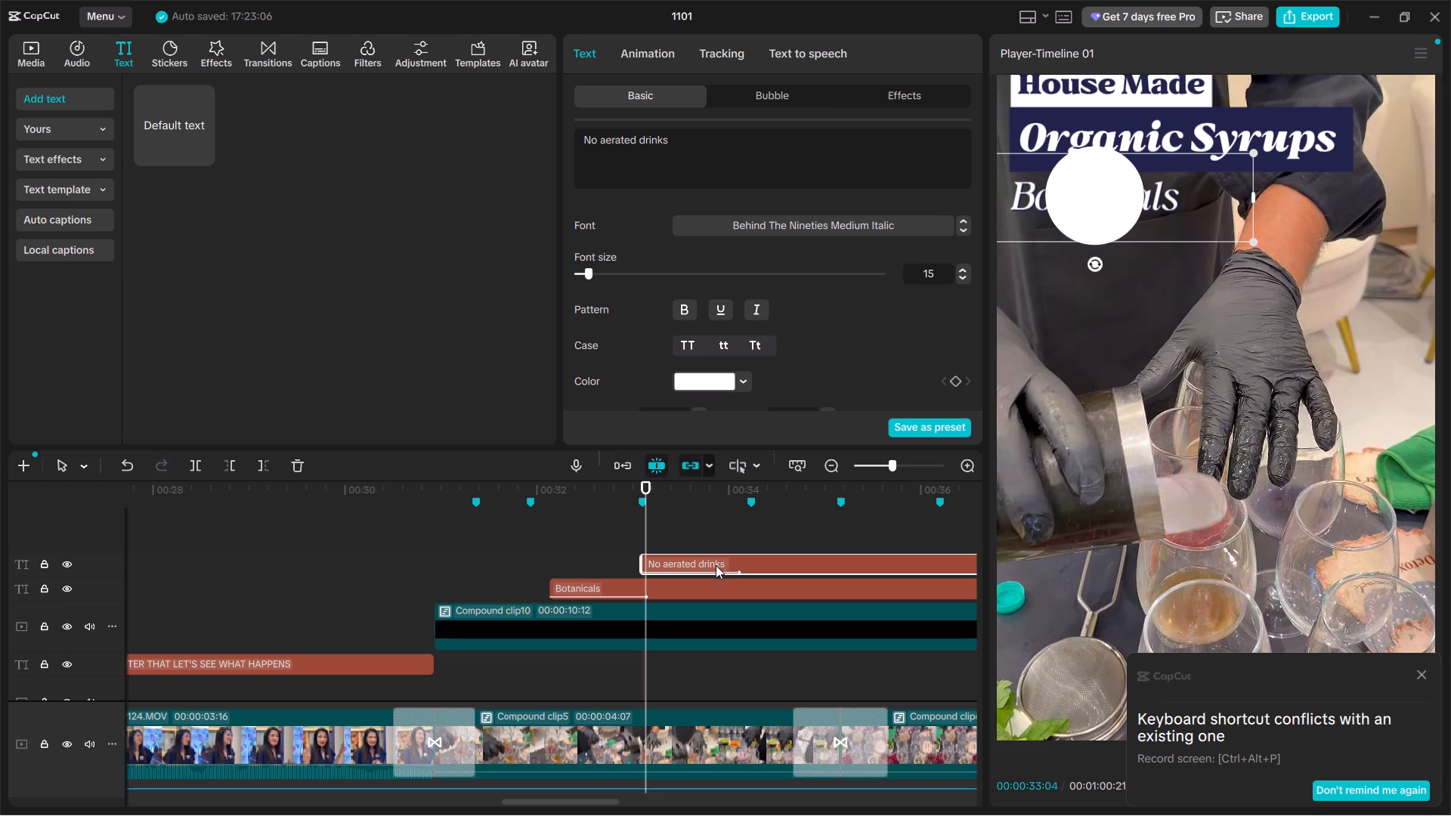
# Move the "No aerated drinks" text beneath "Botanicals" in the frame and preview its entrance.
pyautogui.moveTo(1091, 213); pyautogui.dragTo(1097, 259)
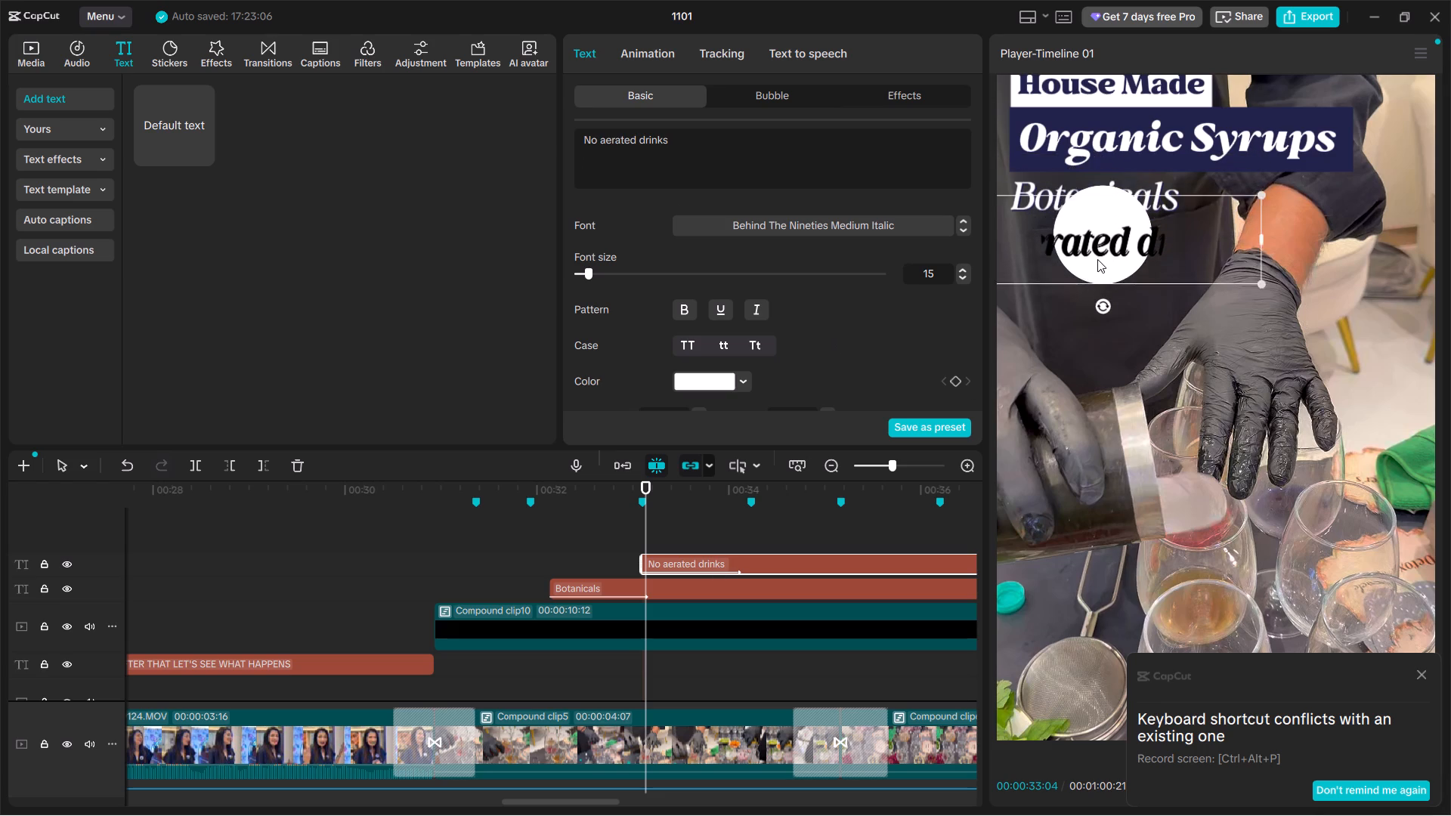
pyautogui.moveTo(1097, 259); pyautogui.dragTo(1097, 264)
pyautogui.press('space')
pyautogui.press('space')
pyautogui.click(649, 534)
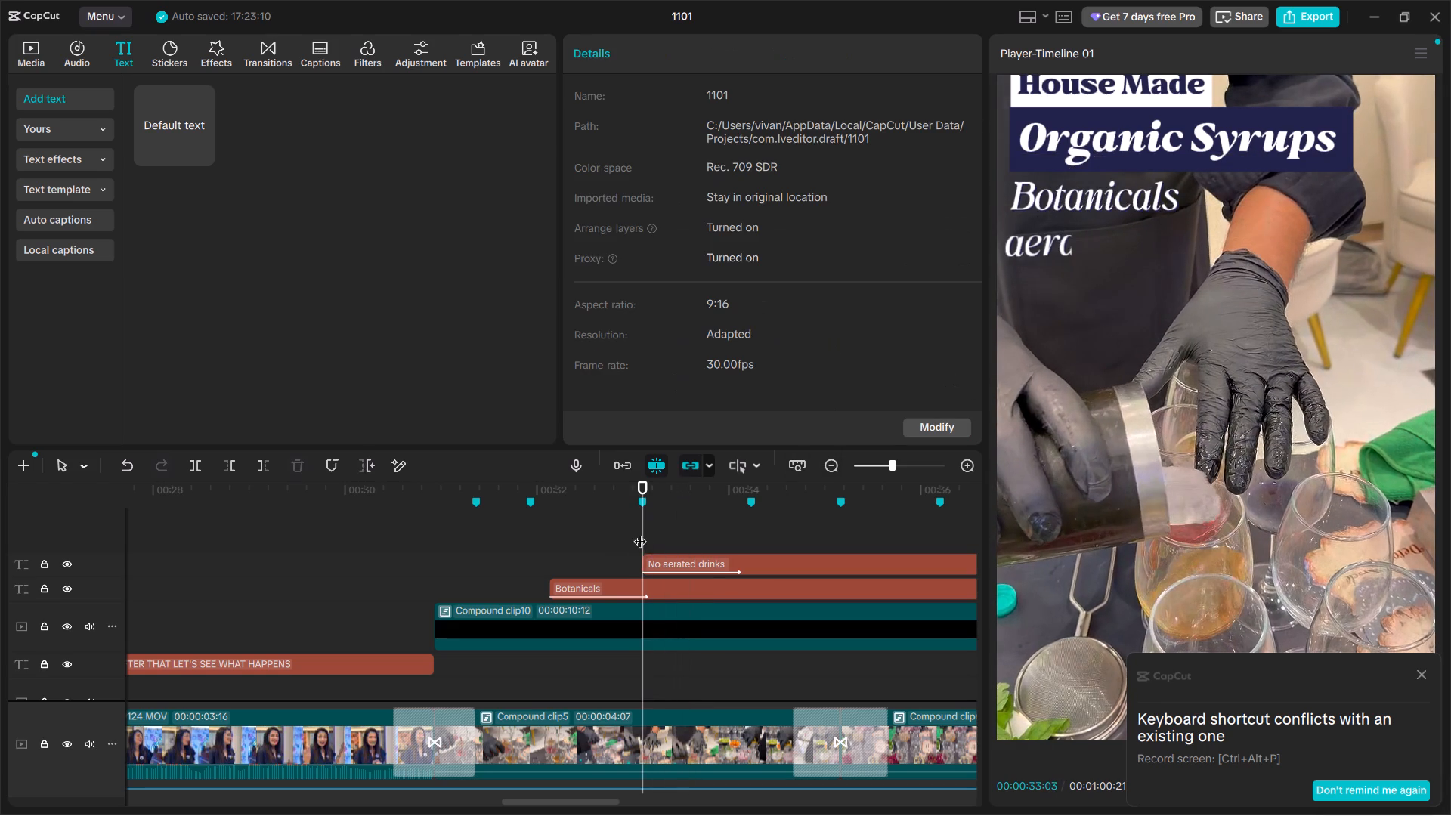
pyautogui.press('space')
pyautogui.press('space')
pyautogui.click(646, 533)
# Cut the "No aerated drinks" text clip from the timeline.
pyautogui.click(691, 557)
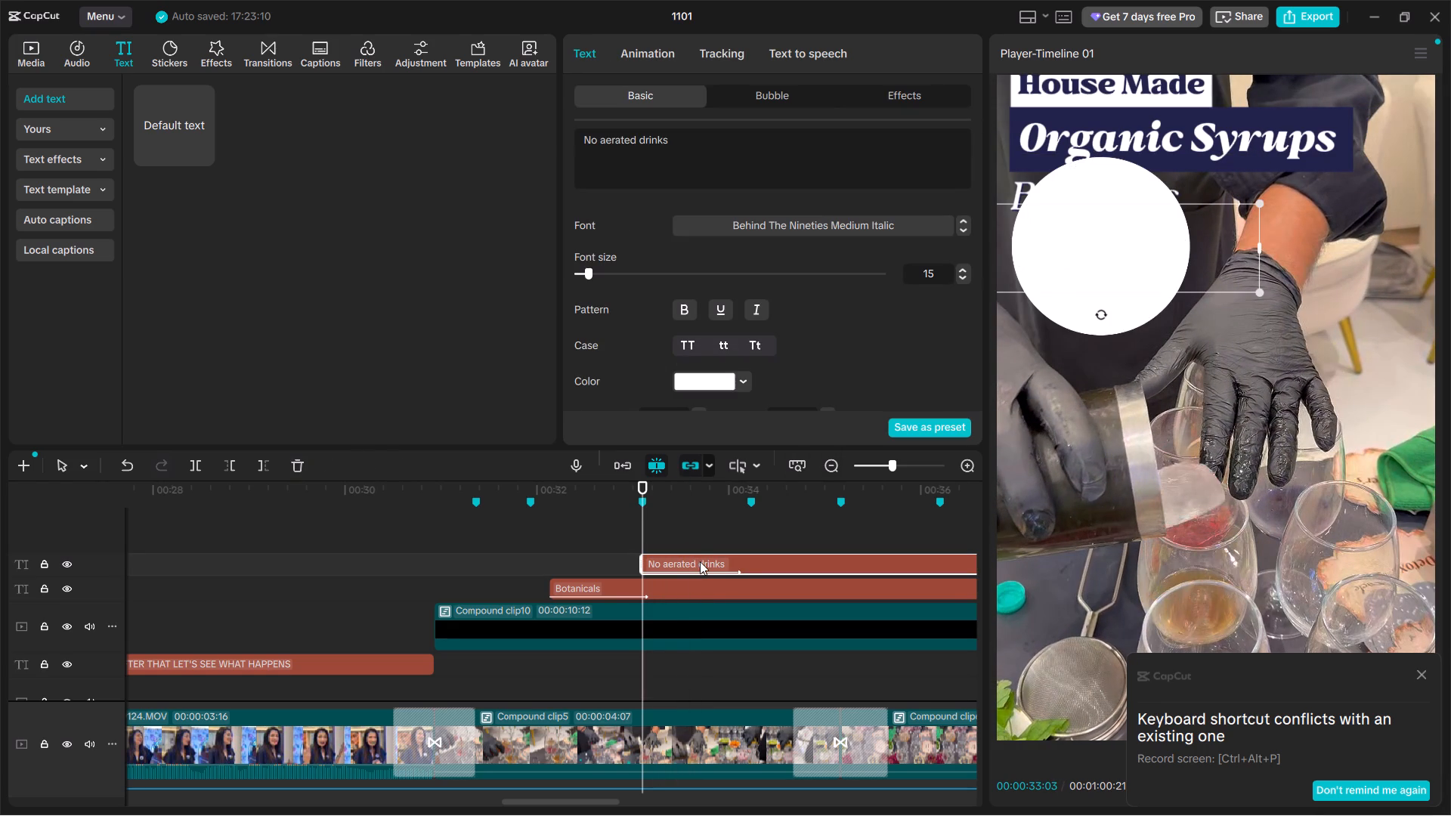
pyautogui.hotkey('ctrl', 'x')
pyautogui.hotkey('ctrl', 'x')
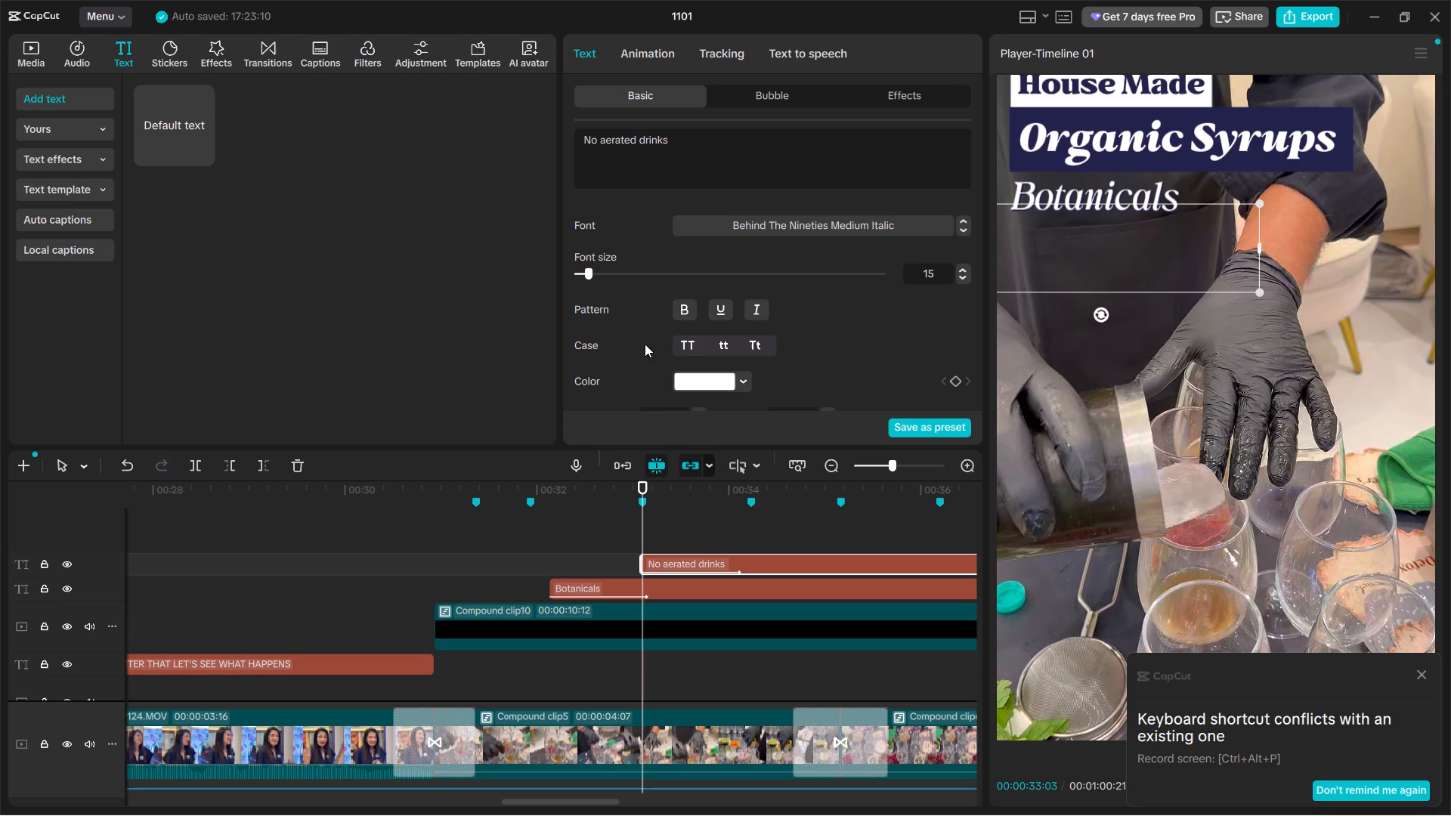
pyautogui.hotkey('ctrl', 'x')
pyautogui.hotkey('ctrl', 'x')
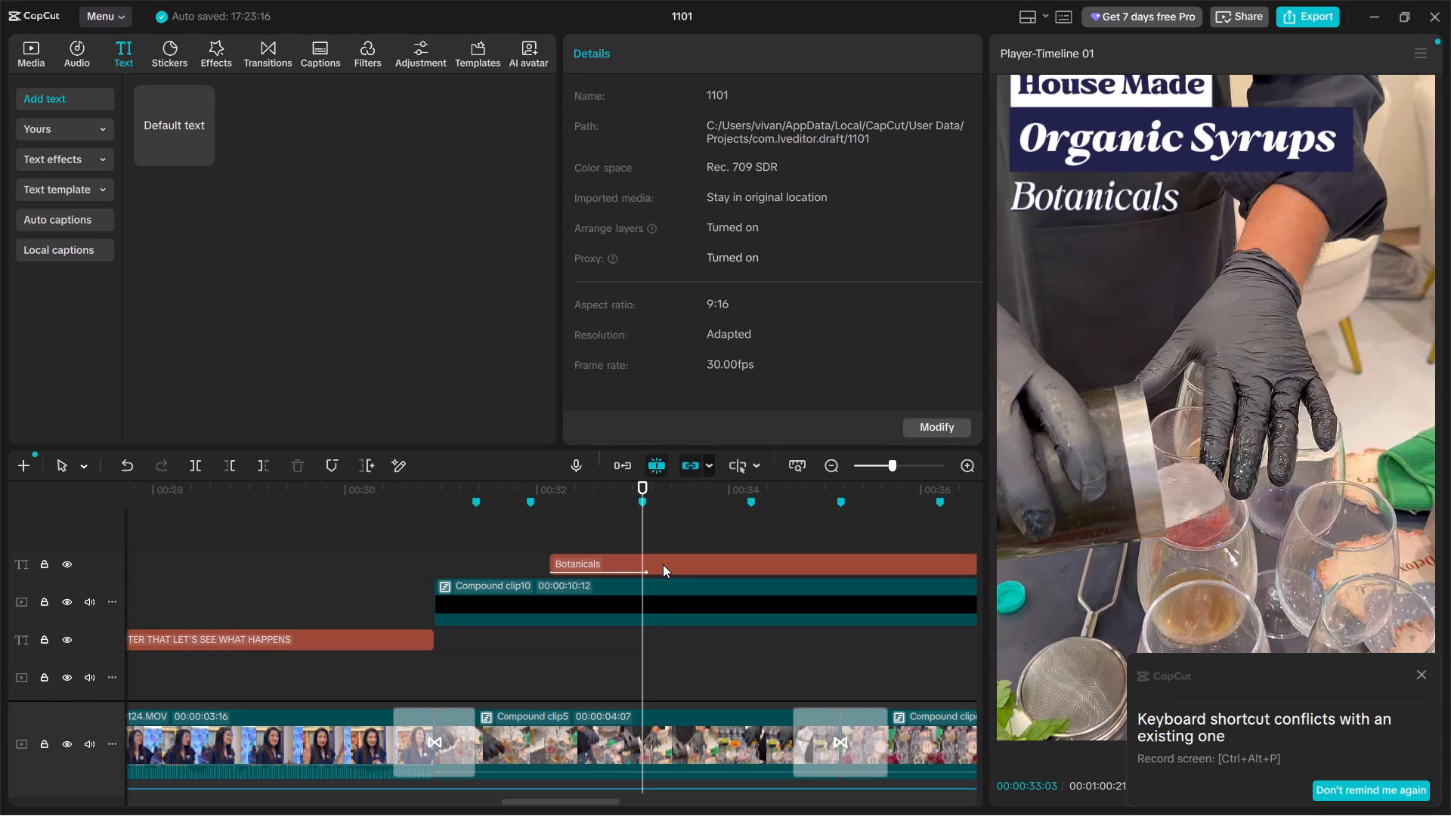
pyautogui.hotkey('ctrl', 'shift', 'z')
# Preview the "Botanicals" text's entrance and switch its in-animation to Typewriter.
pyautogui.click(609, 527)
pyautogui.doubleClick(563, 512)
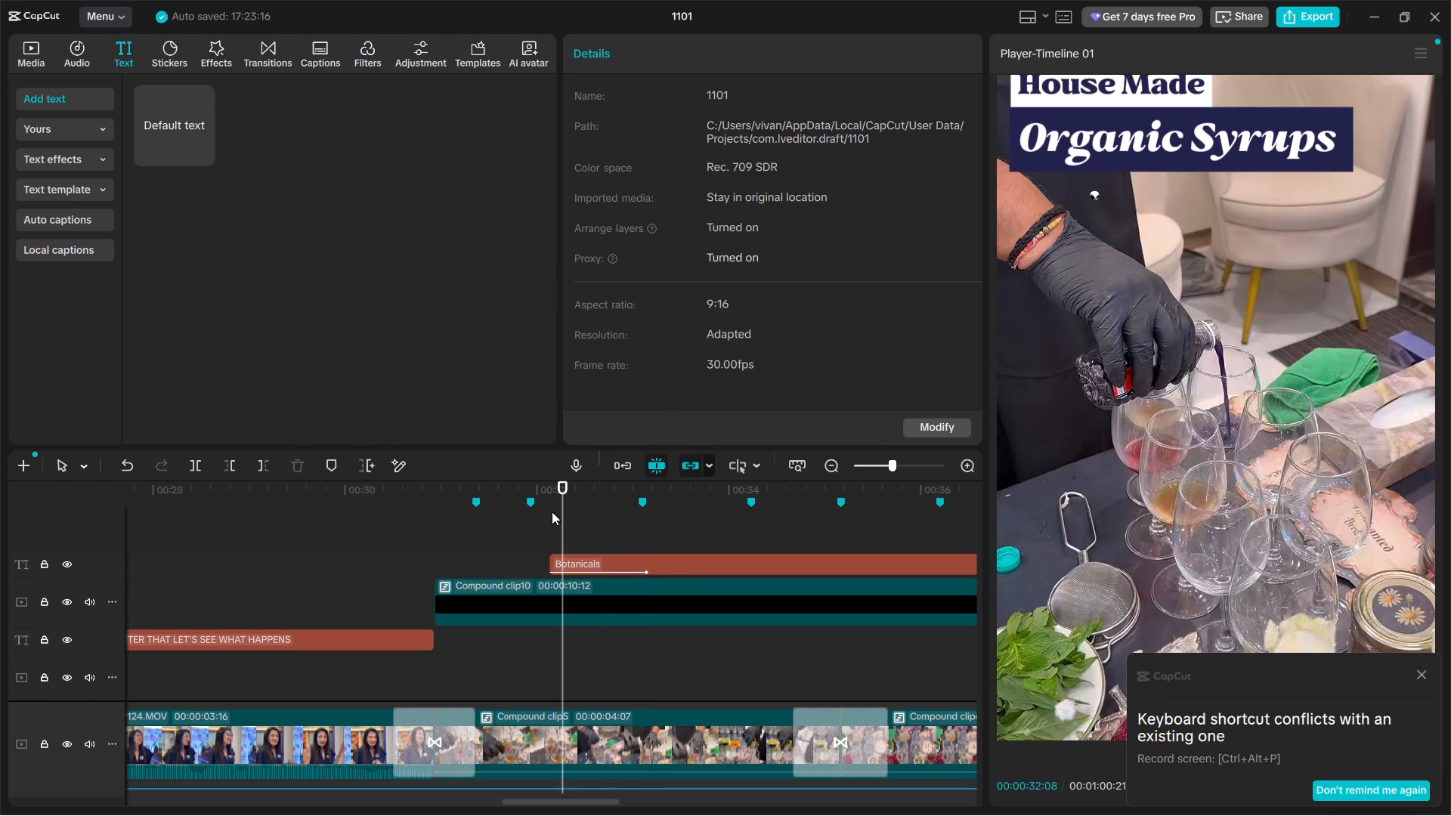
pyautogui.click(548, 512)
pyautogui.press('space')
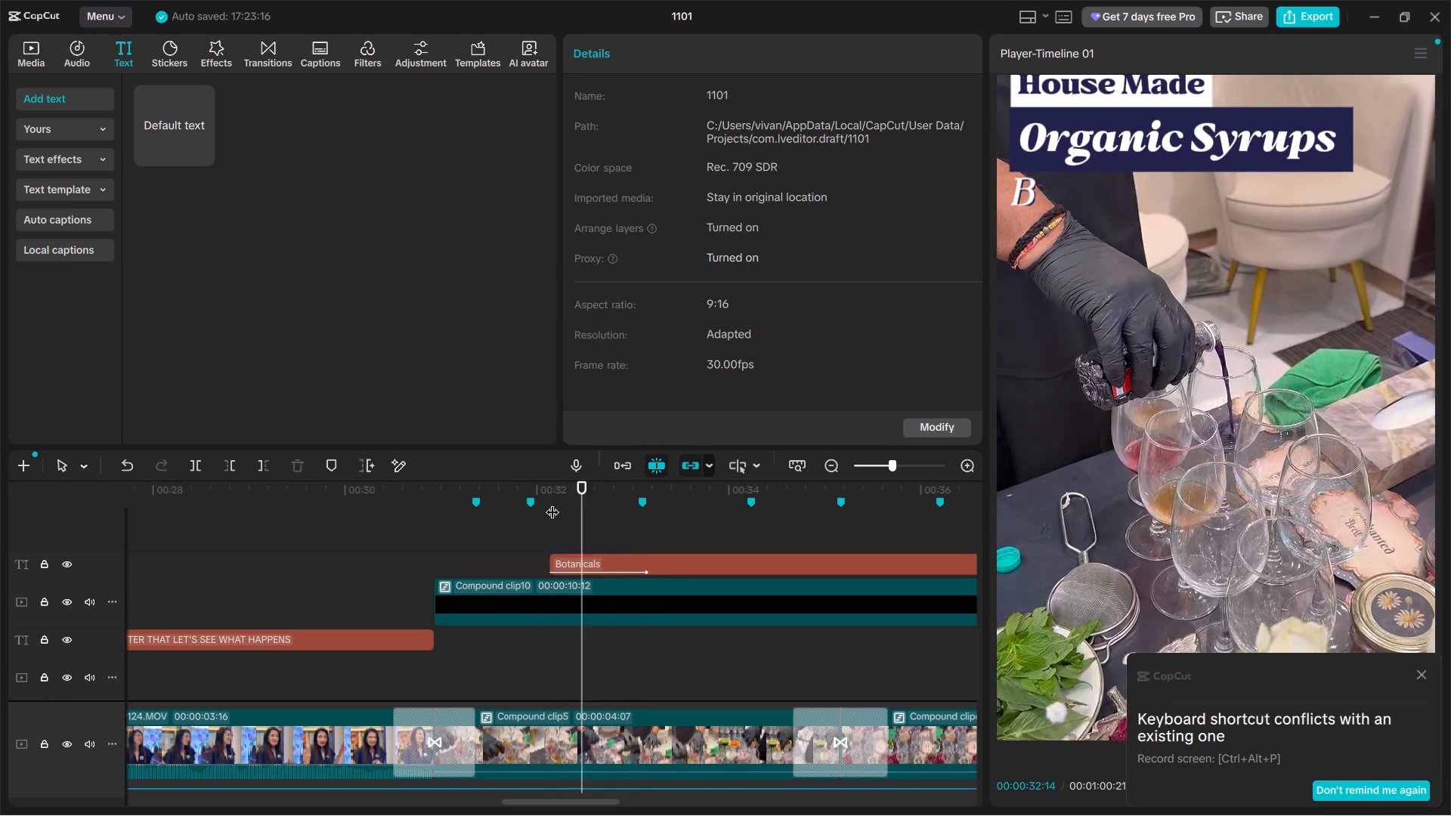
pyautogui.press('space')
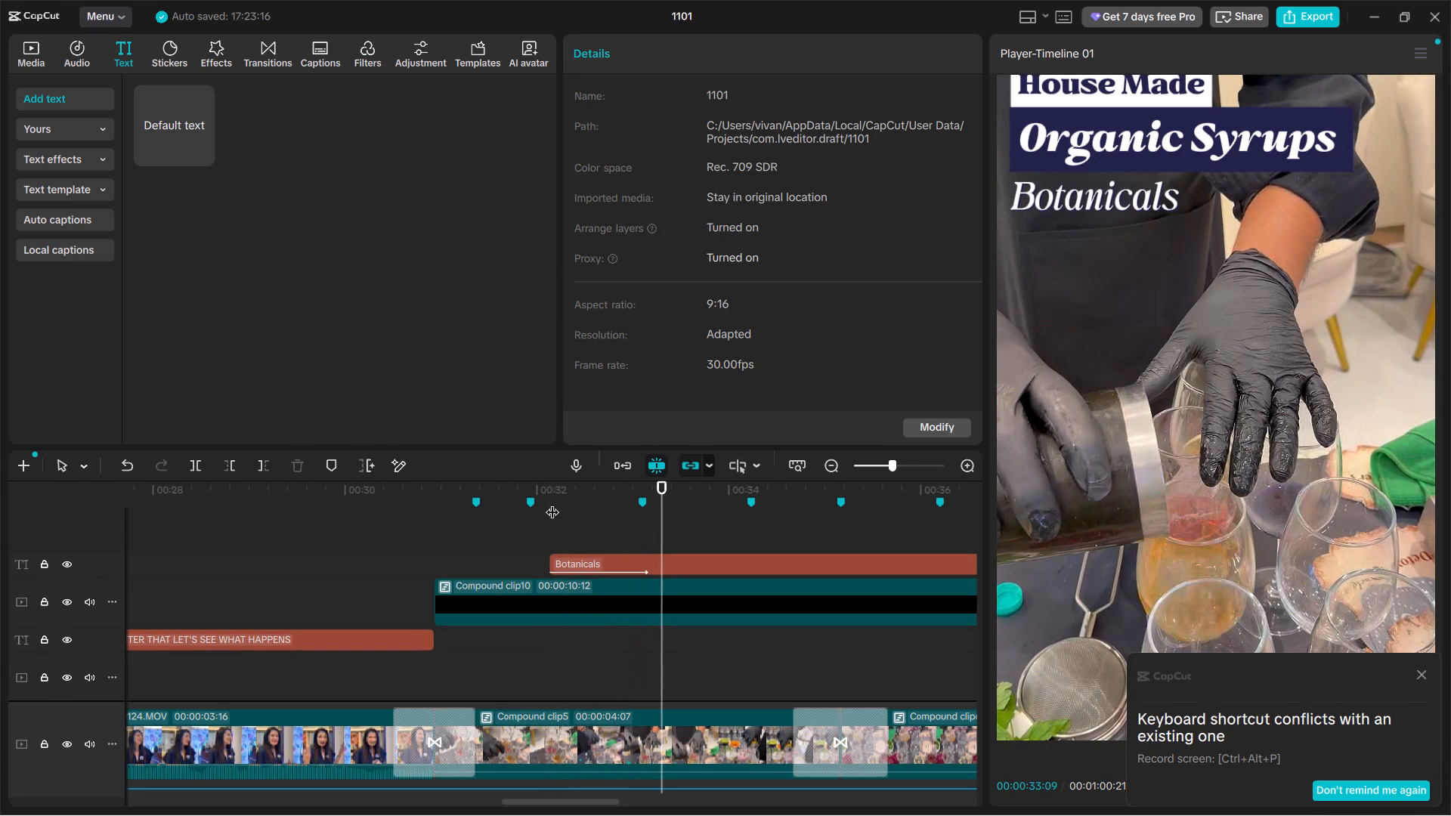
pyautogui.click(626, 564)
pyautogui.click(657, 54)
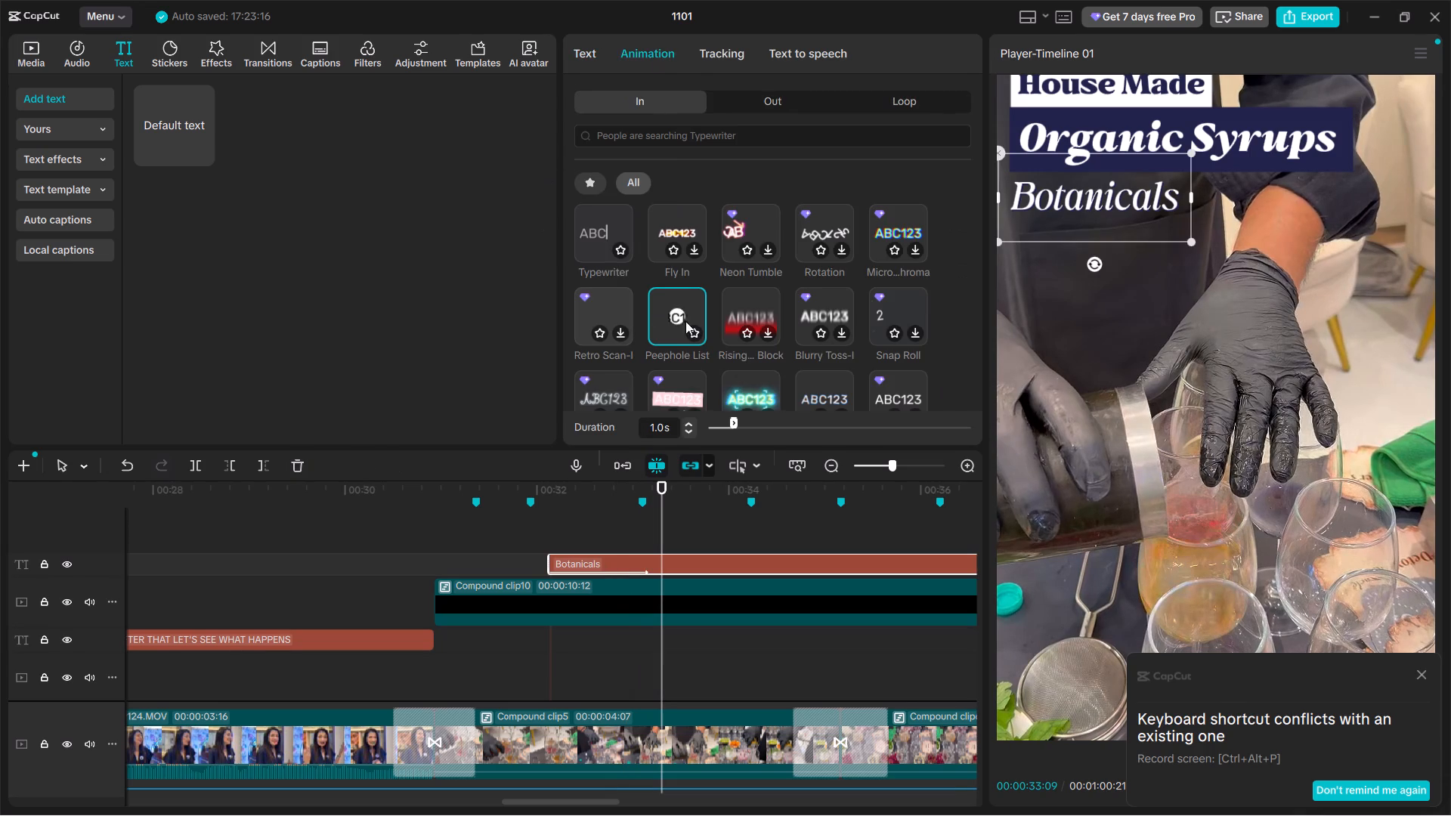
pyautogui.click(608, 222)
# Search the in-animations for "slide", try Slide Up, and give the "Botanicals" text Slide Right with a 0.6 s duration.
pyautogui.scroll(-2, 826, 314)
pyautogui.click(688, 153)
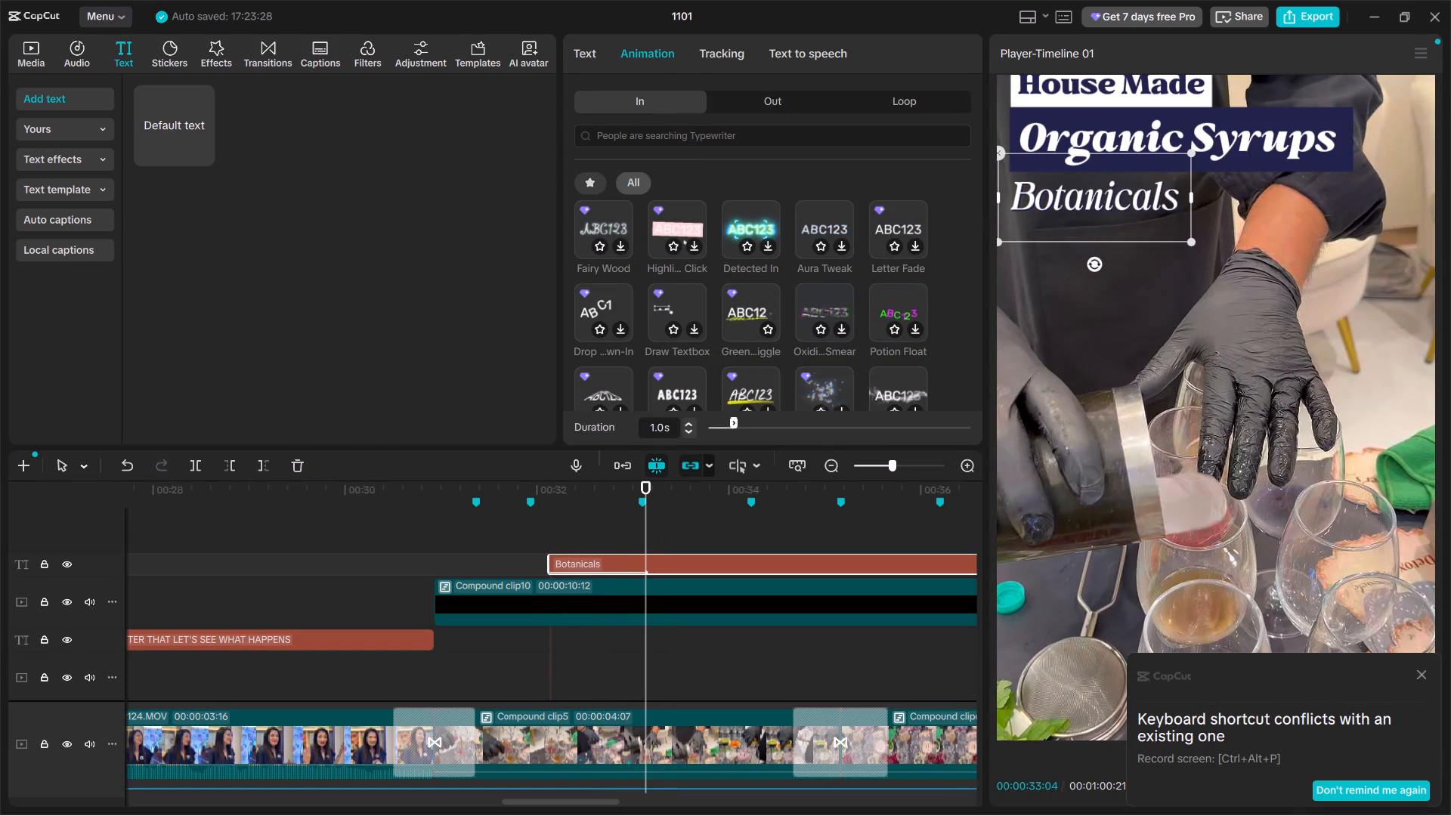
pyautogui.click(686, 131)
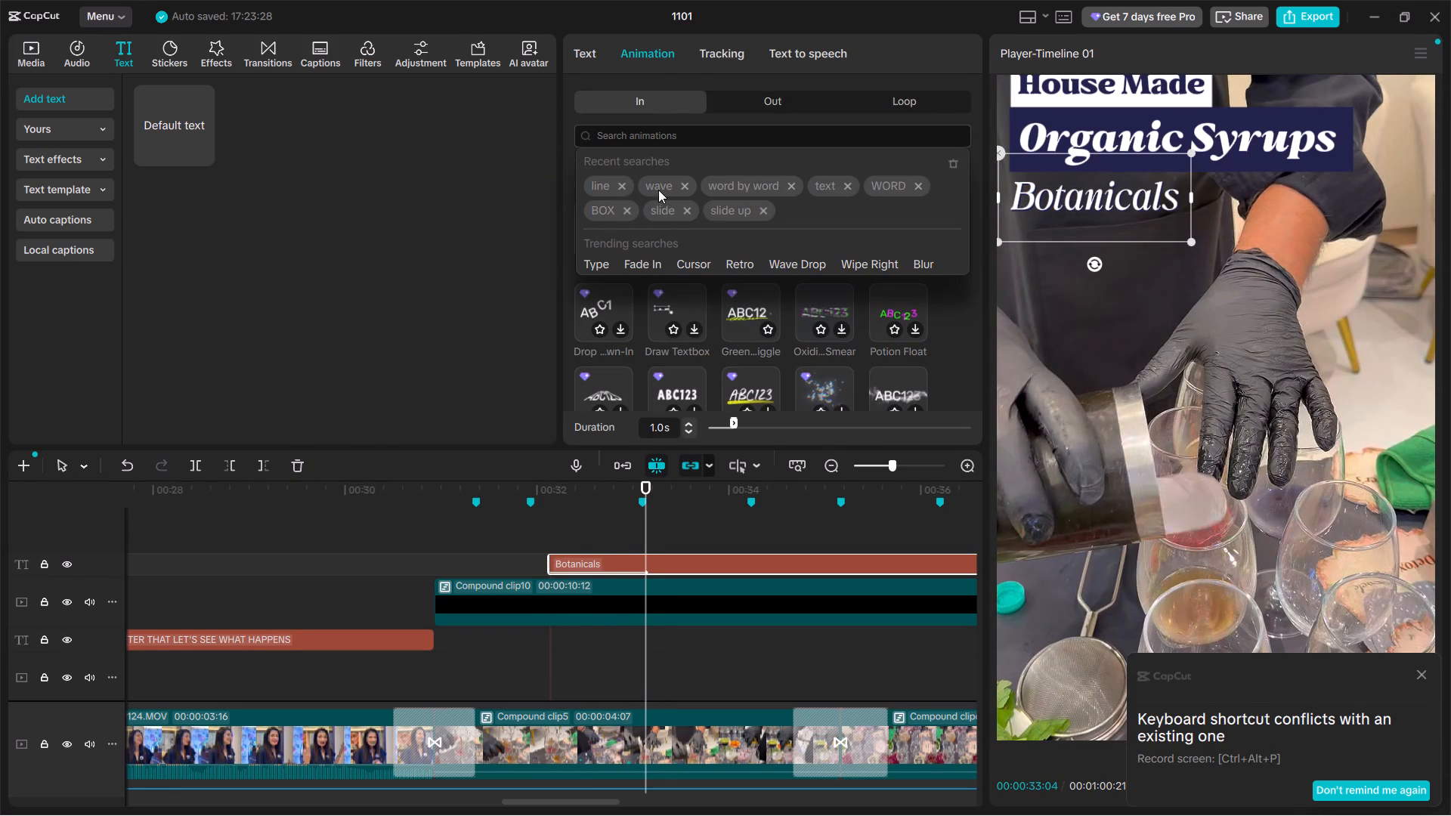
pyautogui.click(673, 213)
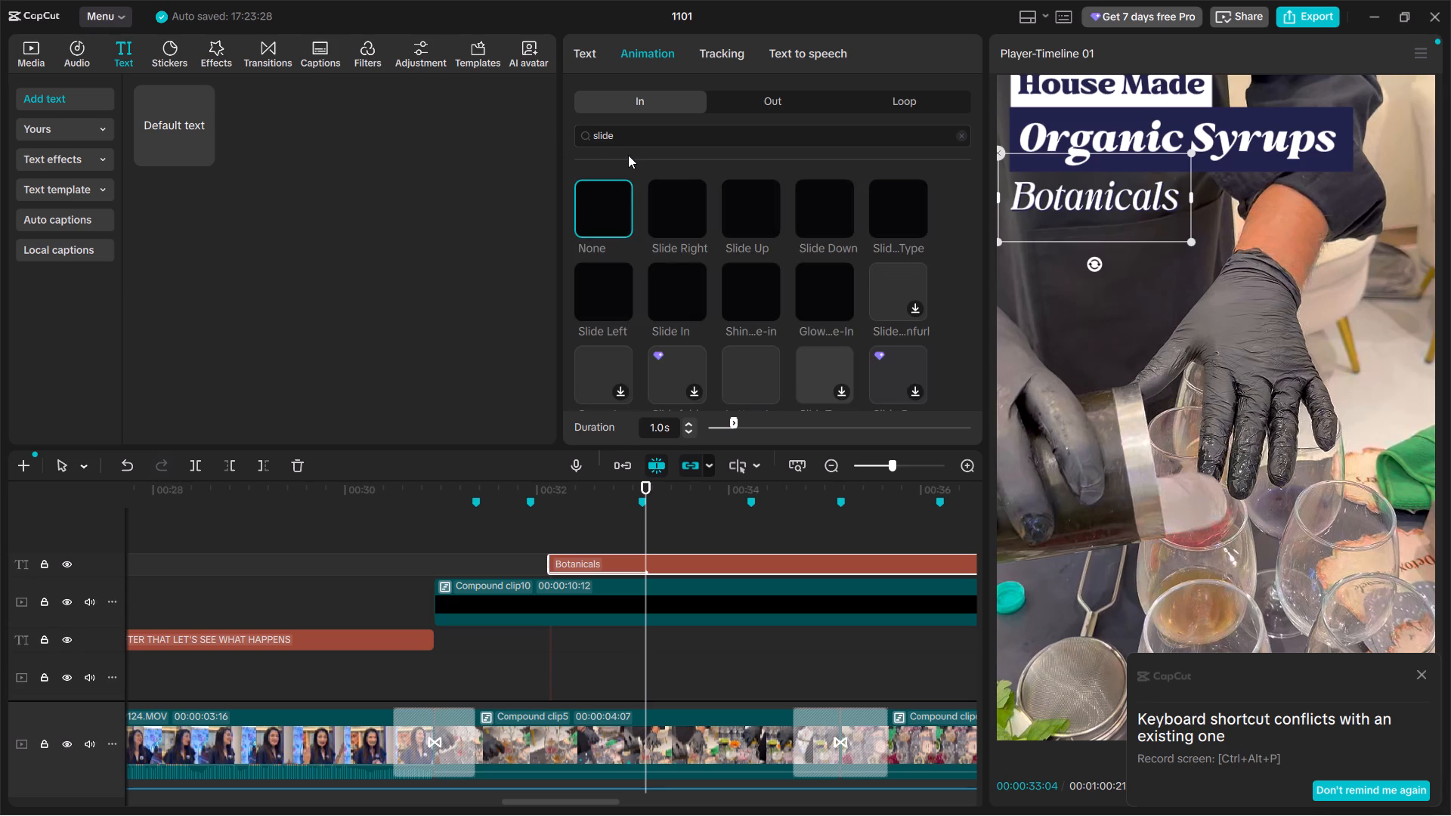
pyautogui.click(753, 208)
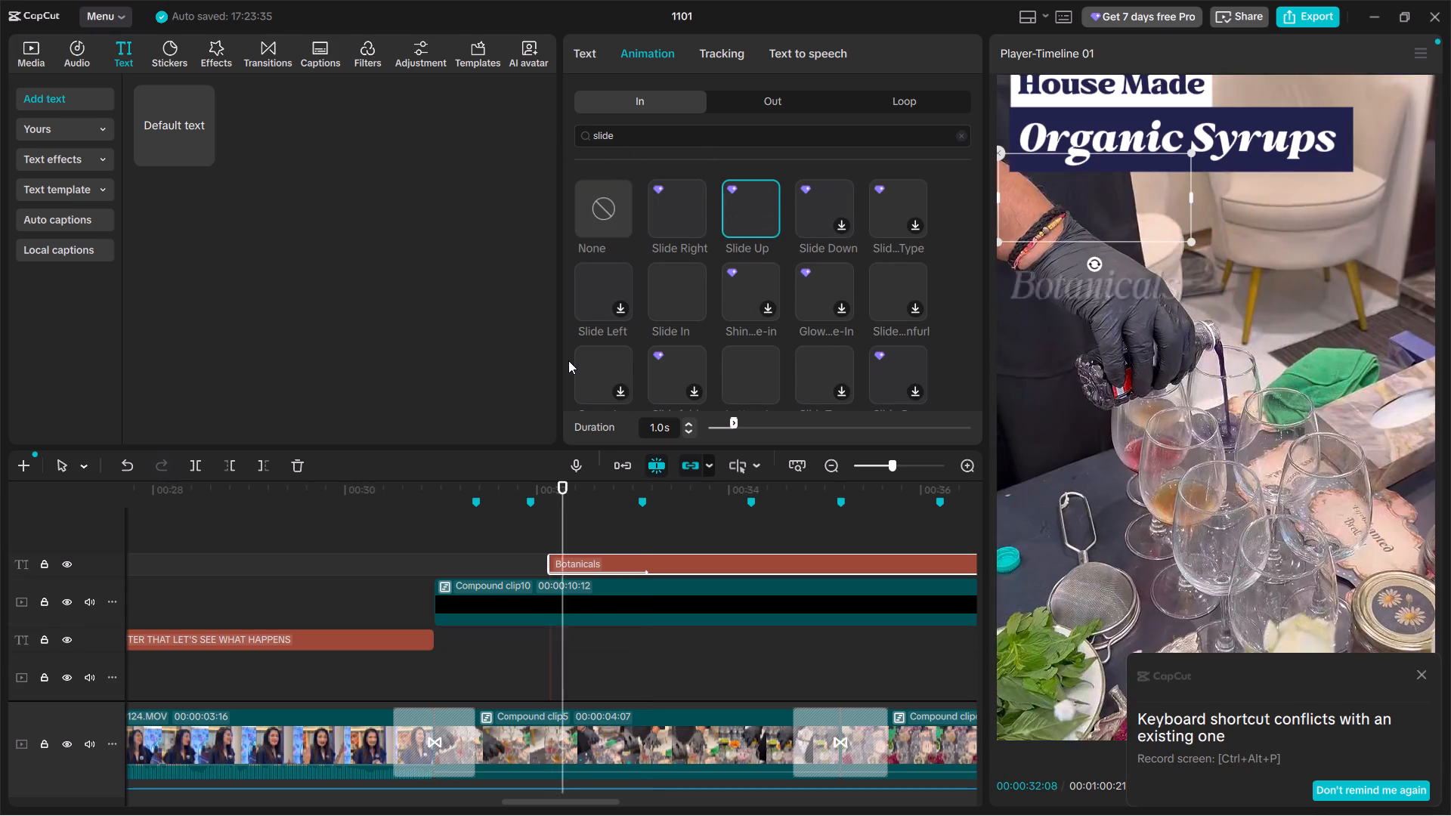
pyautogui.click(664, 222)
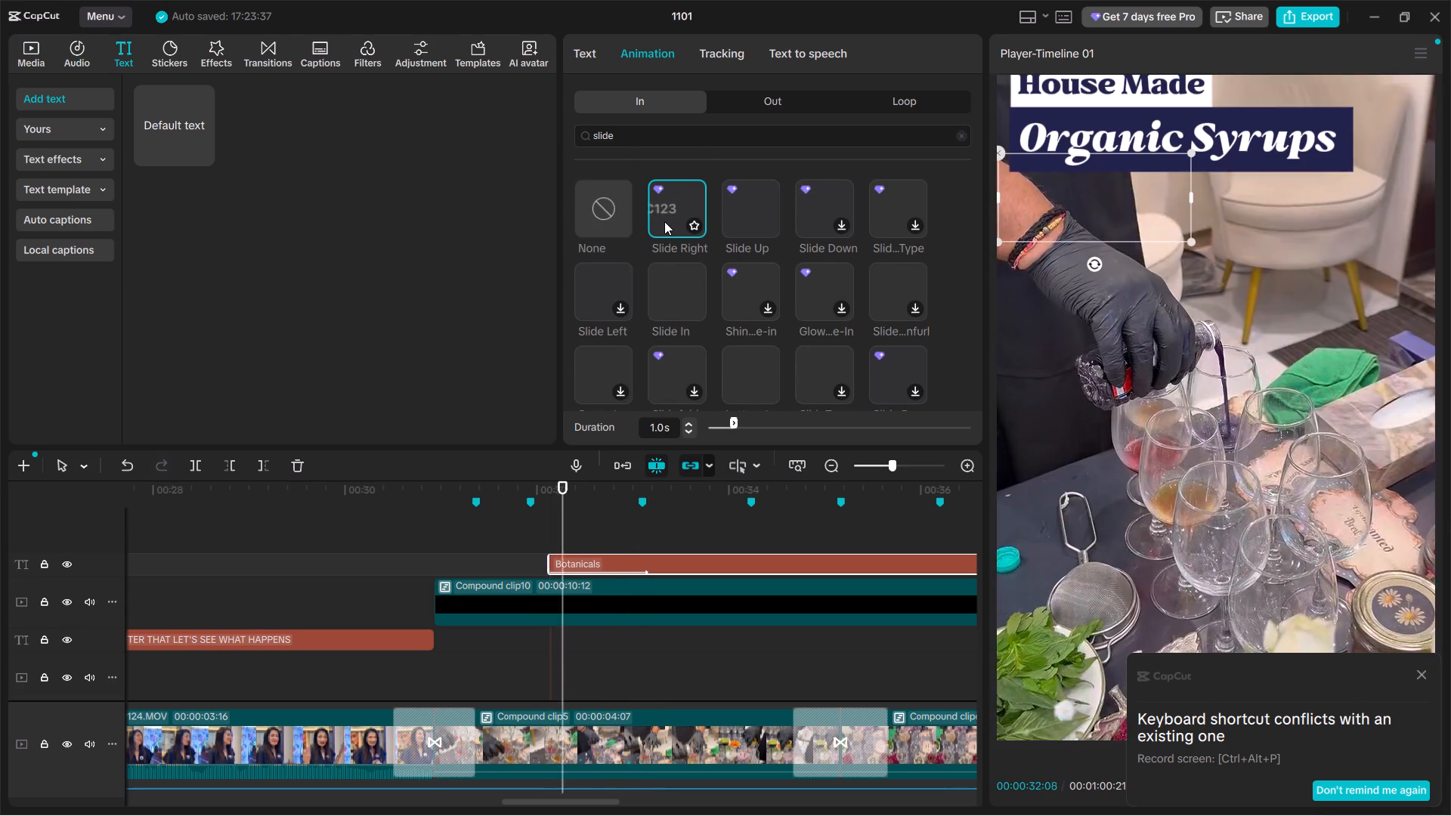
pyautogui.tripleClick(690, 431)
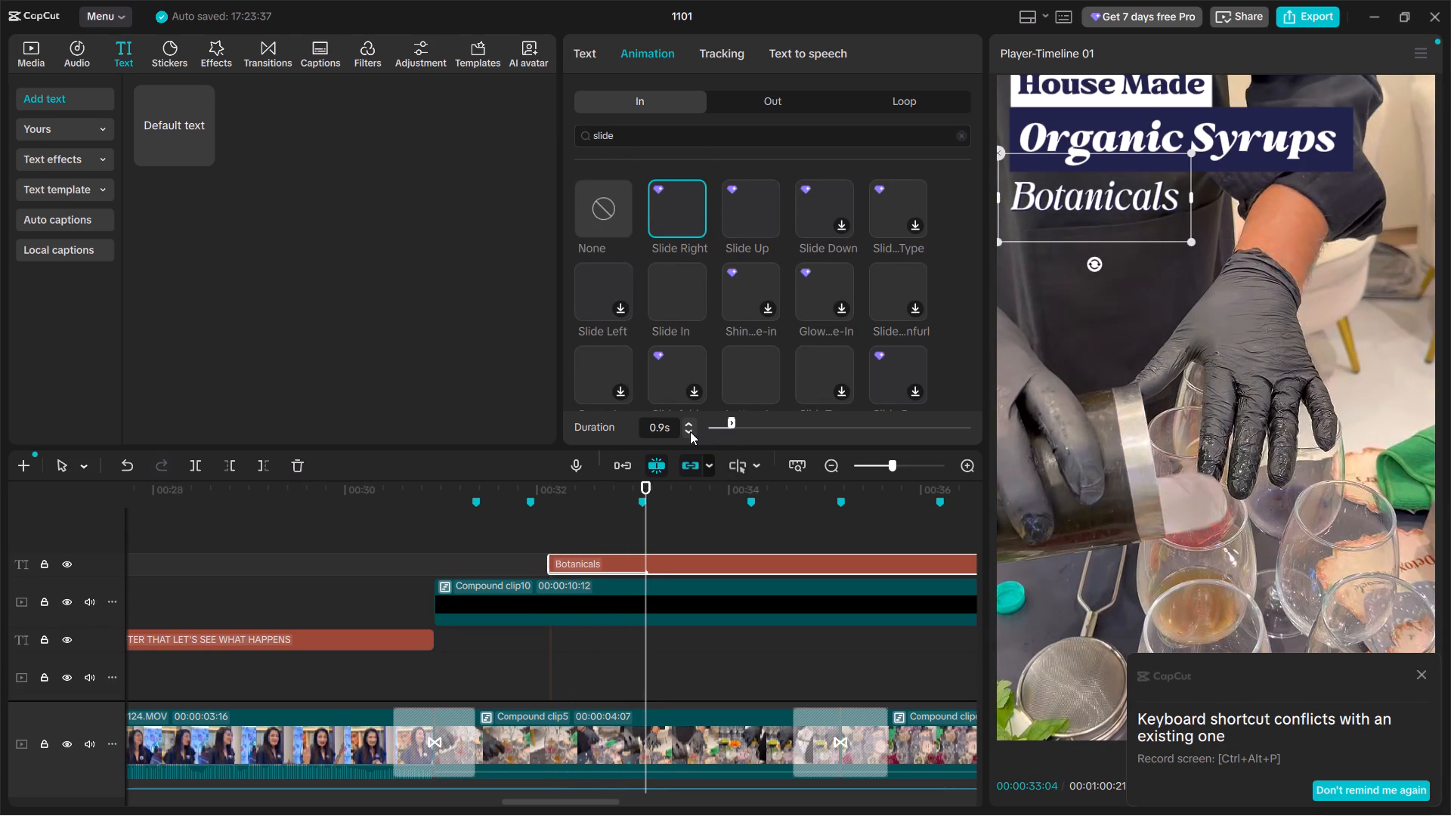
pyautogui.click(690, 431)
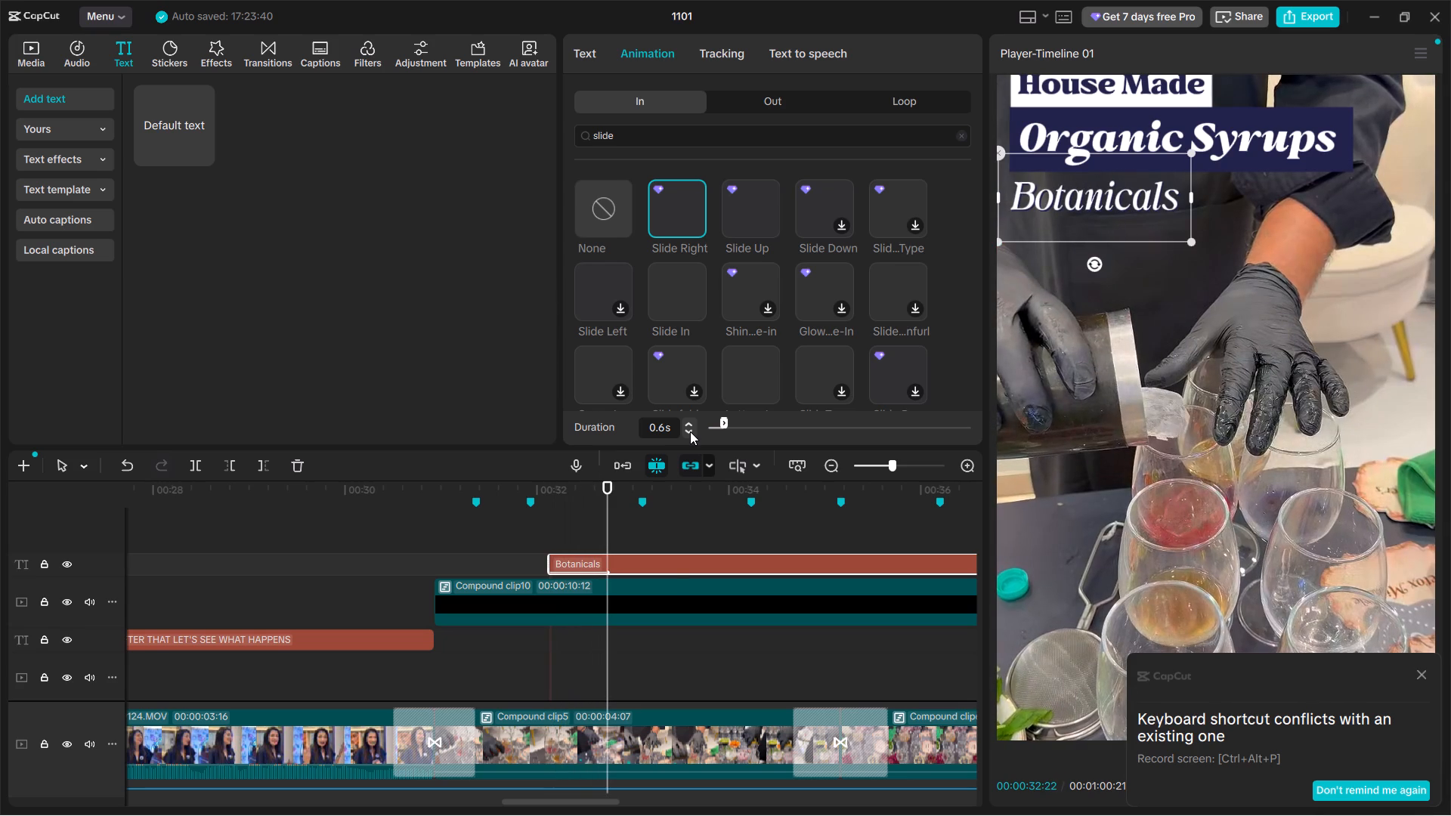
# Duplicate the "Botanicals" text clip at 00:00:32:22 and replace the copy's wording with "No sugar".
pyautogui.click(621, 562)
pyautogui.hotkey('ctrl', 'c')
pyautogui.hotkey('ctrl', 'v')
pyautogui.click(605, 159)
pyautogui.hotkey('ctrl', 'a')
pyautogui.hotkey('ctrl', 'v')
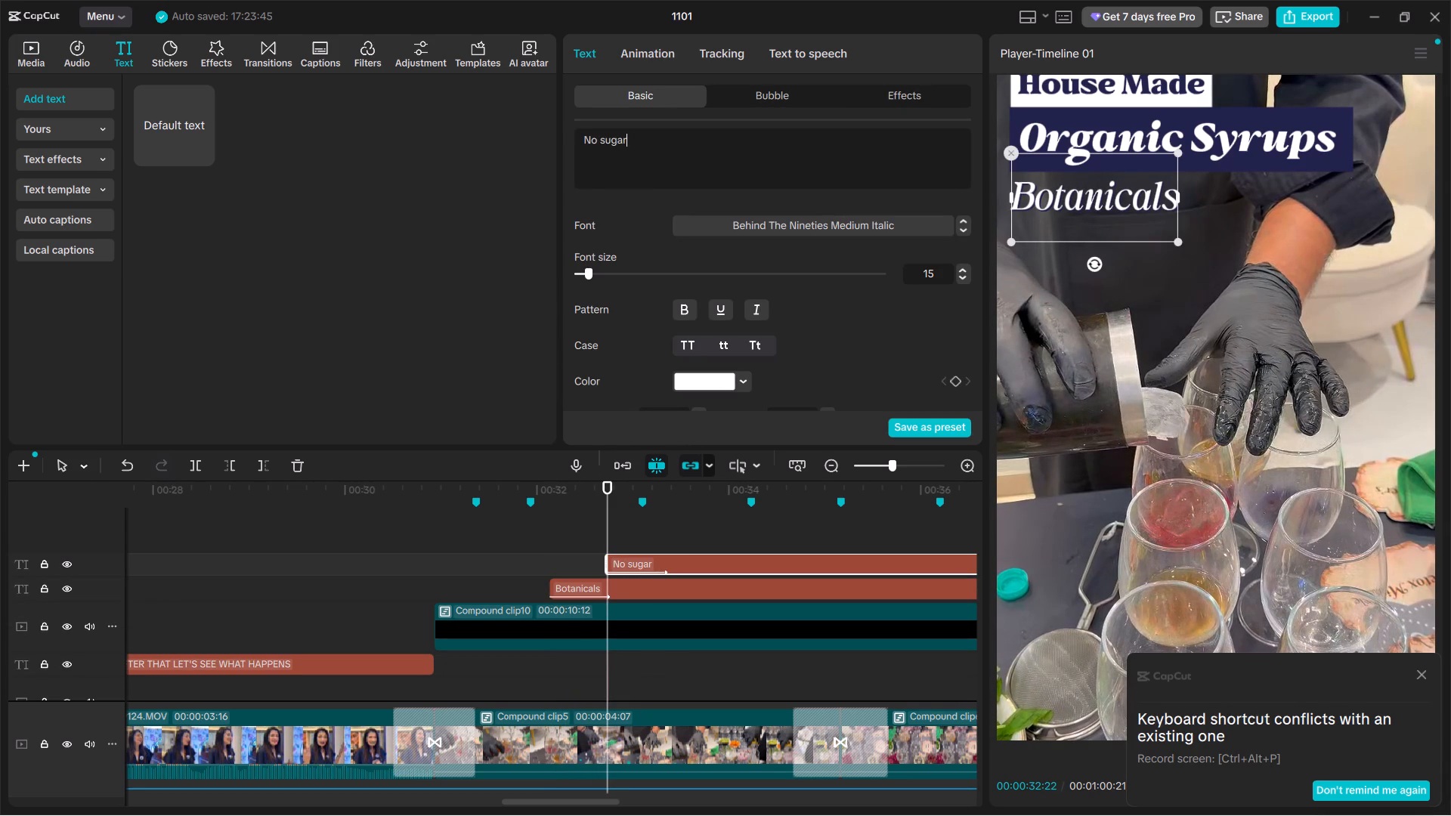
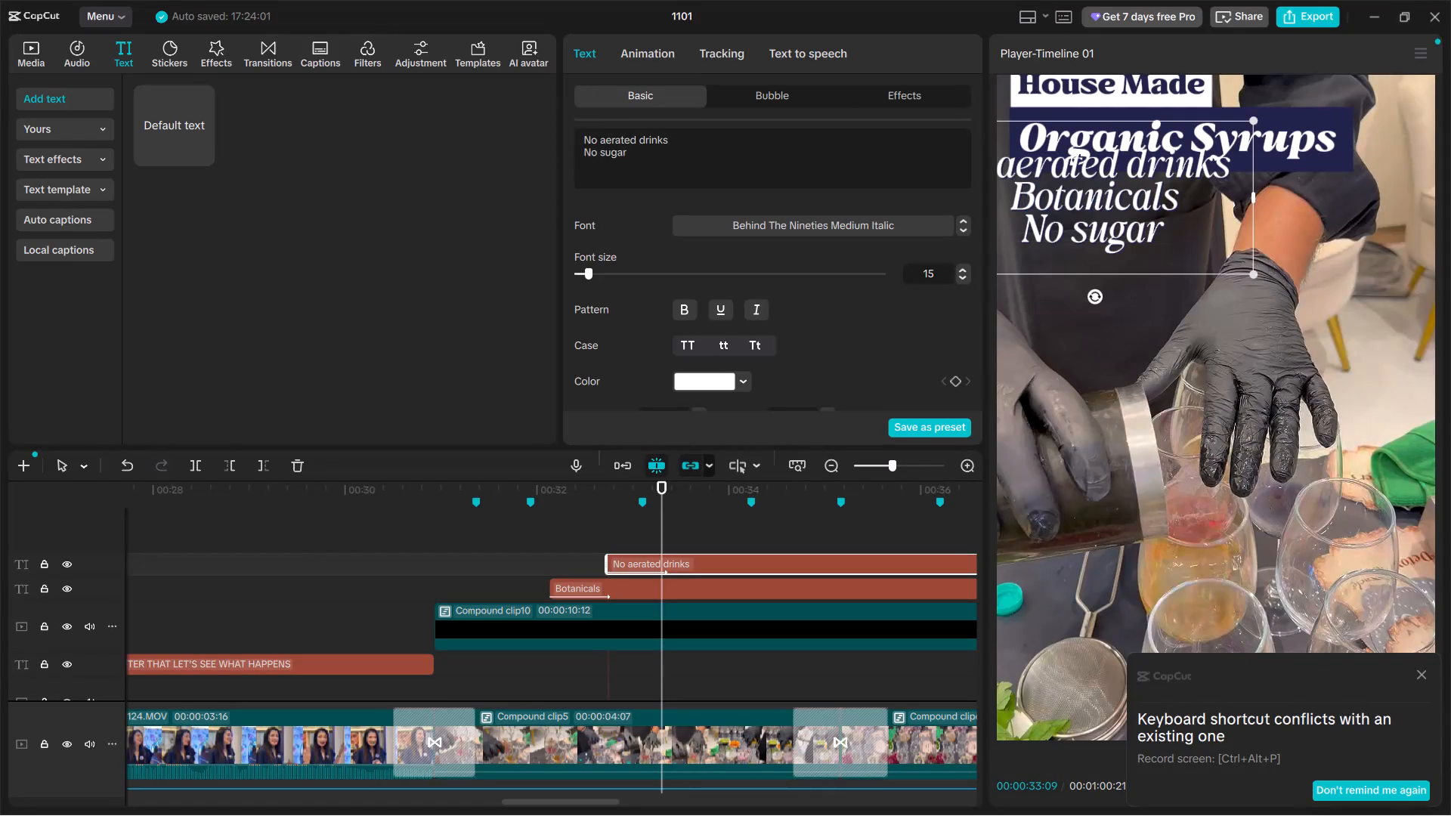
# Copy the "No sugar" line out of the duplicated text and delete it there, leaving only "No aerated drinks".
pyautogui.moveTo(657, 162); pyautogui.dragTo(566, 152)
pyautogui.hotkey('ctrl', 'c')
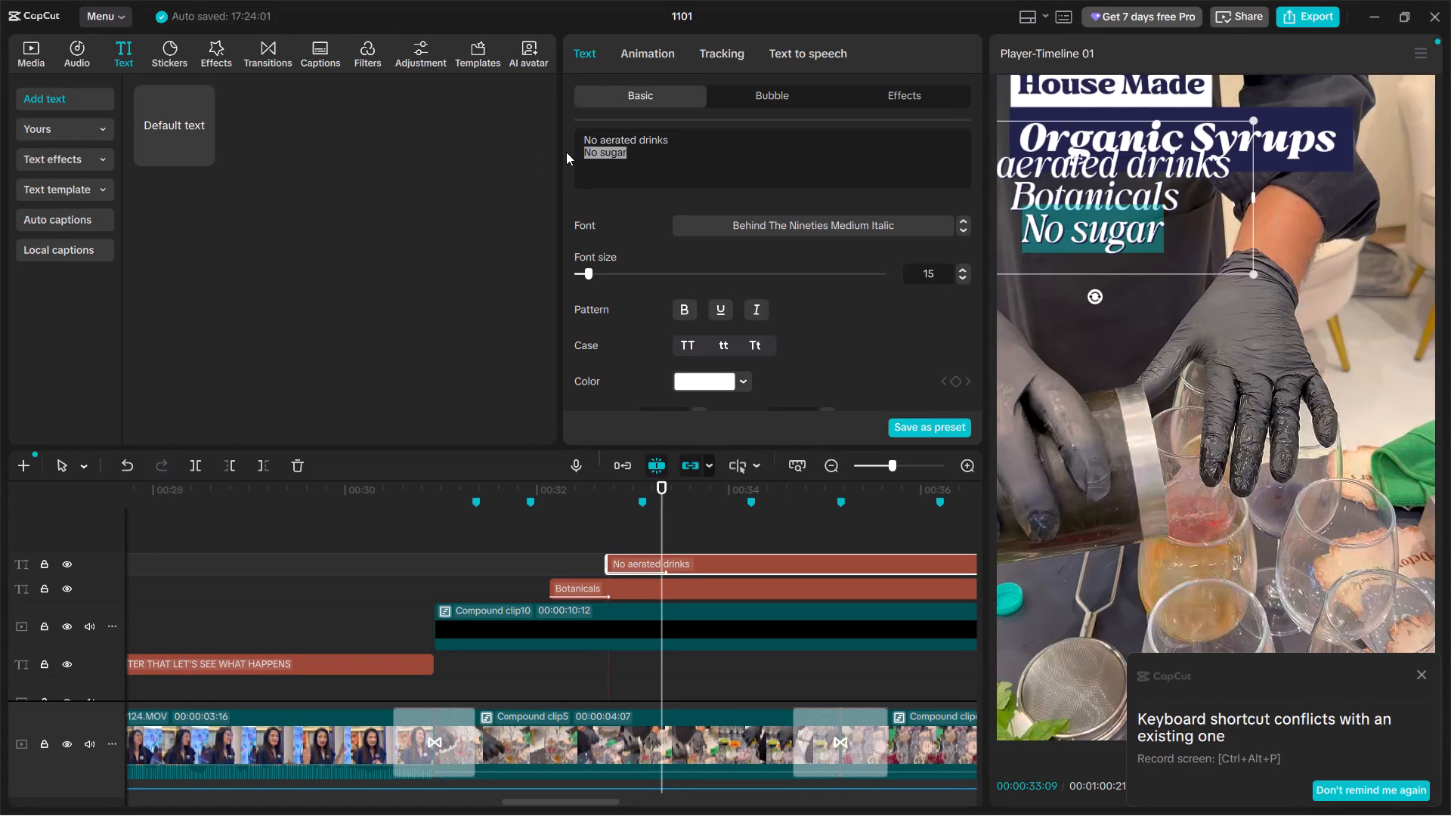
pyautogui.press('BackSpace')
pyautogui.press('BackSpace')
pyautogui.press('BackSpace')
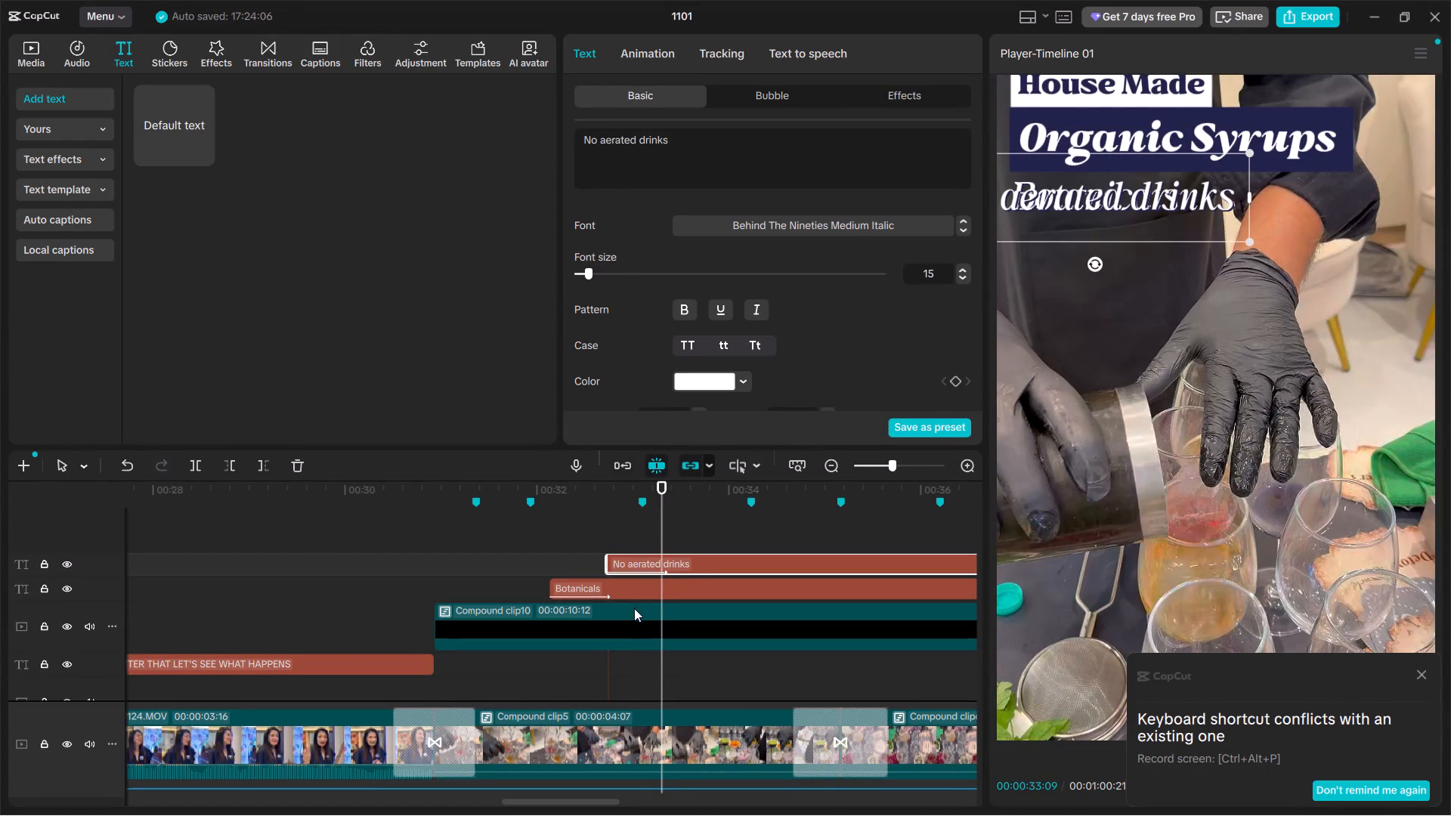
# Place the "No aerated drinks" text directly beneath "Botanicals" and change it to title case.
pyautogui.click(665, 512)
pyautogui.click(631, 532)
pyautogui.click(669, 521)
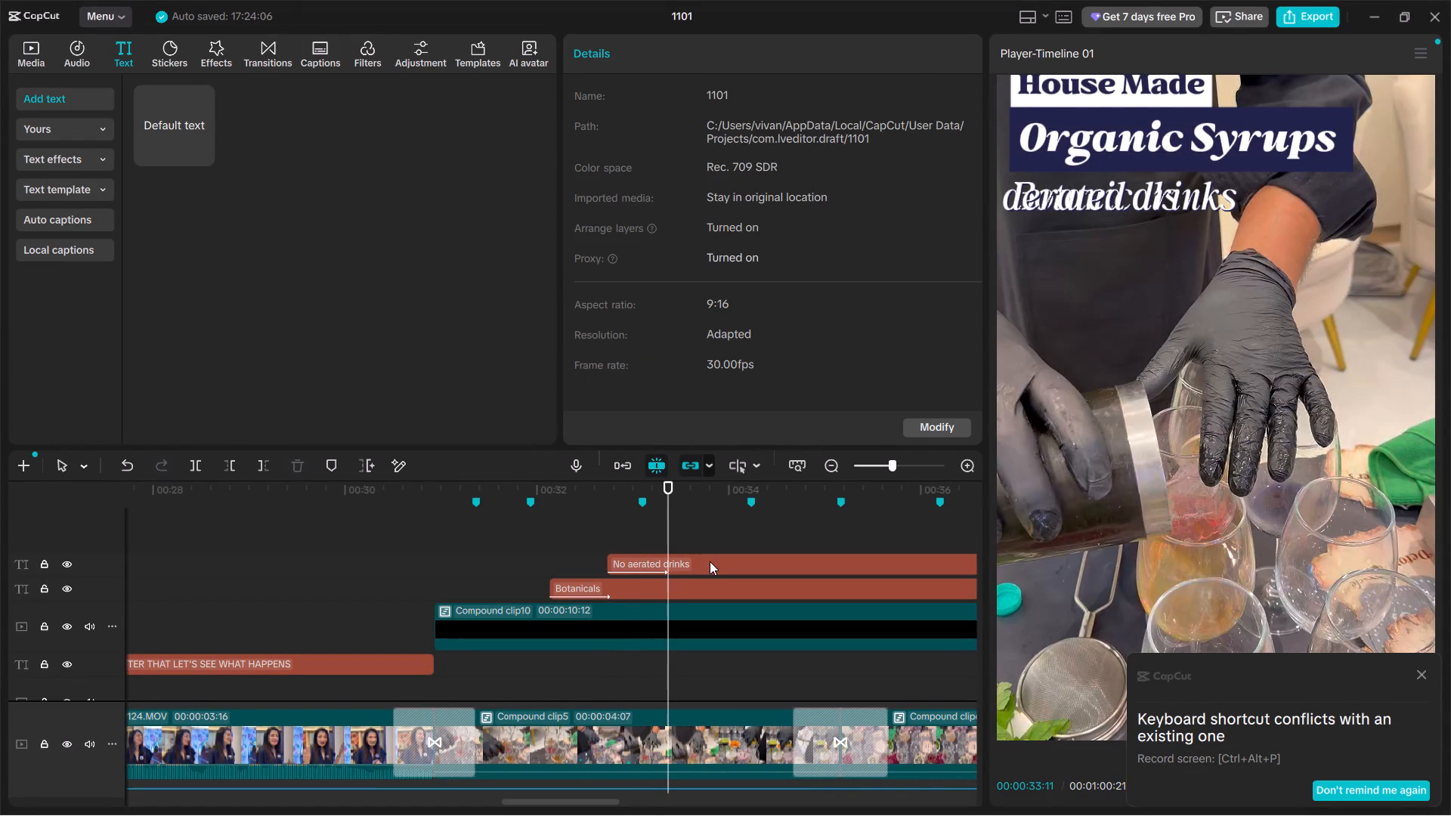
pyautogui.click(710, 561)
pyautogui.moveTo(1032, 206); pyautogui.dragTo(1089, 240)
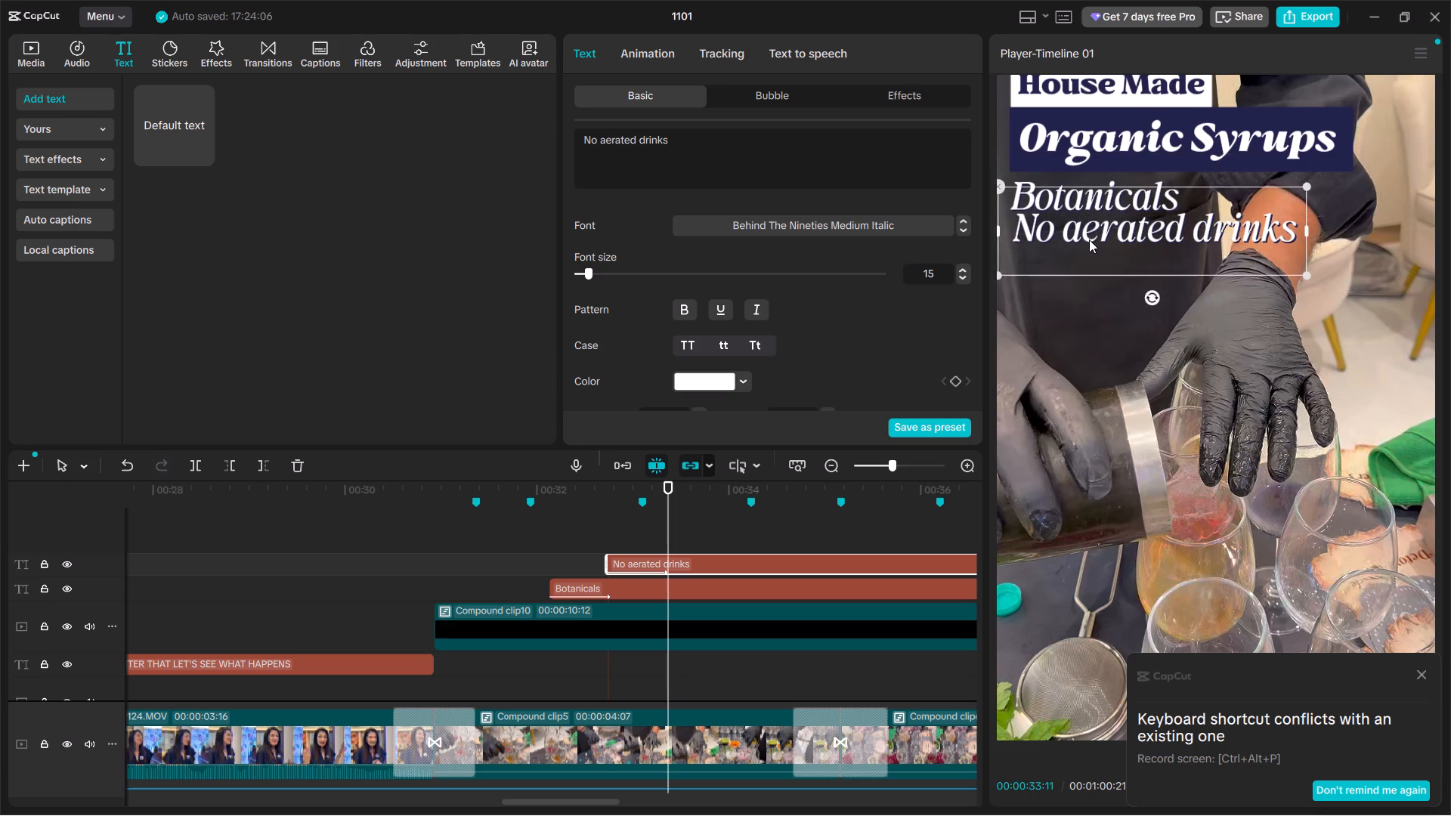
pyautogui.moveTo(1089, 240); pyautogui.dragTo(1086, 246)
pyautogui.click(747, 341)
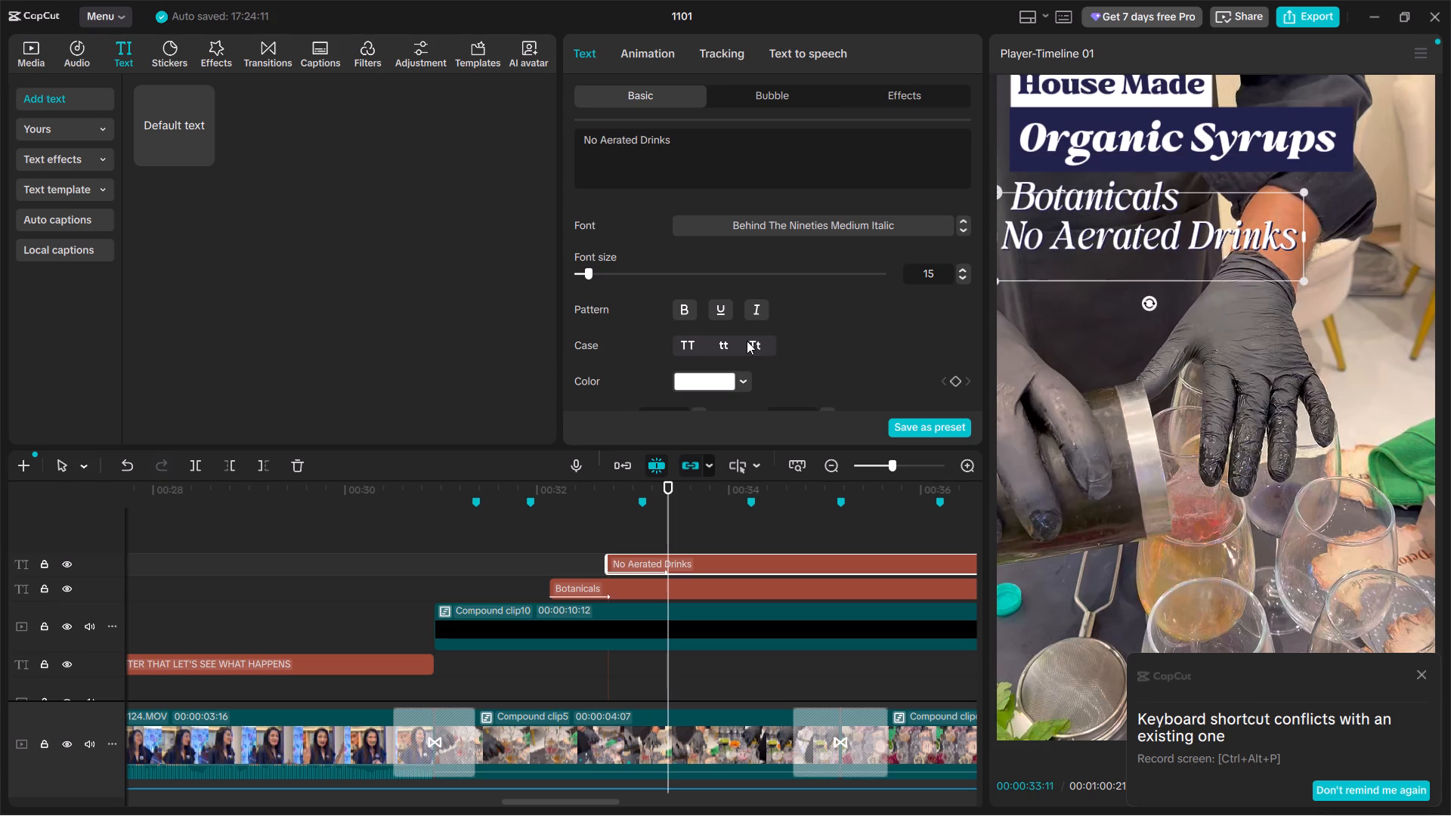
pyautogui.click(1041, 253)
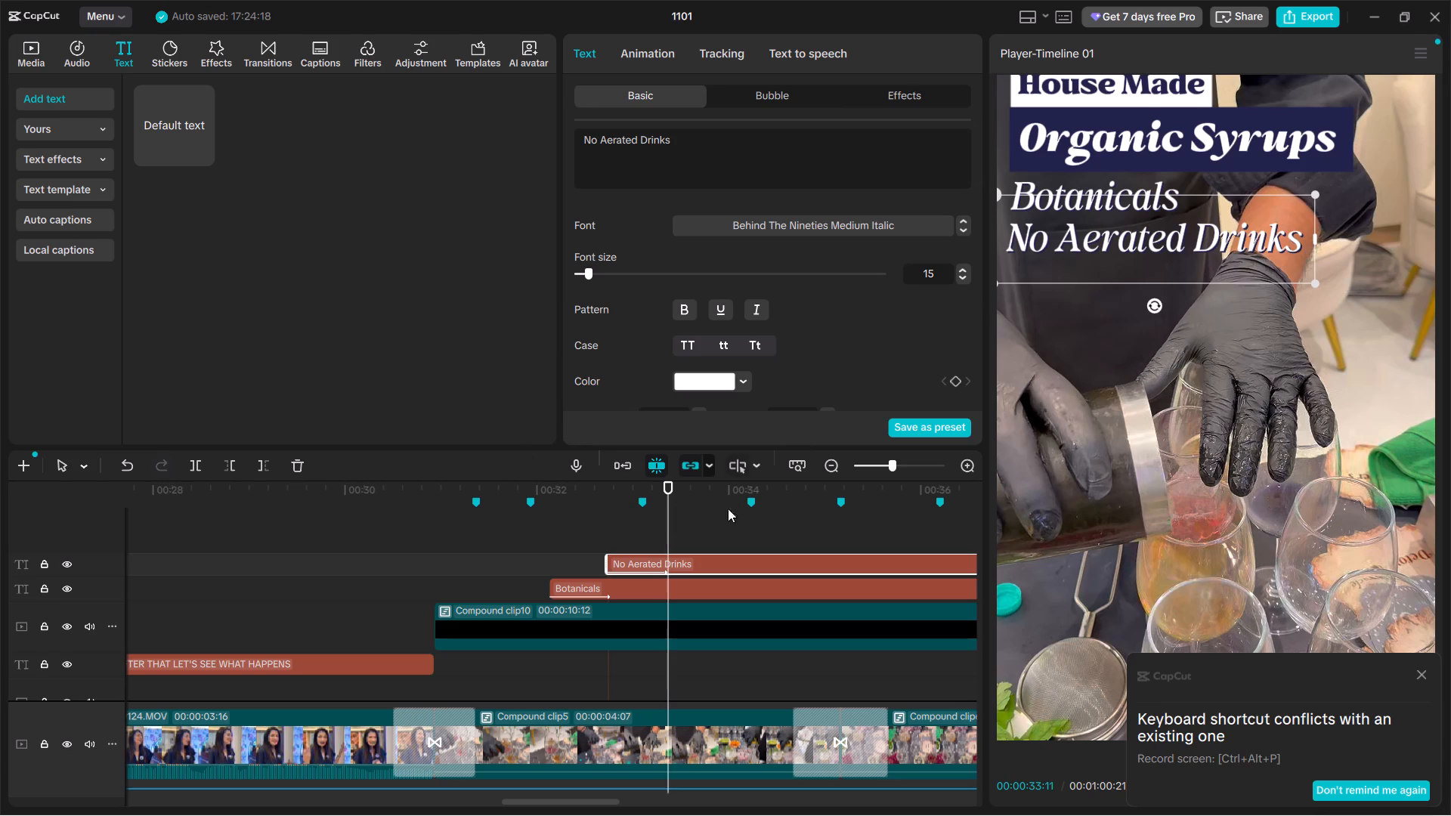
# Duplicate the "No Aerated Drinks" text clip at 00:00:33:08 and replace the copy's wording with "No Sugar" in title case.
pyautogui.keyDown('ctrl'); pyautogui.click(685, 564); pyautogui.keyUp('ctrl')
pyautogui.press('Left')
pyautogui.press('Left')
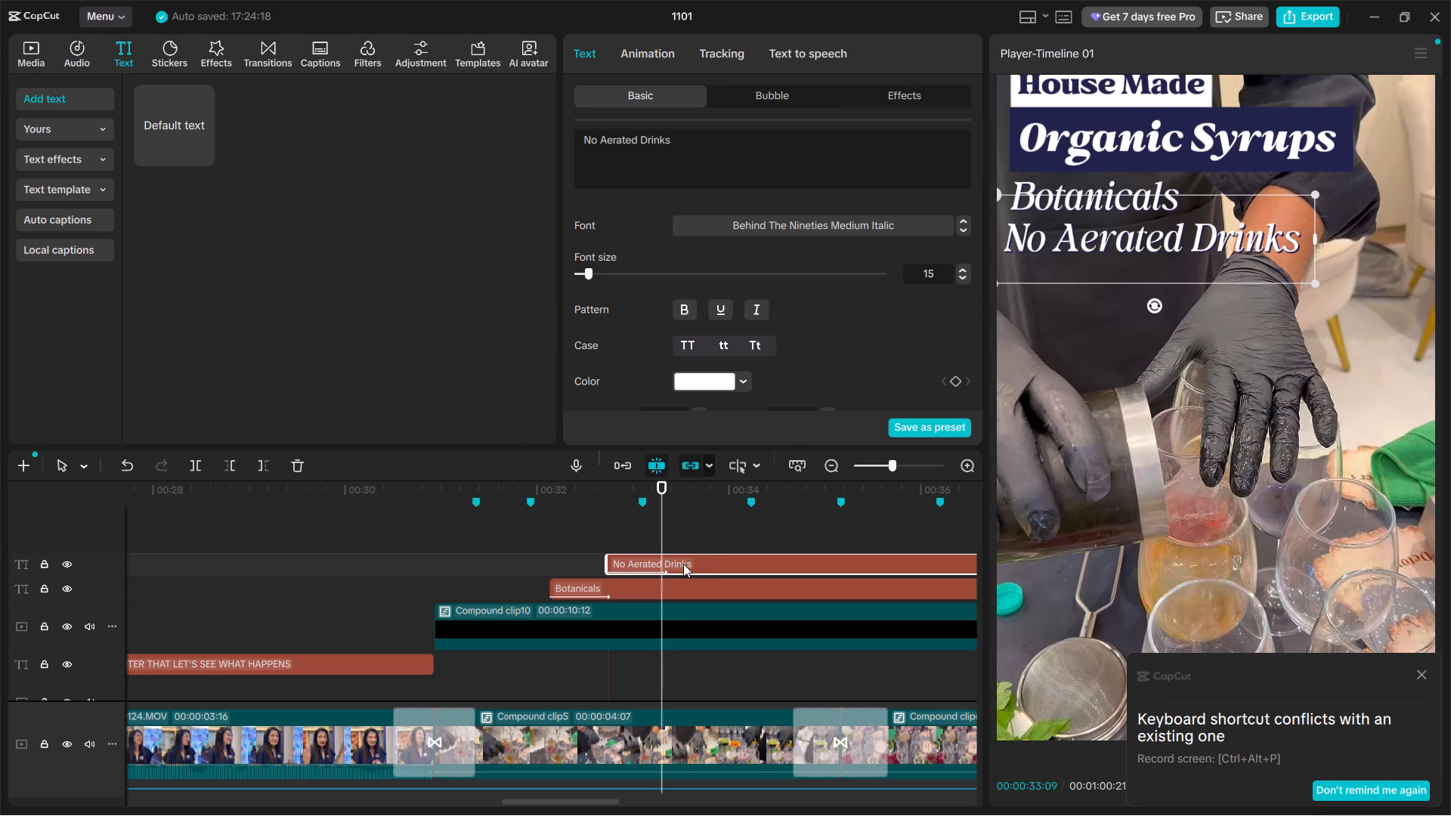
pyautogui.press('Left')
pyautogui.hotkey('ctrl', 'c')
pyautogui.hotkey('ctrl', 'v')
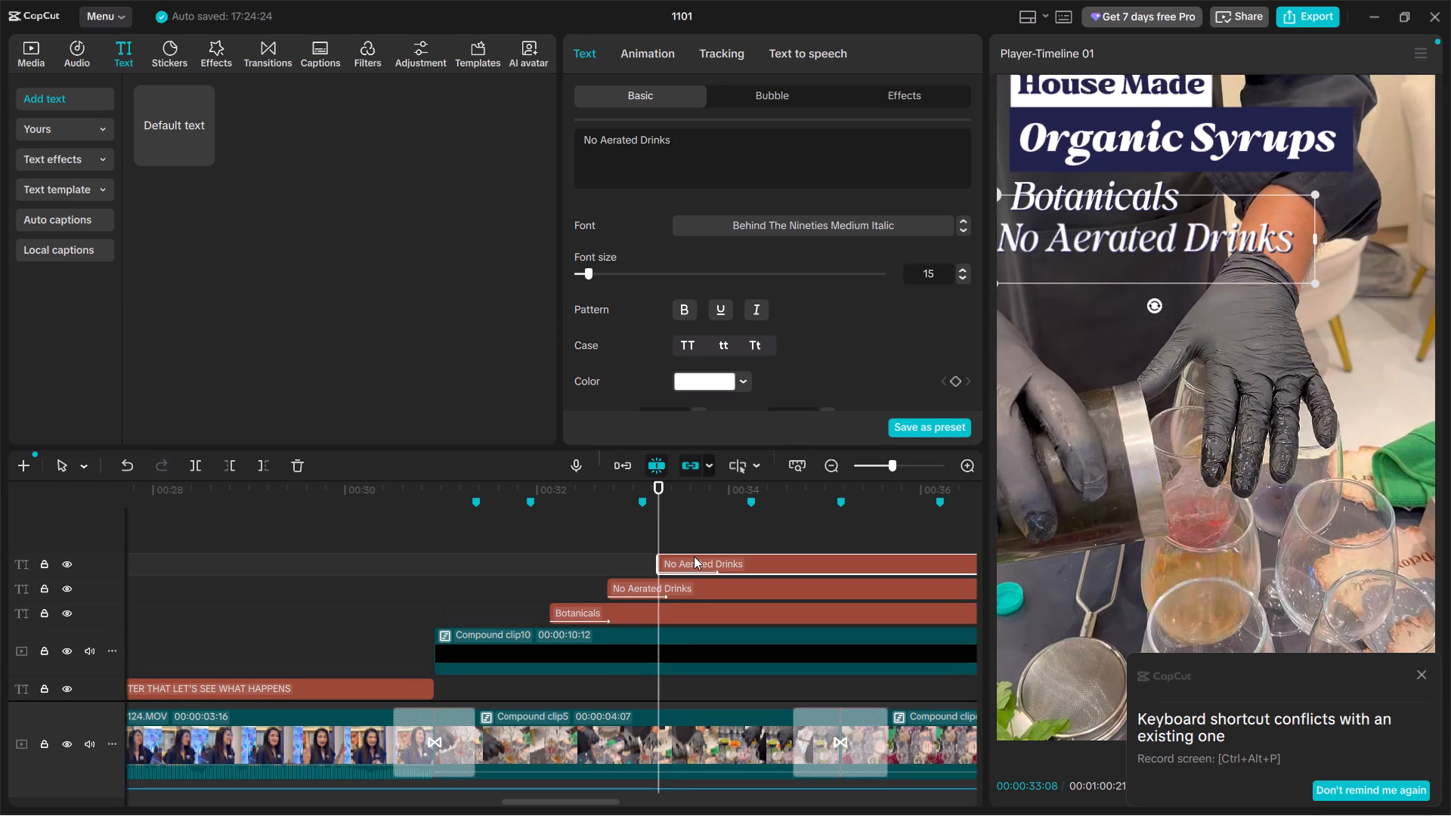
pyautogui.click(681, 153)
pyautogui.hotkey('ctrl', 'a')
pyautogui.hotkey('ctrl', 'v')
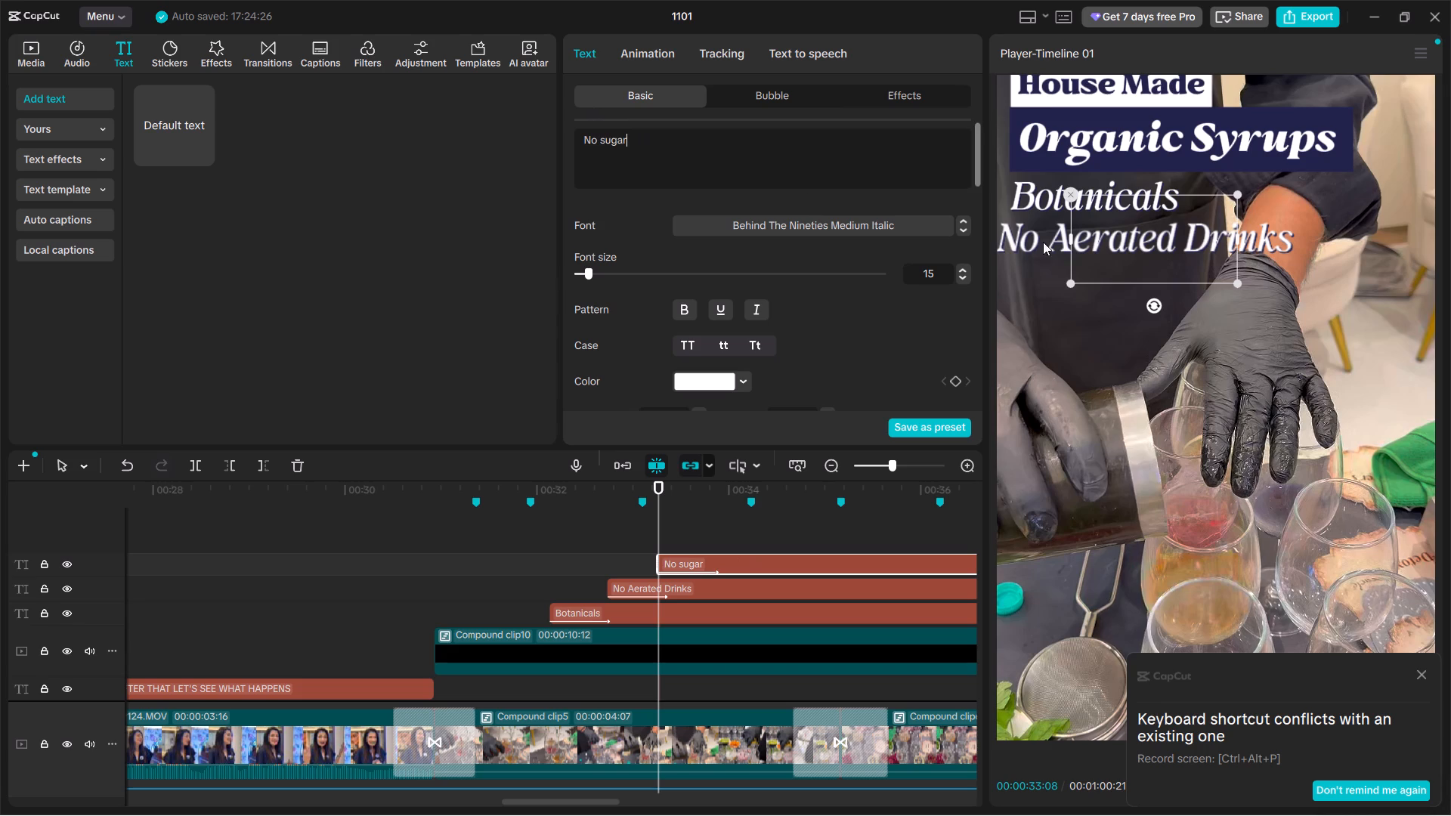
pyautogui.click(754, 344)
pyautogui.click(816, 323)
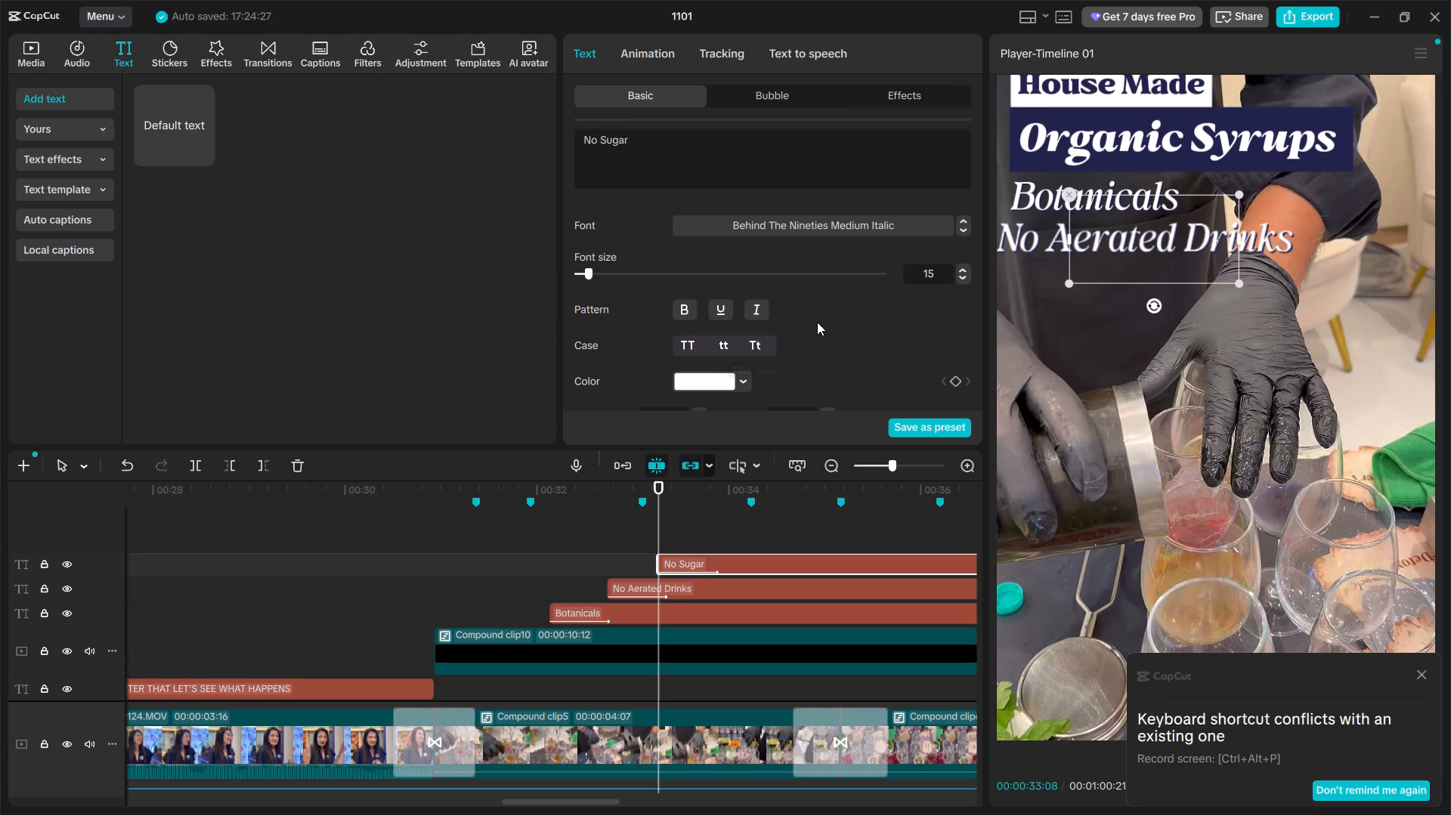
# Place the "No Sugar" text beneath "No Aerated Drinks", in line with the other feature lines.
pyautogui.click(688, 546)
pyautogui.click(735, 536)
pyautogui.click(753, 566)
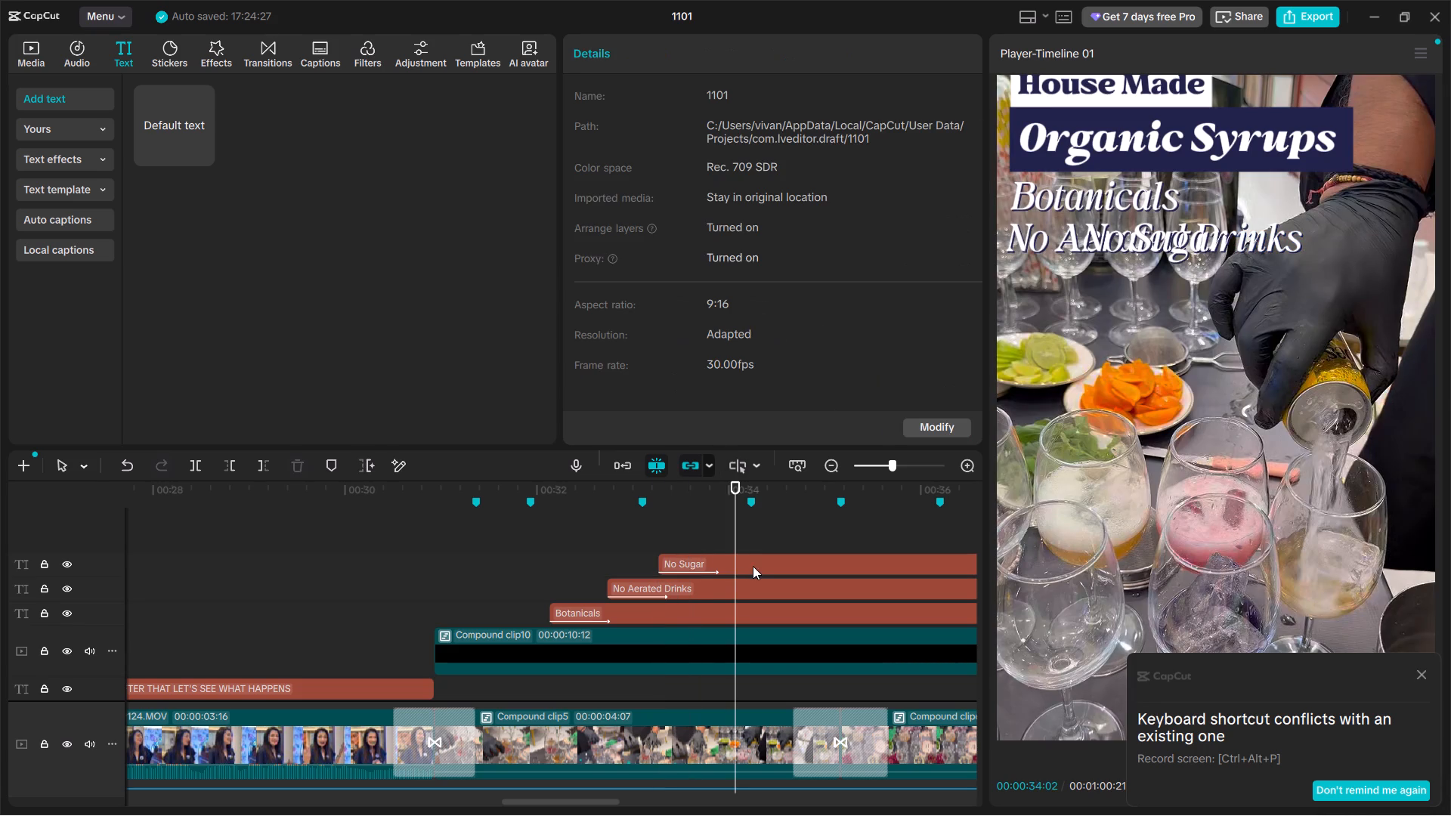
pyautogui.moveTo(1106, 249); pyautogui.dragTo(1028, 297)
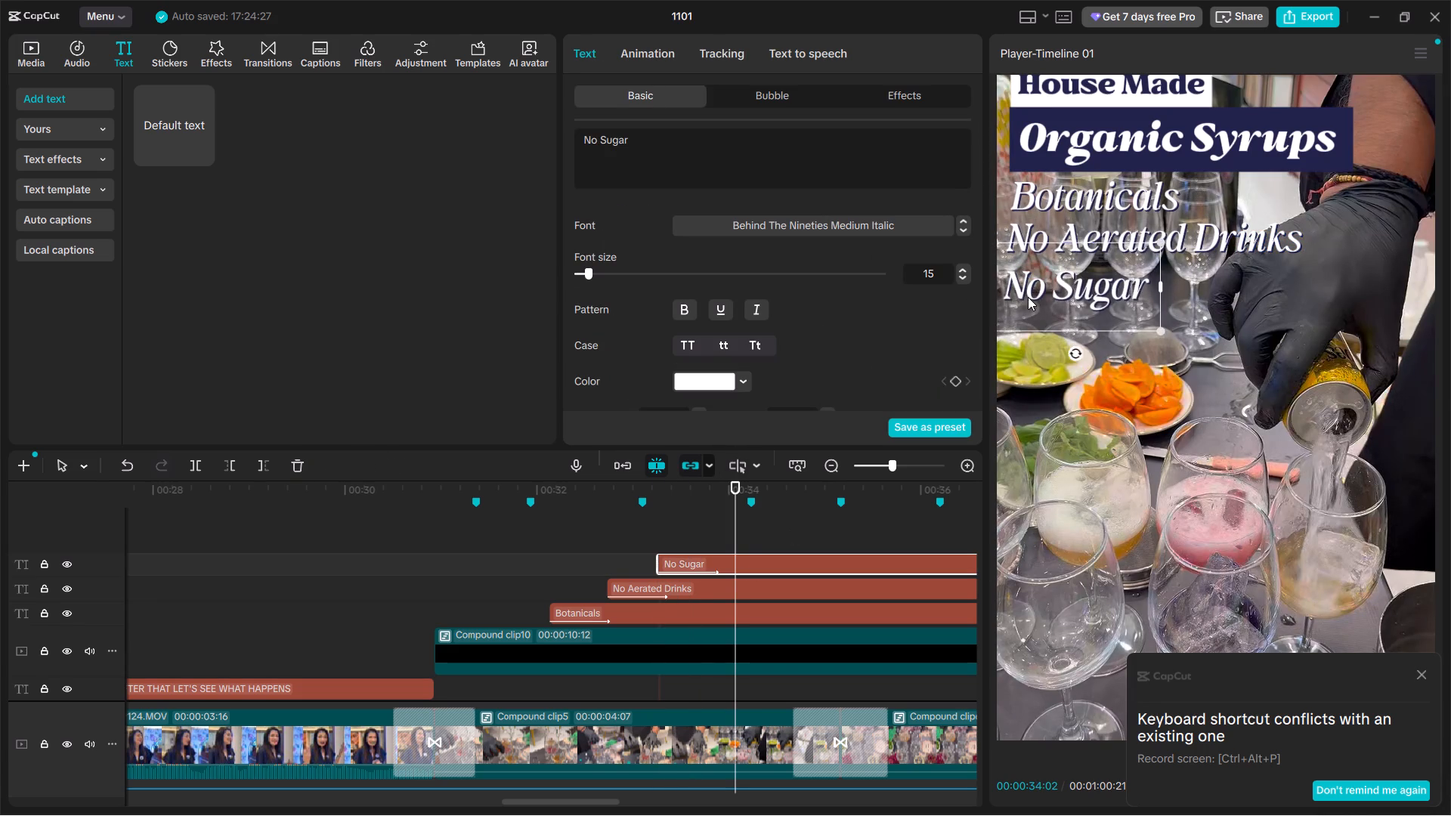
pyautogui.moveTo(1028, 297); pyautogui.dragTo(1029, 292)
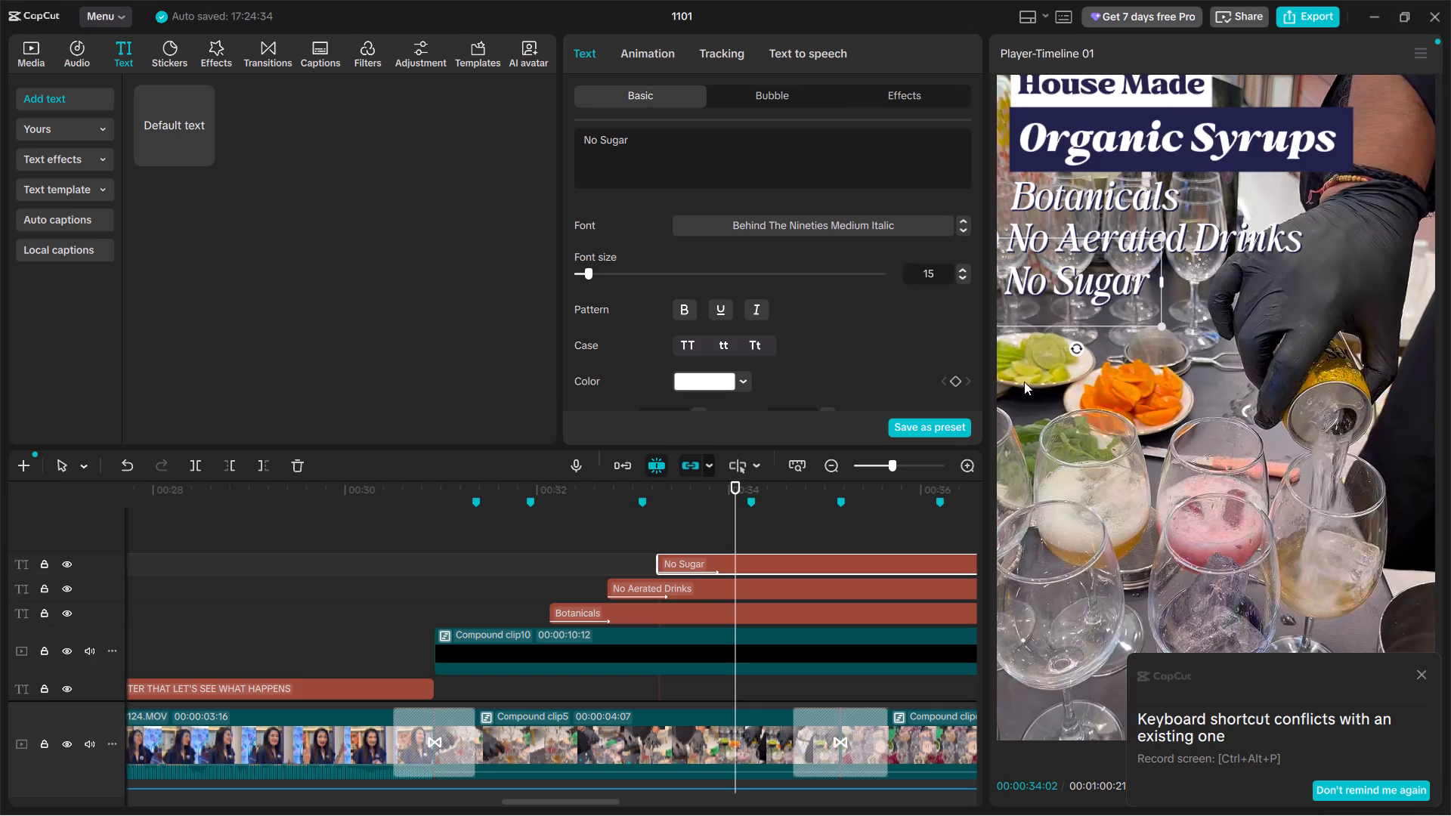
# Dismiss the shortcut notice and fine-tune "No Aerated Drinks" and "No Sugar" to align with the left edge of "Botanicals".
pyautogui.keyDown('ctrl'); pyautogui.scroll(-5, 1217, 335); pyautogui.keyUp('ctrl')
pyautogui.keyDown('ctrl'); pyautogui.scroll(3, 1217, 335); pyautogui.keyUp('ctrl')
pyautogui.keyDown('ctrl'); pyautogui.scroll(1, 1117, 351); pyautogui.keyUp('ctrl')
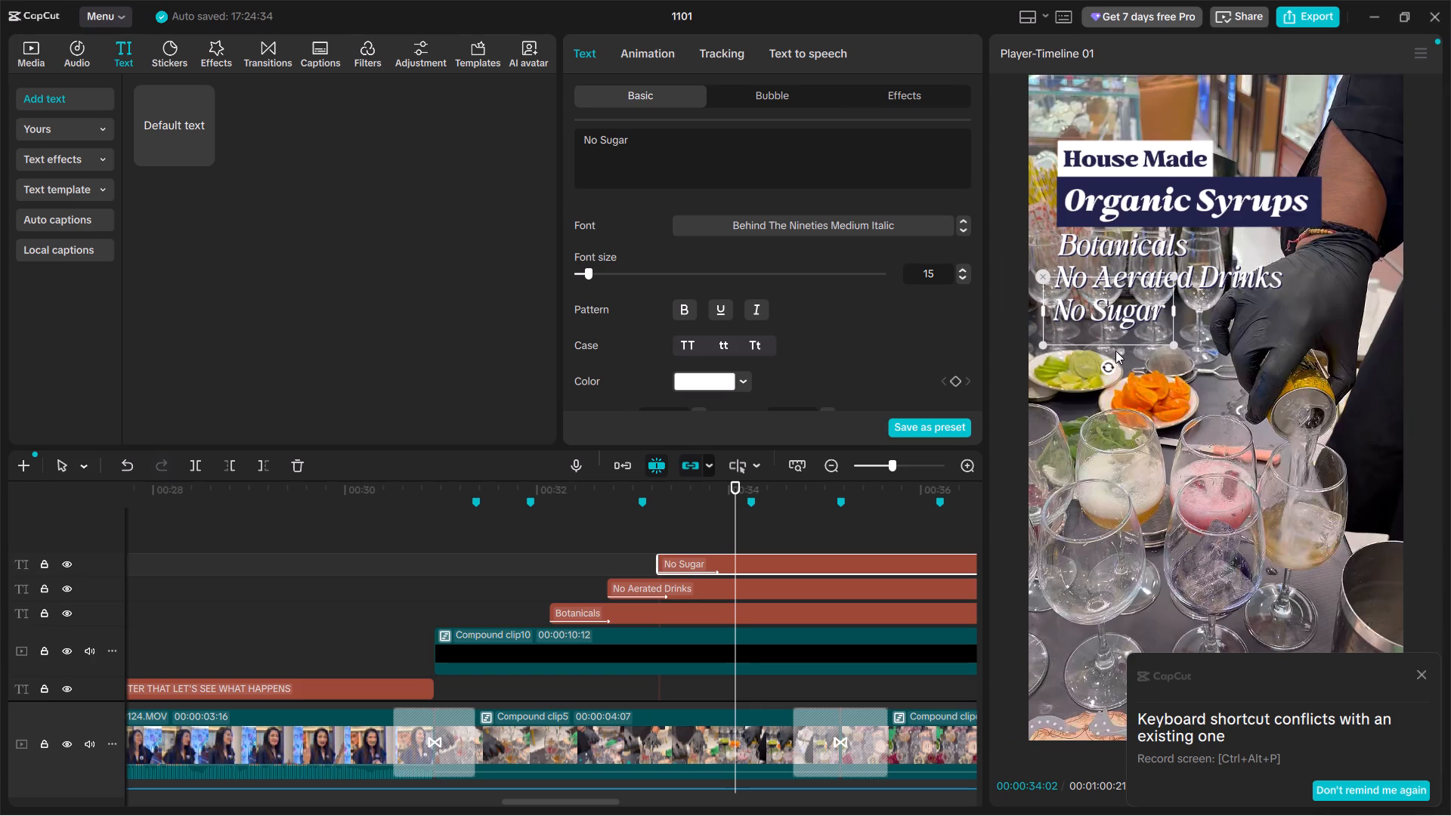
pyautogui.keyDown('ctrl'); pyautogui.scroll(2, 1115, 351); pyautogui.keyUp('ctrl')
pyautogui.scroll(3, 1068, 374)
pyautogui.click(1421, 675)
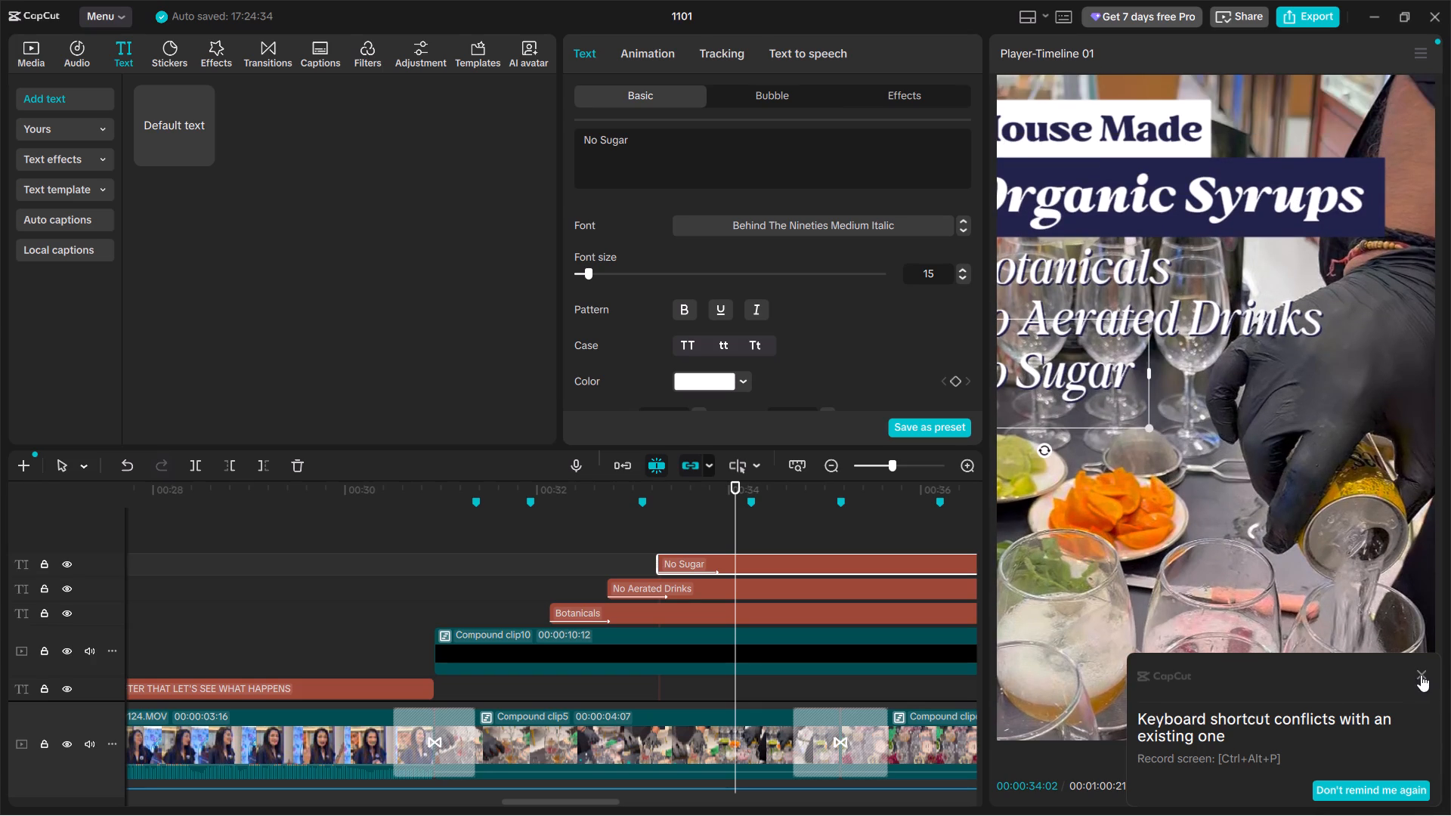
pyautogui.moveTo(1409, 703); pyautogui.dragTo(1381, 704)
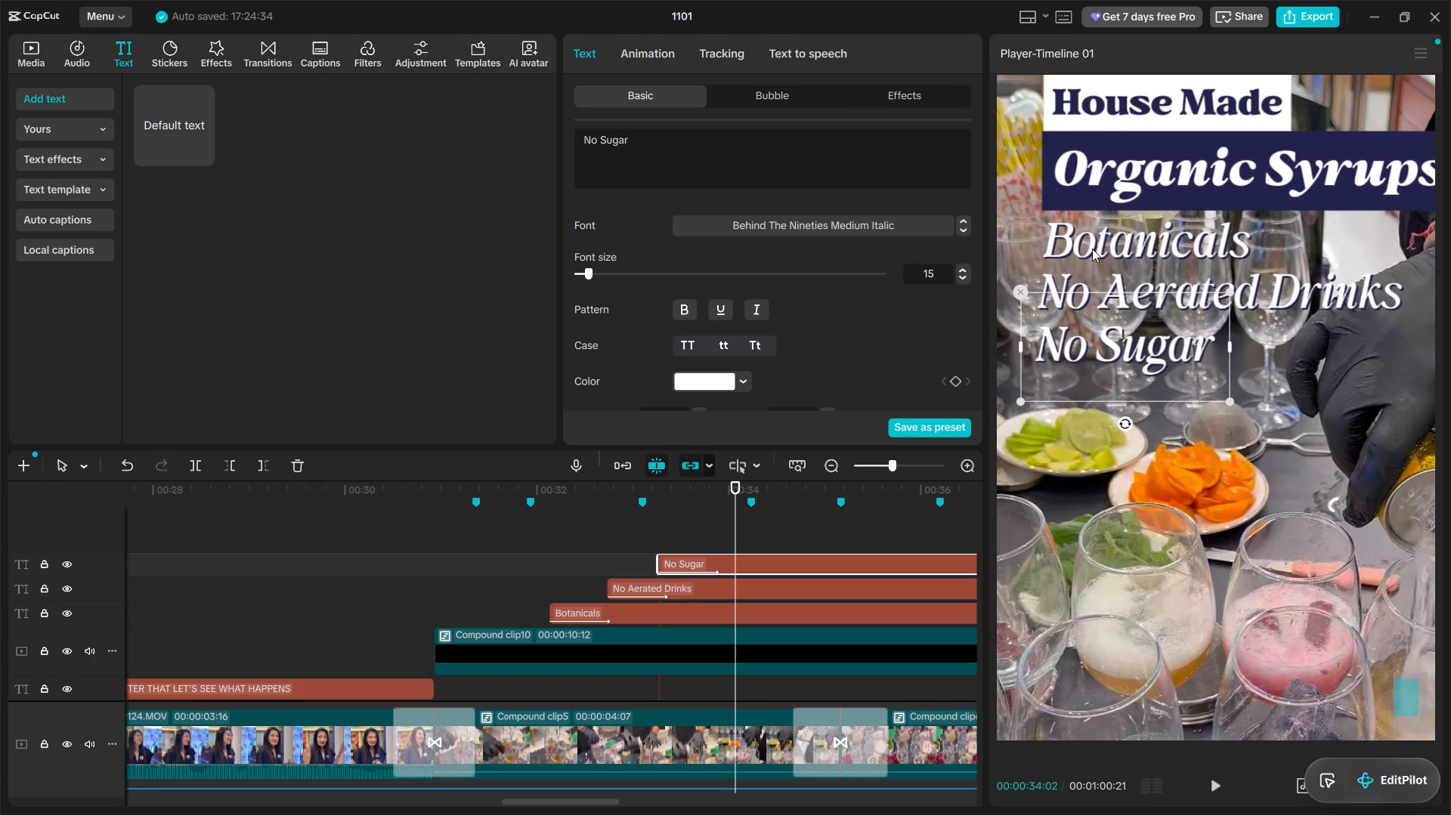
pyautogui.click(1104, 278)
pyautogui.click(1091, 294)
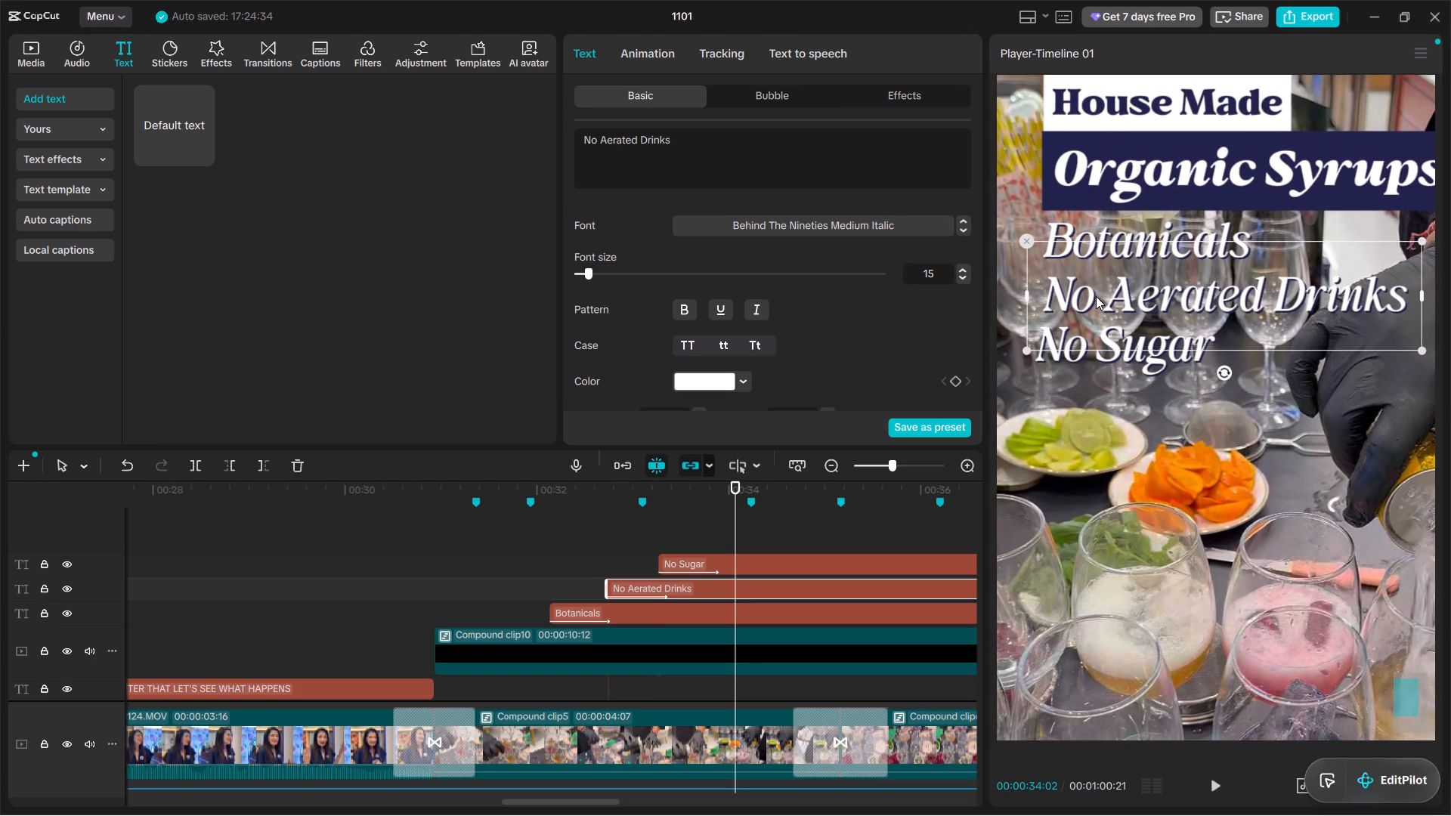
pyautogui.click(1093, 362)
pyautogui.click(1075, 370)
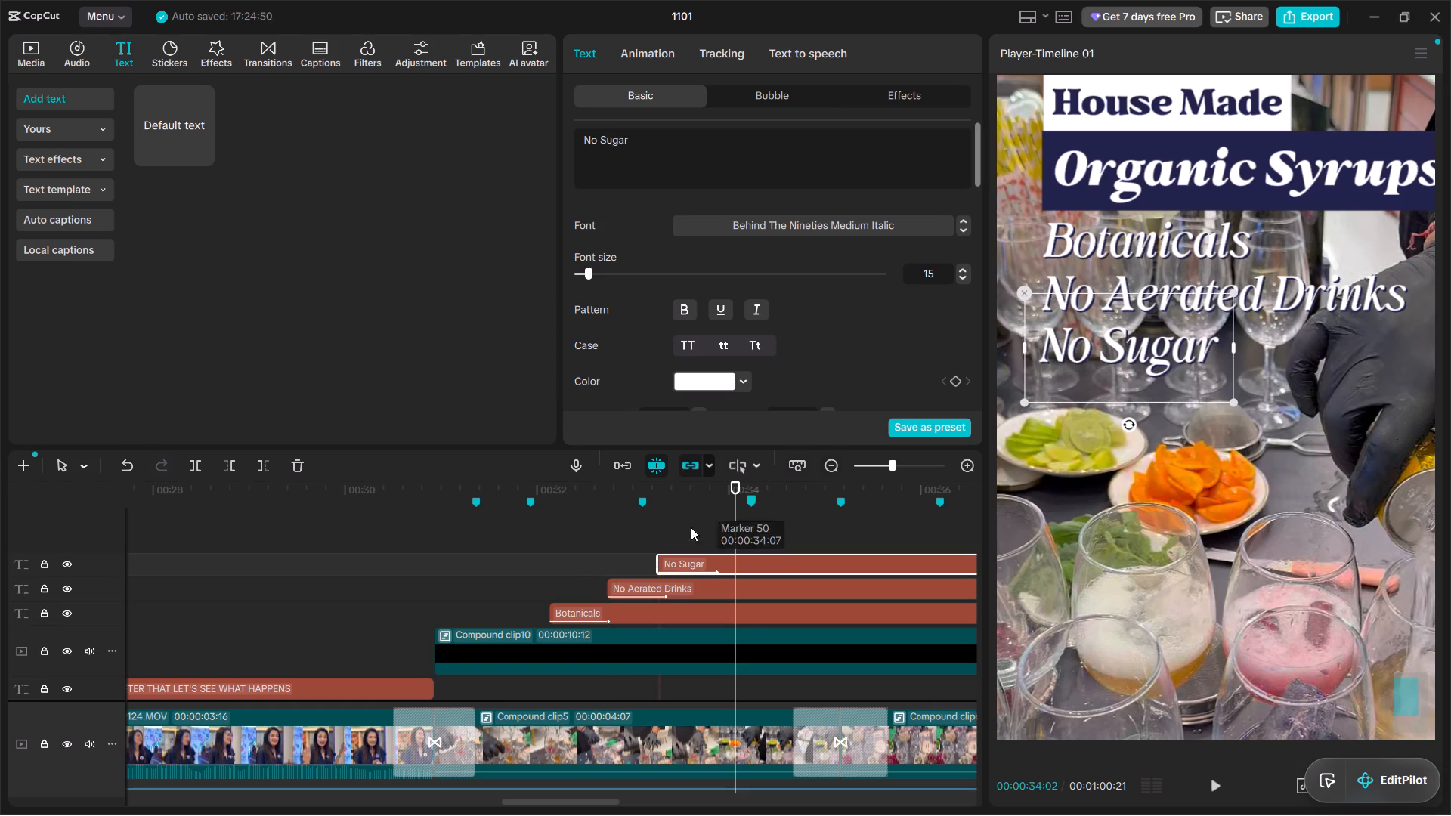
# Play back the staggered entrance of the three feature lines under the "Organic Syrups" title.
pyautogui.click(504, 568)
pyautogui.click(475, 560)
pyautogui.press('space')
pyautogui.keyDown('alt'); pyautogui.scroll(3, 645, 593); pyautogui.keyUp('alt')
pyautogui.keyDown('alt'); pyautogui.scroll(-4, 645, 589); pyautogui.keyUp('alt')
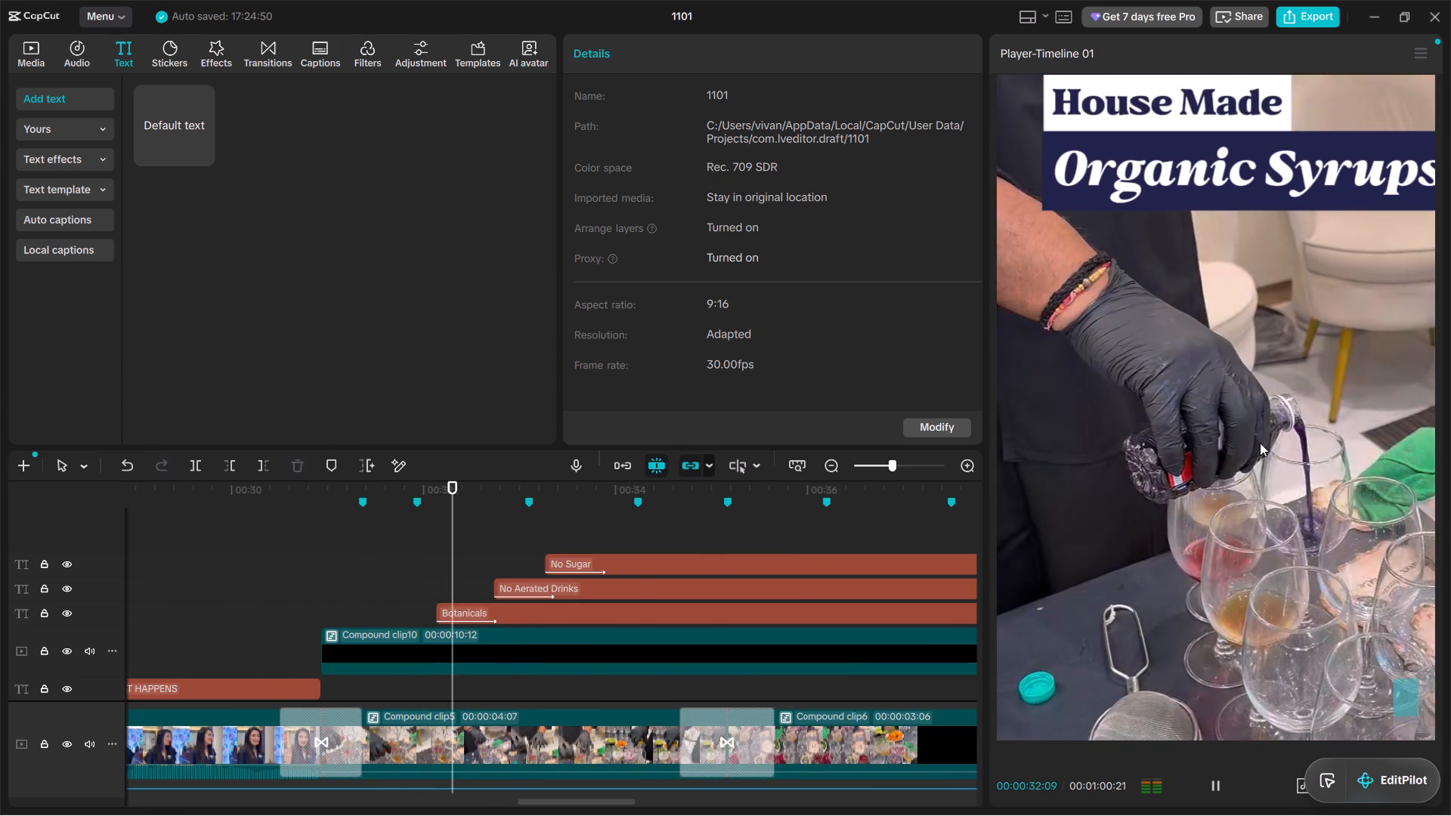
pyautogui.keyDown('ctrl'); pyautogui.scroll(-5, 1338, 367); pyautogui.keyUp('ctrl')
pyautogui.keyDown('ctrl'); pyautogui.scroll(2, 1299, 345); pyautogui.keyUp('ctrl')
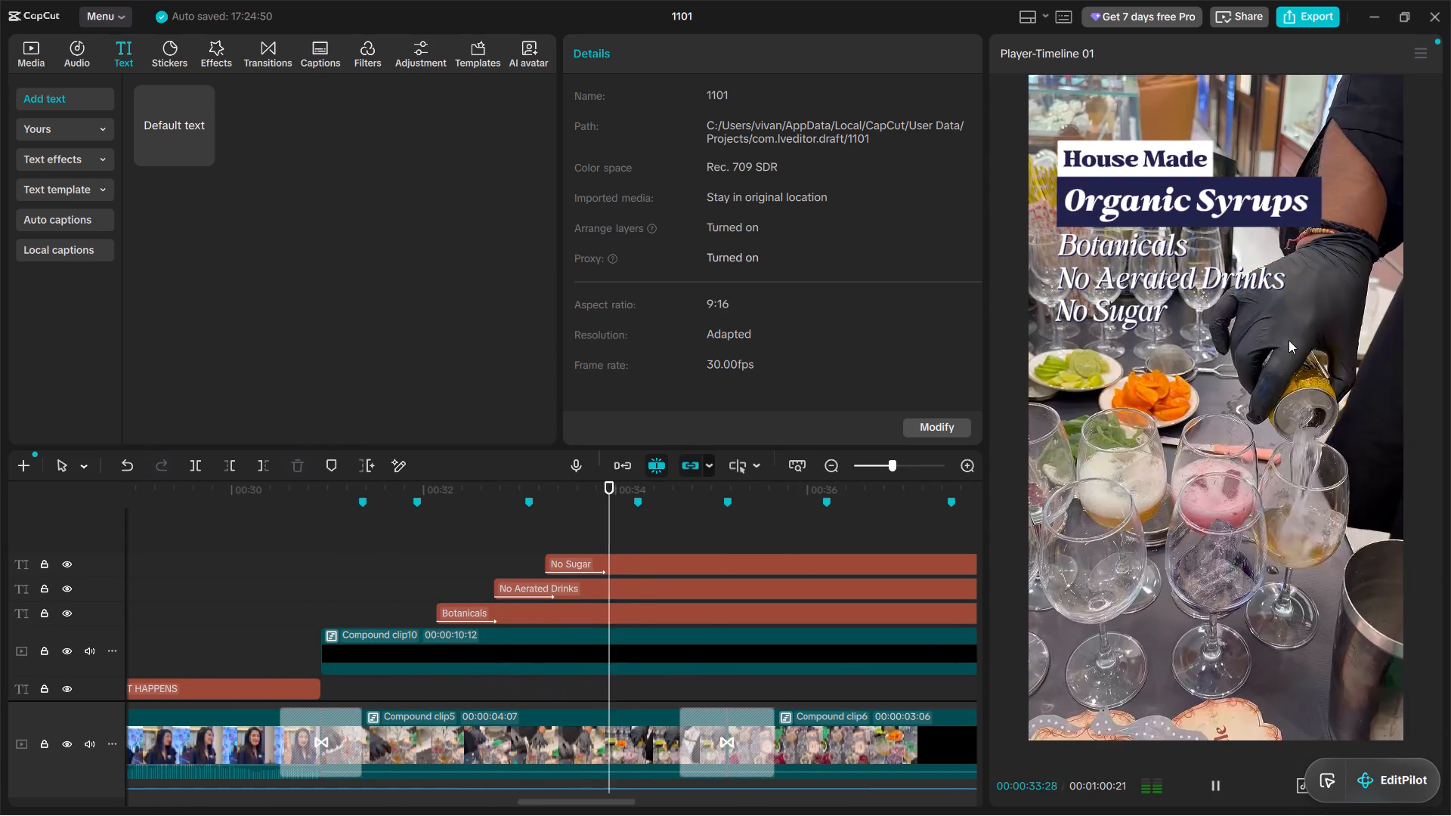
pyautogui.press('space')
pyautogui.scroll(-4, 418, 587)
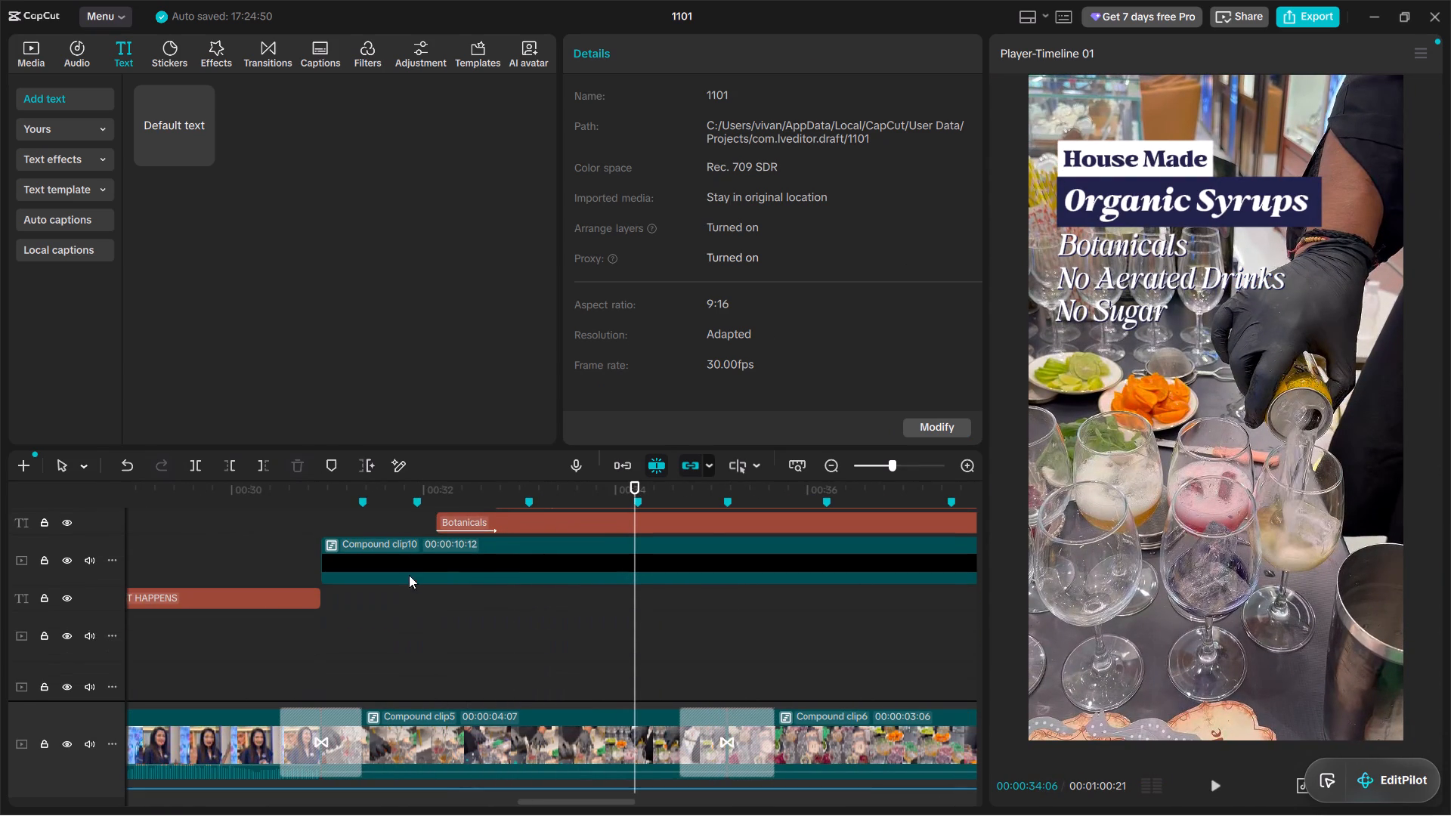
# Open Compound clip5 to check its shots and return to the main timeline.
pyautogui.click(435, 617)
pyautogui.doubleClick(451, 740)
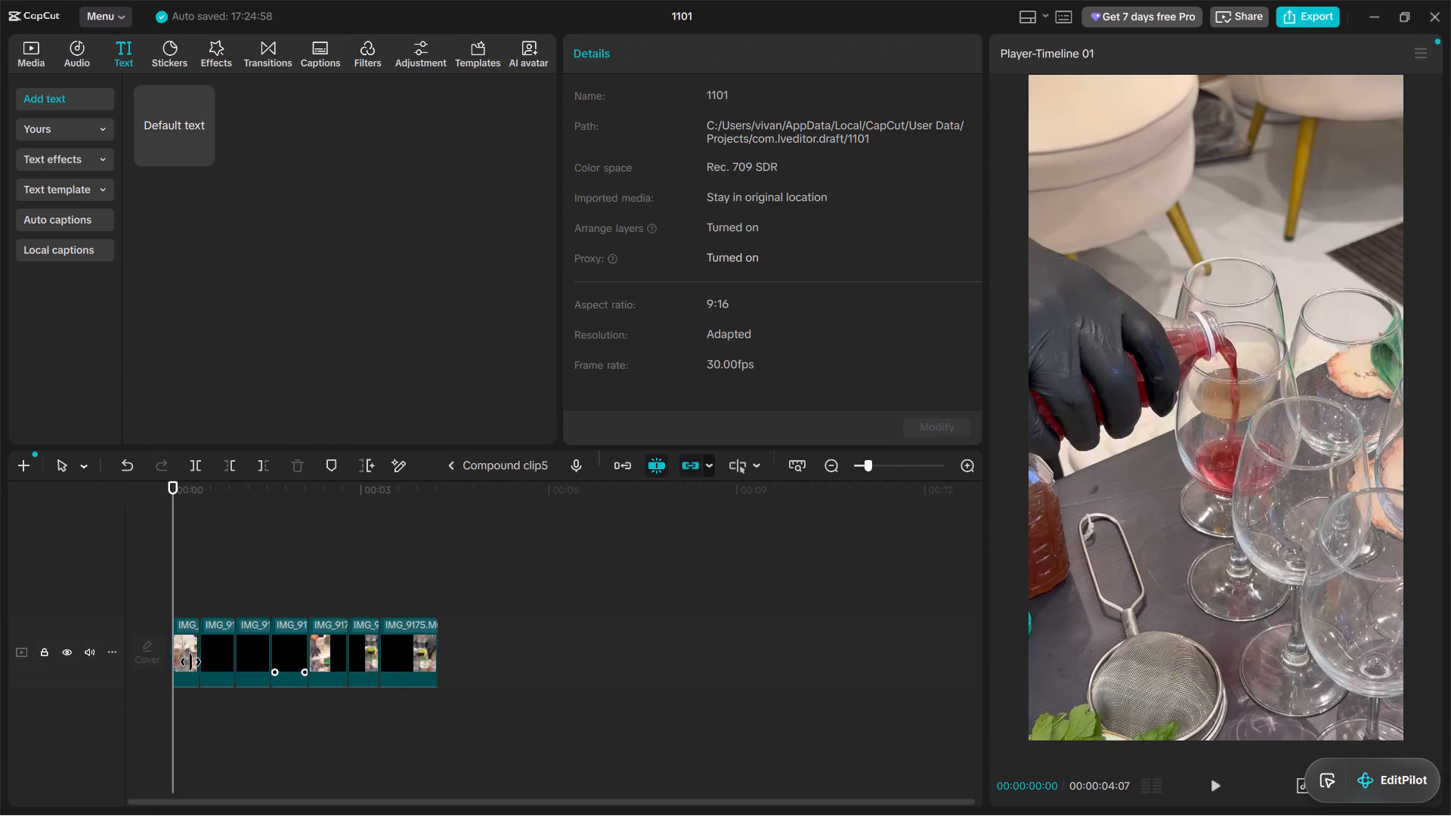
pyautogui.keyDown('ctrl'); pyautogui.scroll(9, 193, 645); pyautogui.keyUp('ctrl')
pyautogui.click(449, 463)
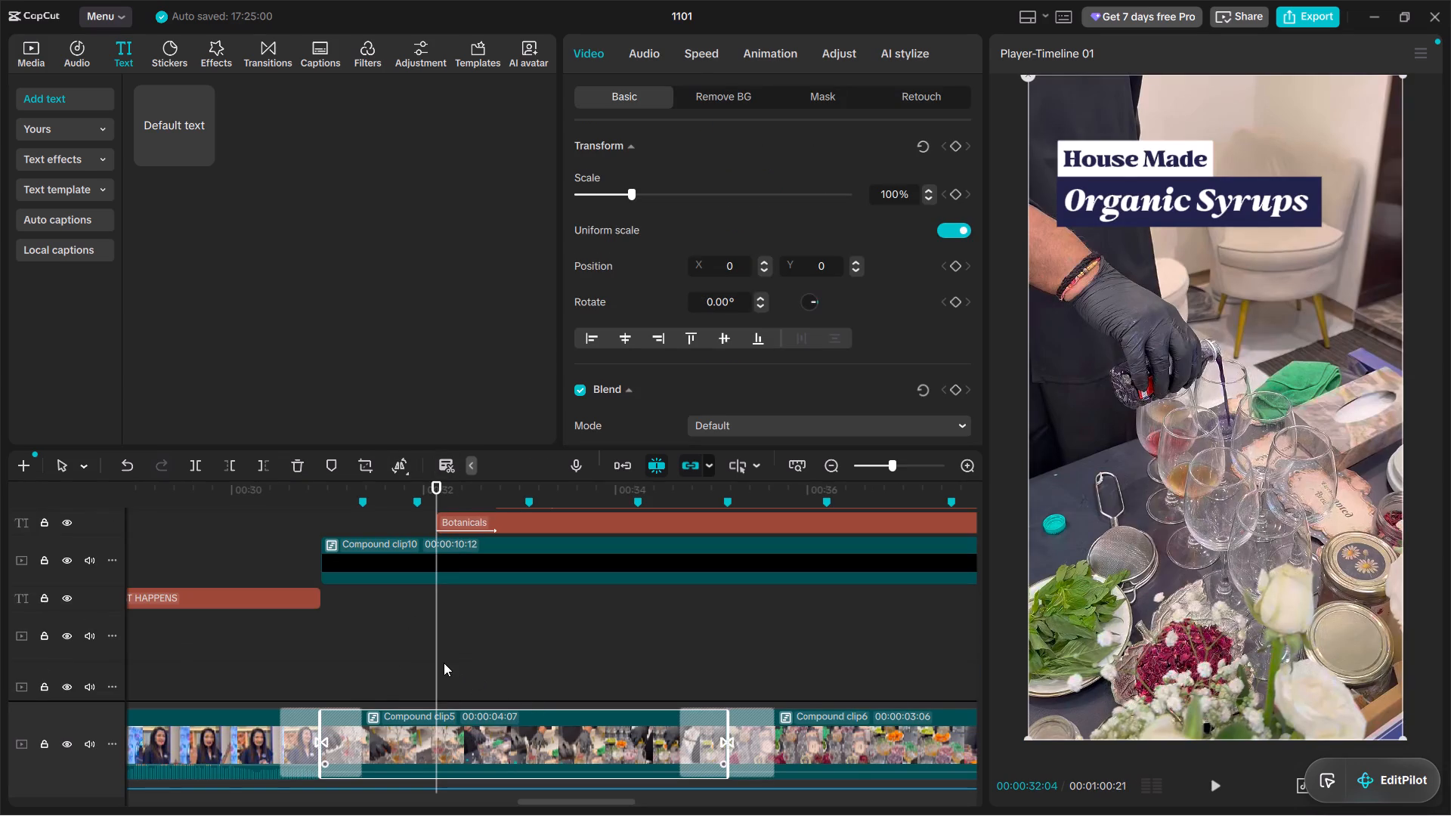
# Find the shot change at 00:00:31:28 and move the "Botanicals" text clip to start there.
pyautogui.click(379, 678)
pyautogui.moveTo(379, 678); pyautogui.dragTo(410, 686)
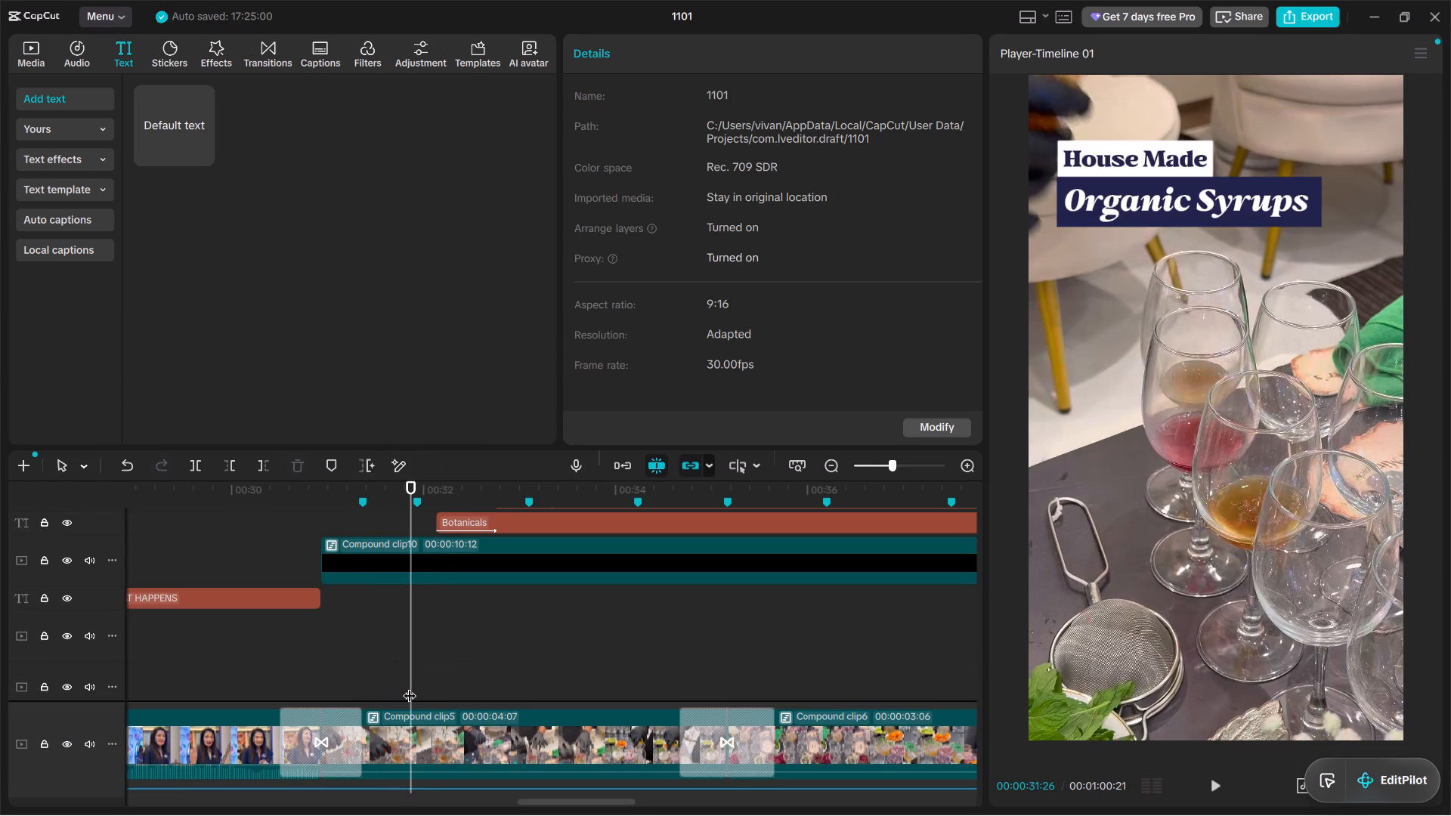
pyautogui.press('Right')
pyautogui.press('Right')
pyautogui.press('Right')
pyautogui.press('Right')
pyautogui.press('Right')
pyautogui.press('Right')
pyautogui.press('Right')
pyautogui.press('Left')
pyautogui.press('Left')
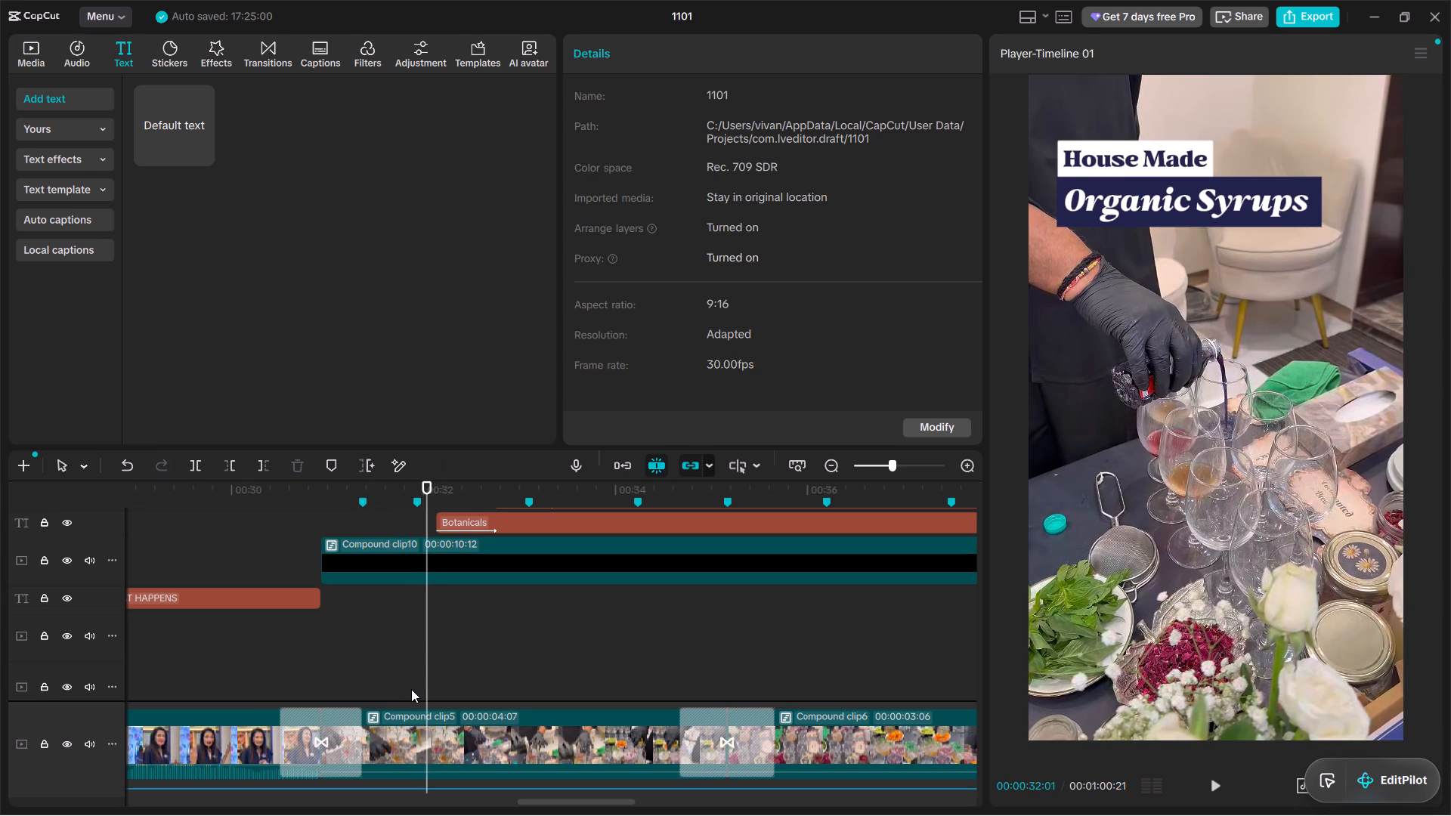
pyautogui.press('Left')
pyautogui.press('Left')
pyautogui.press('Left')
pyautogui.press('Left')
pyautogui.scroll(3, 423, 692)
pyautogui.press('Right')
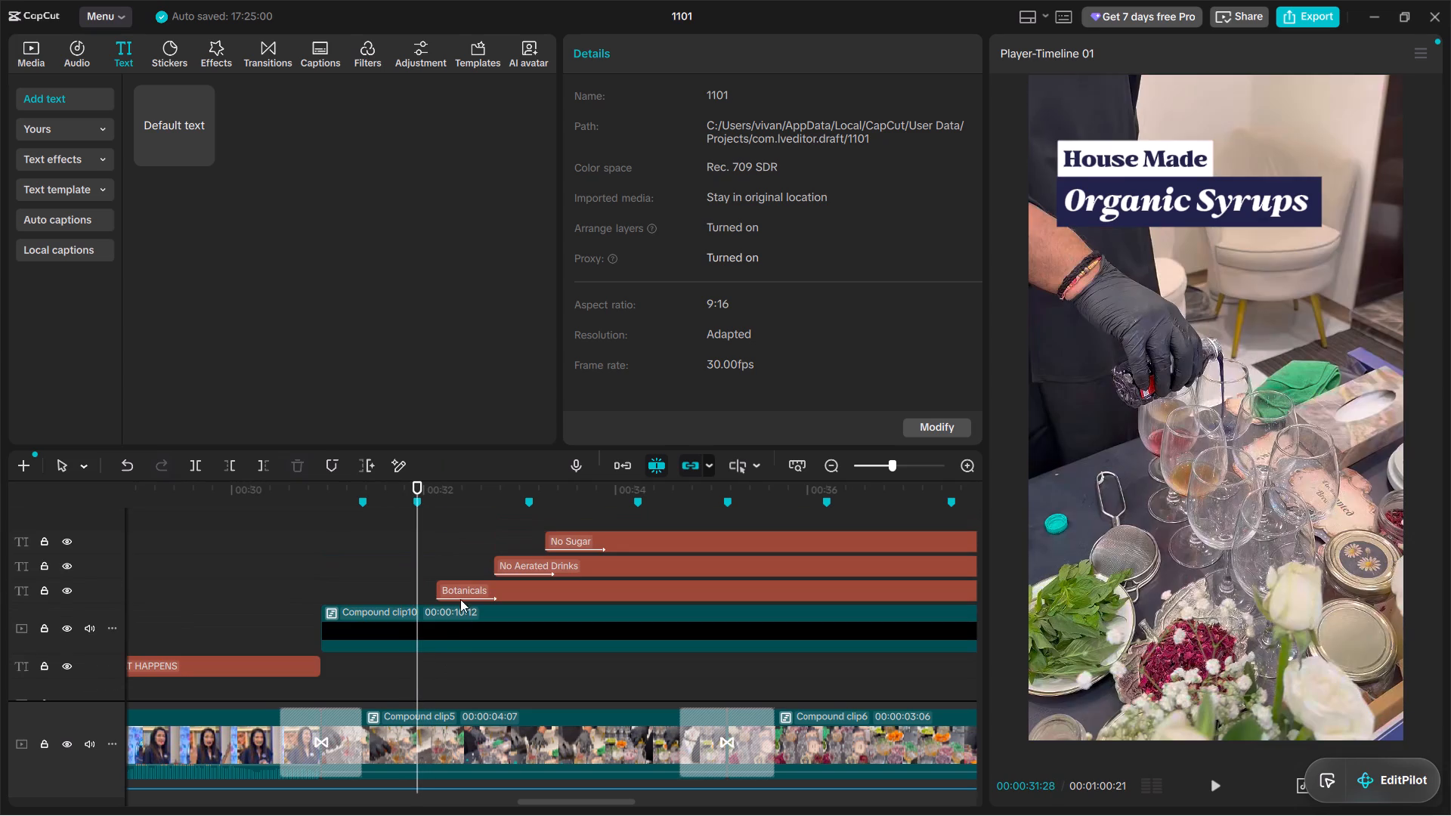
pyautogui.moveTo(469, 588); pyautogui.dragTo(444, 595)
# Step through the "Botanicals" entrance and move the "No Aerated Drinks" text clip to start at 00:00:32:15.
pyautogui.press('Right')
pyautogui.press('Right')
pyautogui.press('Right')
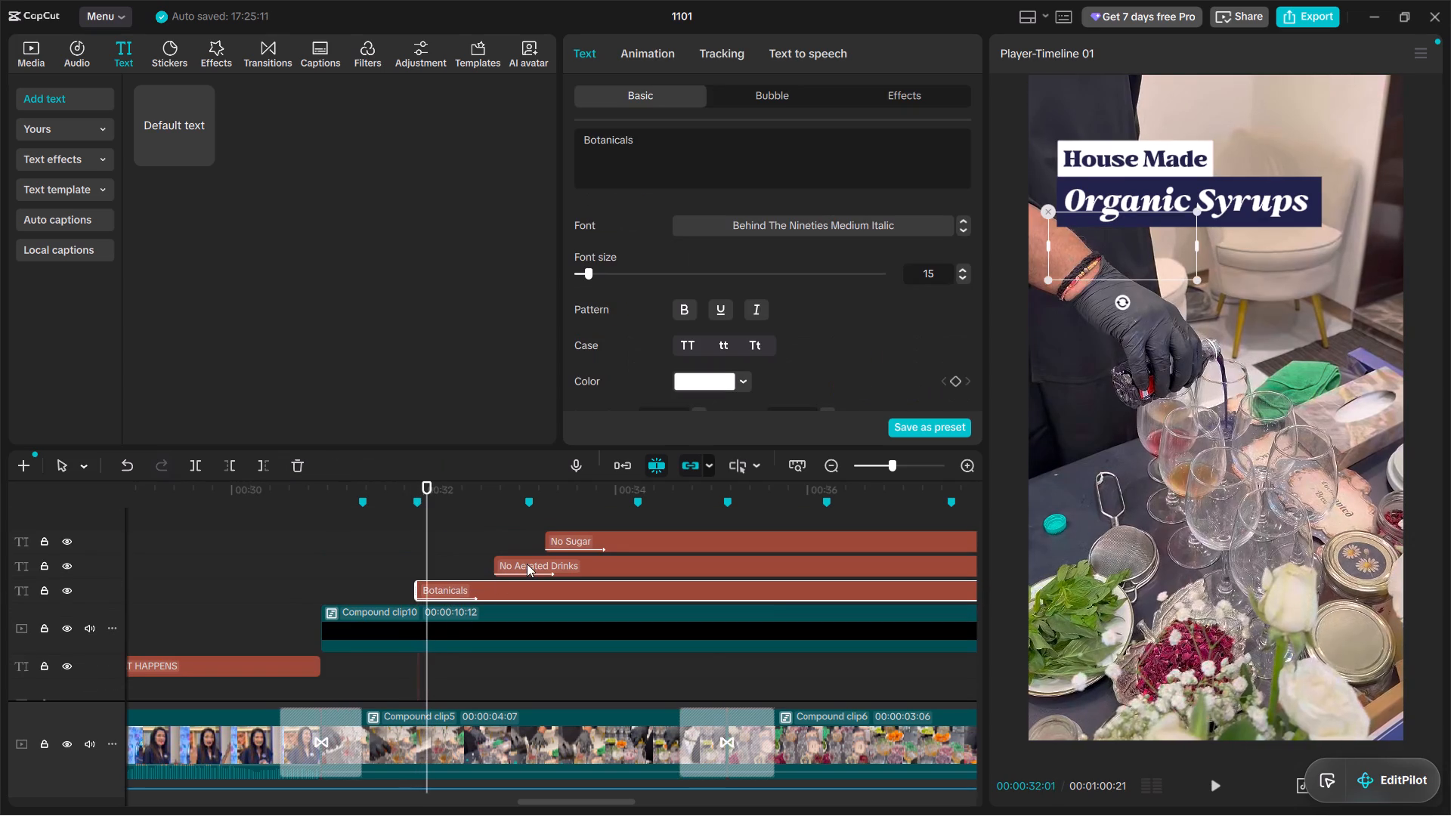
pyautogui.press('Right')
pyautogui.press('Right')
pyautogui.press('Right')
pyautogui.press('Right')
pyautogui.press('Right')
pyautogui.press('Right')
pyautogui.press('Right')
pyautogui.press('Right')
pyautogui.press('Right')
pyautogui.press('Right')
pyautogui.press('Right')
pyautogui.press('Right')
pyautogui.press('Right')
pyautogui.press('Right')
pyautogui.press('Right')
pyautogui.press('Right')
pyautogui.press('Right')
pyautogui.press('Right')
pyautogui.press('Right')
pyautogui.press('Right')
pyautogui.press('Left')
pyautogui.press('Left')
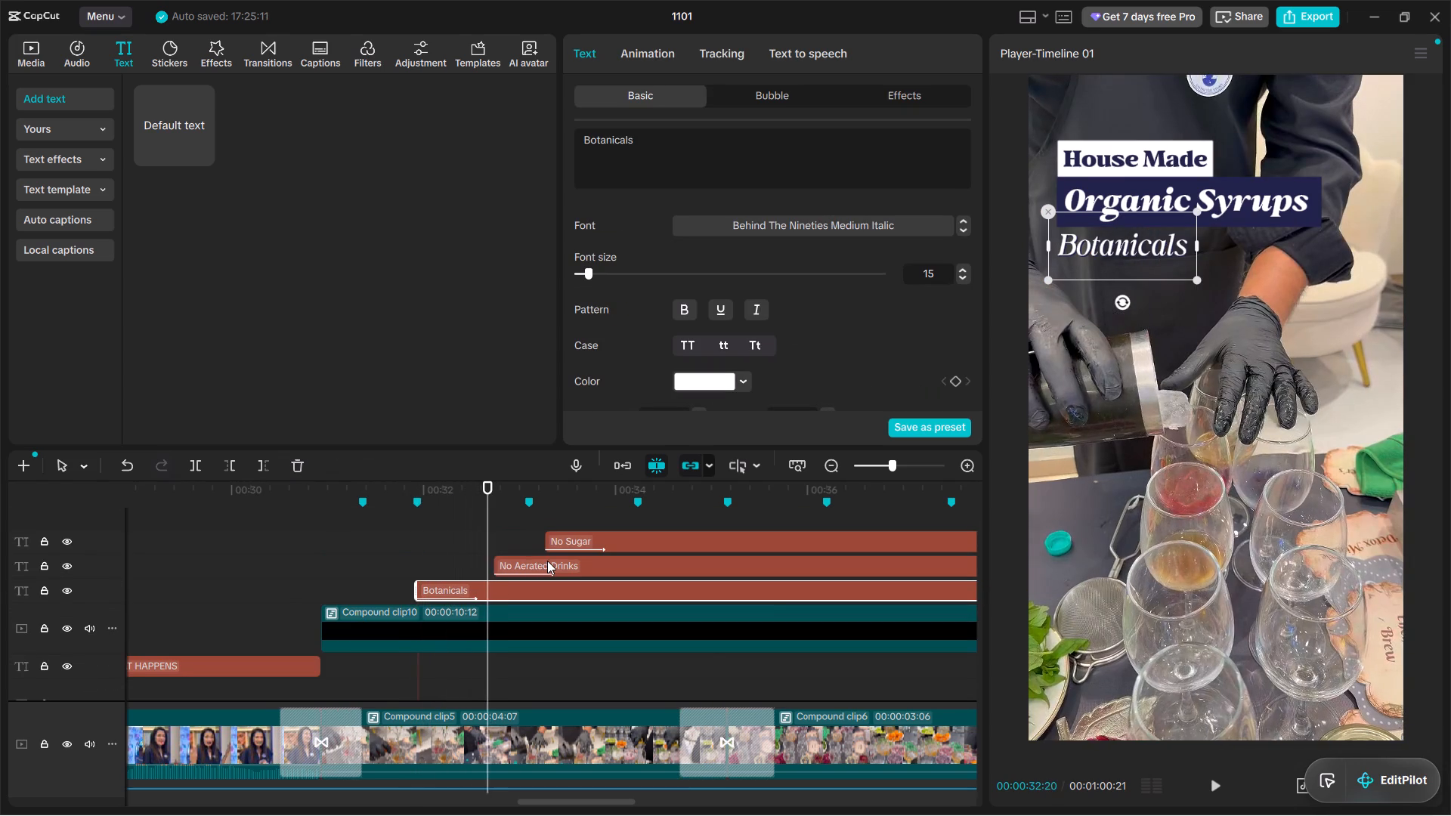
pyautogui.press('Left')
pyautogui.press('Left')
pyautogui.press('Left')
pyautogui.press('Left')
pyautogui.press('Left')
pyautogui.press('Left')
pyautogui.press('Left')
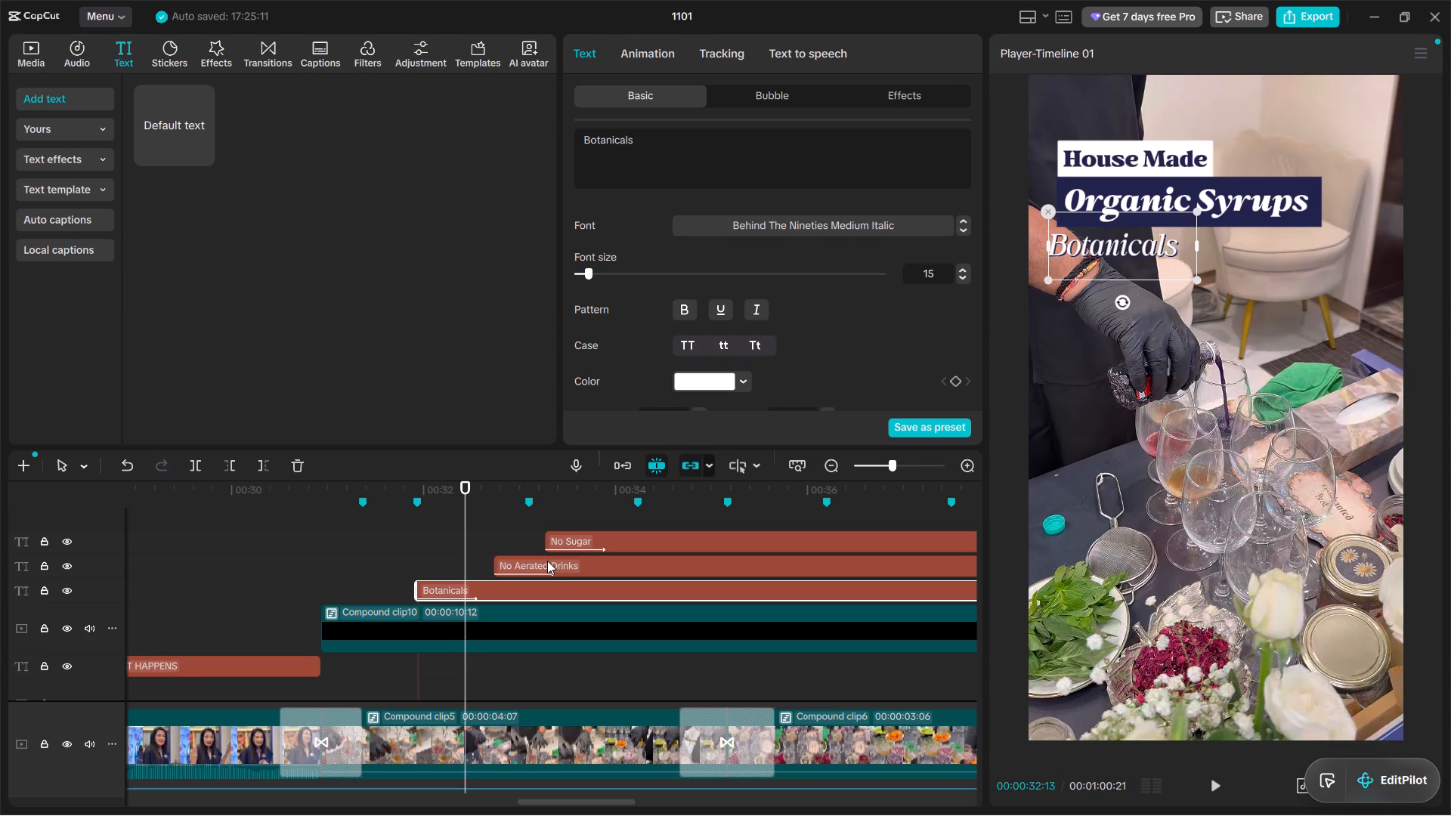
pyautogui.press('Right')
pyautogui.press('Right')
pyautogui.moveTo(556, 560); pyautogui.dragTo(535, 560)
# Step frame by frame through the "No Aerated Drinks" and "No Sugar" entrances to check their timing against the footage.
pyautogui.press('Right')
pyautogui.press('Right')
pyautogui.press('Right')
pyautogui.press('Right')
pyautogui.press('Right')
pyautogui.press('Right')
pyautogui.press('Right')
pyautogui.press('Right')
pyautogui.press('Right')
pyautogui.press('Right')
pyautogui.press('Right')
pyautogui.press('Right')
pyautogui.press('Right')
pyautogui.press('Right')
pyautogui.press('Right')
pyautogui.press('Right')
pyautogui.press('Right')
pyautogui.press('Right')
pyautogui.press('Right')
pyautogui.press('Right')
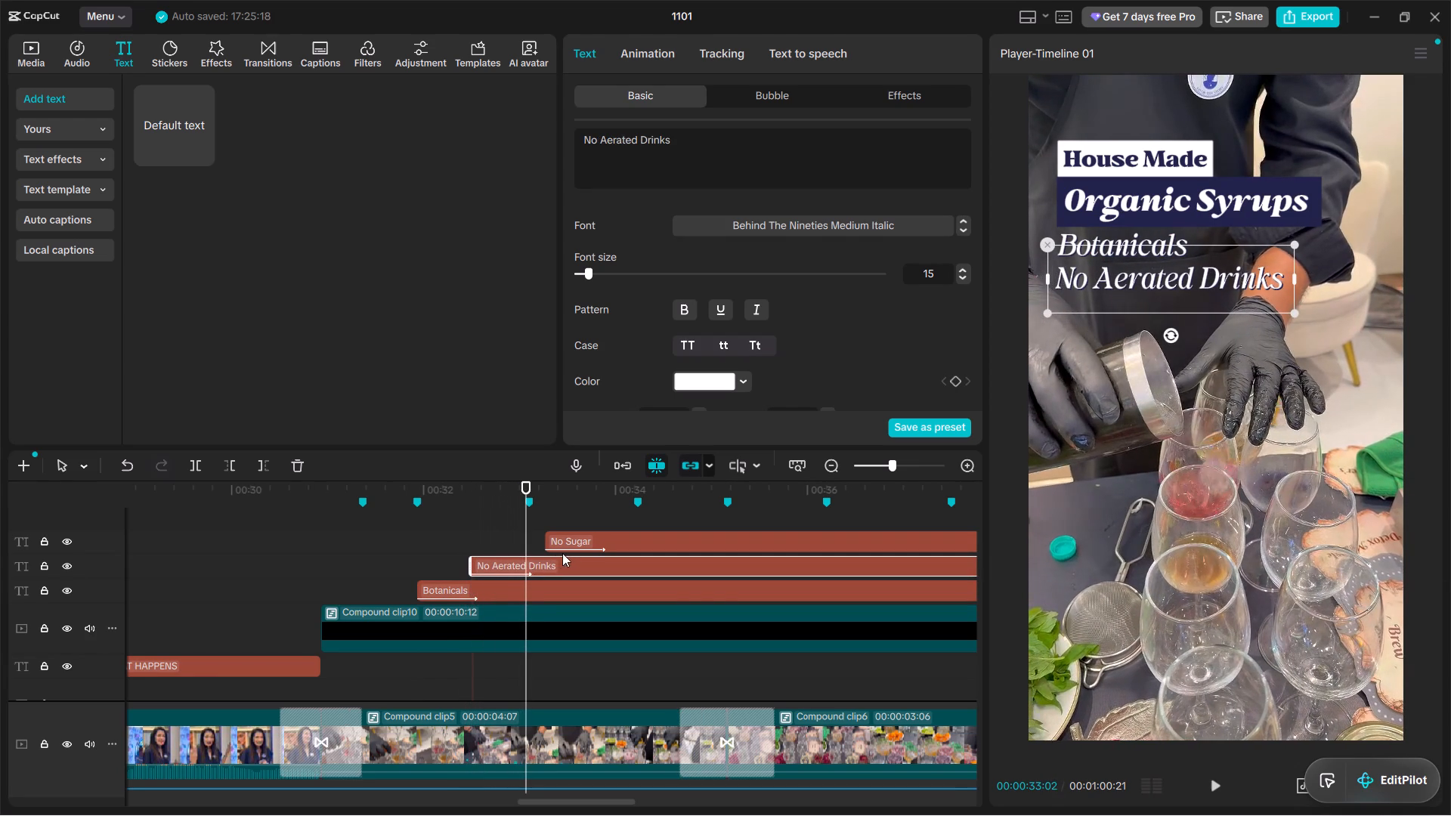
pyautogui.press('Right')
pyautogui.press('Right')
pyautogui.press('Right')
pyautogui.press('Right')
pyautogui.press('Right')
pyautogui.press('Right')
pyautogui.press('Right')
pyautogui.press('Right')
pyautogui.press('Right')
pyautogui.press('Right')
pyautogui.press('Right')
pyautogui.press('Right')
pyautogui.press('Right')
pyautogui.press('Right')
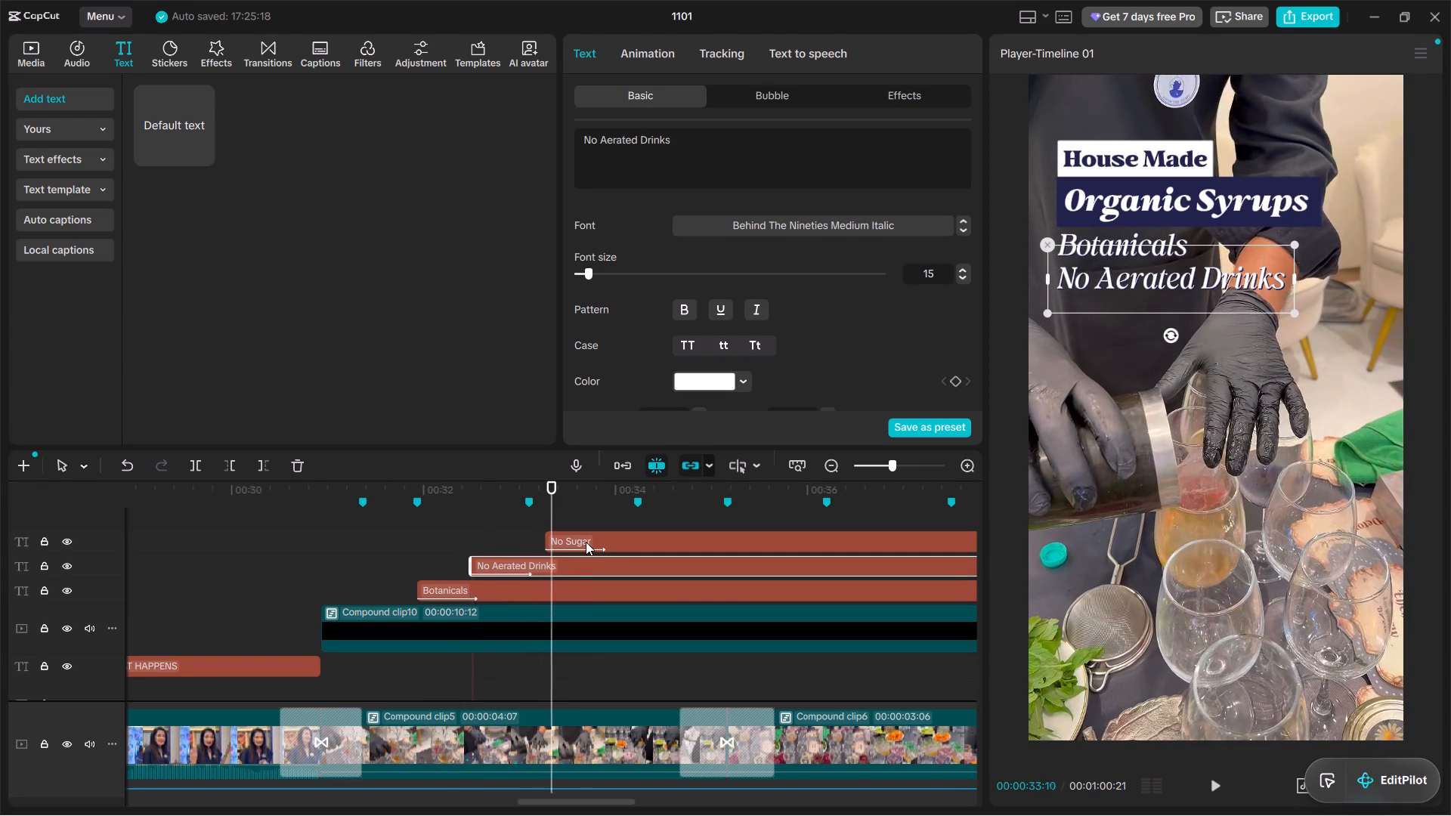
pyautogui.press('Right')
pyautogui.press('Right')
pyautogui.press('Right')
pyautogui.press('Right')
pyautogui.press('Right')
pyautogui.press('Right')
pyautogui.press('Right')
pyautogui.press('Right')
pyautogui.press('Right')
pyautogui.press('Right')
pyautogui.press('Right')
pyautogui.press('Right')
pyautogui.press('Right')
pyautogui.press('Right')
pyautogui.press('Right')
# Play the "Organic Syrups" section through to the shot after Compound clip6 to check the text lines' timing over the footage.
pyautogui.click(392, 556)
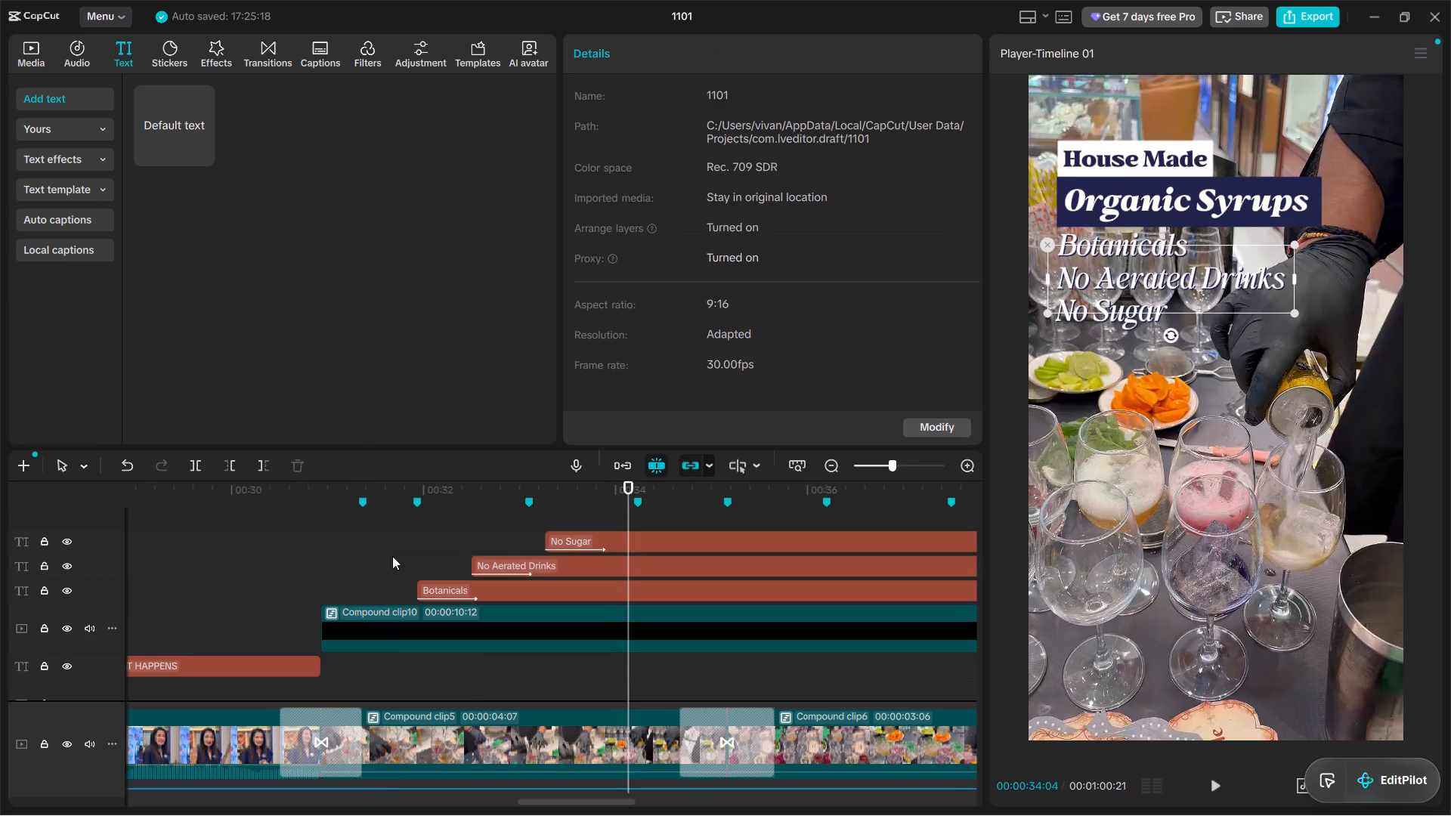
pyautogui.click(376, 555)
pyautogui.press('space')
pyautogui.keyDown('alt'); pyautogui.scroll(3, 496, 583); pyautogui.keyUp('alt')
pyautogui.keyDown('alt'); pyautogui.scroll(-3, 505, 592); pyautogui.keyUp('alt')
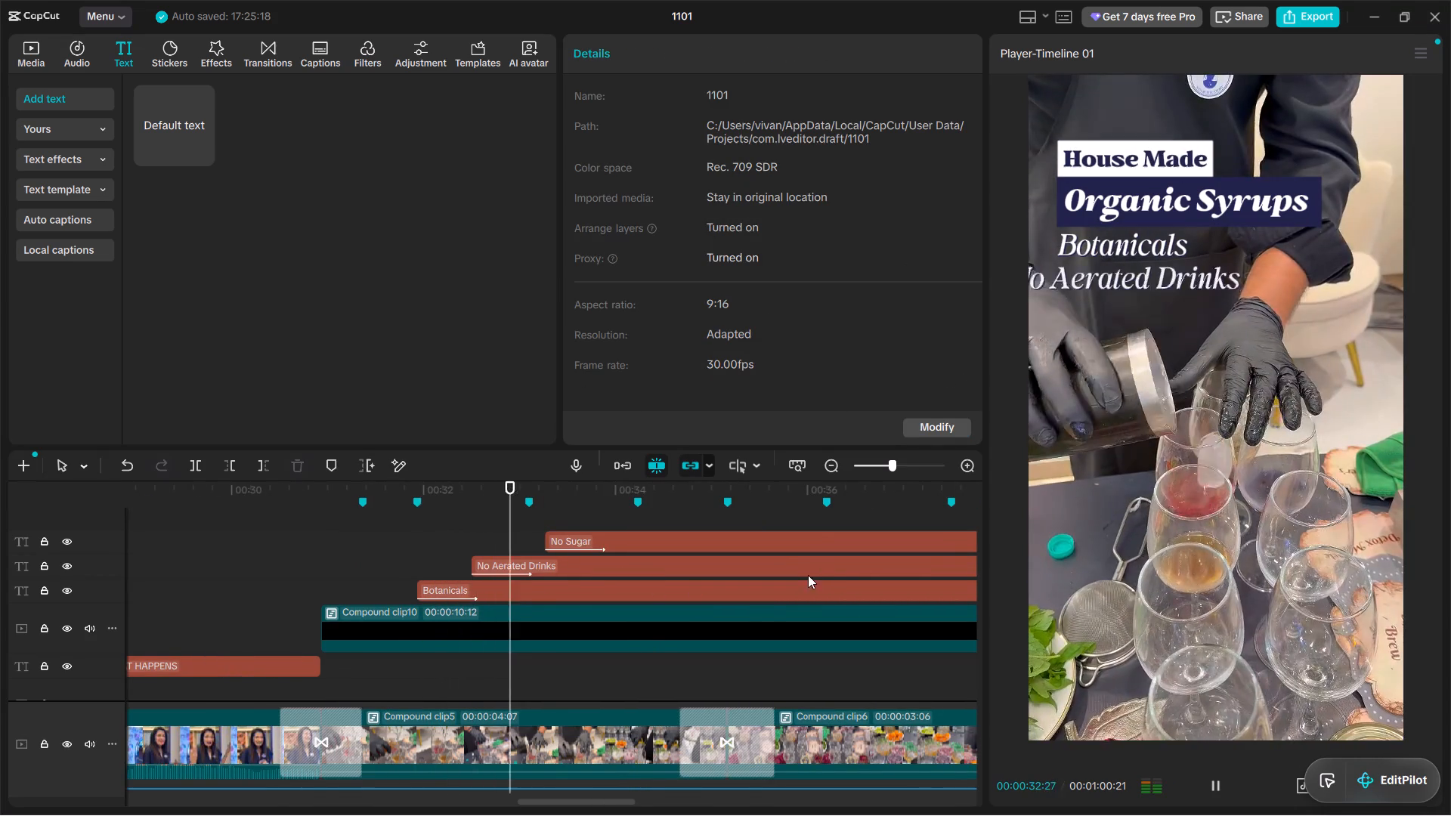
pyautogui.keyDown('alt'); pyautogui.scroll(2, 760, 610); pyautogui.keyUp('alt')
pyautogui.keyDown('alt'); pyautogui.scroll(-2, 760, 610); pyautogui.keyUp('alt')
pyautogui.press('space')
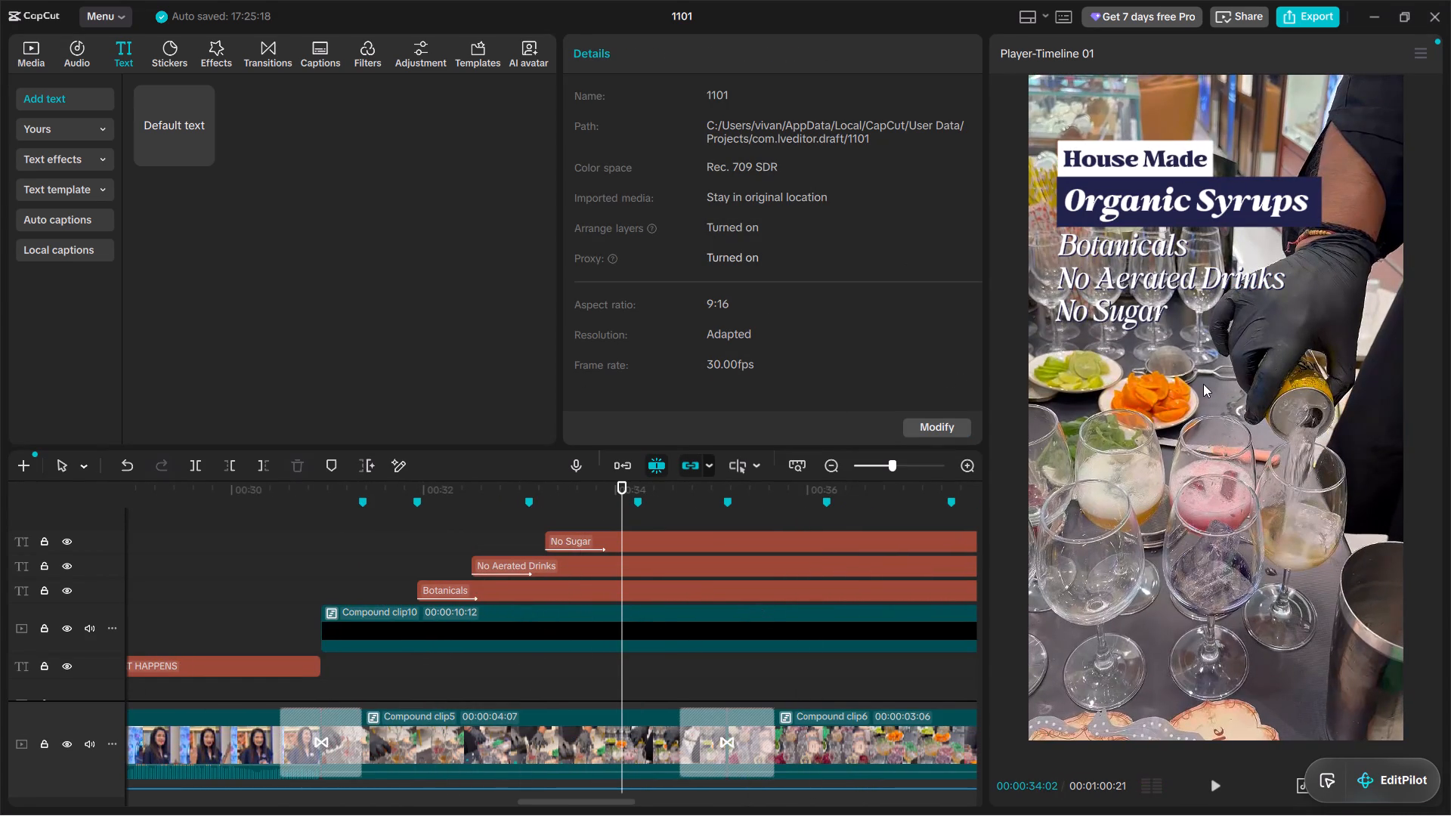
pyautogui.keyDown('ctrl'); pyautogui.scroll(-3, 1203, 384); pyautogui.keyUp('ctrl')
pyautogui.keyDown('ctrl'); pyautogui.scroll(2, 1203, 384); pyautogui.keyUp('ctrl')
pyautogui.press('space')
pyautogui.keyDown('alt'); pyautogui.scroll(3, 617, 621); pyautogui.keyUp('alt')
pyautogui.keyDown('alt'); pyautogui.scroll(-3, 623, 622); pyautogui.keyUp('alt')
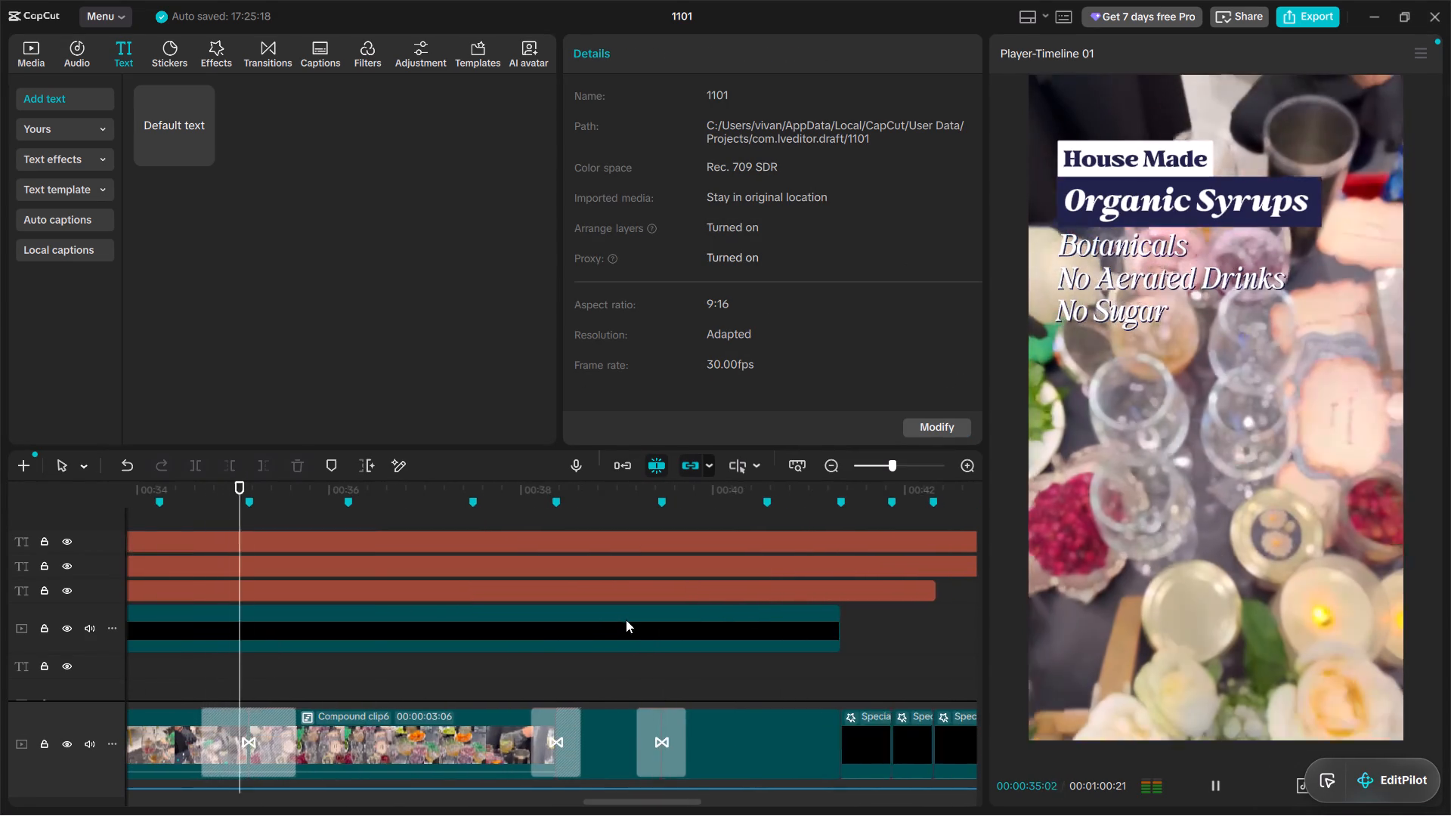
pyautogui.keyDown('alt'); pyautogui.scroll(2, 626, 620); pyautogui.keyUp('alt')
pyautogui.keyDown('alt'); pyautogui.scroll(-2, 645, 627); pyautogui.keyUp('alt')
pyautogui.keyDown('alt'); pyautogui.scroll(3, 645, 630); pyautogui.keyUp('alt')
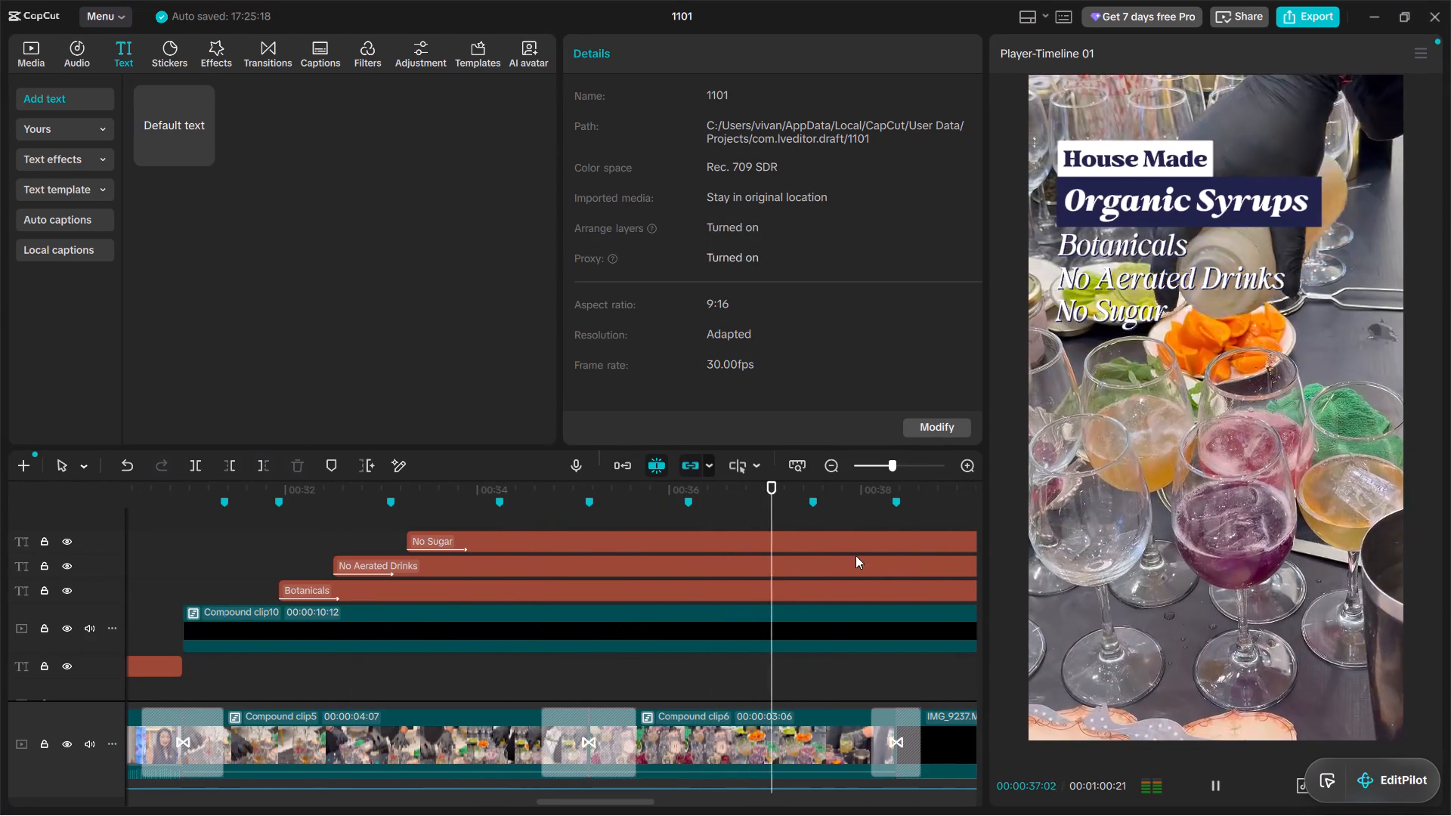
pyautogui.keyDown('alt'); pyautogui.scroll(-1, 797, 660); pyautogui.keyUp('alt')
pyautogui.press('space')
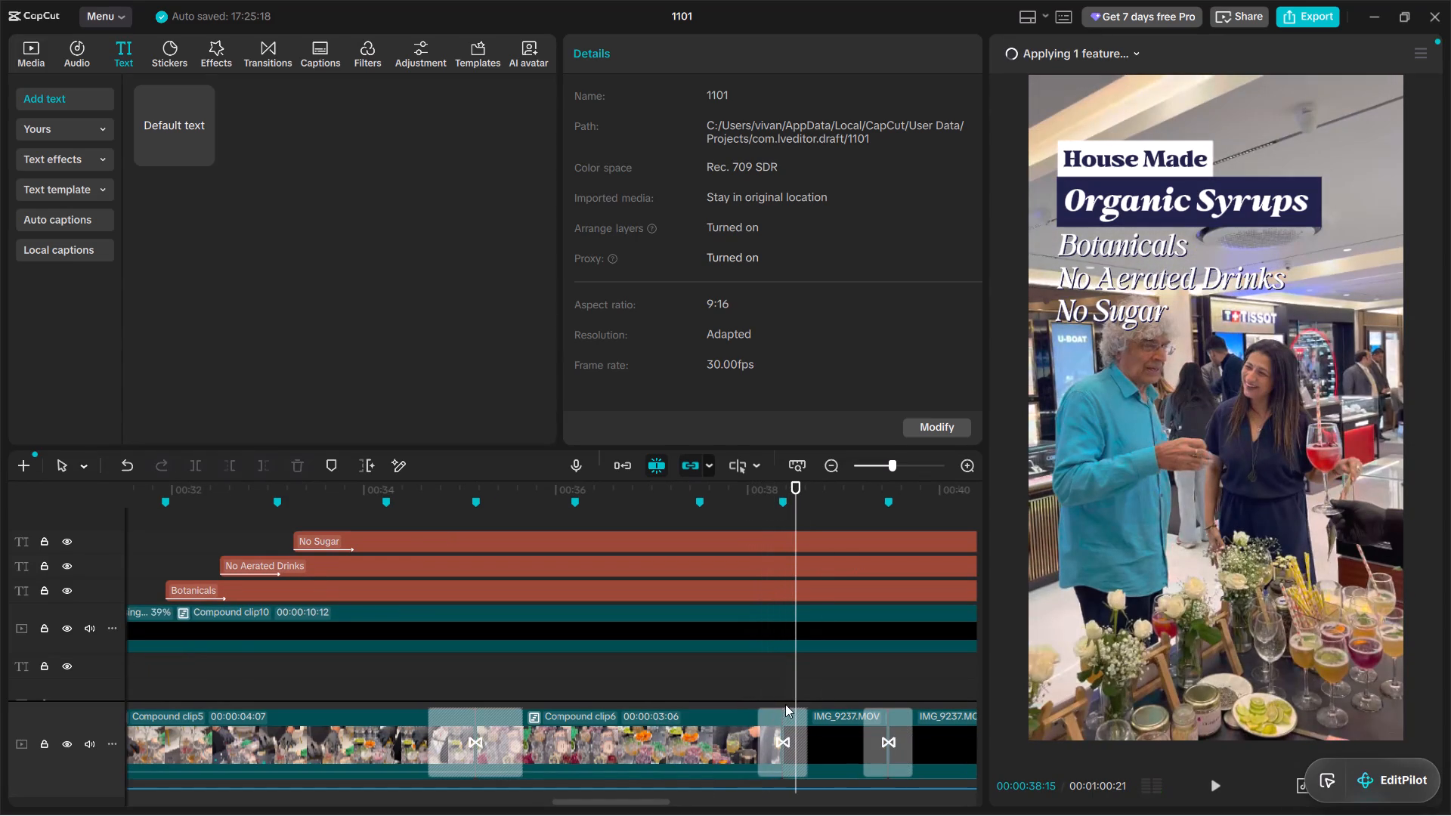
# Cut Compound clip10 and the three text clips at 00:00:38:11, on the transition after Compound clip6, and delete the parts beyond it.
pyautogui.click(783, 694)
pyautogui.moveTo(658, 651); pyautogui.dragTo(738, 576)
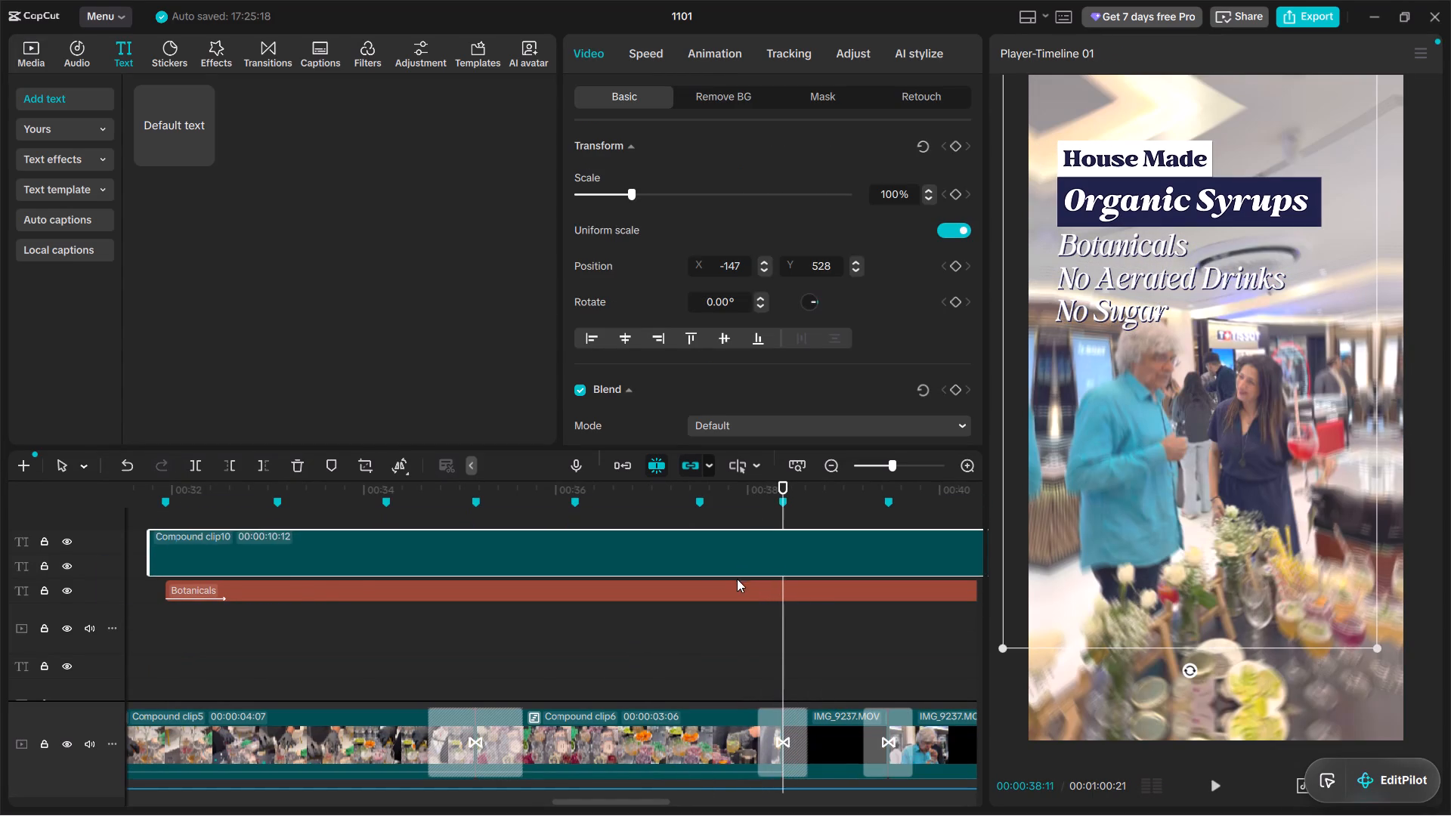
pyautogui.hotkey('ctrl', 'z')
pyautogui.moveTo(633, 688); pyautogui.dragTo(809, 529)
pyautogui.hotkey('ctrl', 'b')
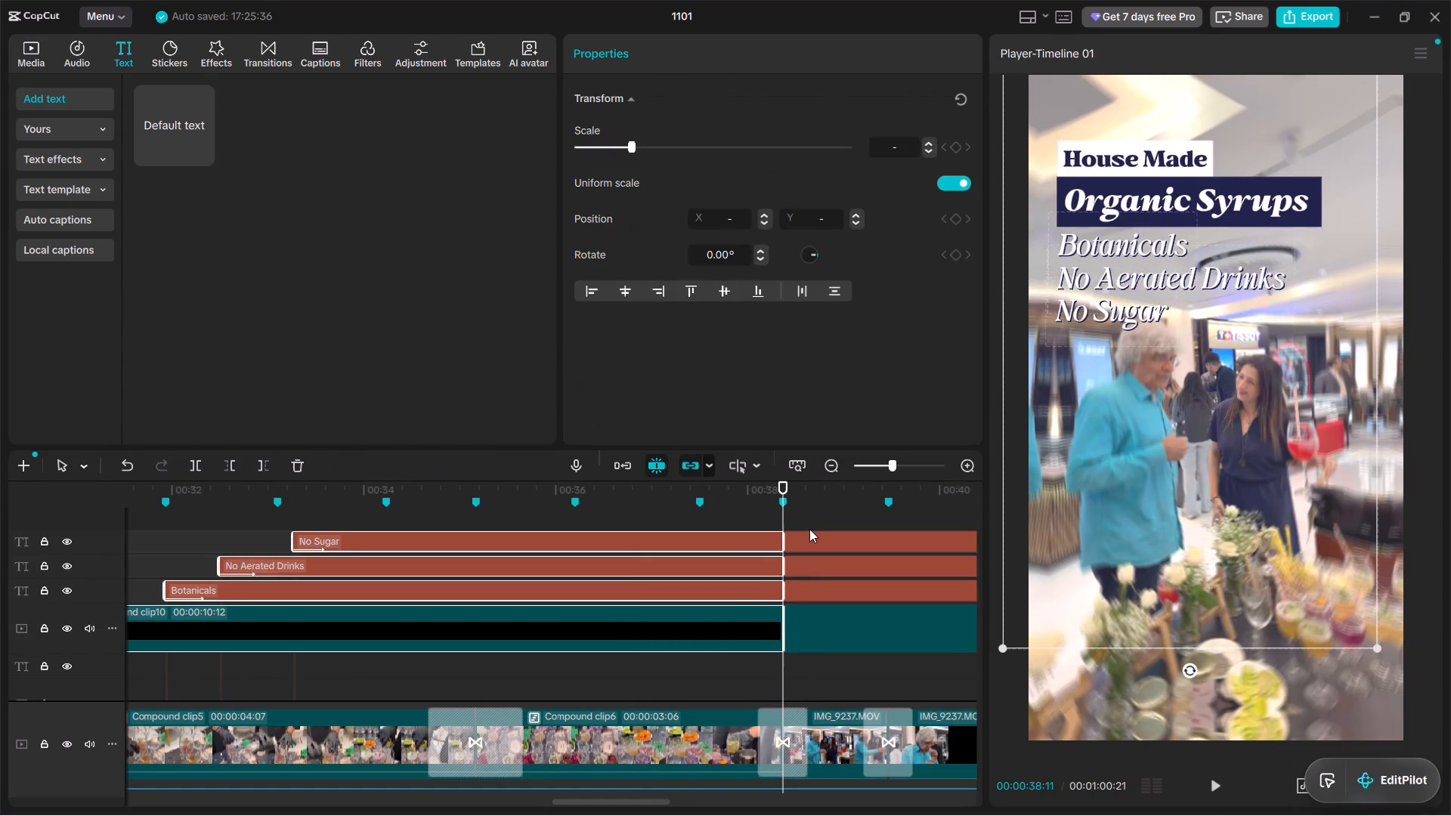
pyautogui.press('BackSpace')
# Combine Compound clip10 and the "Botanicals", "No Aerated Drinks" and "No Sugar" text clips into one compound clip.
pyautogui.moveTo(654, 675); pyautogui.dragTo(898, 501)
pyautogui.rightClick(716, 648)
pyautogui.click(759, 530)
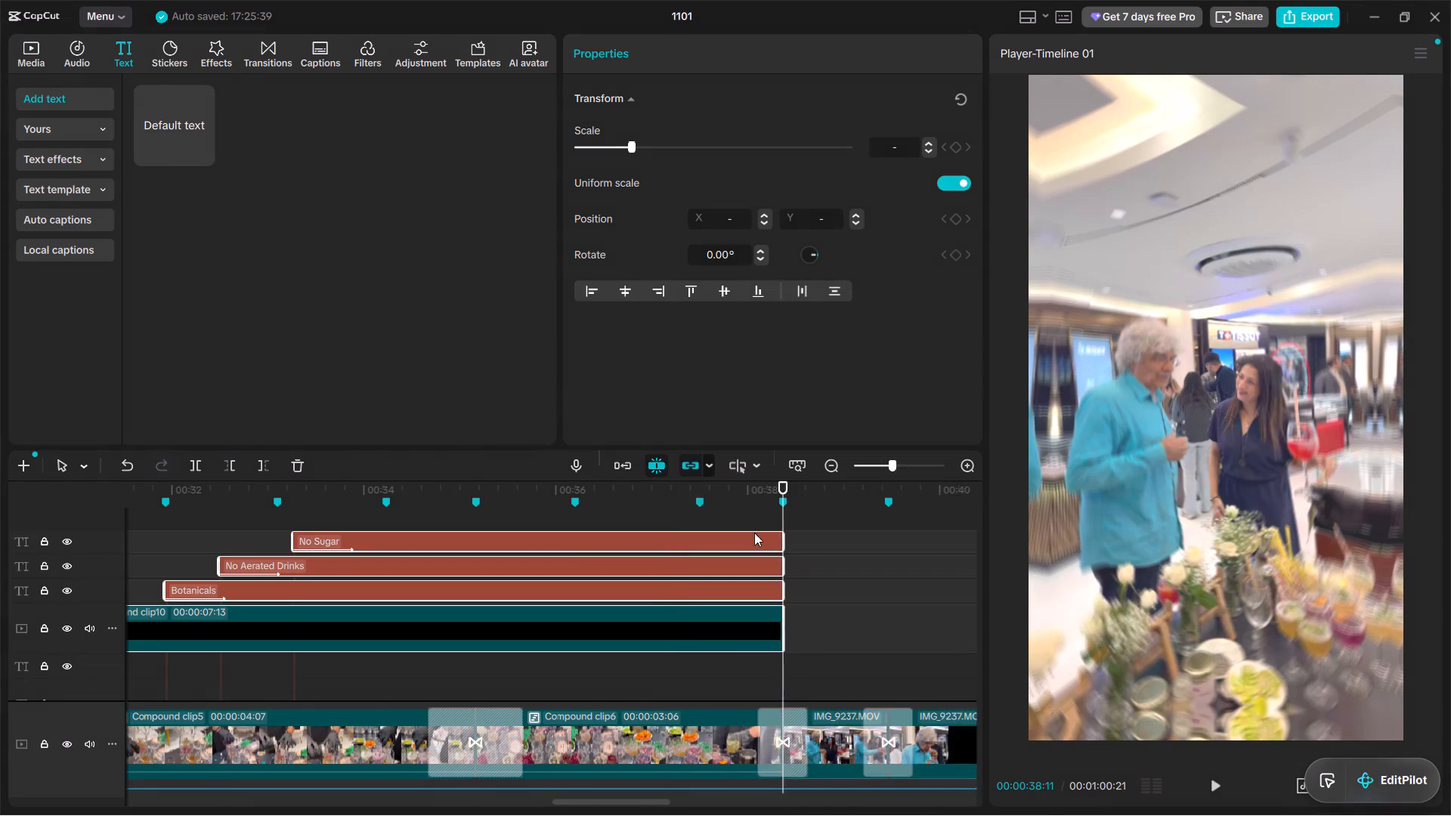
# Try the Blur Out exit animation on the new compound clip and replace it with Slide Left.
pyautogui.keyDown('alt'); pyautogui.scroll(-4, 669, 576); pyautogui.keyUp('alt')
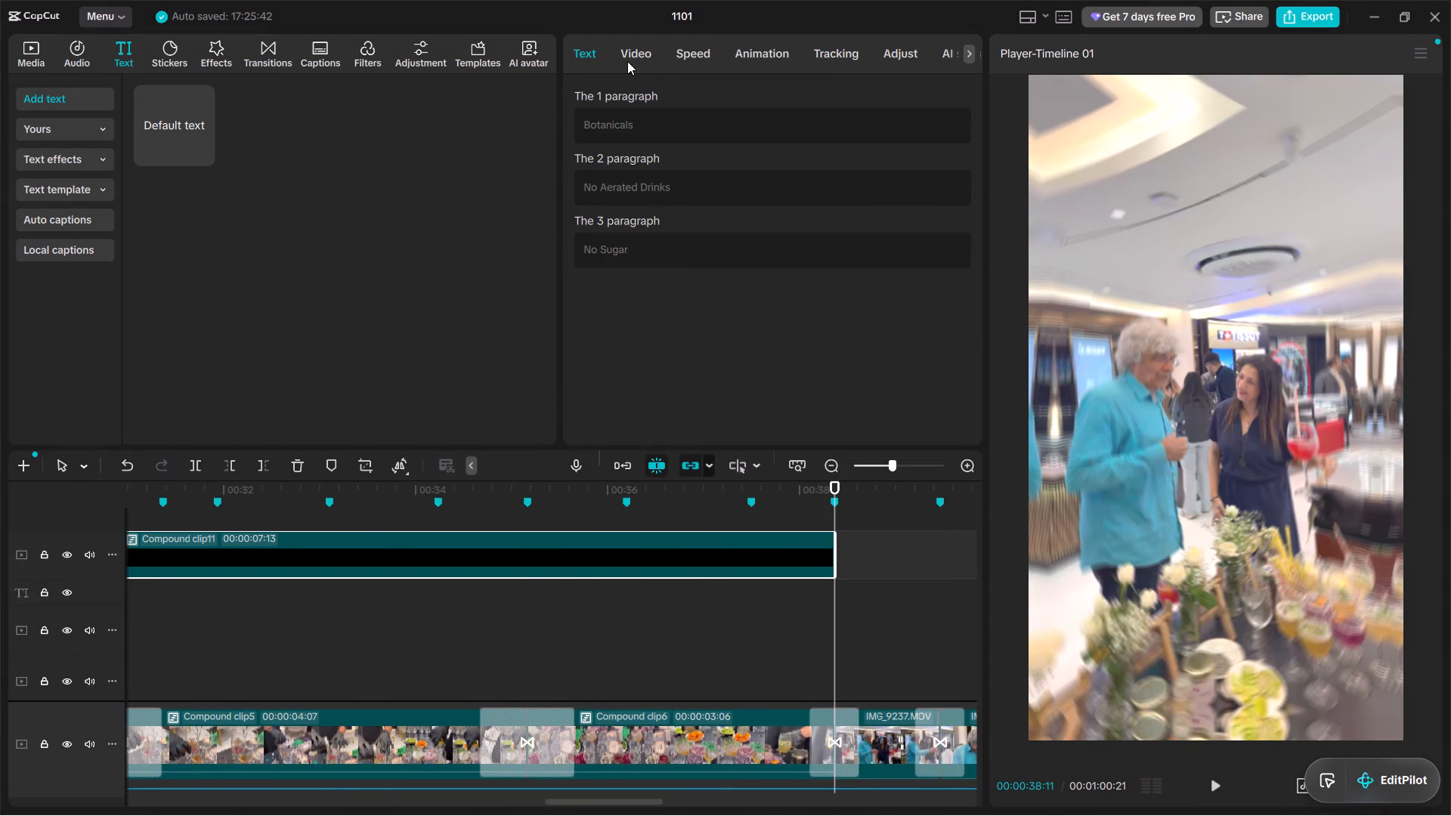
pyautogui.click(633, 48)
pyautogui.click(766, 59)
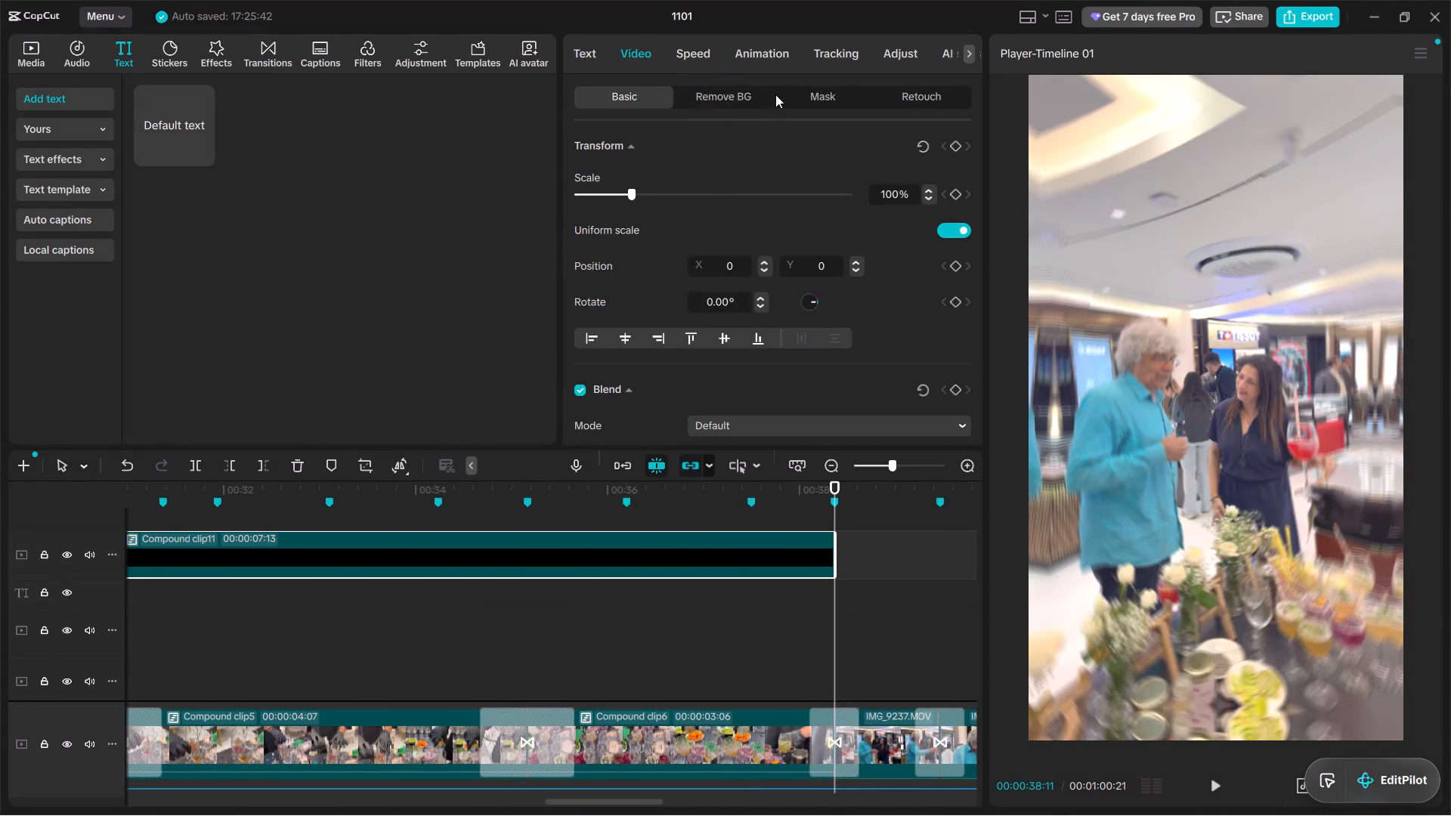
pyautogui.click(772, 99)
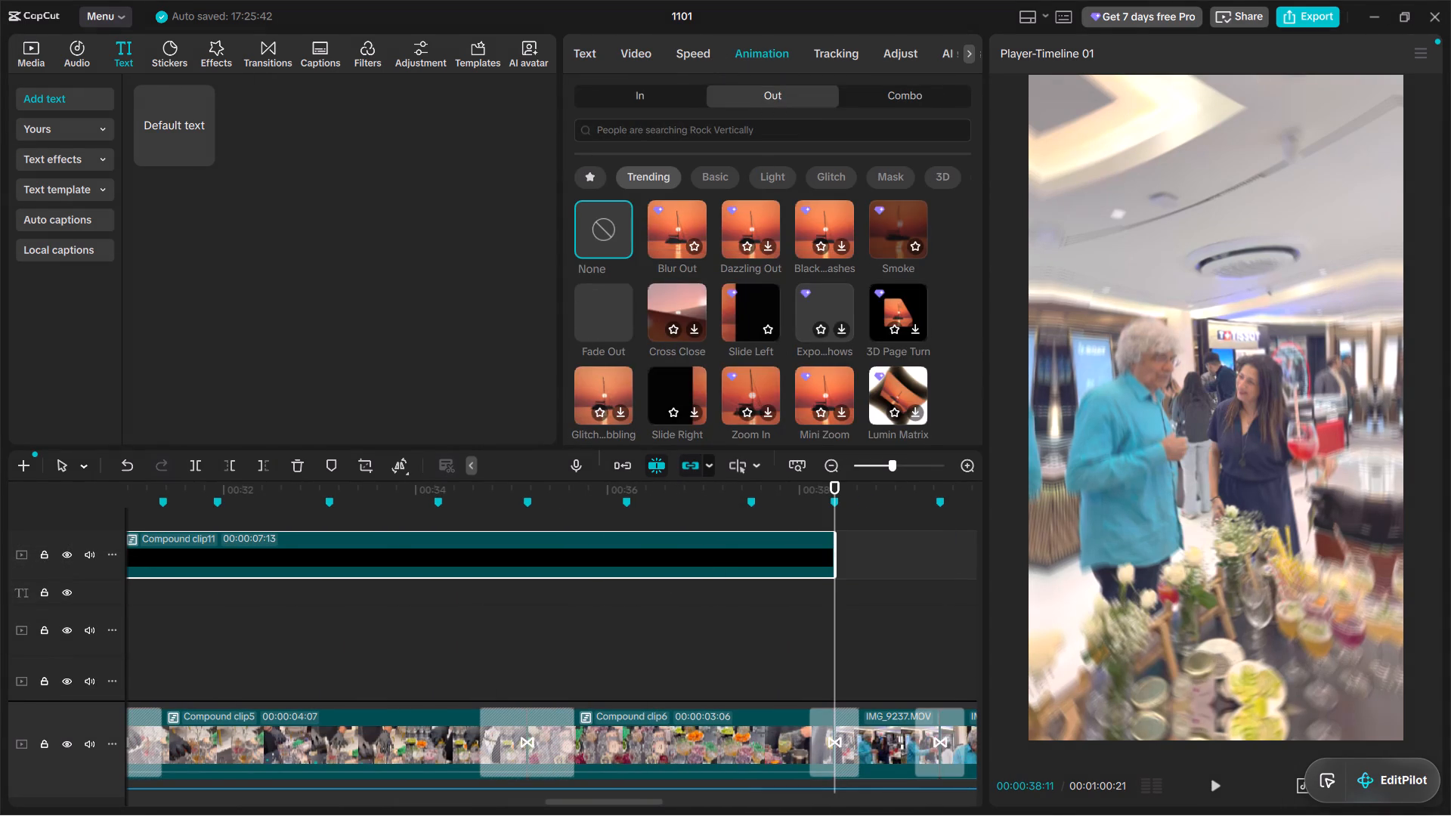
pyautogui.click(677, 231)
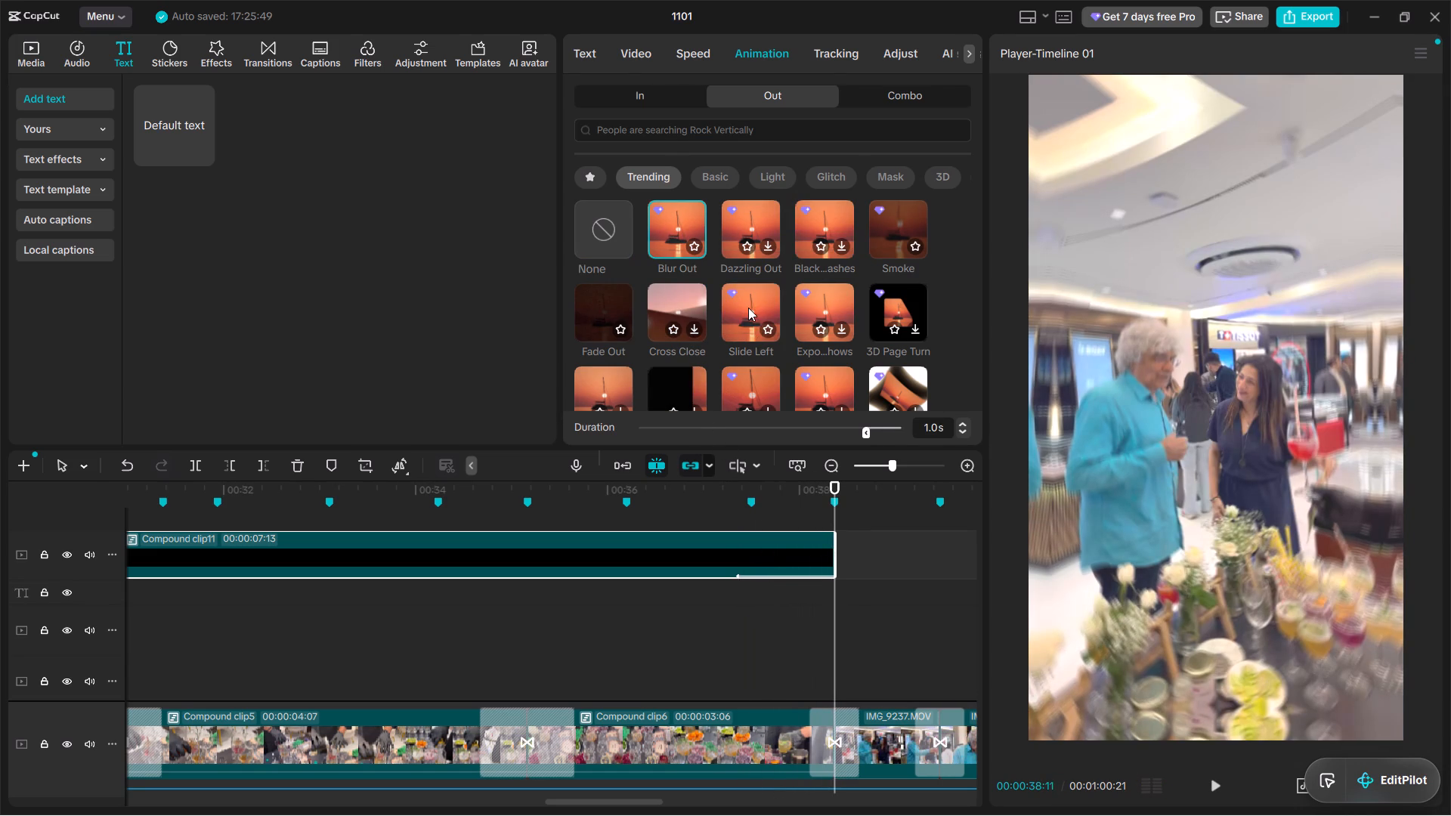
pyautogui.click(748, 308)
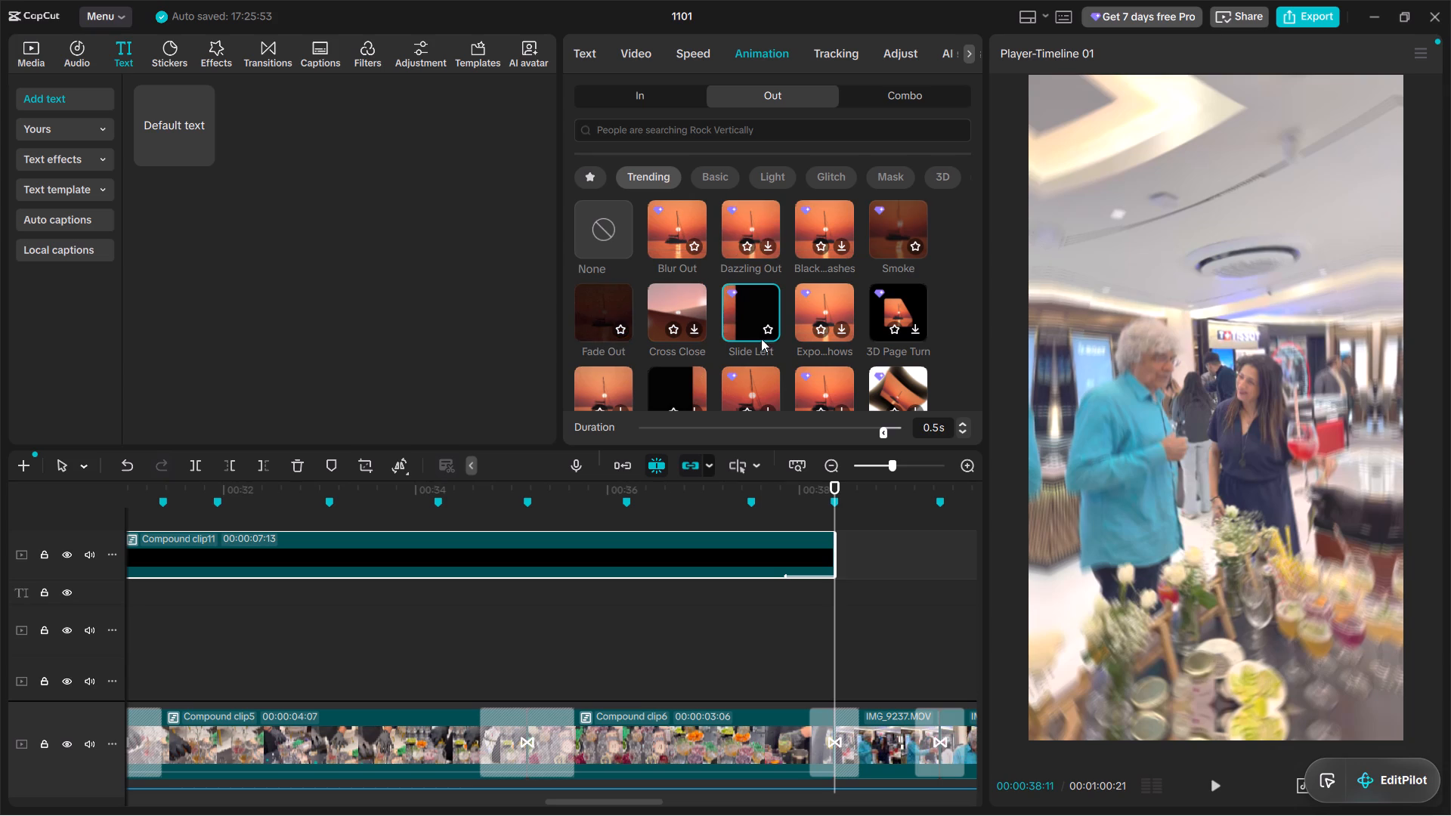
# Play the title section from its text entrances to its exit to check the animations against the shot changes.
pyautogui.click(707, 608)
pyautogui.press('space')
pyautogui.keyDown('alt'); pyautogui.scroll(3, 781, 609); pyautogui.keyUp('alt')
pyautogui.keyDown('alt'); pyautogui.scroll(-4, 781, 609); pyautogui.keyUp('alt')
pyautogui.keyDown('alt'); pyautogui.scroll(4, 777, 602); pyautogui.keyUp('alt')
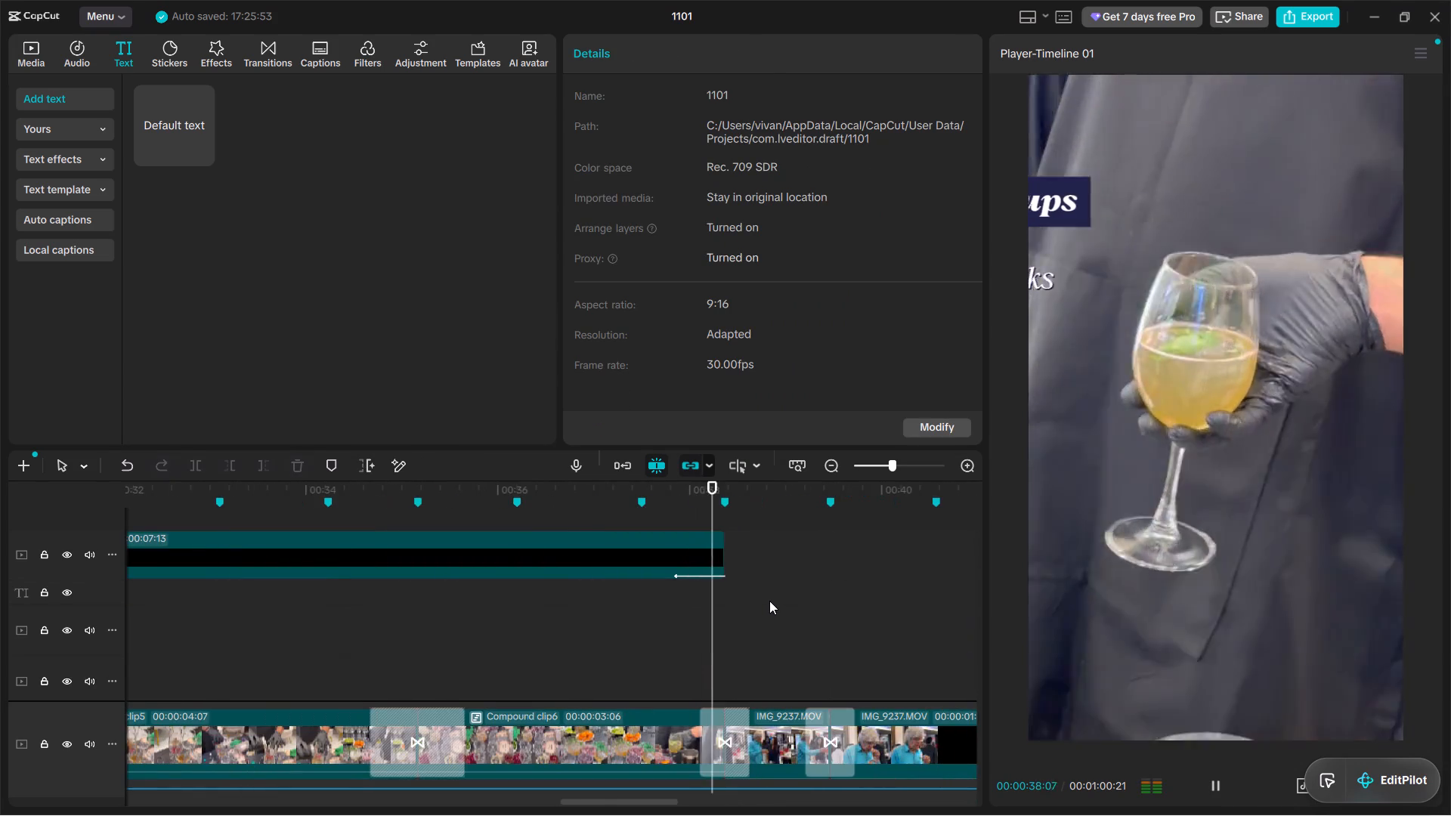
pyautogui.keyDown('alt'); pyautogui.scroll(2, 766, 597); pyautogui.keyUp('alt')
pyautogui.keyDown('alt'); pyautogui.scroll(-1, 766, 597); pyautogui.keyUp('alt')
pyautogui.keyDown('alt'); pyautogui.scroll(3, 452, 604); pyautogui.keyUp('alt')
pyautogui.keyDown('ctrl'); pyautogui.scroll(-12, 615, 597); pyautogui.keyUp('ctrl')
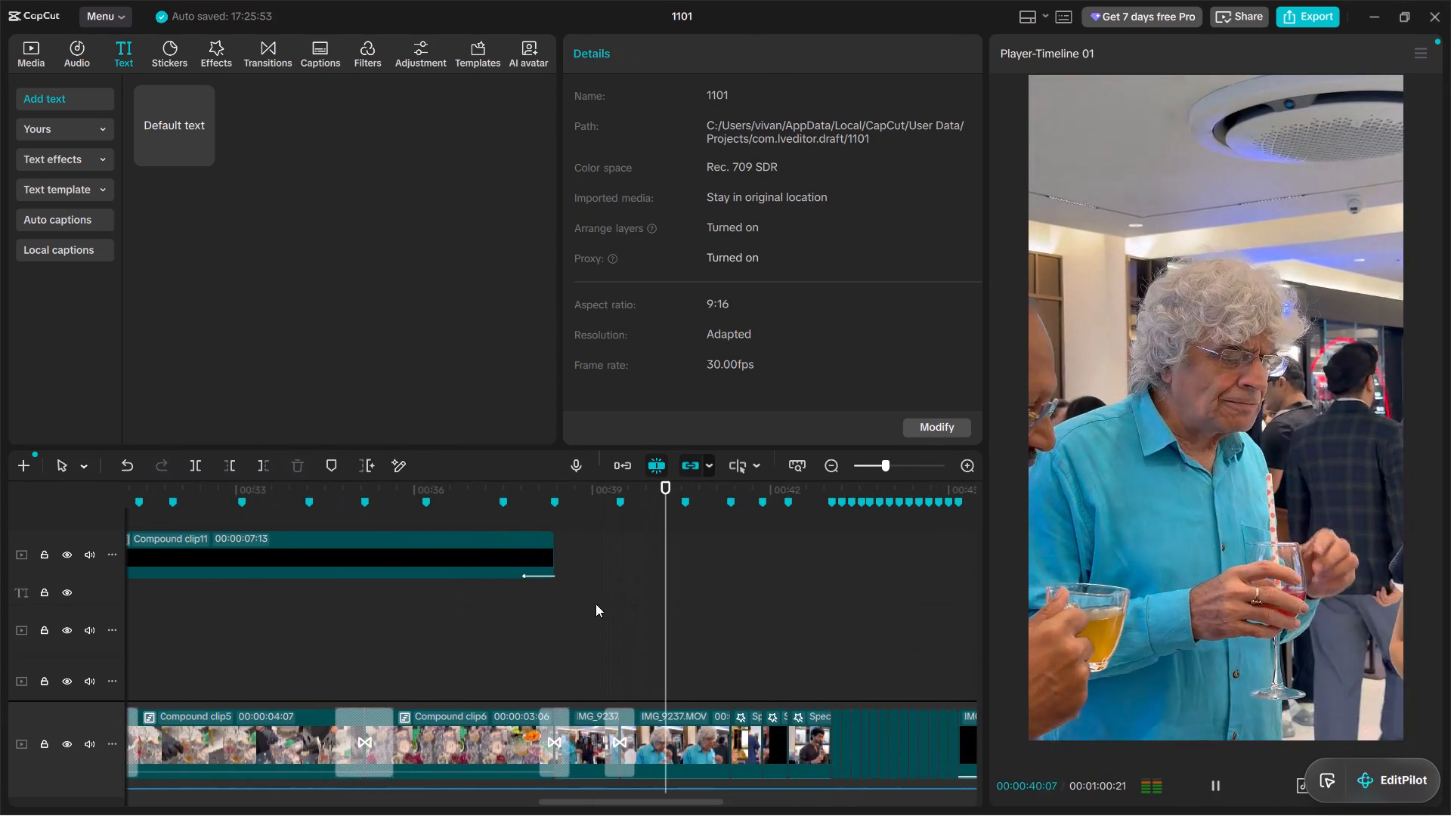
pyautogui.press('space')
pyautogui.click(332, 614)
pyautogui.moveTo(332, 614); pyautogui.dragTo(219, 612)
pyautogui.keyDown('alt'); pyautogui.scroll(3, 283, 614); pyautogui.keyUp('alt')
pyautogui.press('space')
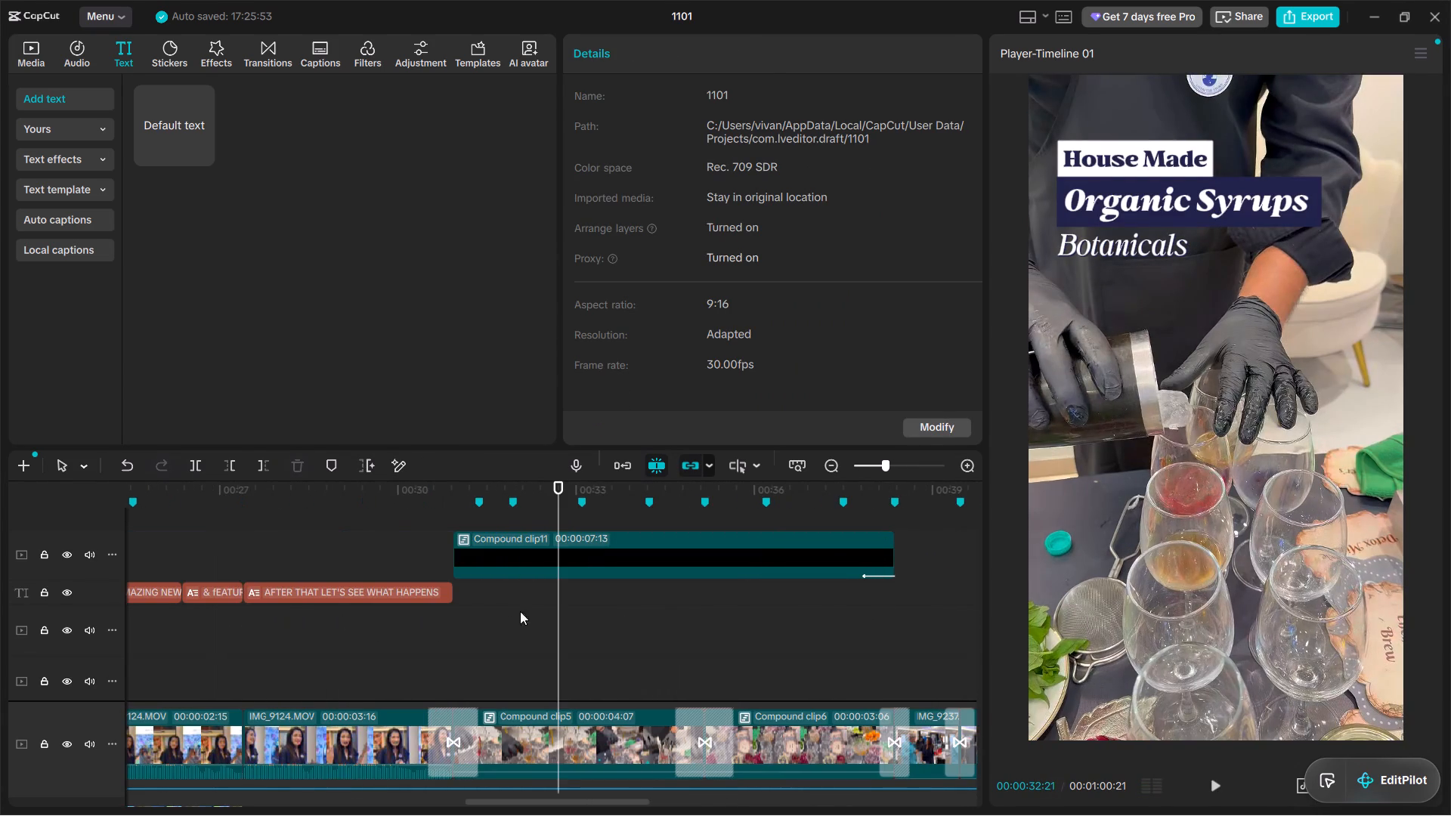
pyautogui.keyDown('alt'); pyautogui.scroll(3, 544, 601); pyautogui.keyUp('alt')
pyautogui.keyDown('alt'); pyautogui.scroll(-2, 544, 601); pyautogui.keyUp('alt')
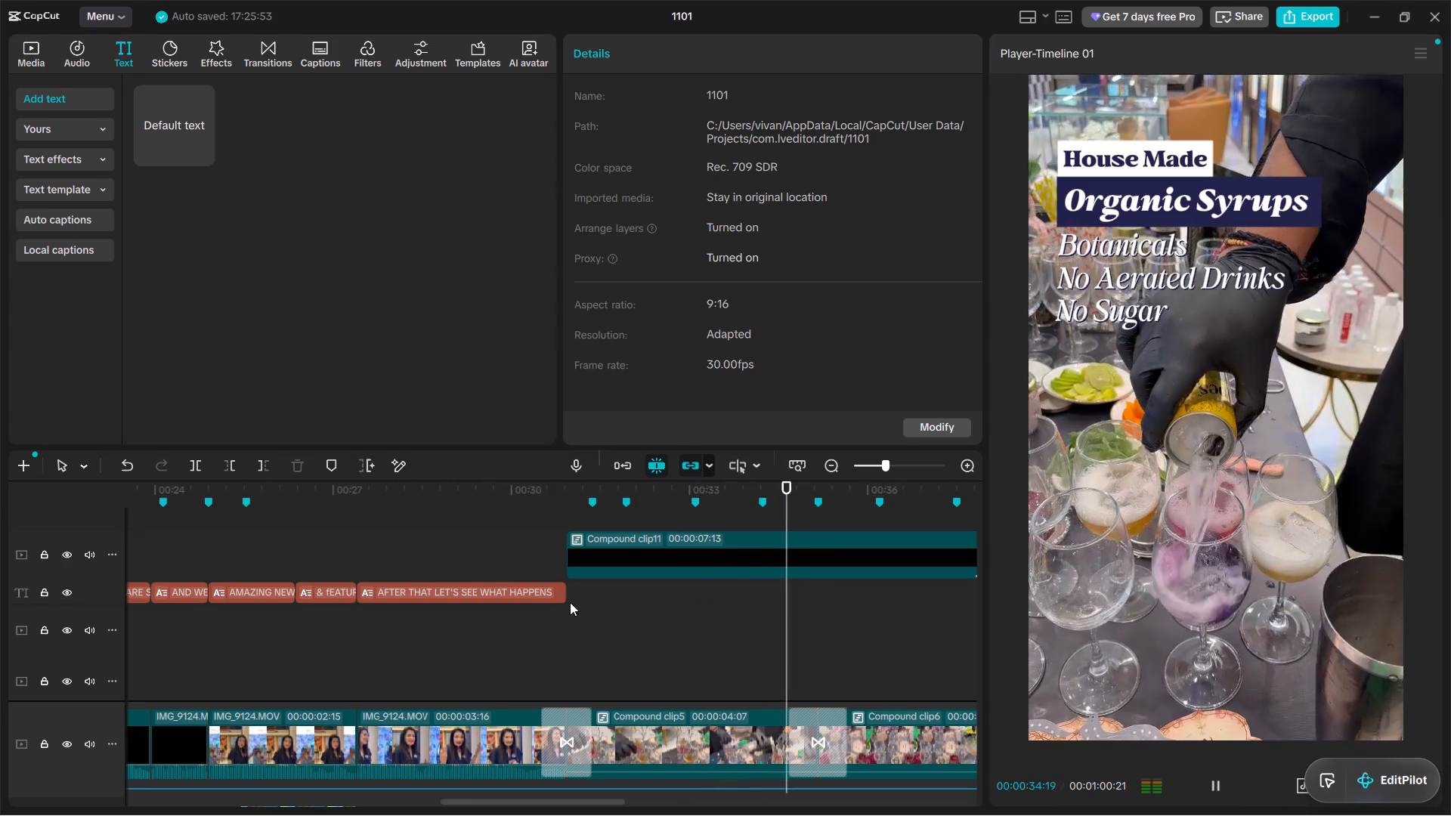
pyautogui.keyDown('alt'); pyautogui.scroll(-2, 571, 602); pyautogui.keyUp('alt')
pyautogui.keyDown('alt'); pyautogui.scroll(3, 571, 602); pyautogui.keyUp('alt')
pyautogui.keyDown('alt'); pyautogui.scroll(-4, 578, 602); pyautogui.keyUp('alt')
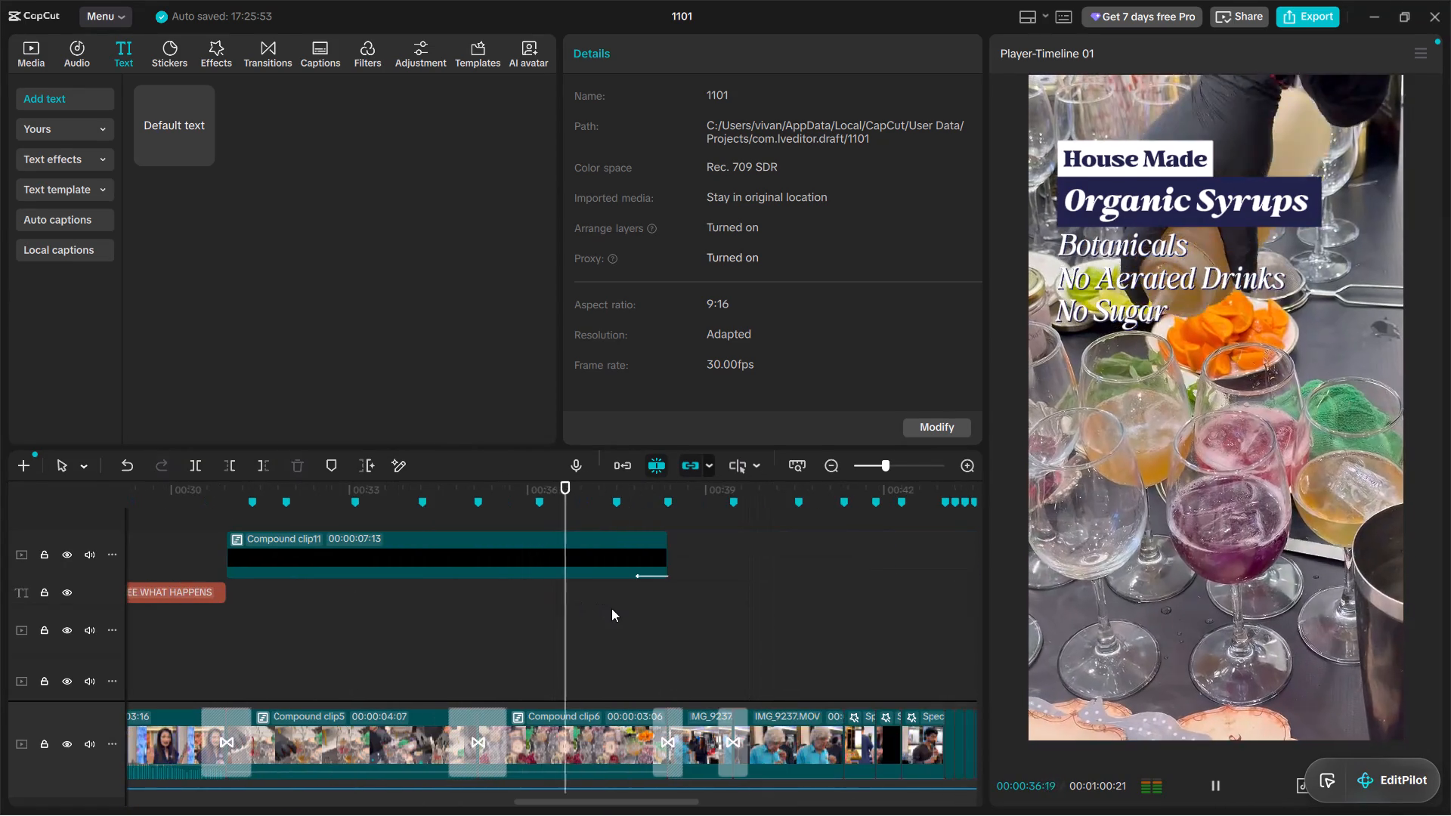
pyautogui.keyDown('alt'); pyautogui.scroll(3, 611, 608); pyautogui.keyUp('alt')
pyautogui.keyDown('alt'); pyautogui.scroll(-2, 613, 608); pyautogui.keyUp('alt')
pyautogui.press('space')
pyautogui.press('space')
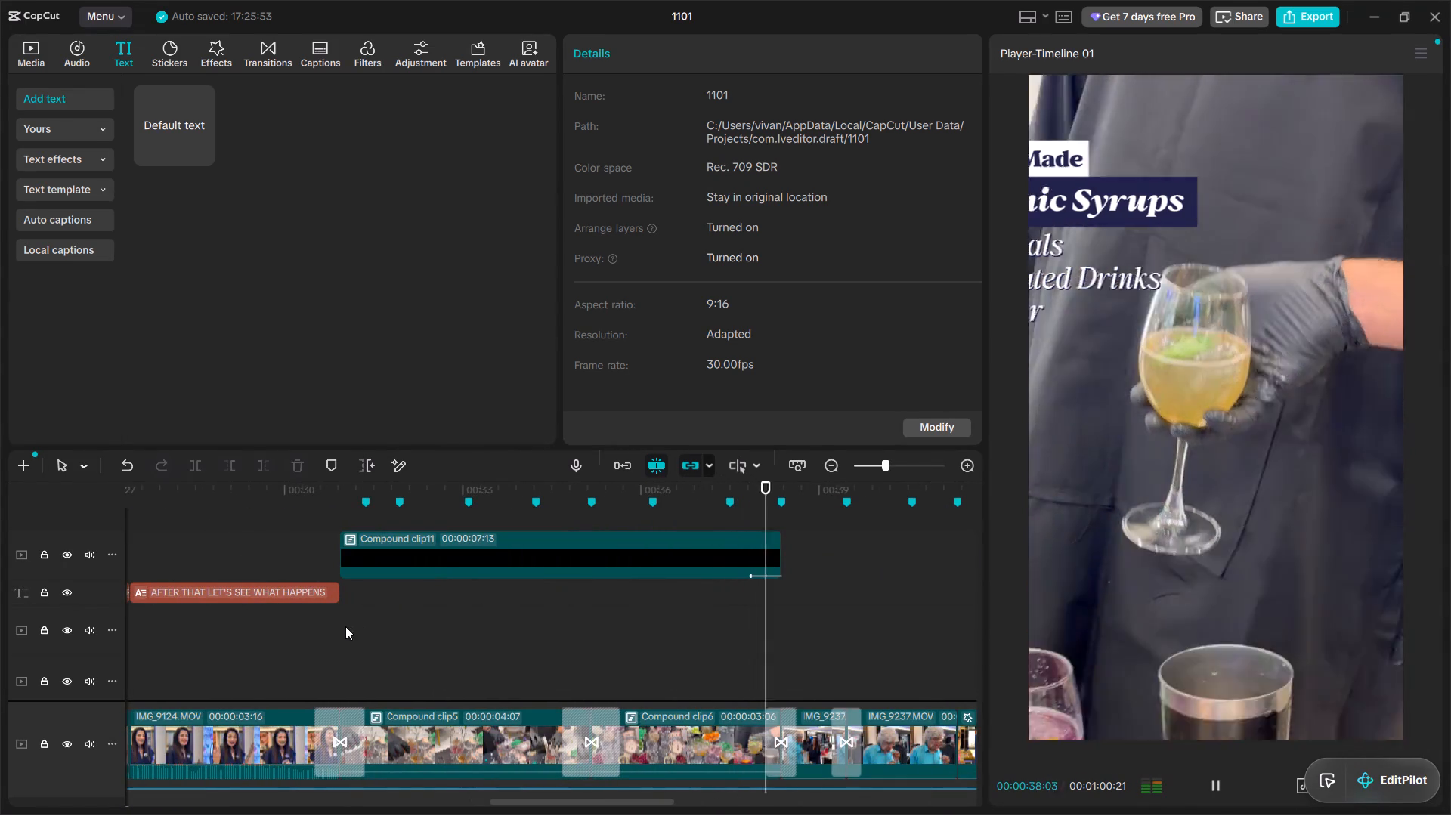
# Place the library's plain black clip beneath Compound clip11 from 00:00:30:28 and extend it to the same length, 00:00:07:13.
pyautogui.doubleClick(345, 626)
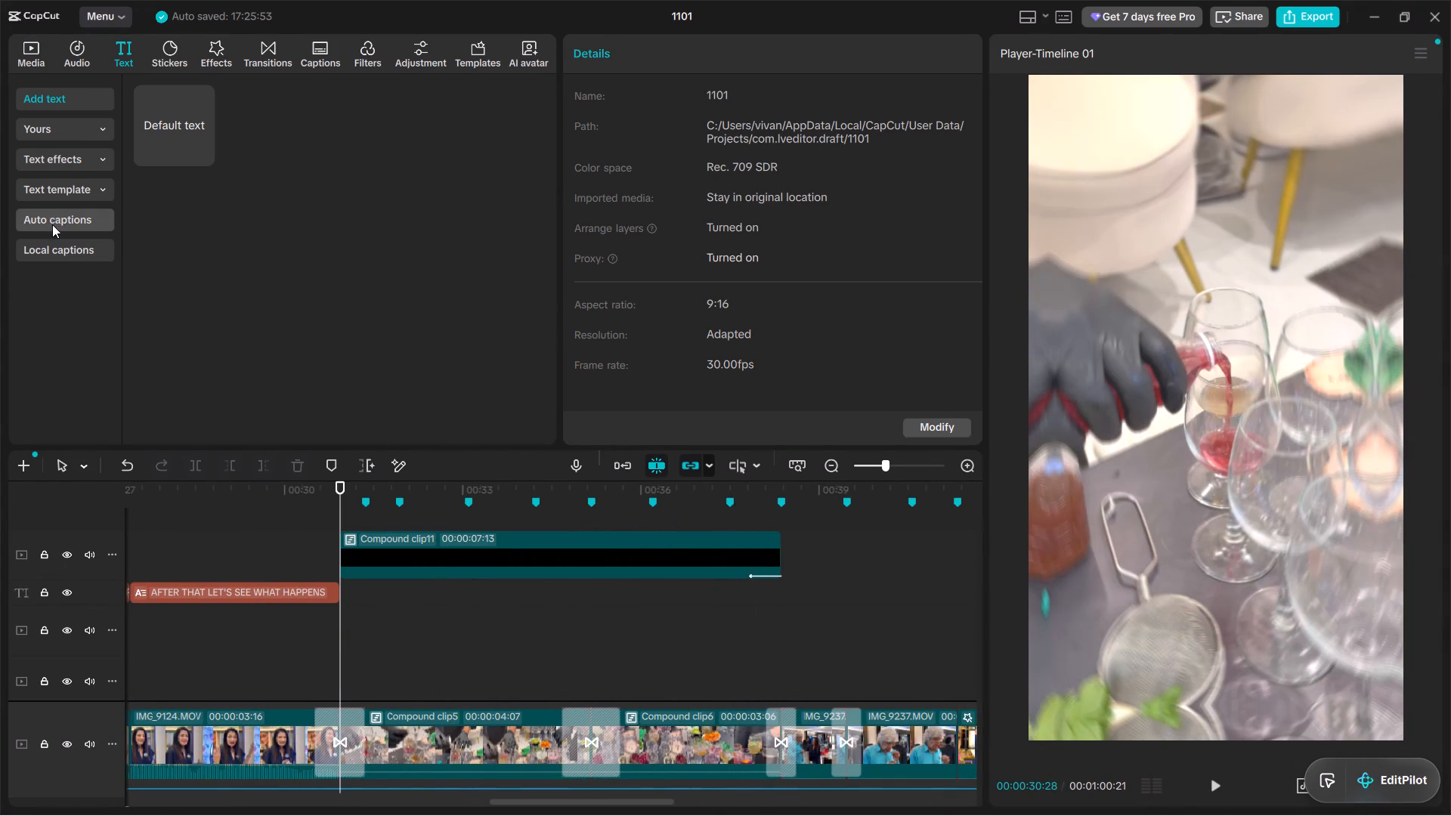
pyautogui.click(66, 220)
pyautogui.click(65, 256)
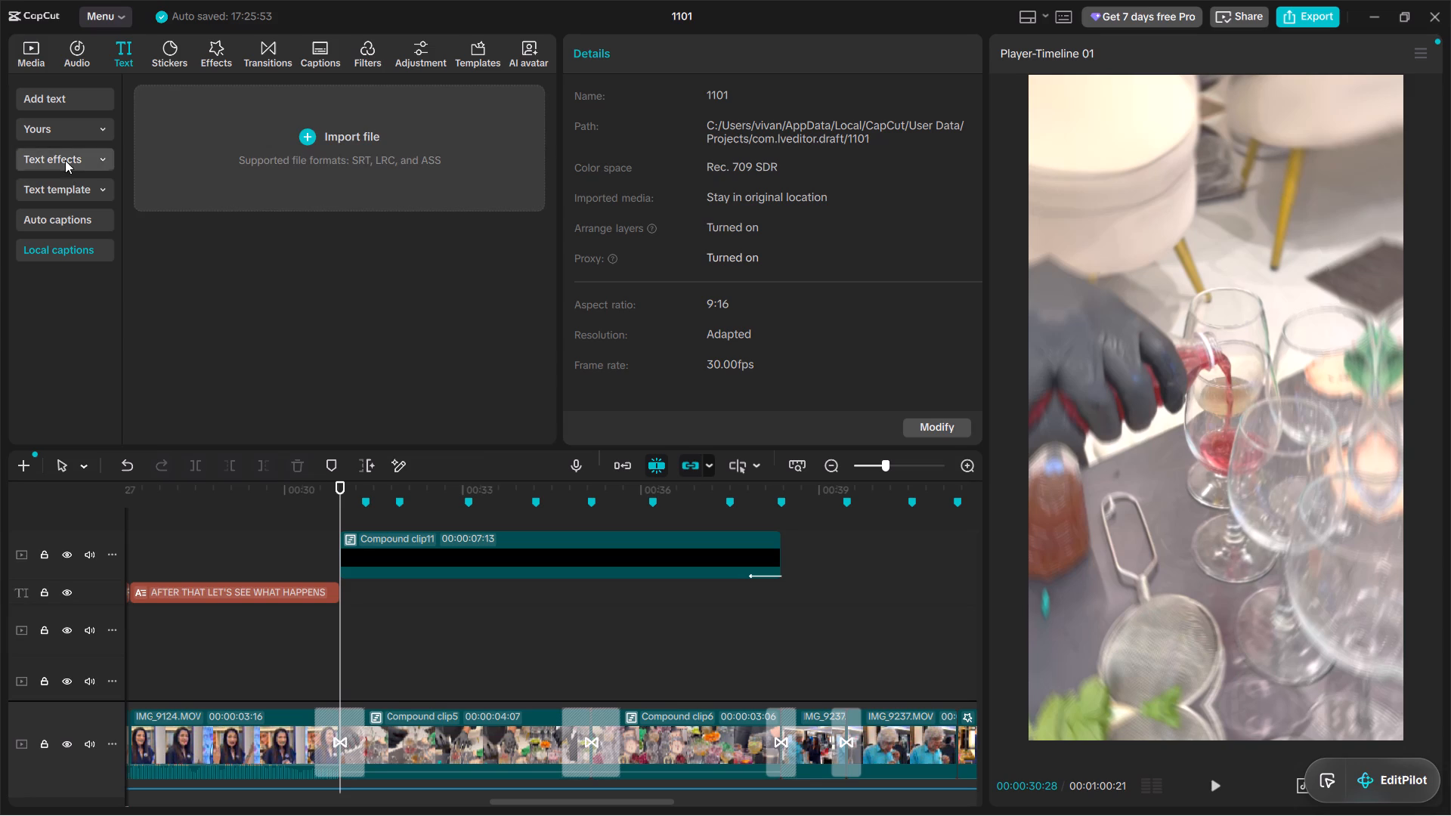
pyautogui.click(65, 160)
pyautogui.click(51, 124)
pyautogui.click(35, 45)
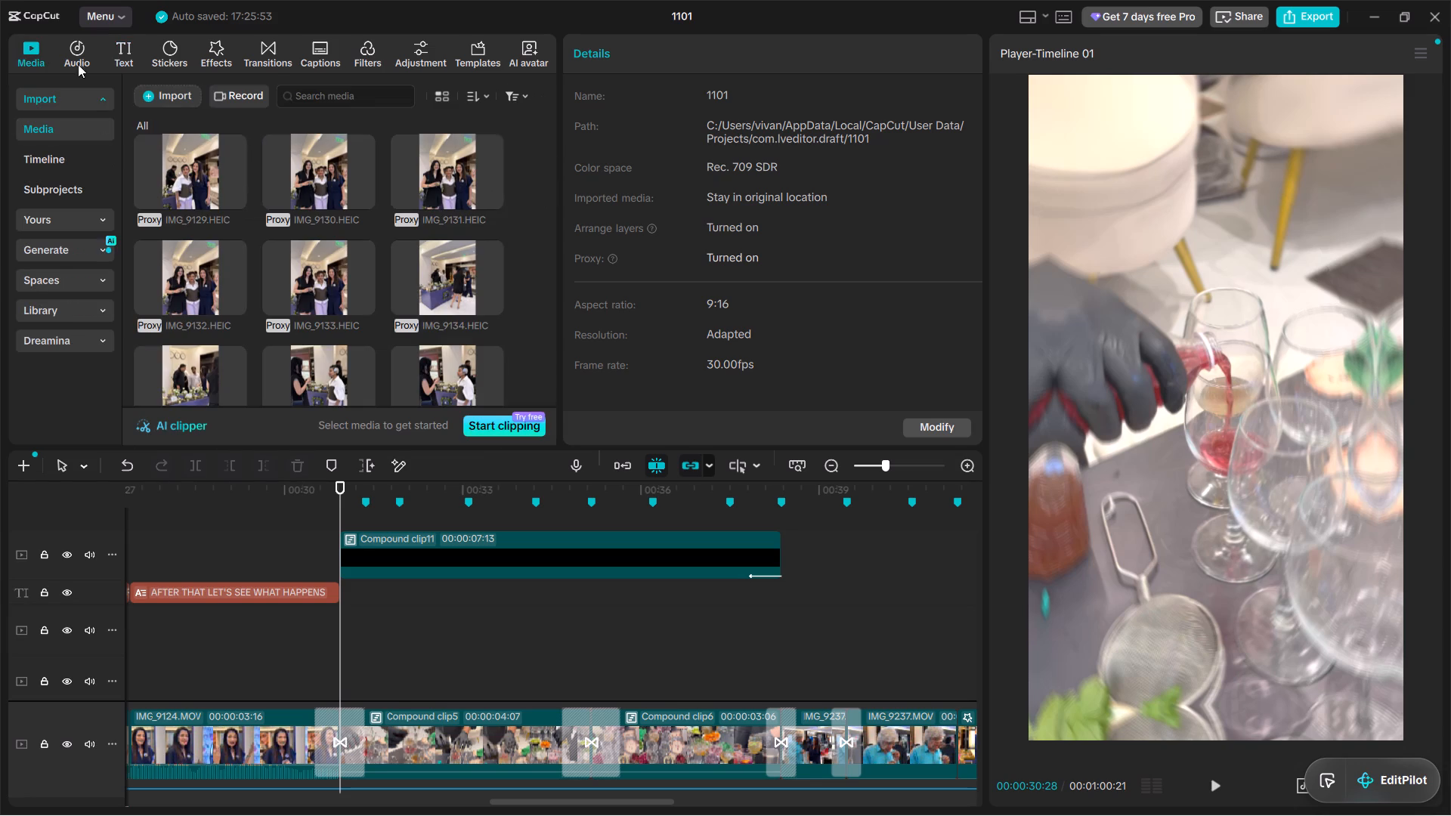
pyautogui.click(39, 319)
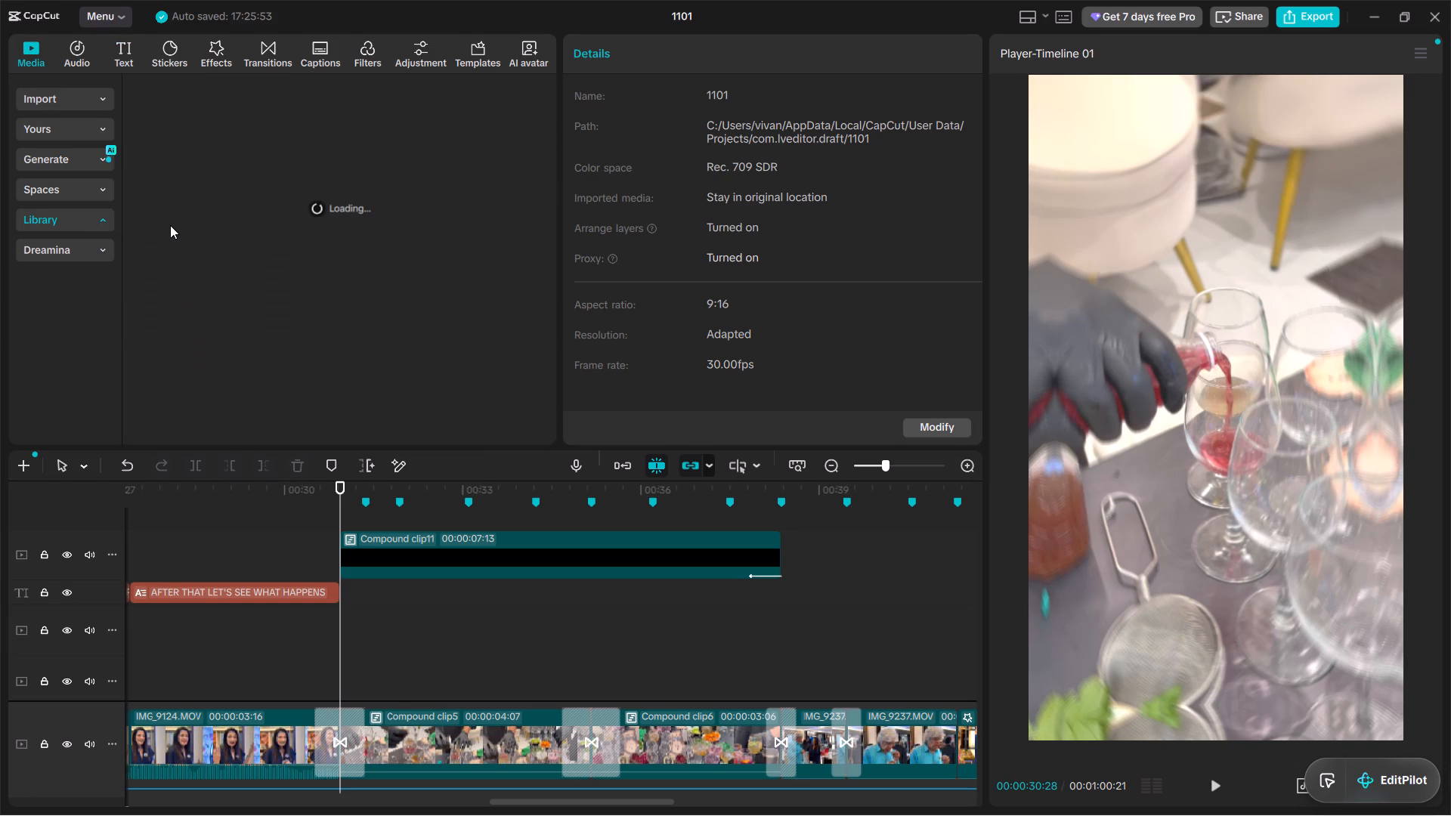
pyautogui.moveTo(305, 291); pyautogui.dragTo(342, 546)
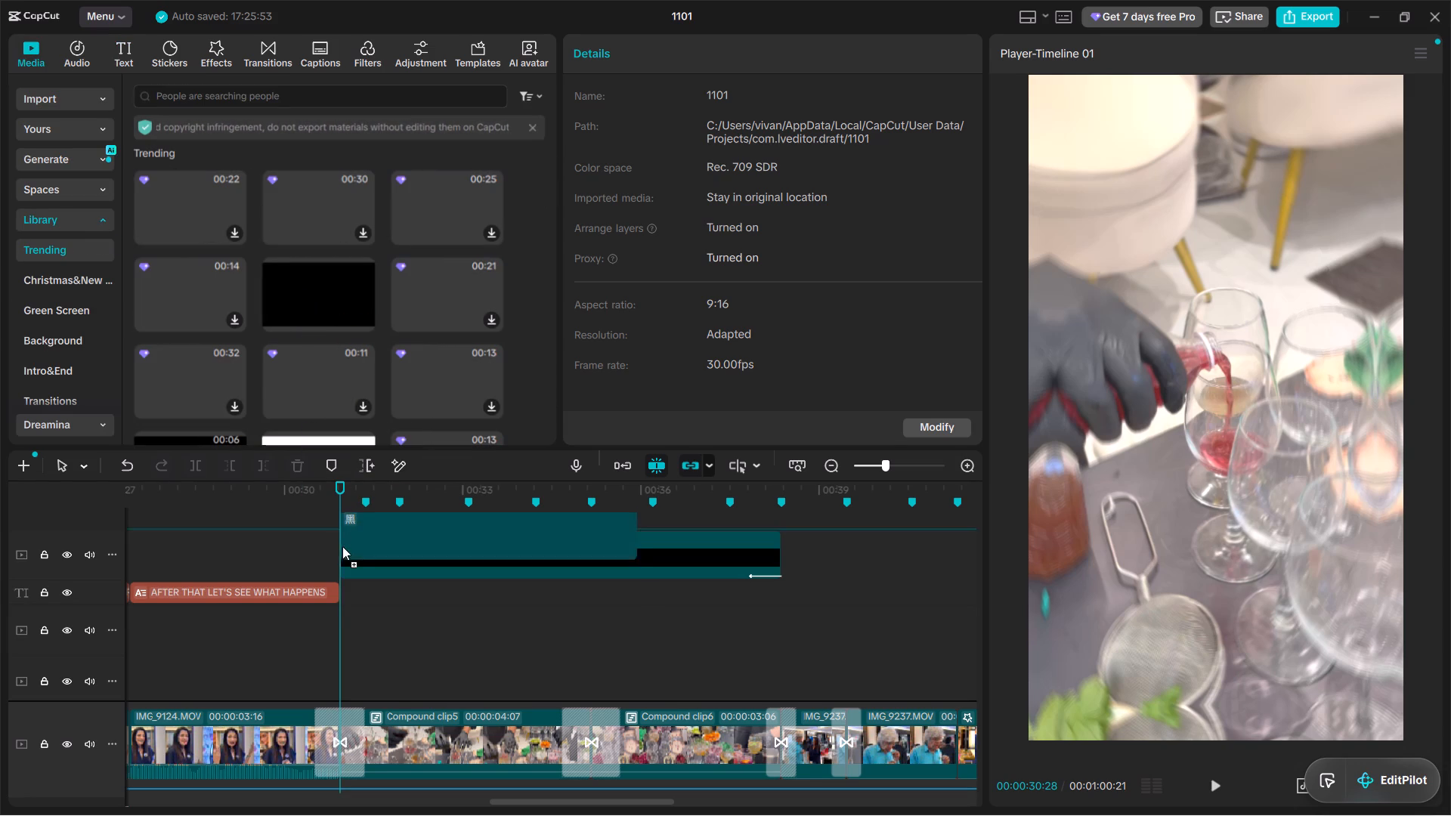
pyautogui.moveTo(342, 546); pyautogui.dragTo(339, 596)
pyautogui.moveTo(638, 604); pyautogui.dragTo(775, 597)
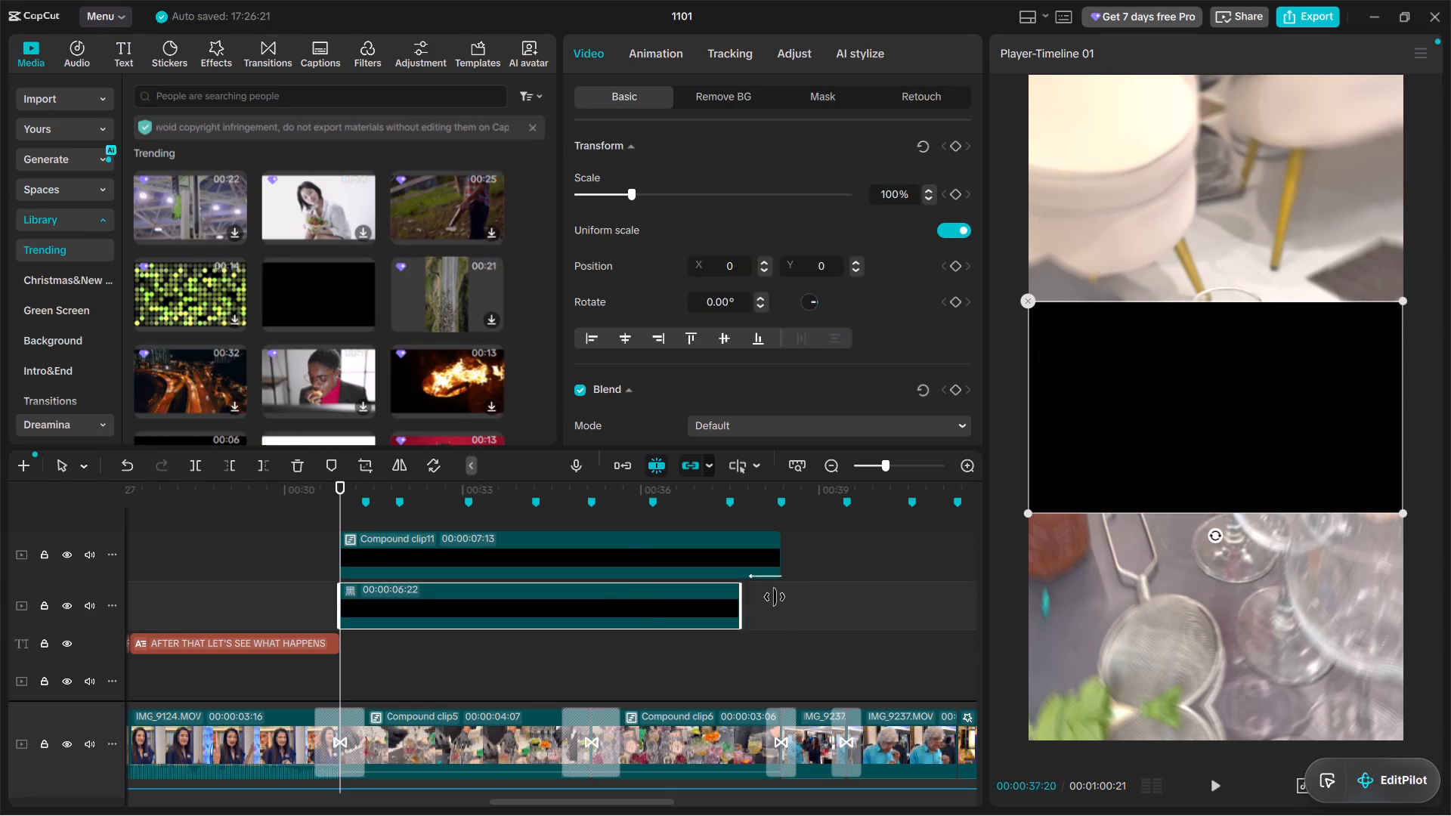
pyautogui.moveTo(775, 597); pyautogui.dragTo(774, 589)
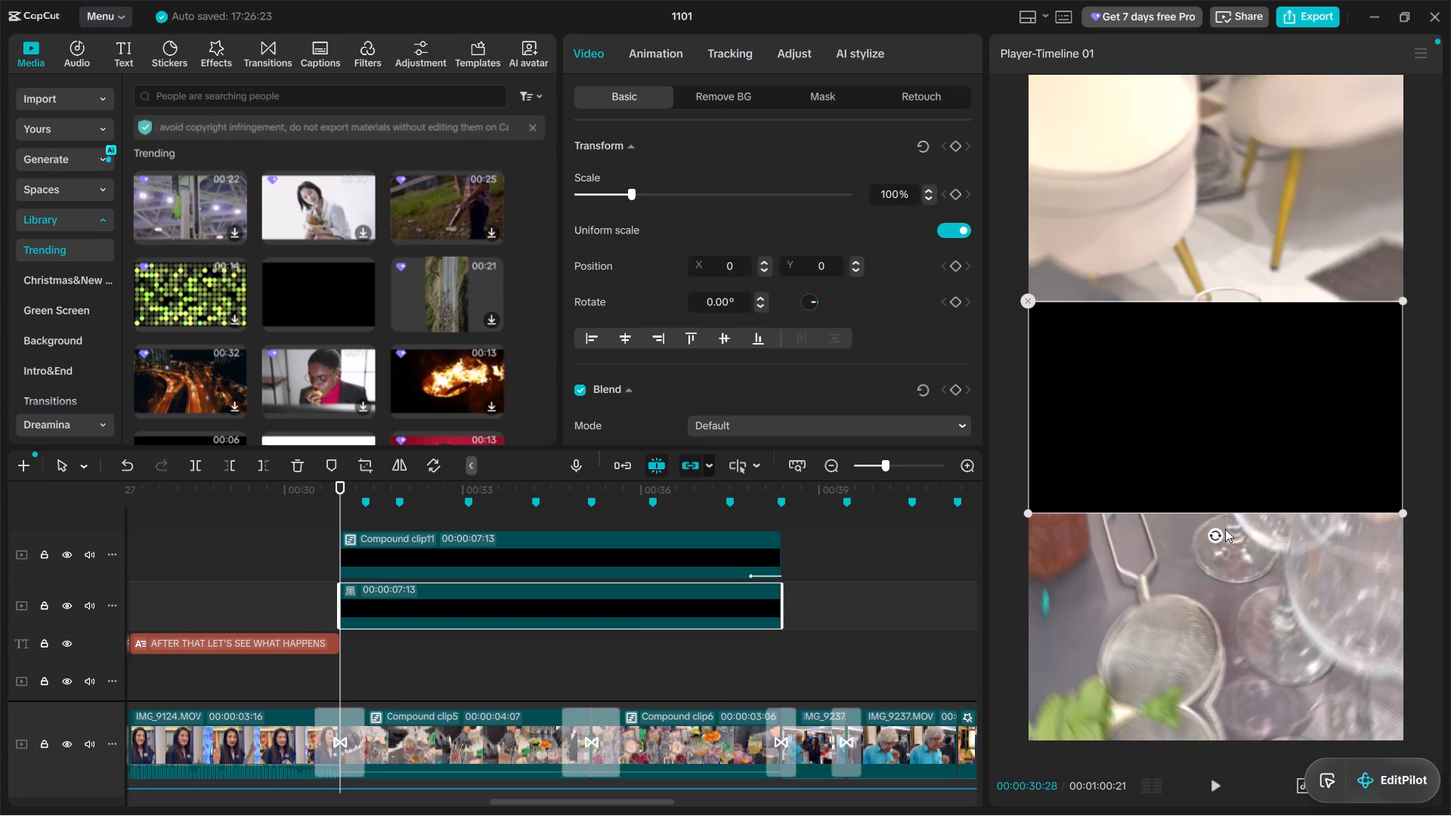
# Rotate the black clip a quarter turn and scale it up to cover the whole vertical frame.
pyautogui.moveTo(1215, 534); pyautogui.dragTo(1357, 420)
pyautogui.moveTo(1111, 219); pyautogui.dragTo(864, 0)
# Add a horizontal, heavily feathered Split mask to the black clip so it darkens only the frame's upper area, and preview it behind the titles.
pyautogui.click(806, 92)
pyautogui.click(642, 181)
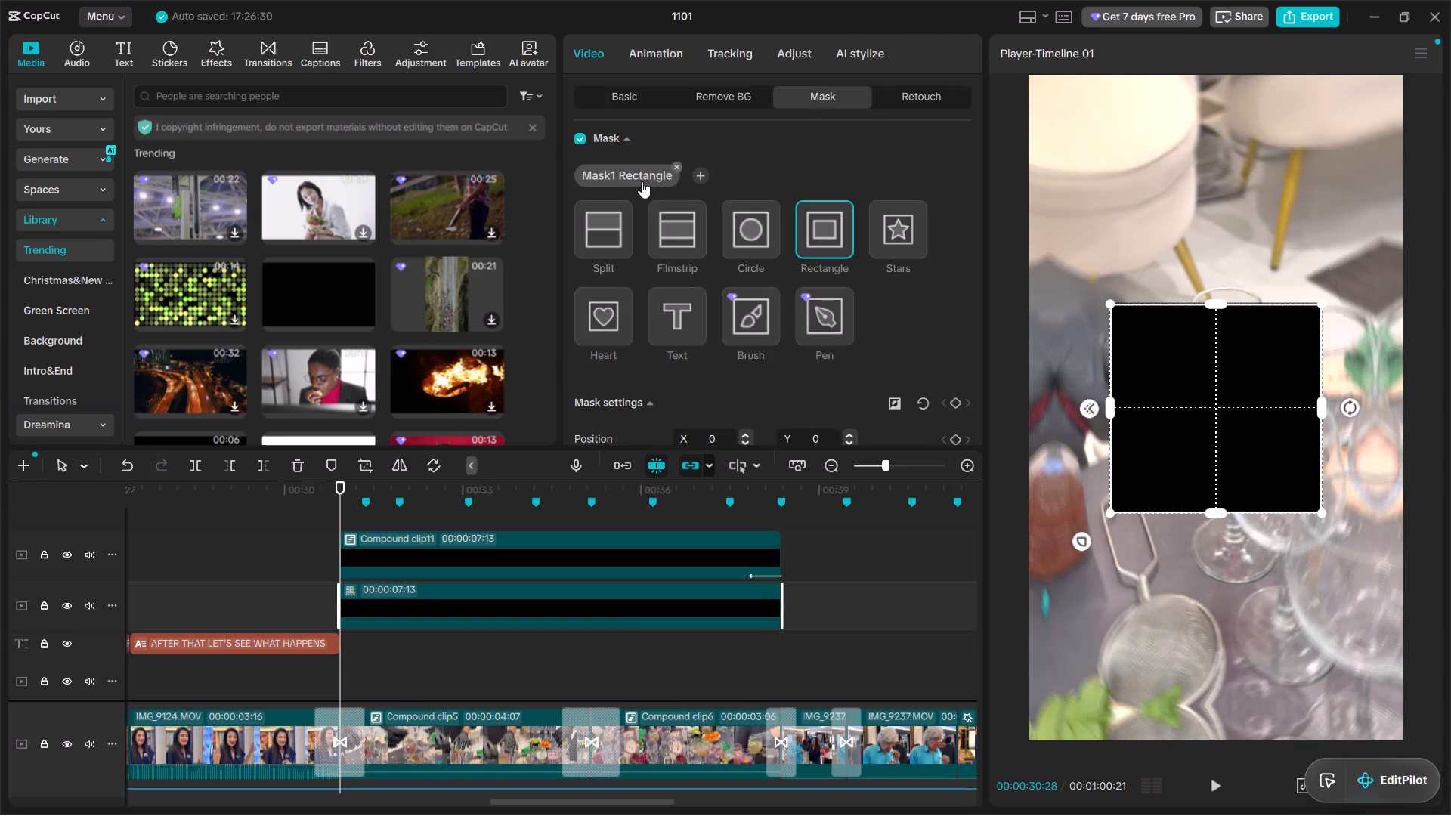
pyautogui.click(591, 235)
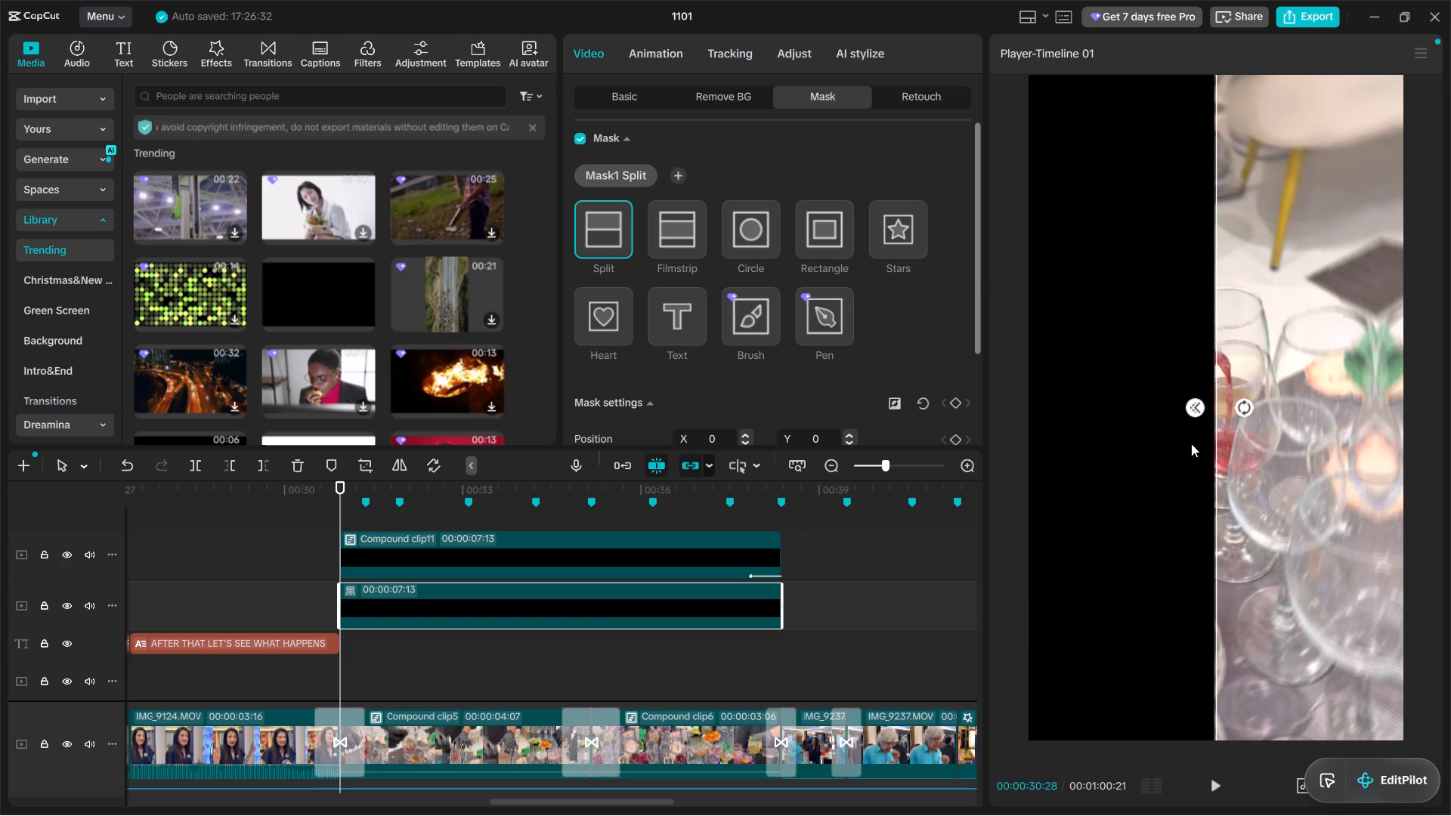
pyautogui.moveTo(1248, 405); pyautogui.dragTo(1211, 308)
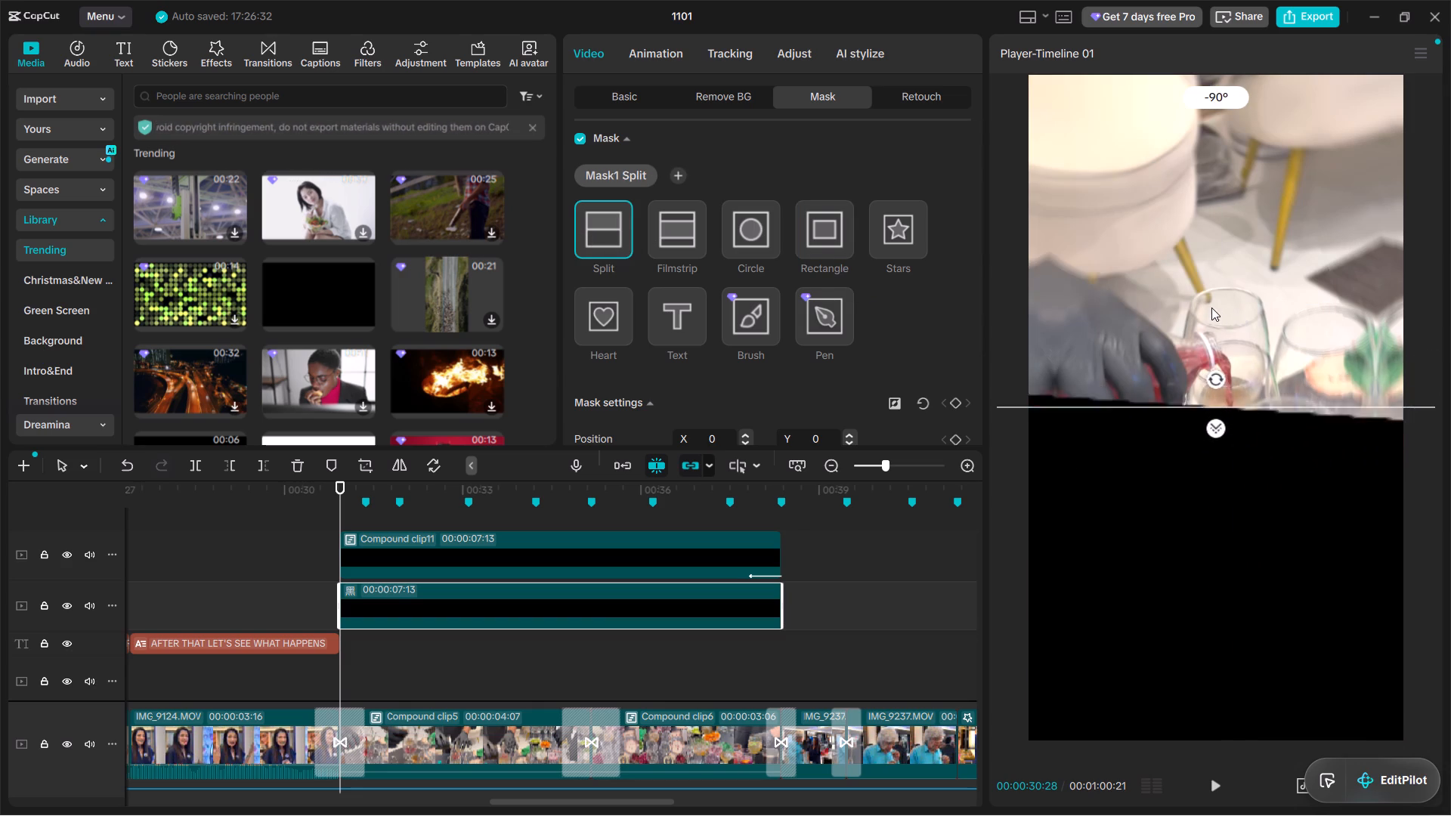
pyautogui.moveTo(1211, 308); pyautogui.dragTo(1222, 426)
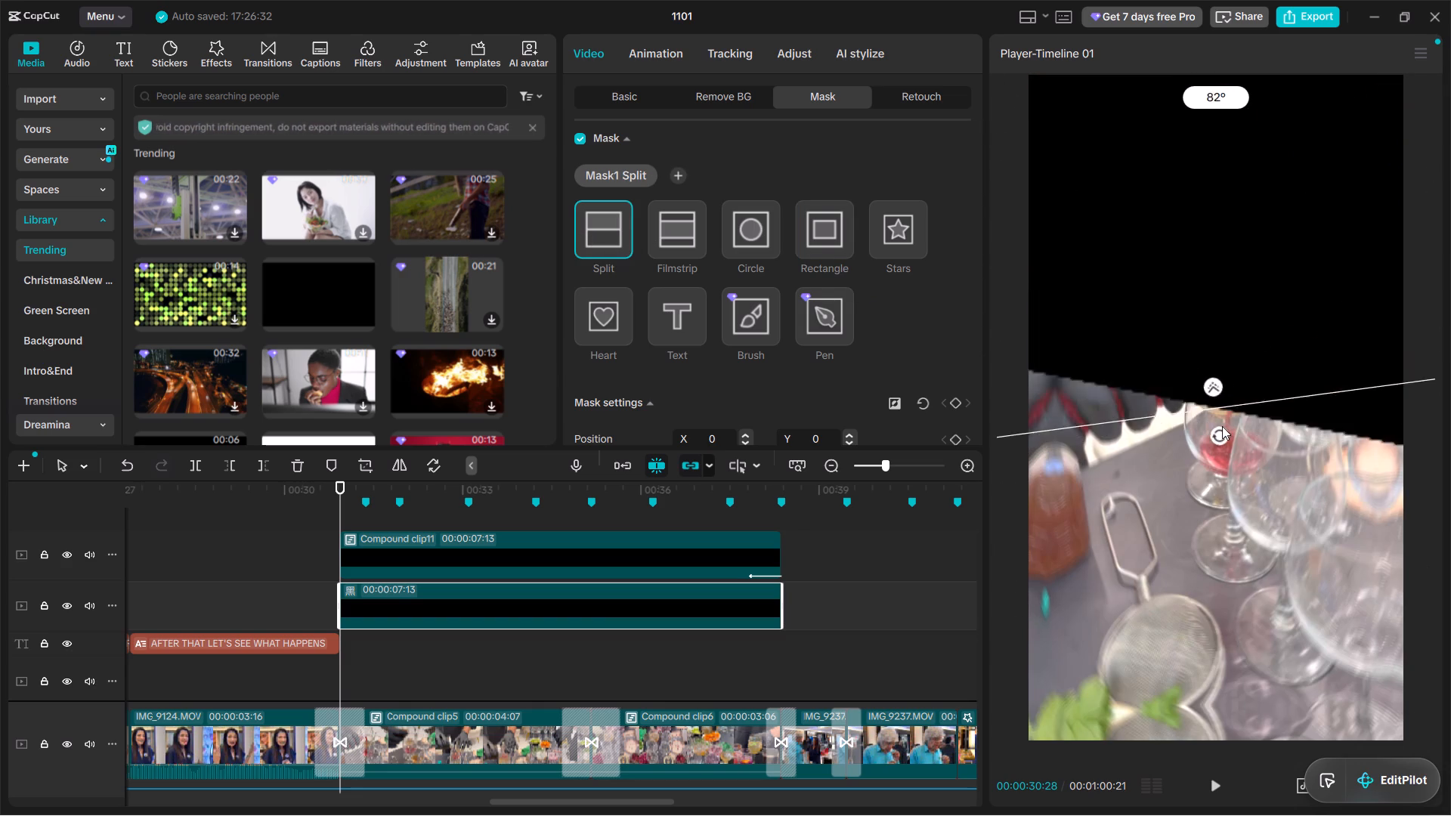
pyautogui.moveTo(1222, 426); pyautogui.dragTo(1220, 425)
pyautogui.moveTo(1214, 383); pyautogui.dragTo(1195, 202)
pyautogui.moveTo(1327, 468); pyautogui.dragTo(1309, 332)
pyautogui.moveTo(1297, 435); pyautogui.dragTo(1291, 257)
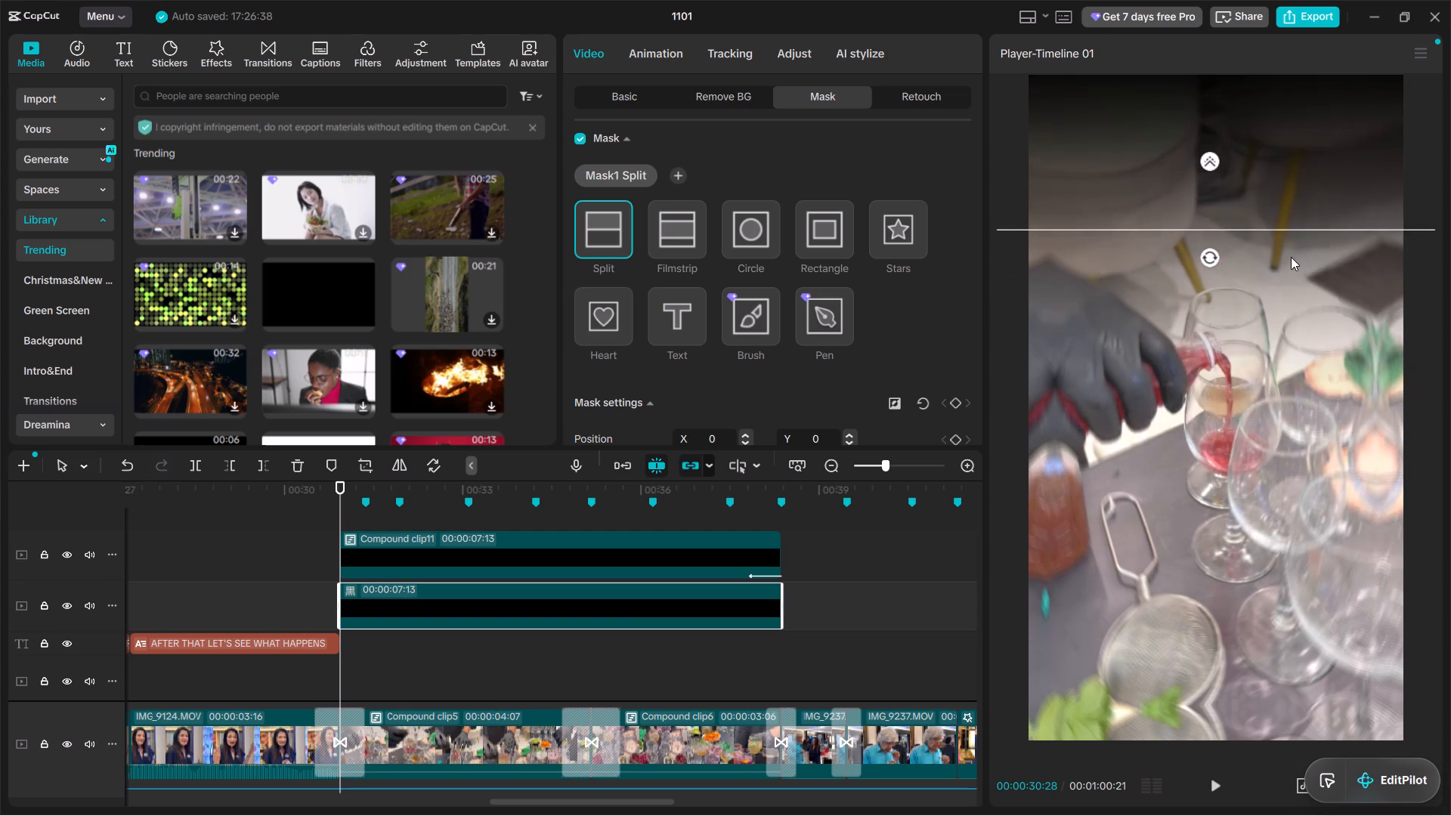
pyautogui.moveTo(1291, 257); pyautogui.dragTo(1289, 295)
pyautogui.press('space')
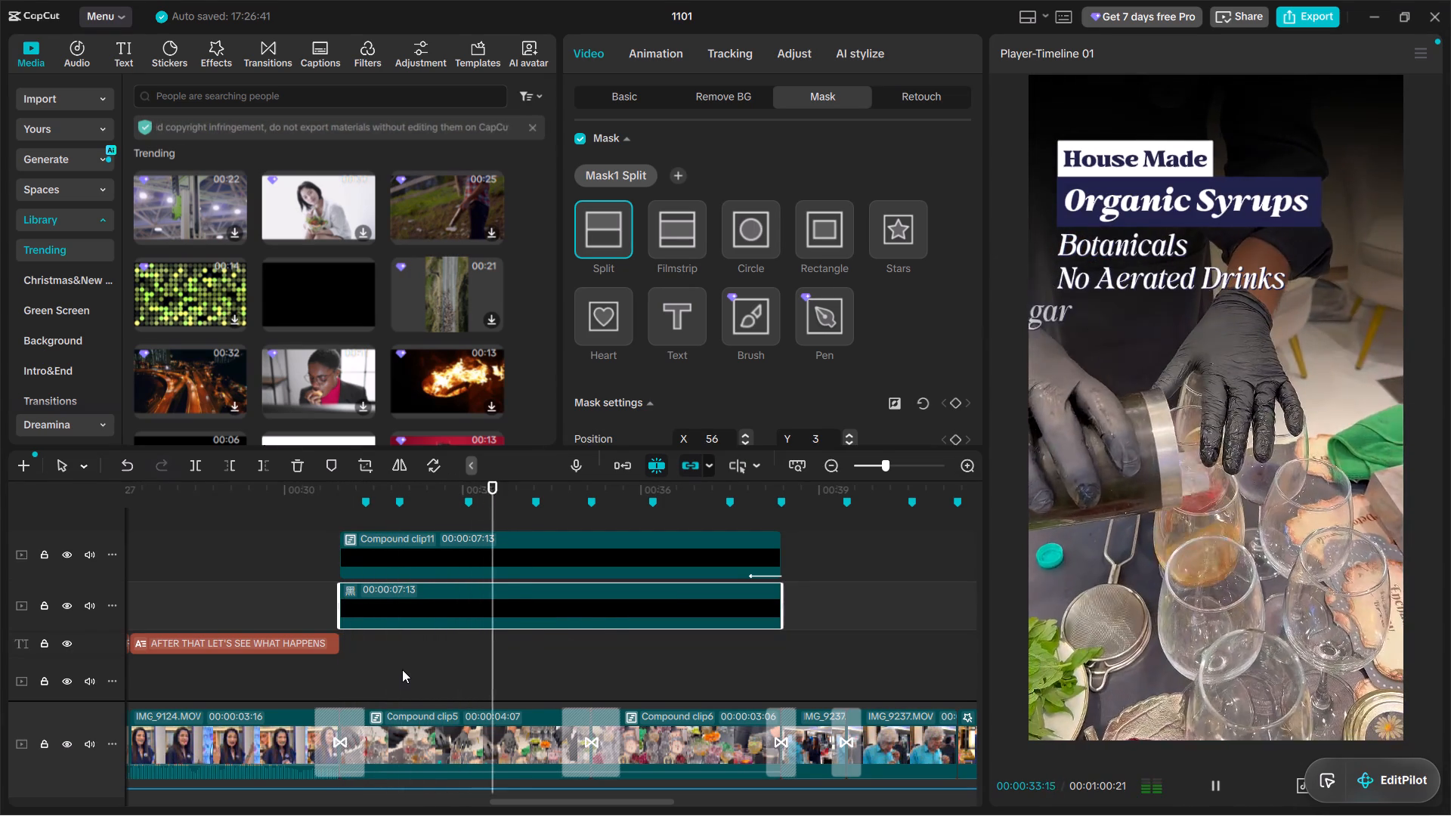
pyautogui.press('space')
# Lower the Split mask's edge on the black clip beneath Compound clip11 to position X 48, Y 2.
pyautogui.click(351, 512)
pyautogui.click(342, 508)
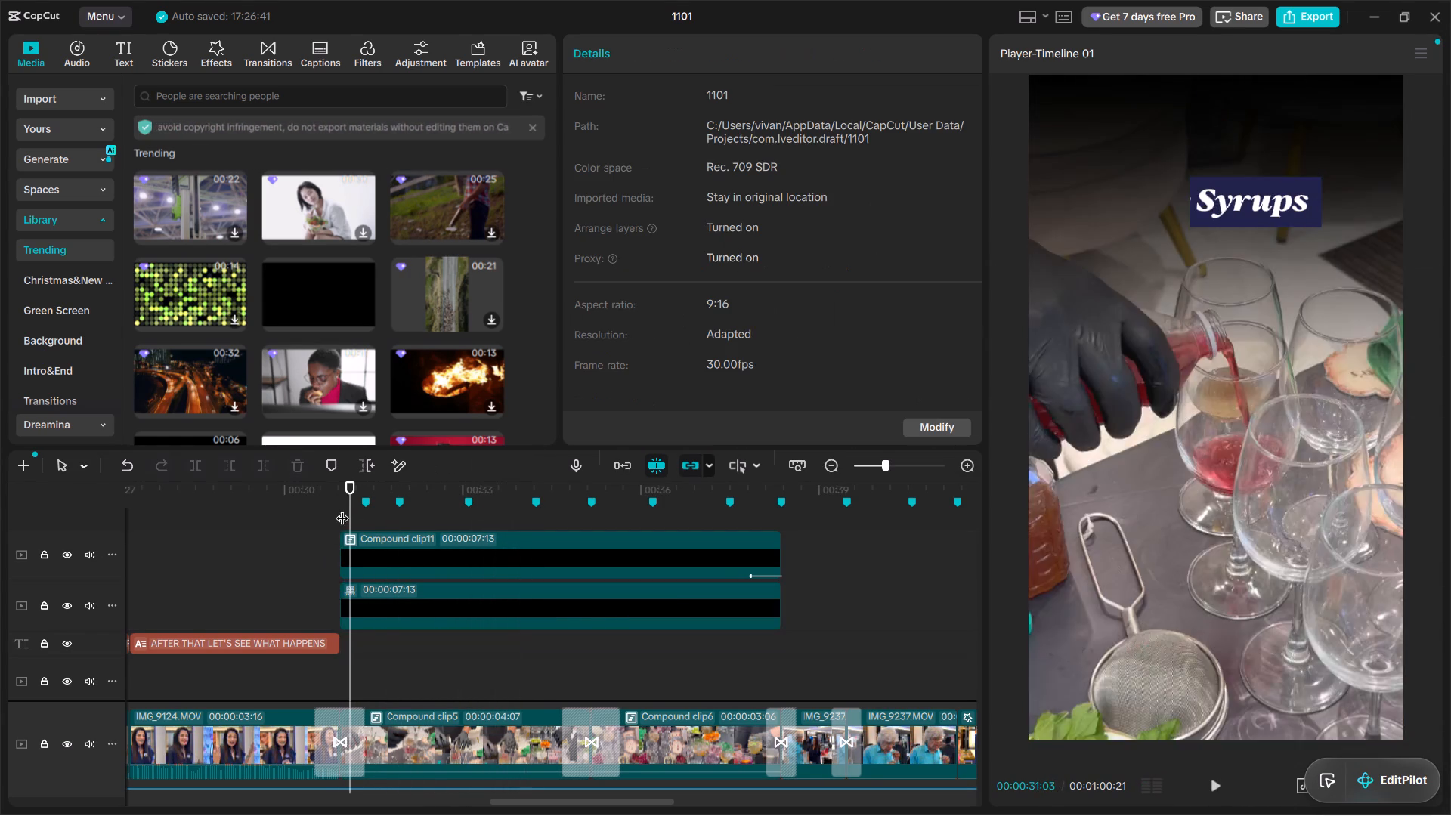
pyautogui.click(390, 614)
pyautogui.moveTo(1121, 236); pyautogui.dragTo(1121, 242)
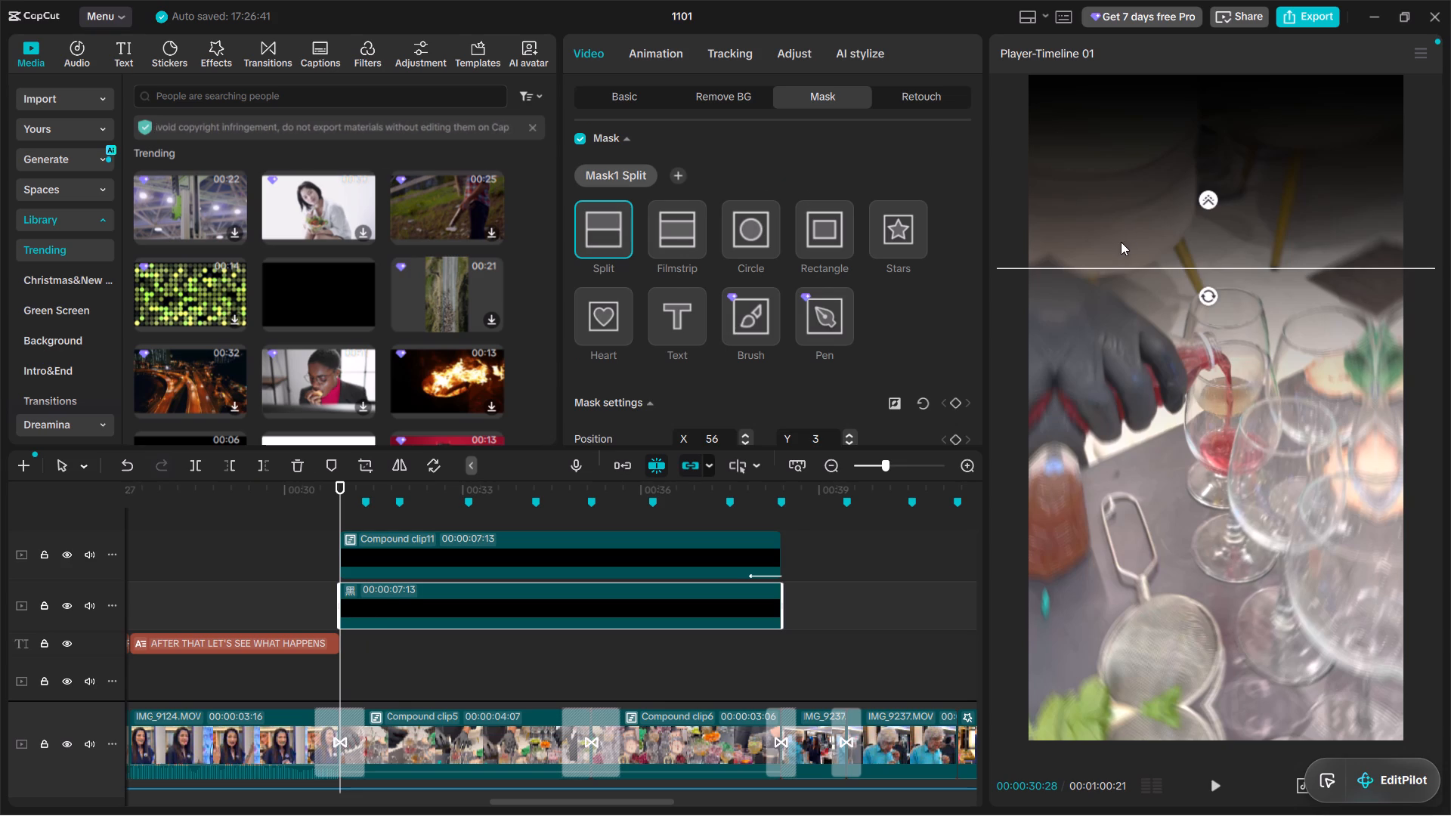
pyautogui.moveTo(1121, 242); pyautogui.dragTo(1124, 260)
pyautogui.moveTo(1117, 293); pyautogui.dragTo(1119, 313)
# Play the title section from 00:00:30:28 through its exit to check the adjusted gradient behind the titles.
pyautogui.press('space')
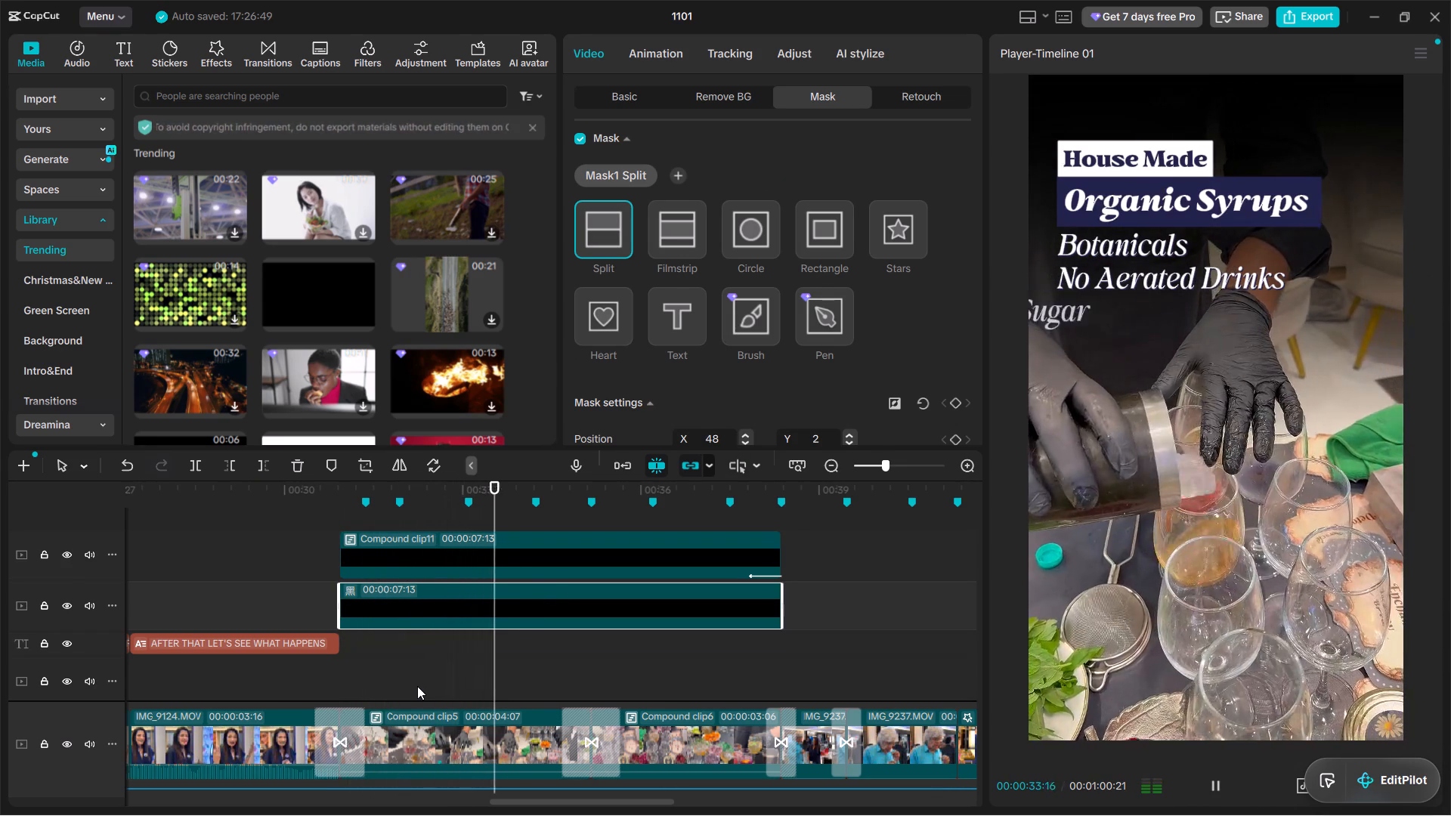
pyautogui.press('space')
pyautogui.press('space')
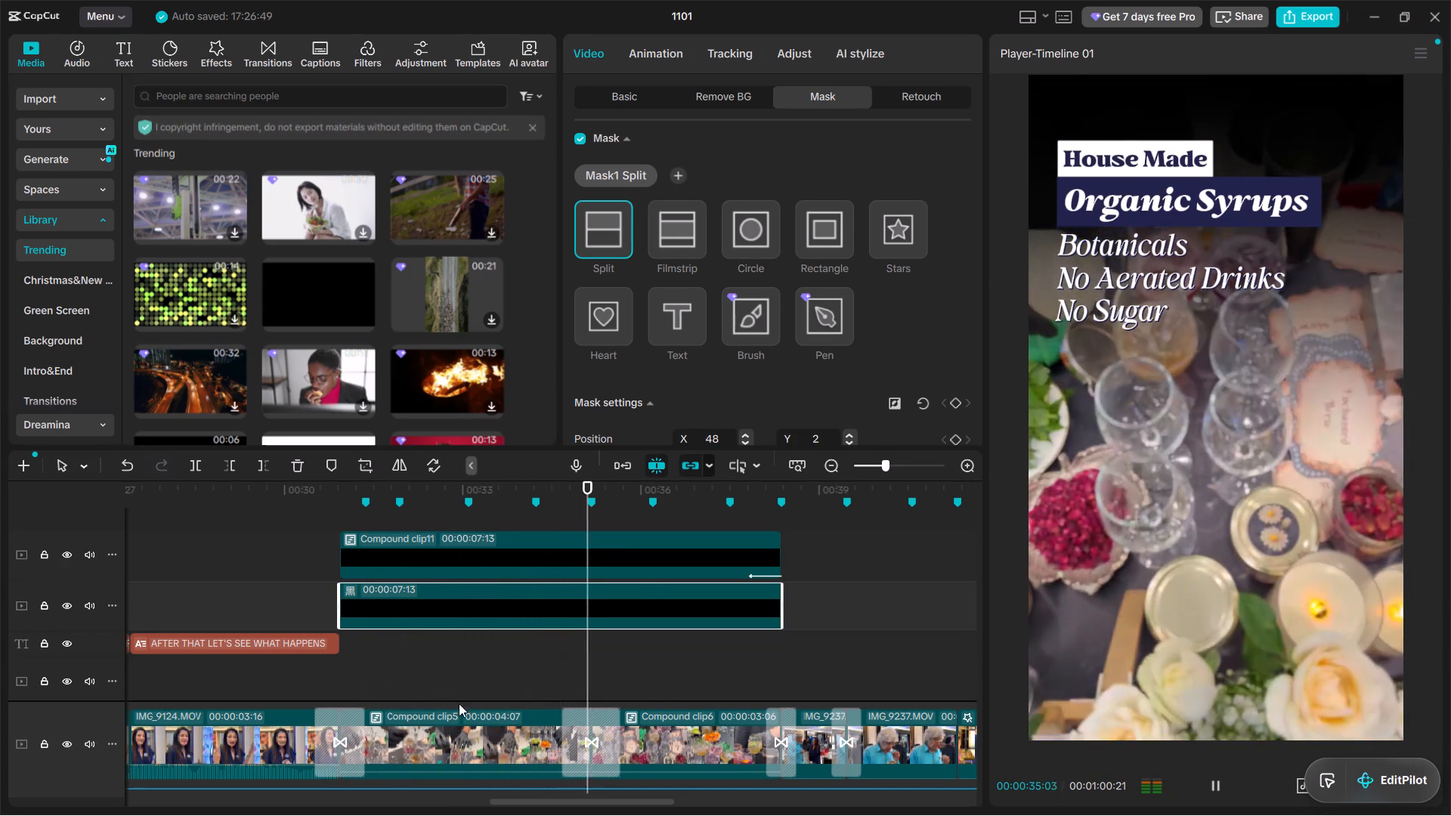
pyautogui.keyDown('alt'); pyautogui.scroll(2, 478, 705); pyautogui.keyUp('alt')
pyautogui.keyDown('alt'); pyautogui.scroll(-2, 489, 696); pyautogui.keyUp('alt')
pyautogui.keyDown('alt'); pyautogui.scroll(1, 490, 696); pyautogui.keyUp('alt')
pyautogui.keyDown('alt'); pyautogui.scroll(-2, 492, 694); pyautogui.keyUp('alt')
pyautogui.keyDown('alt'); pyautogui.scroll(2, 493, 693); pyautogui.keyUp('alt')
pyautogui.keyDown('alt'); pyautogui.scroll(-3, 493, 693); pyautogui.keyUp('alt')
pyautogui.keyDown('alt'); pyautogui.scroll(4, 493, 693); pyautogui.keyUp('alt')
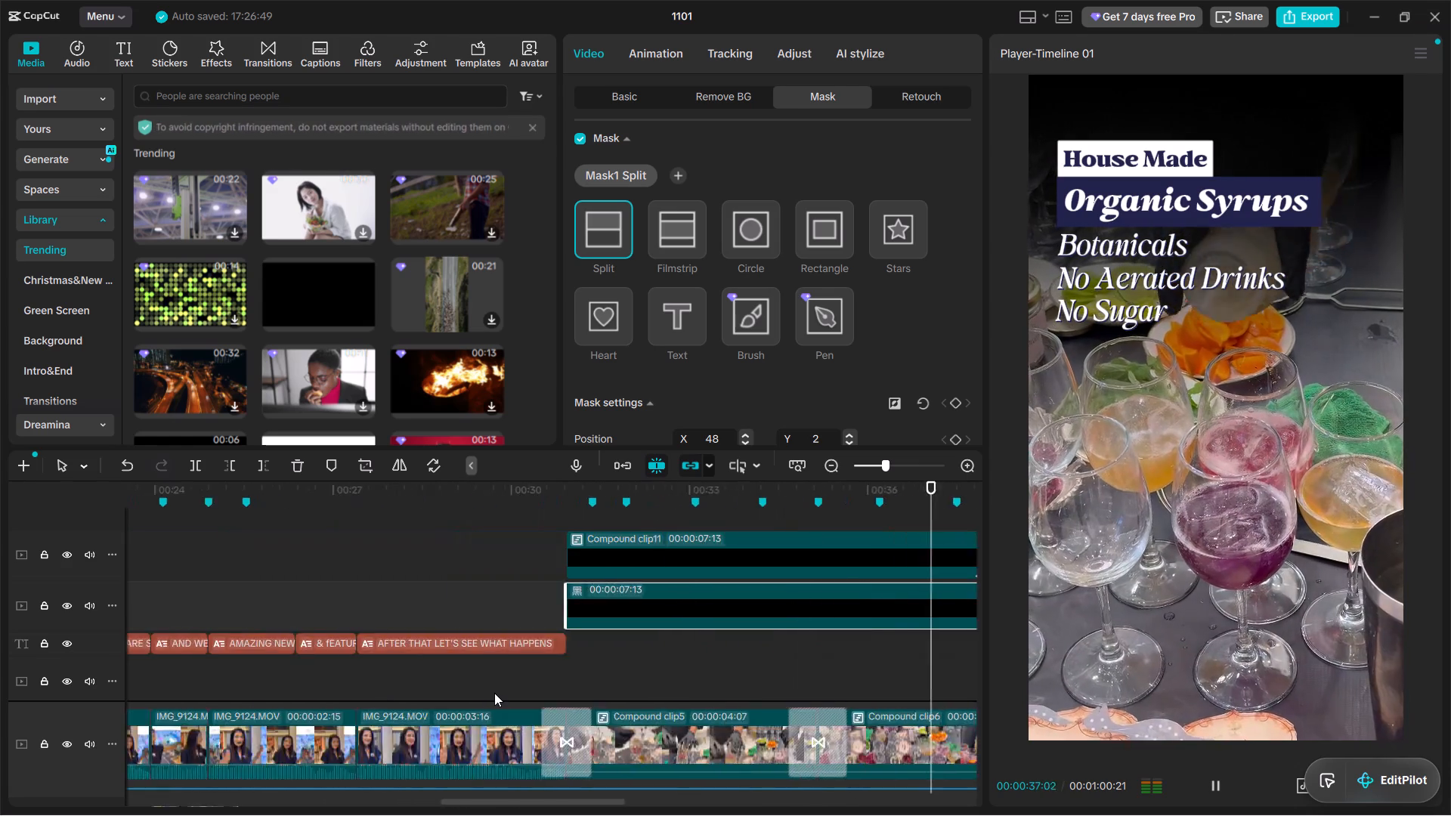
pyautogui.keyDown('alt'); pyautogui.scroll(-3, 495, 693); pyautogui.keyUp('alt')
pyautogui.keyDown('alt'); pyautogui.scroll(3, 495, 693); pyautogui.keyUp('alt')
pyautogui.press('space')
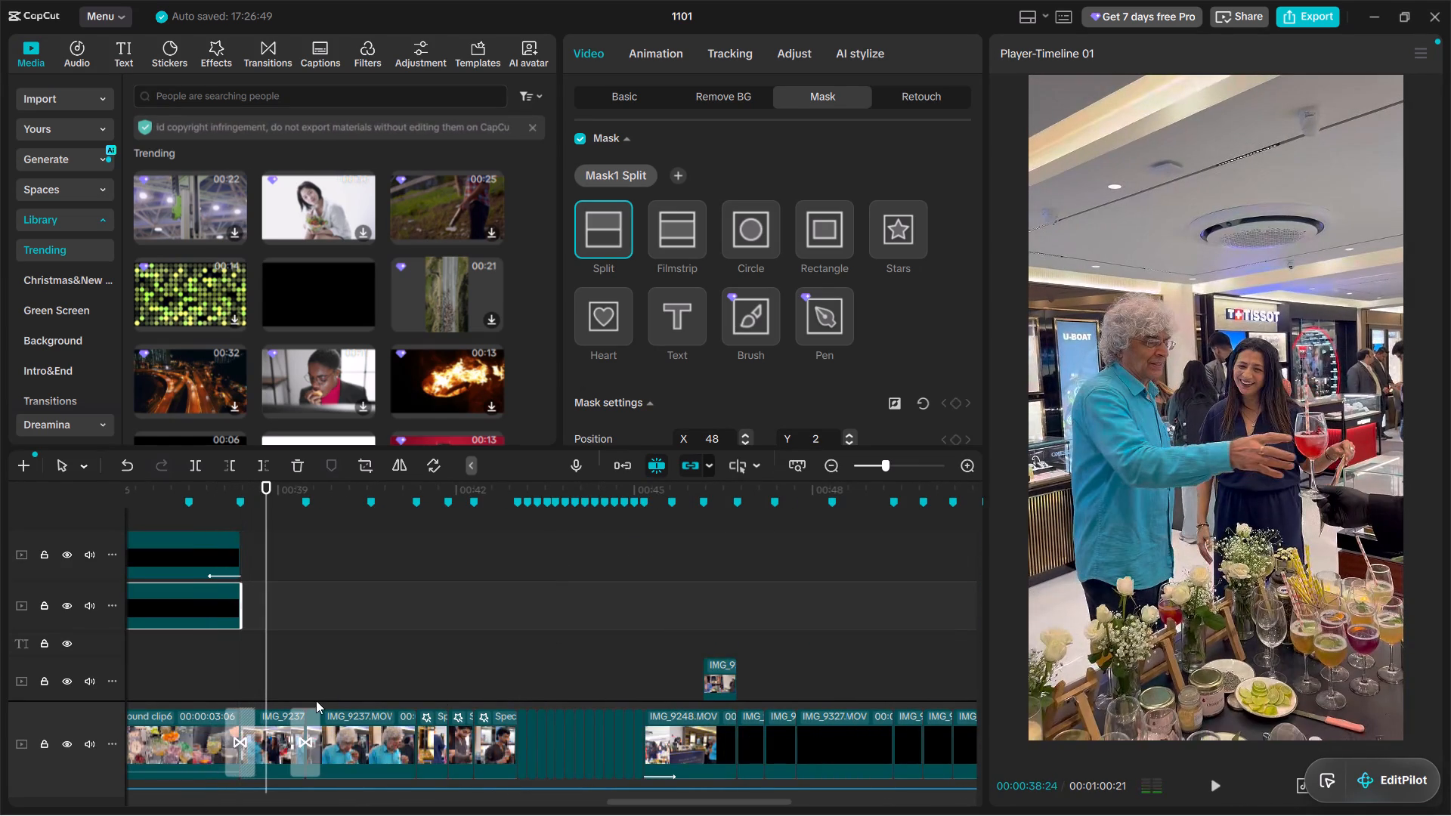
pyautogui.keyDown('alt'); pyautogui.scroll(7, 314, 700); pyautogui.keyUp('alt')
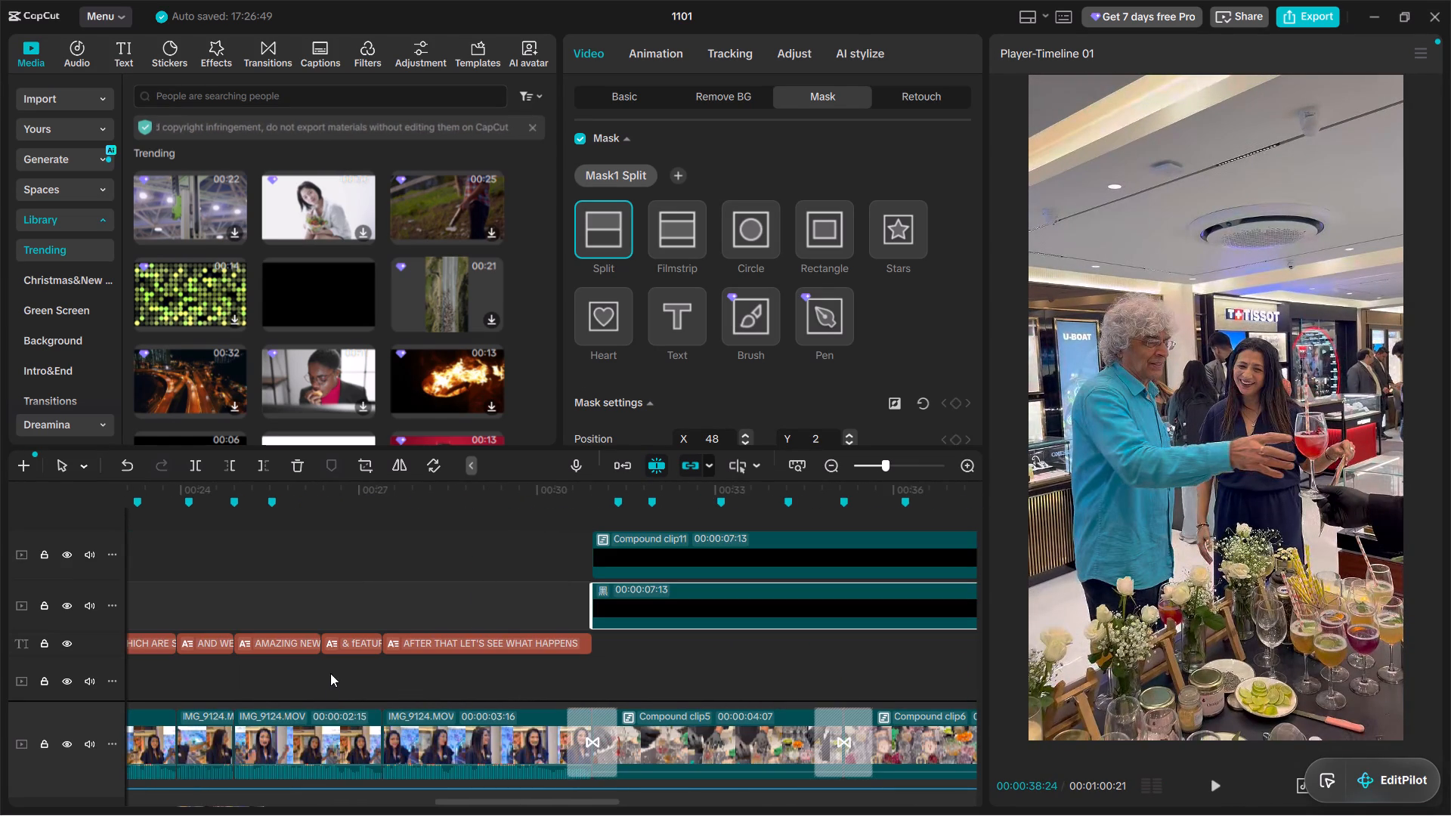
# Replay the transition into the titles from 00:00:30:21 to check how the dark gradient and first text lines enter.
pyautogui.click(619, 672)
pyautogui.click(603, 671)
pyautogui.click(597, 673)
pyautogui.moveTo(590, 673); pyautogui.dragTo(579, 676)
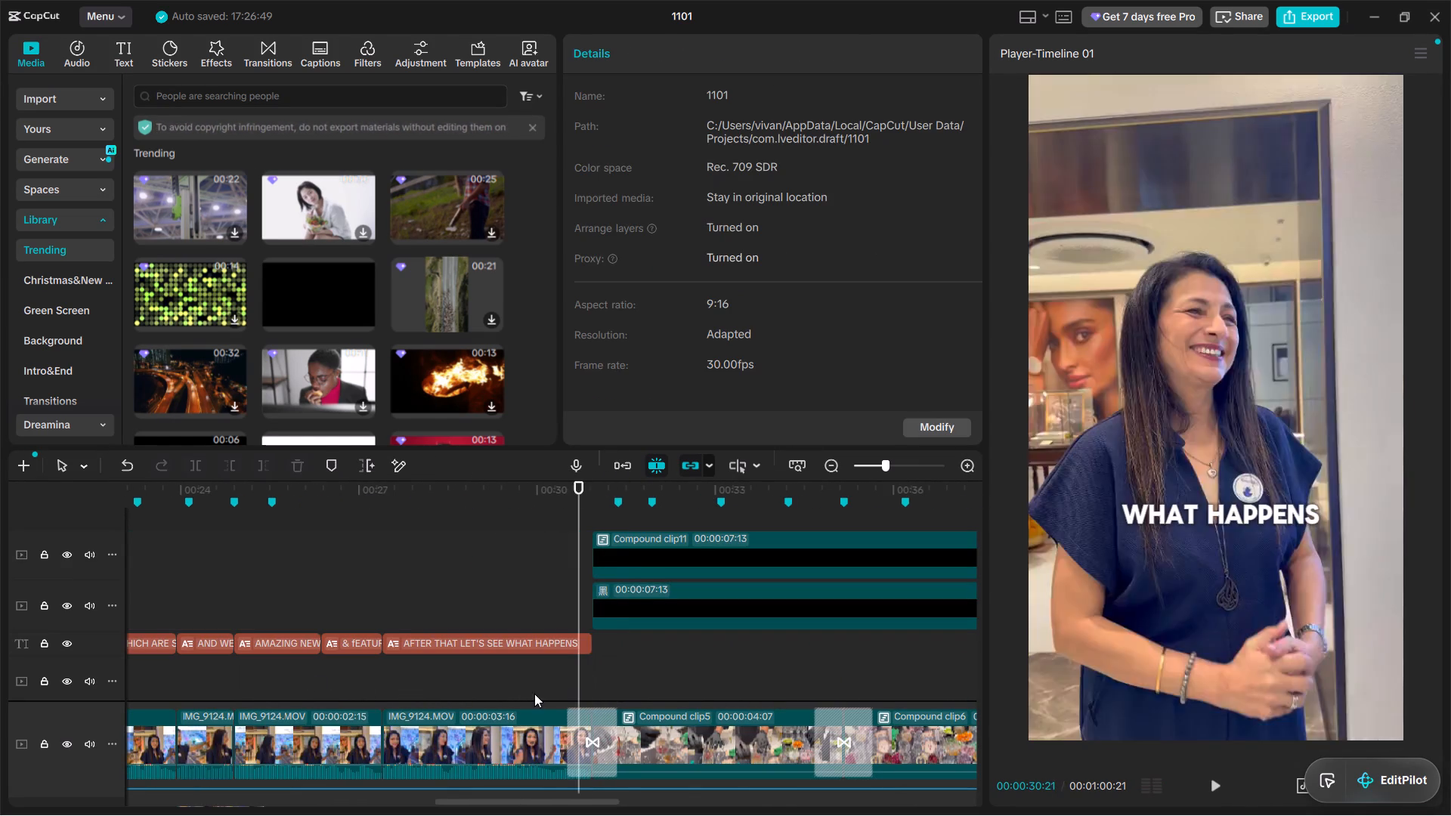
pyautogui.click(534, 694)
pyautogui.press('space')
pyautogui.keyDown('alt'); pyautogui.scroll(-3, 565, 698); pyautogui.keyUp('alt')
pyautogui.keyDown('alt'); pyautogui.scroll(6, 565, 698); pyautogui.keyUp('alt')
pyautogui.keyDown('alt'); pyautogui.scroll(-2, 619, 676); pyautogui.keyUp('alt')
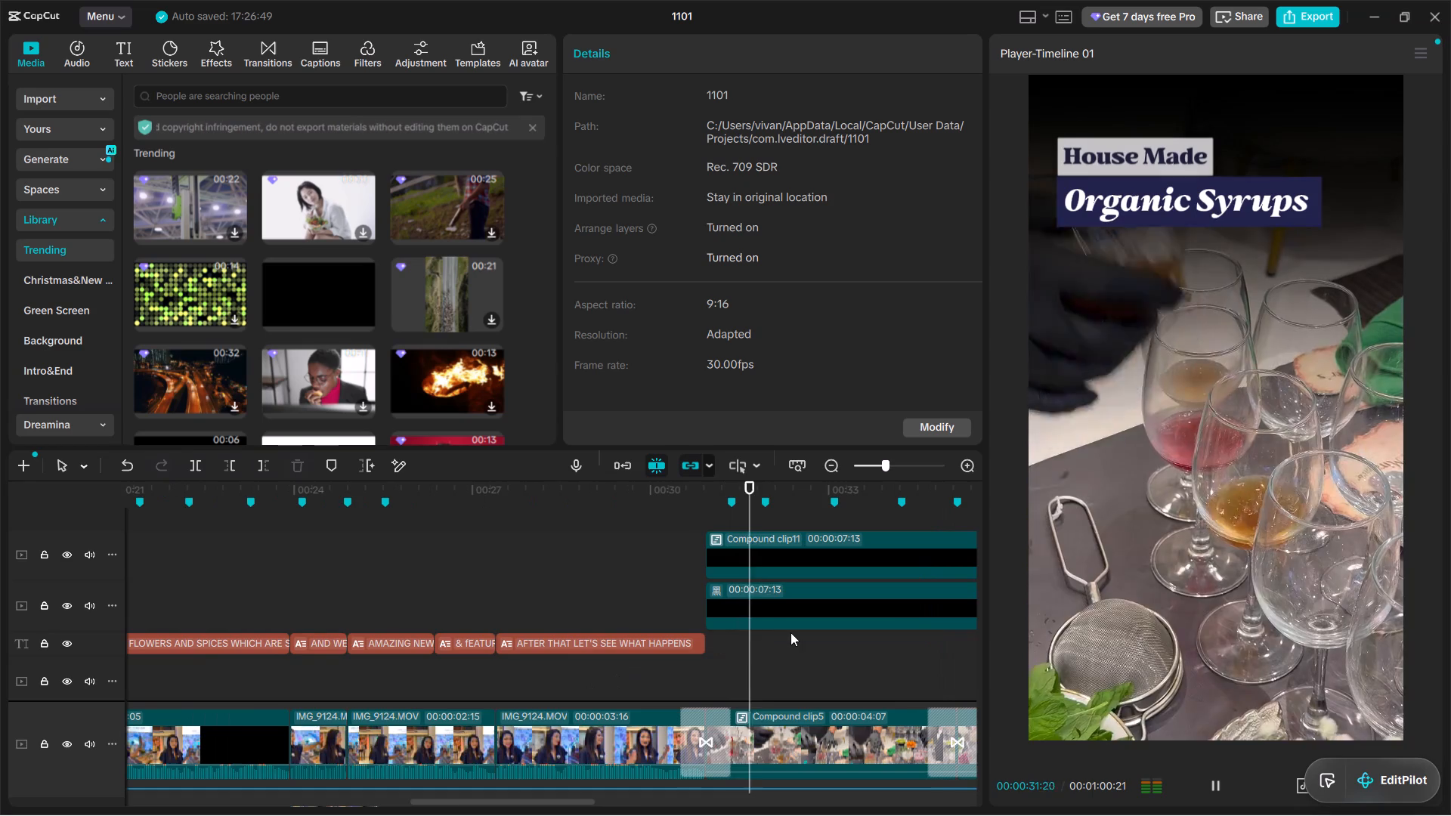
pyautogui.keyDown('alt'); pyautogui.scroll(-2, 786, 648); pyautogui.keyUp('alt')
pyautogui.press('space')
# Select Compound clip11, the title group above the masked black clip.
pyautogui.click(510, 617)
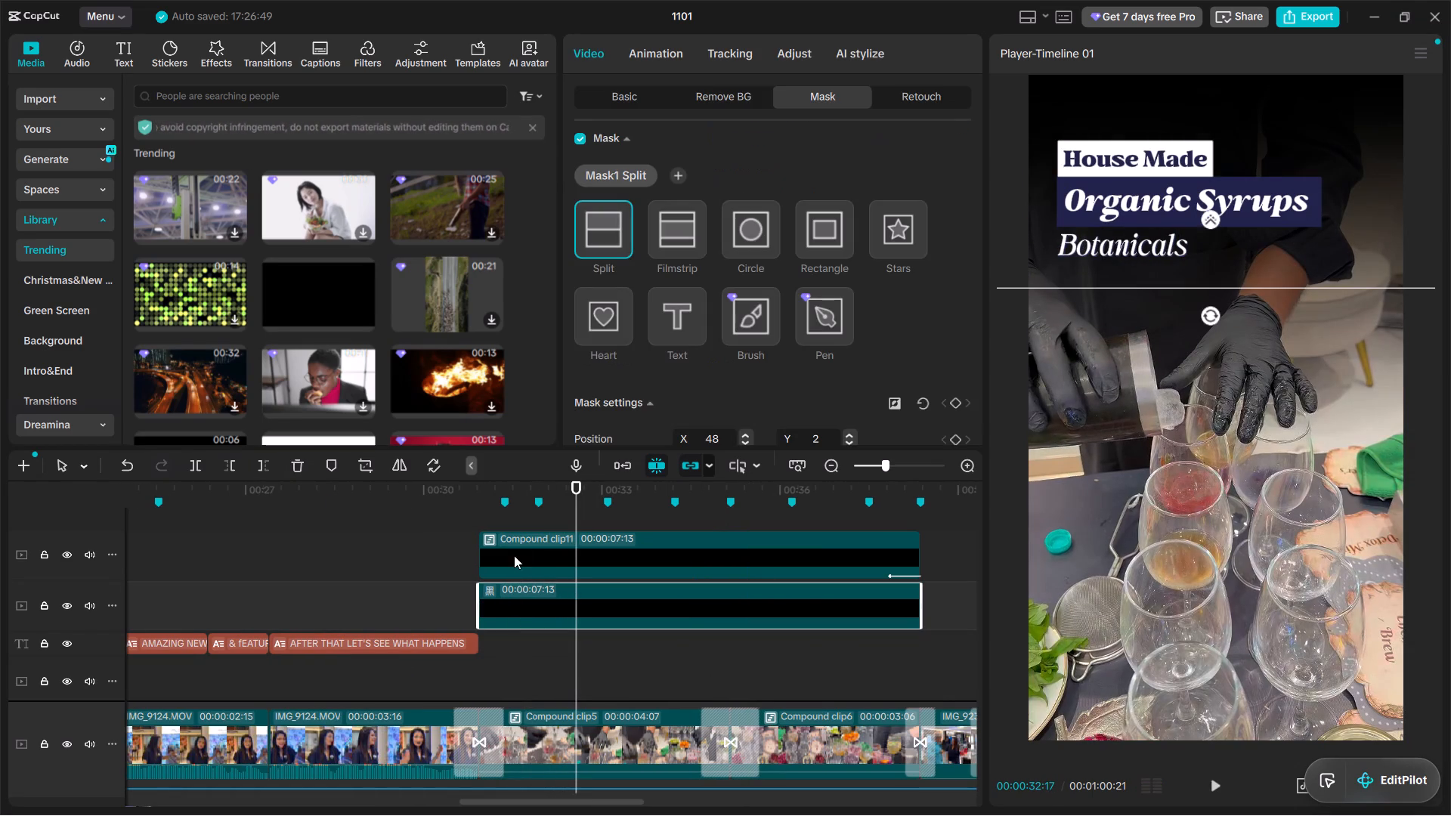
pyautogui.click(519, 549)
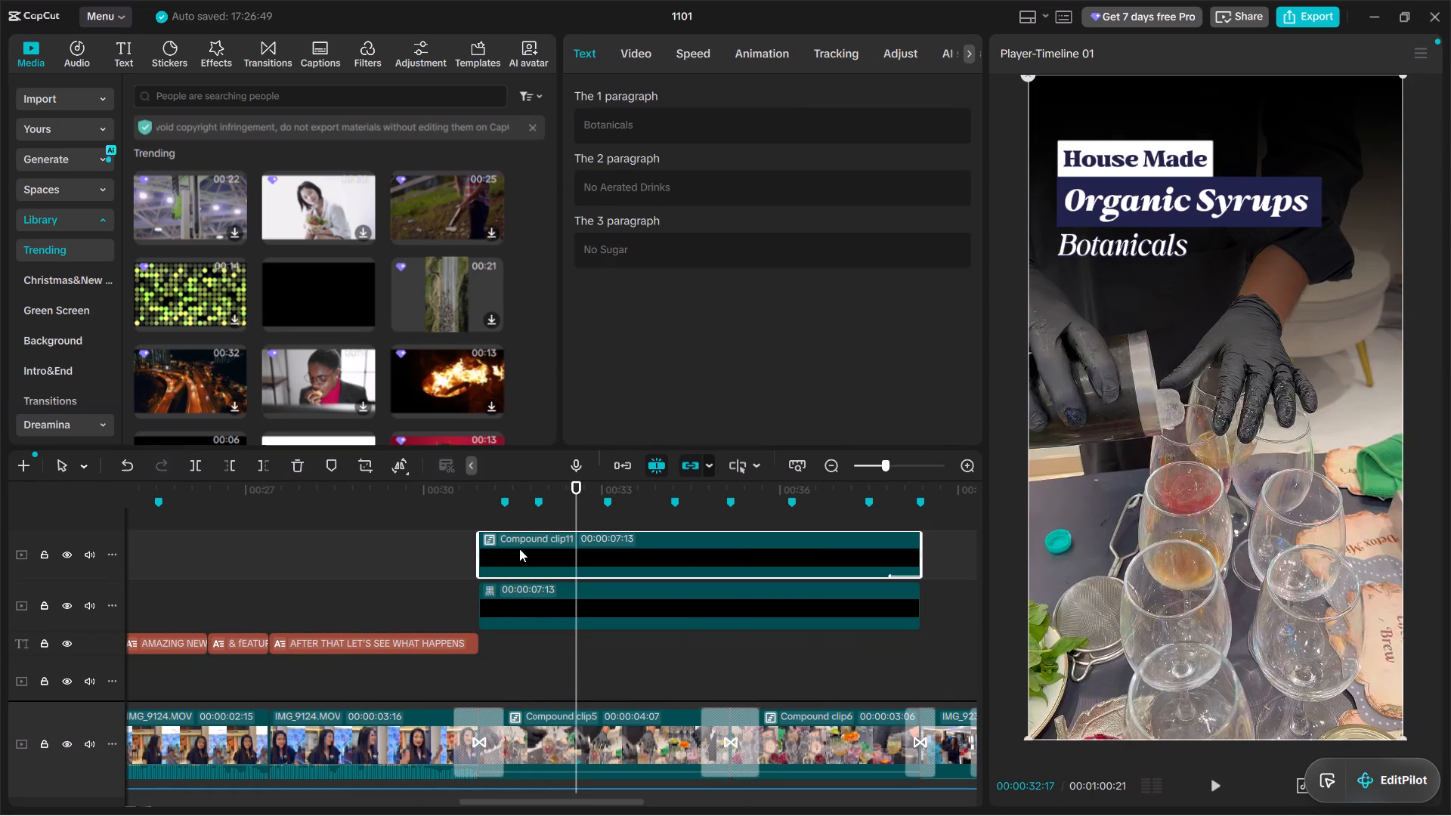
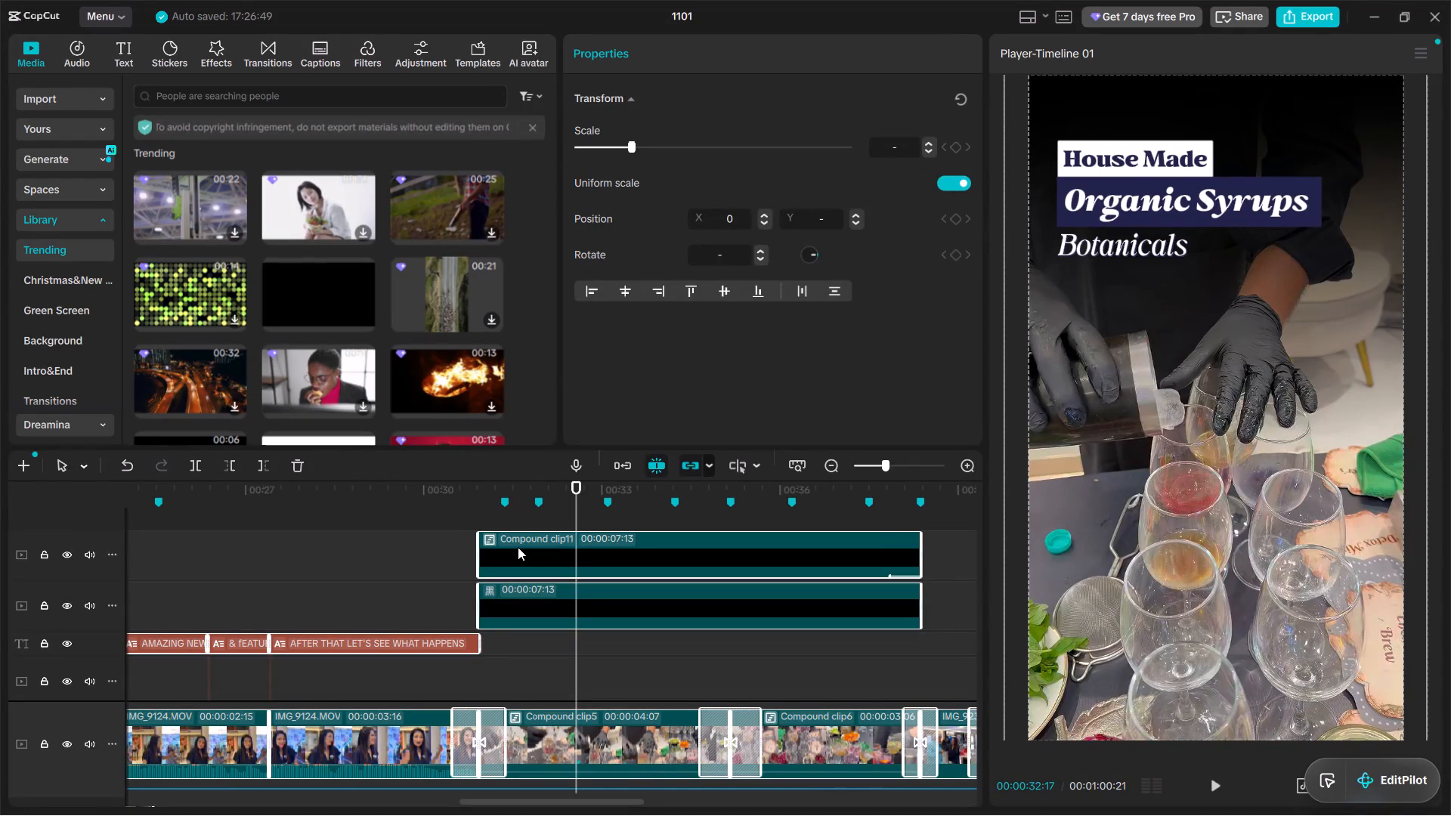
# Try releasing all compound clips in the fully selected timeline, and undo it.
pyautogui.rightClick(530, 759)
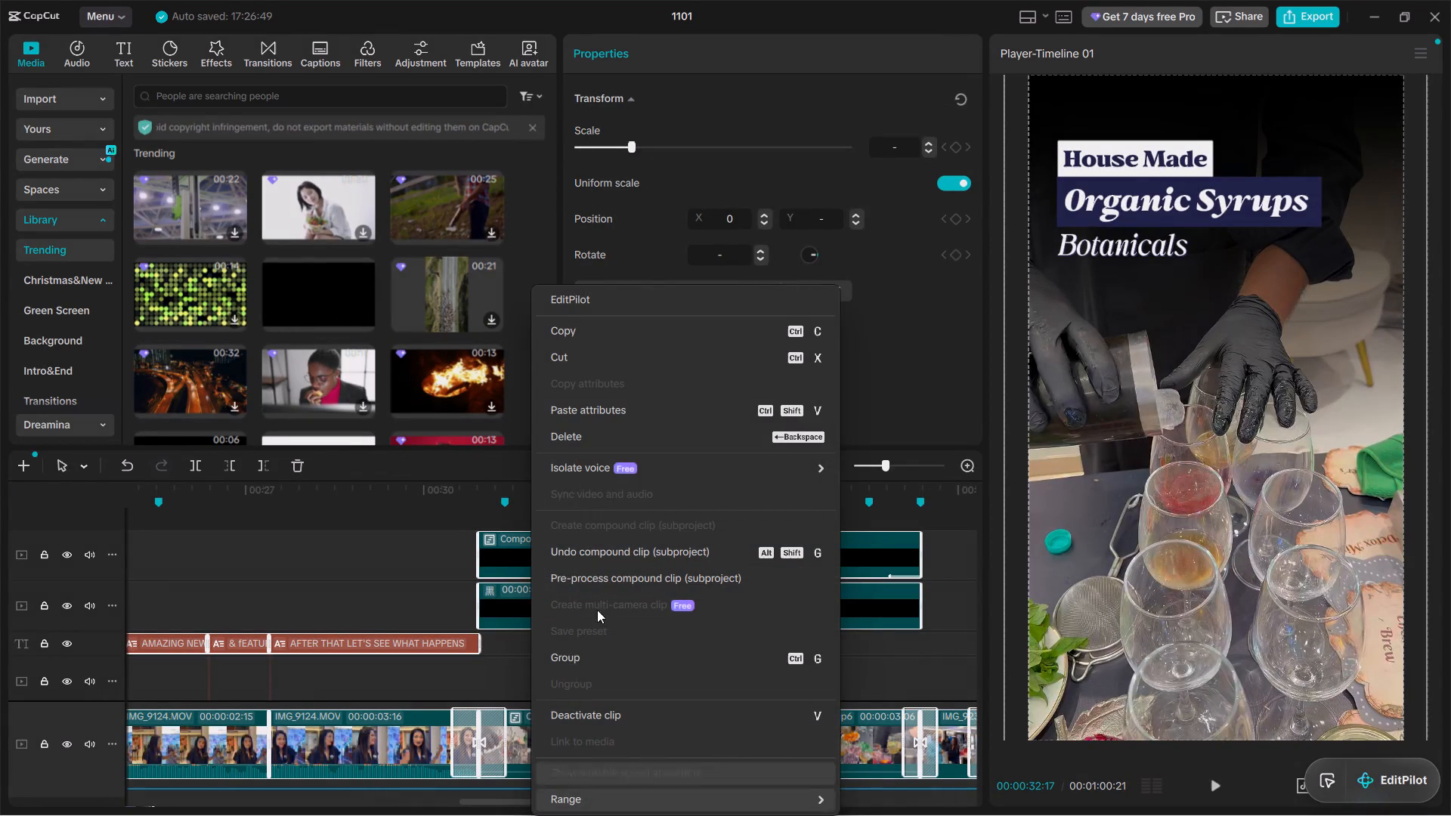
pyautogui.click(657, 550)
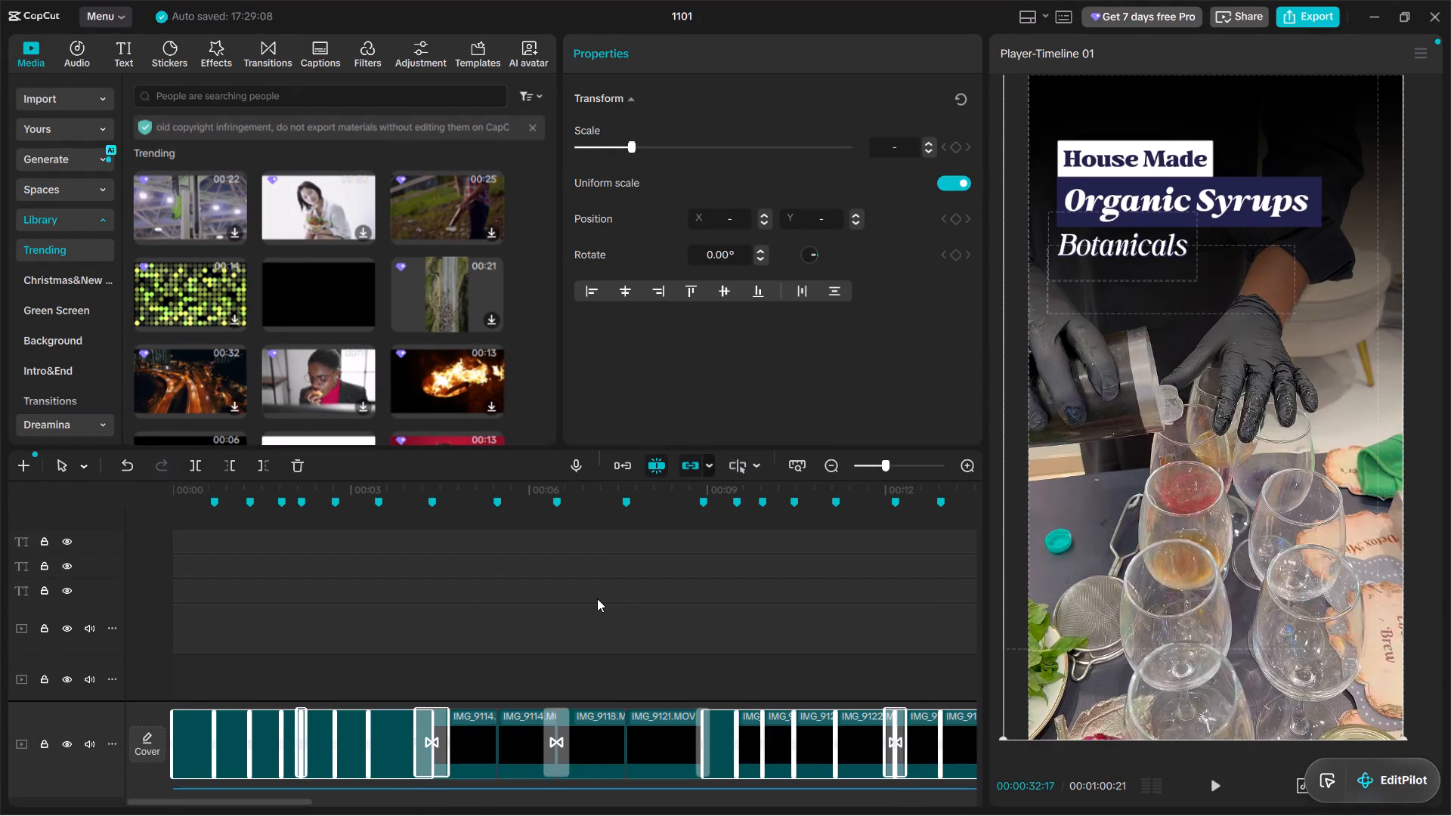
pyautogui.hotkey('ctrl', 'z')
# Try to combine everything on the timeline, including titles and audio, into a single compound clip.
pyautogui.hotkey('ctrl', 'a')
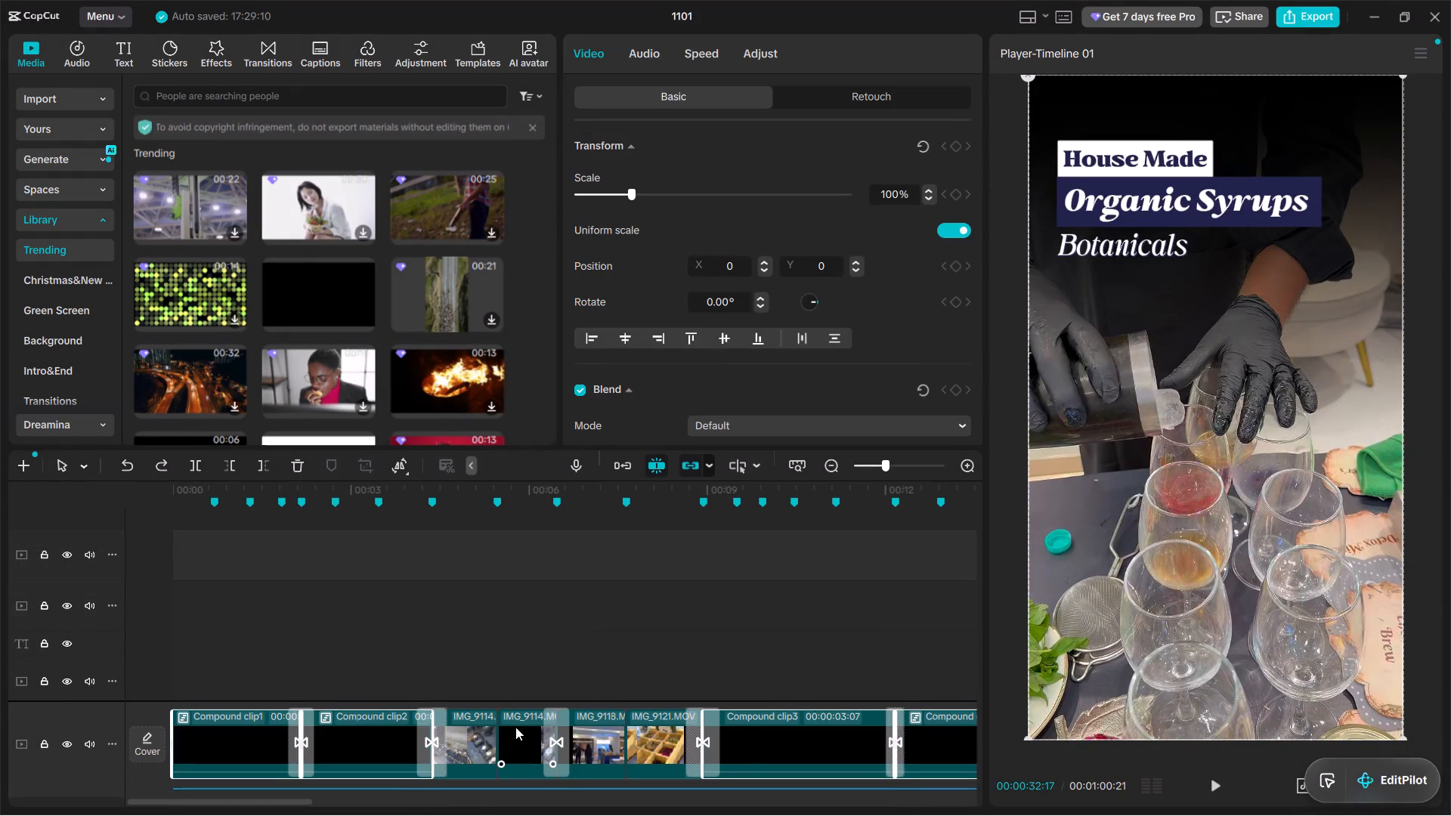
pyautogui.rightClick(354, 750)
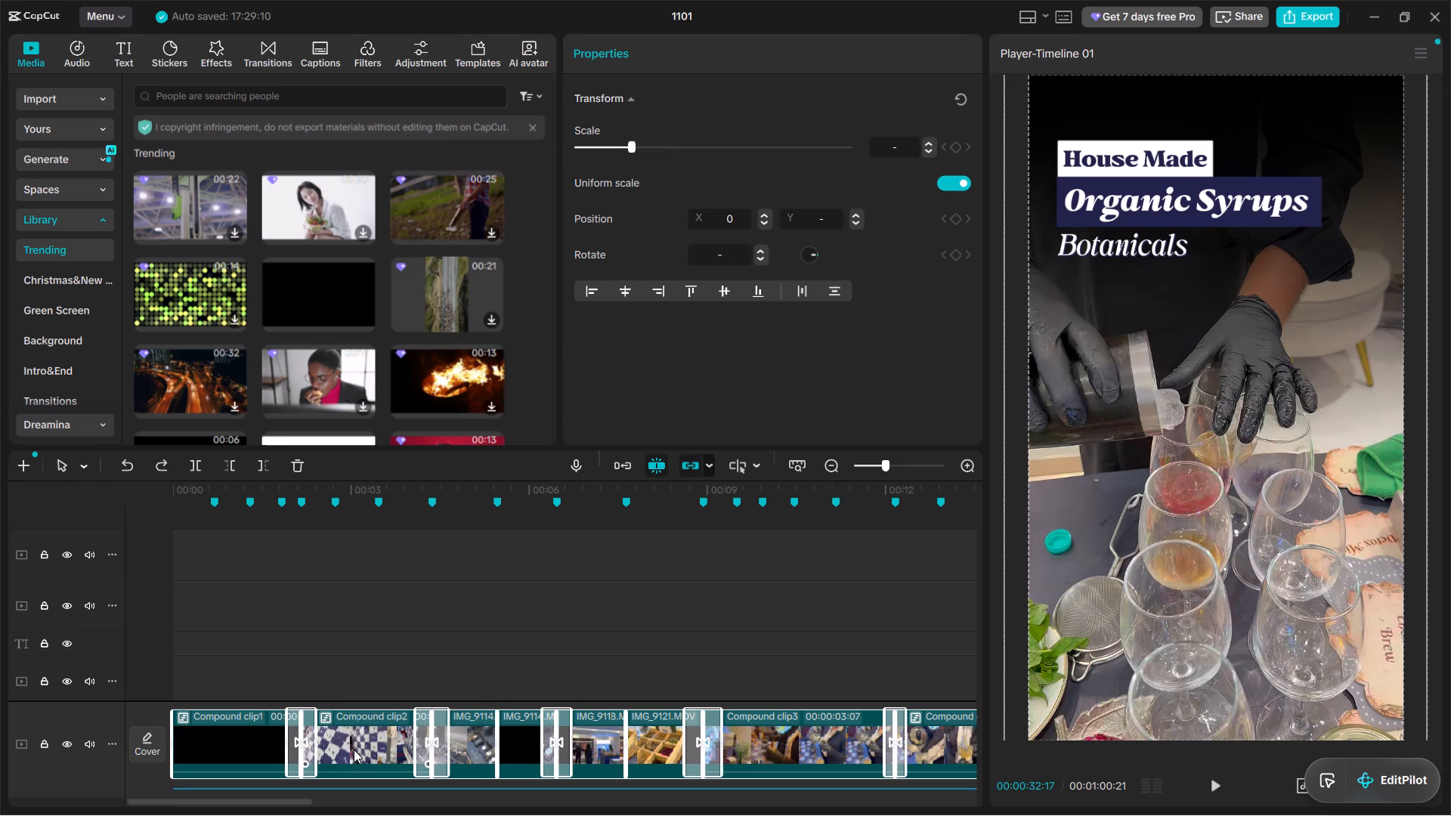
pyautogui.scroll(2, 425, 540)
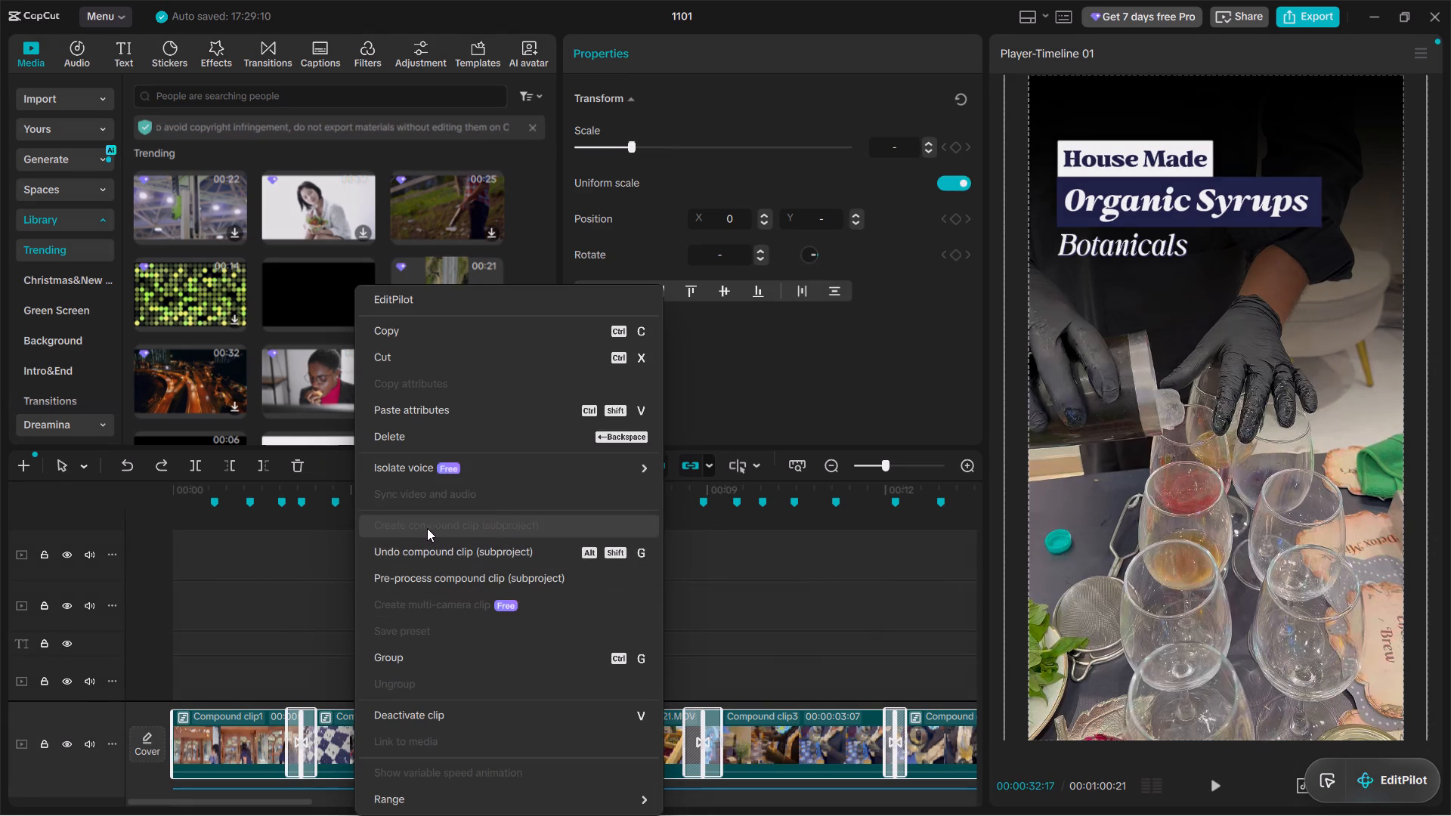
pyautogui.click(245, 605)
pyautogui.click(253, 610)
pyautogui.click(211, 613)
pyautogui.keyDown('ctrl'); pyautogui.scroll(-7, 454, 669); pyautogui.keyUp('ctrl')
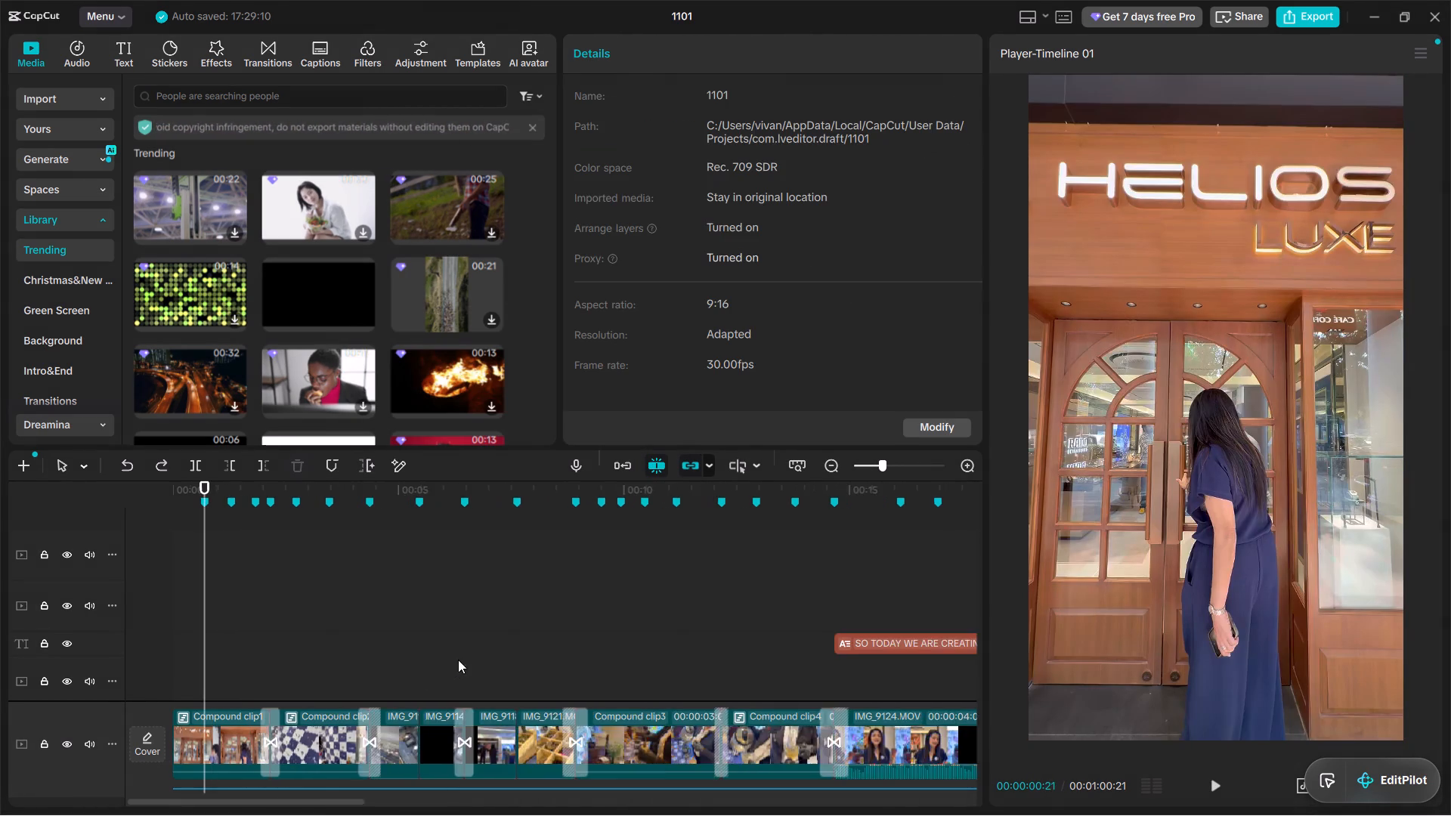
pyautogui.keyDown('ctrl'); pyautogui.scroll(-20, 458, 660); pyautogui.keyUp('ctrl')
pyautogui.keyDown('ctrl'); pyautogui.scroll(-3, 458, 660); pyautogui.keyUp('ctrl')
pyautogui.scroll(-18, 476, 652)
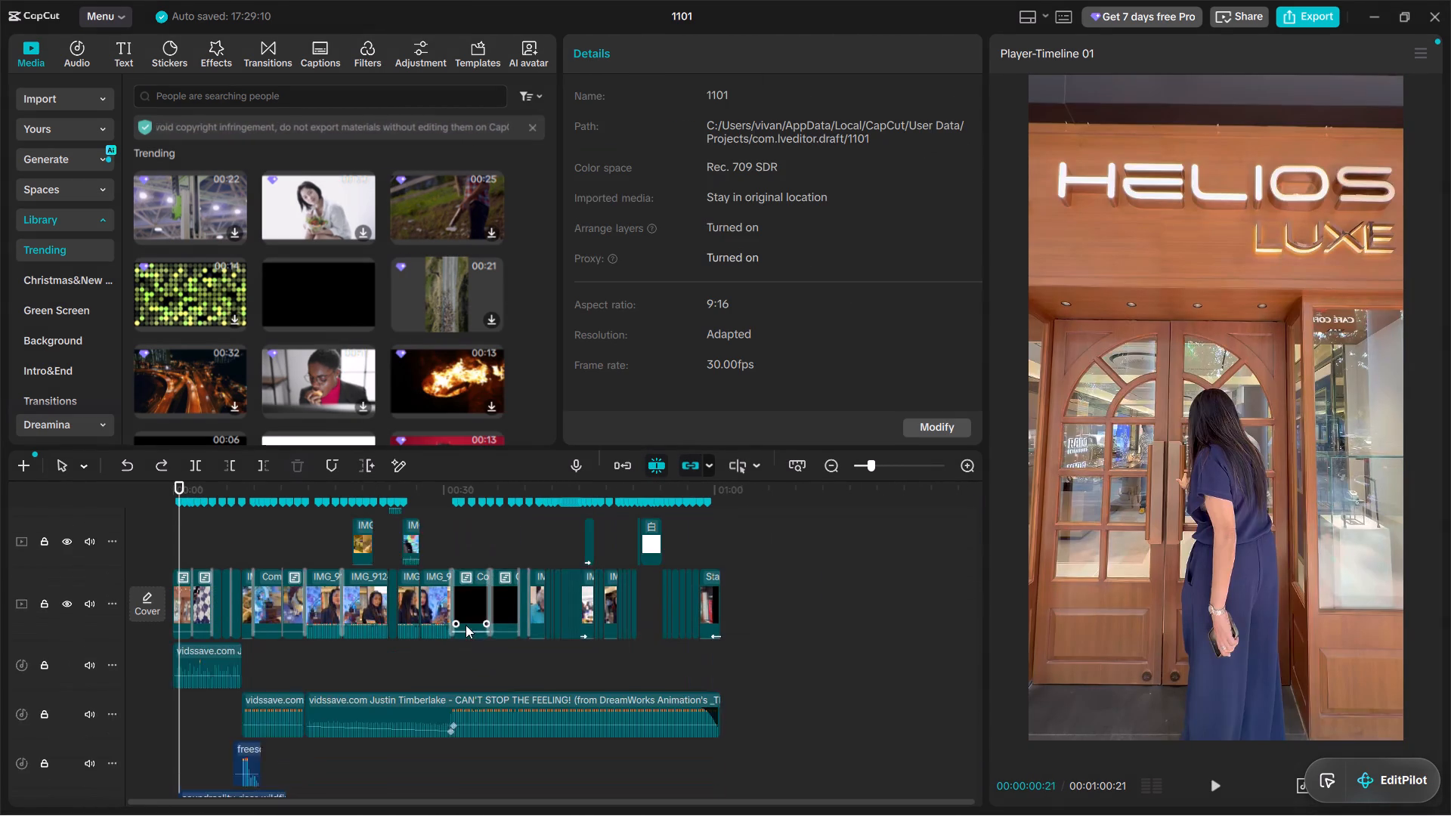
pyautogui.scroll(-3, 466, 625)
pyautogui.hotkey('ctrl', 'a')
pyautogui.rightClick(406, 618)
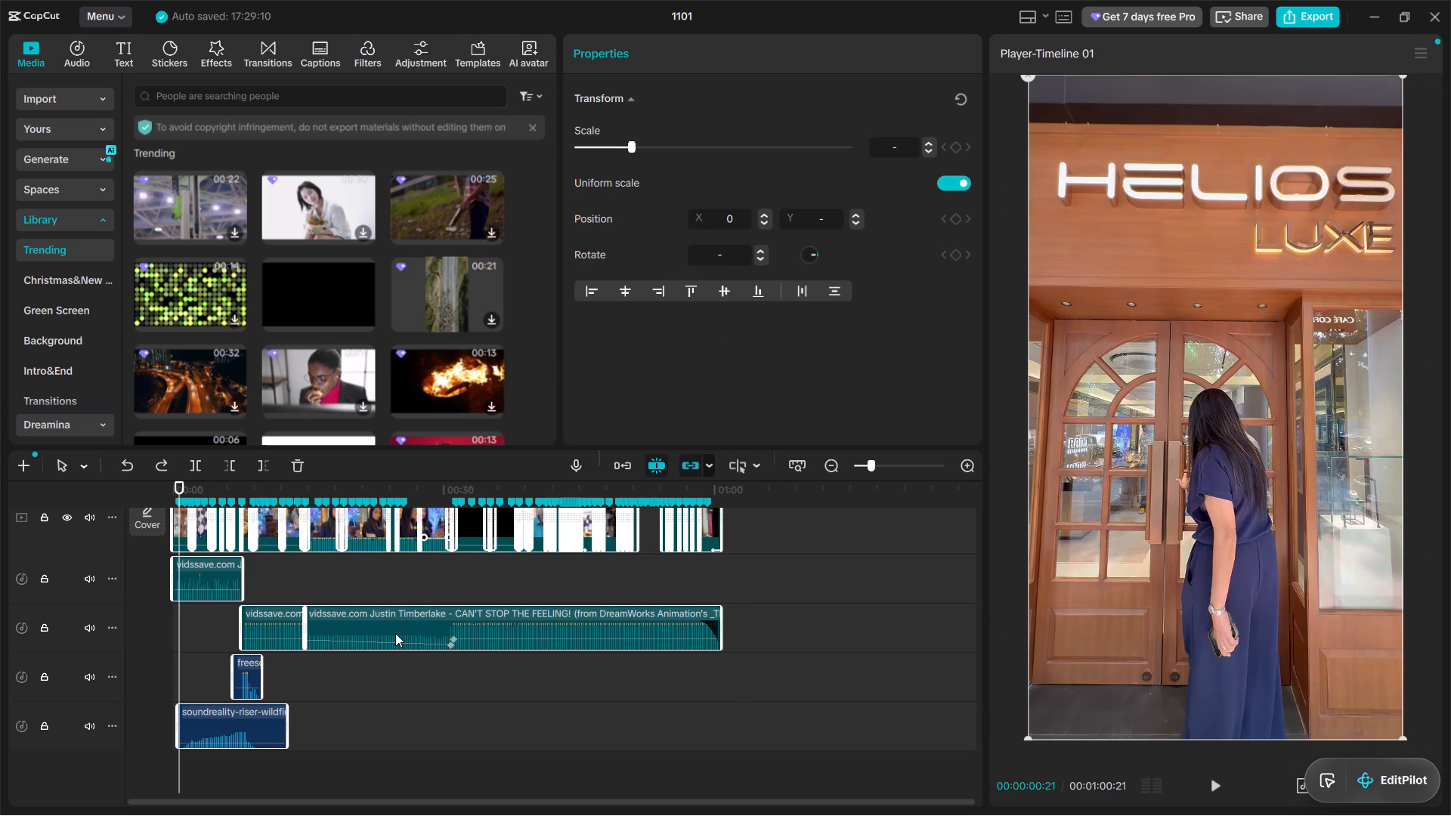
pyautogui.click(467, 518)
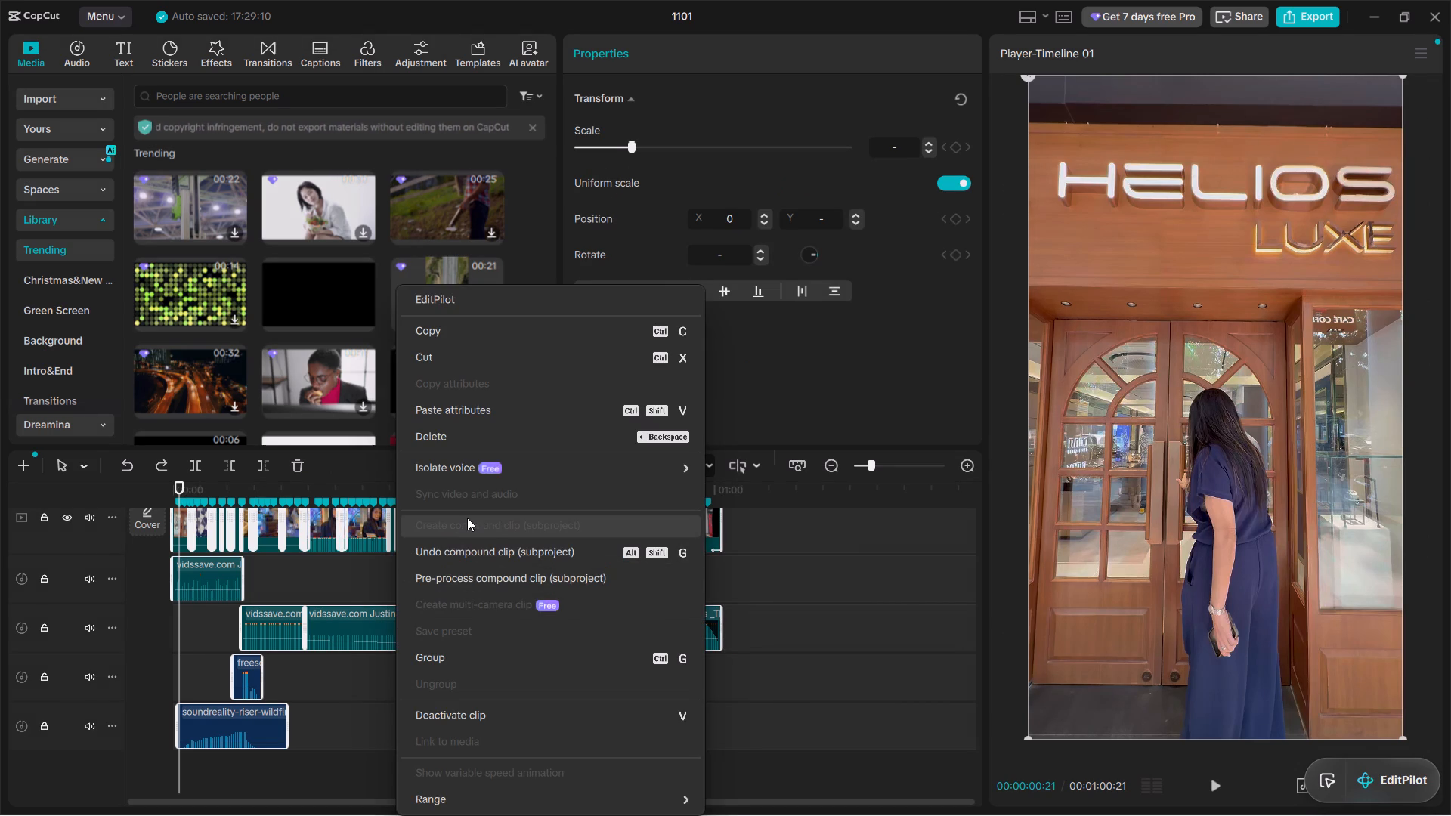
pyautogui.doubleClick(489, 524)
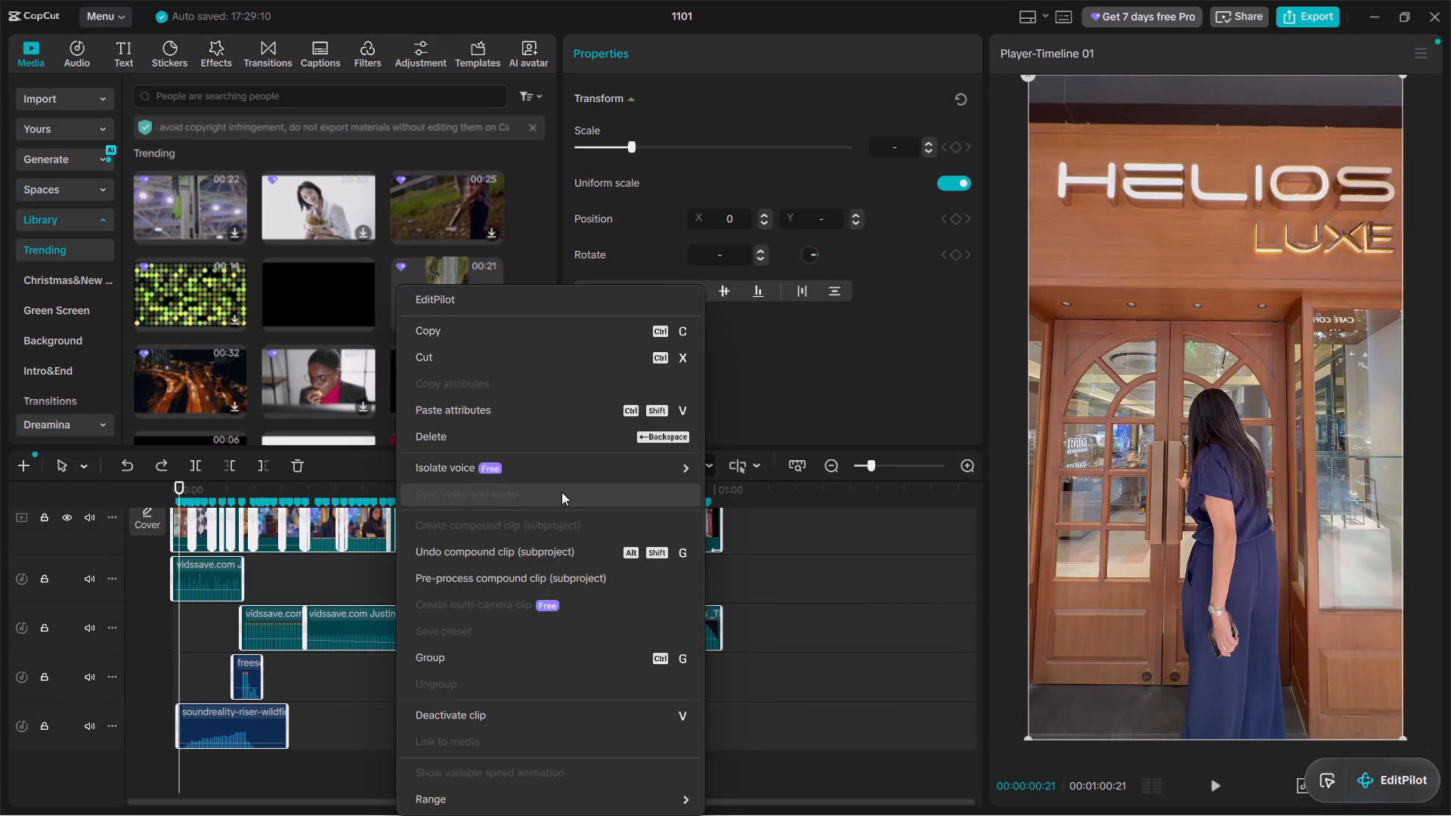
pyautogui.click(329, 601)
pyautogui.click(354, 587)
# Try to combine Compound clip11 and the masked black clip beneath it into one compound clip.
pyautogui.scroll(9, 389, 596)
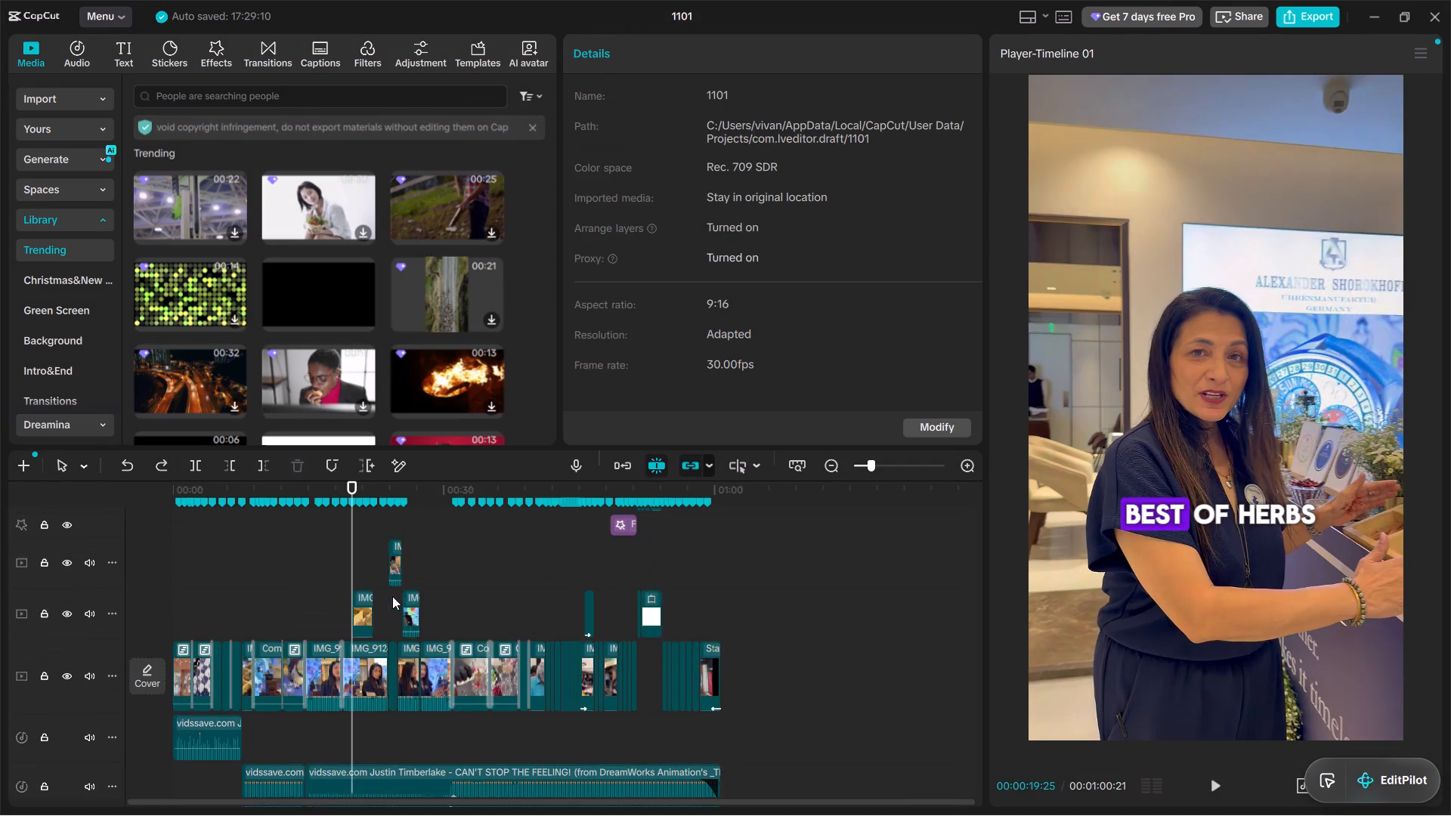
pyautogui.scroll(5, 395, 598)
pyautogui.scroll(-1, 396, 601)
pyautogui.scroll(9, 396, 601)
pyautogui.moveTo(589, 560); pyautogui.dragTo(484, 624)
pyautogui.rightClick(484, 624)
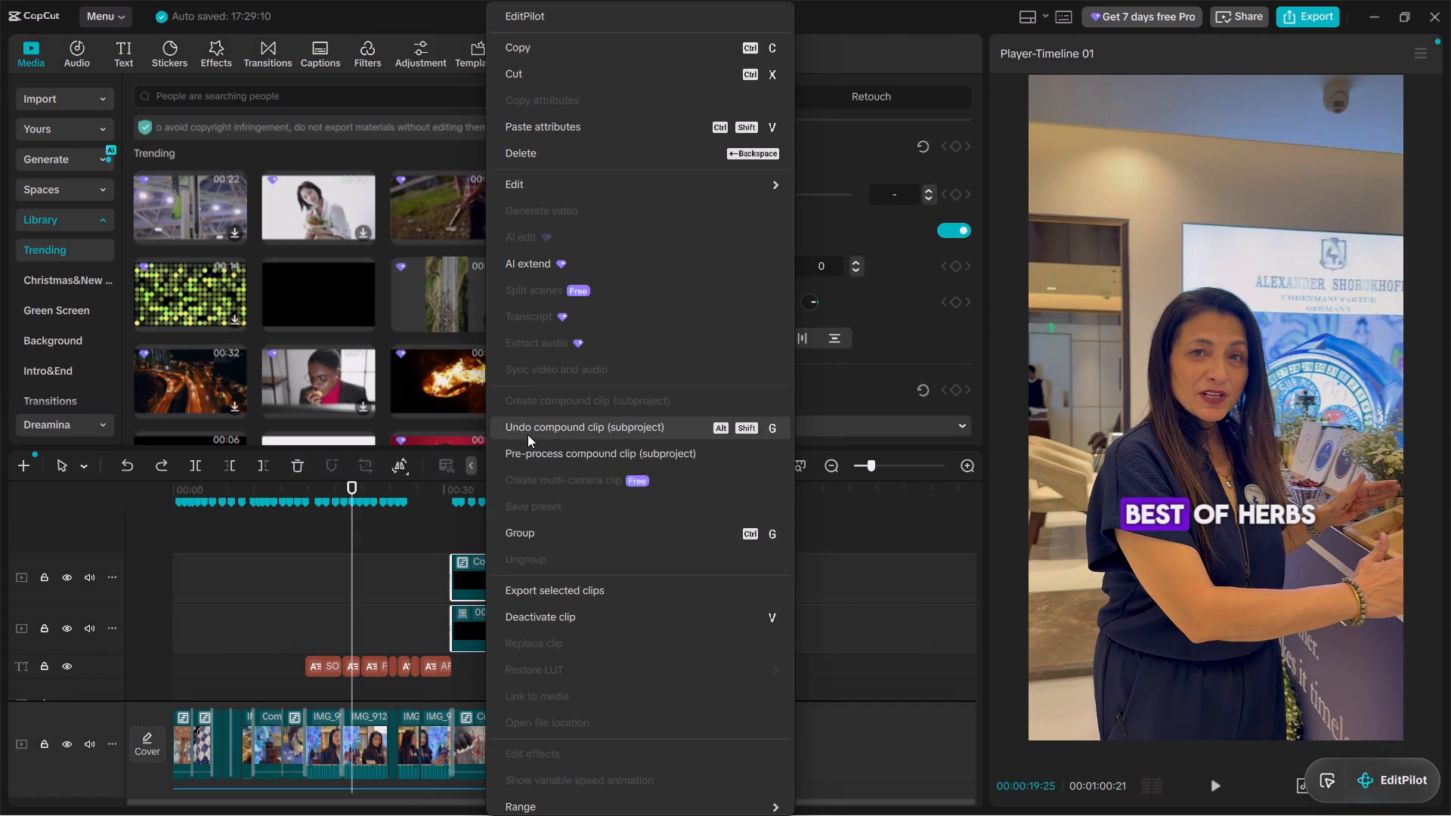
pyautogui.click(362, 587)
# Combine all captions, video, effects and audio clips into one compound clip, leaving out Compound clip11 and the masked black clip.
pyautogui.scroll(-7, 250, 639)
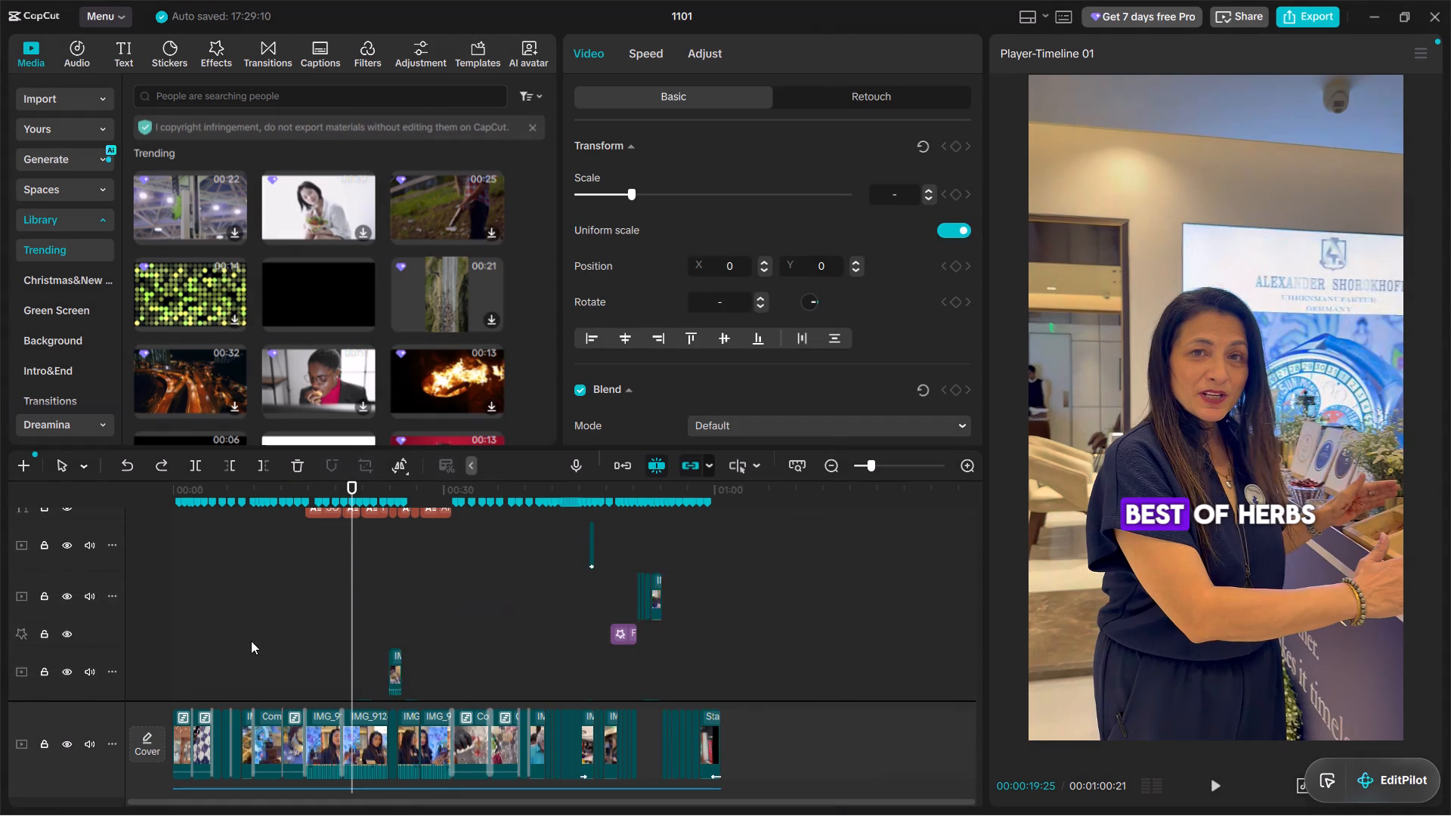
pyautogui.scroll(-12, 251, 641)
pyautogui.scroll(15, 795, 576)
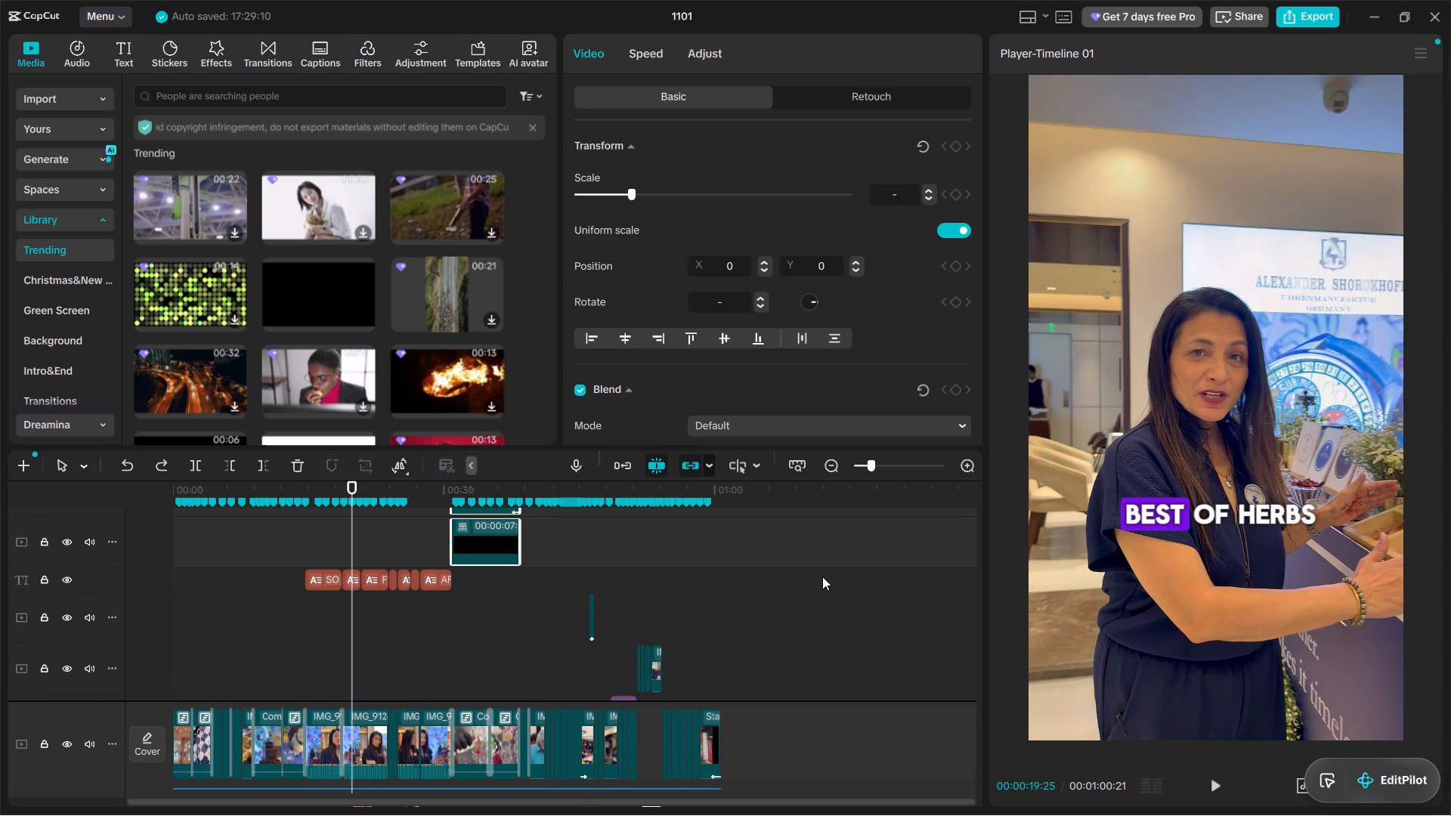
pyautogui.moveTo(823, 576); pyautogui.dragTo(250, 591)
pyautogui.scroll(-5, 240, 606)
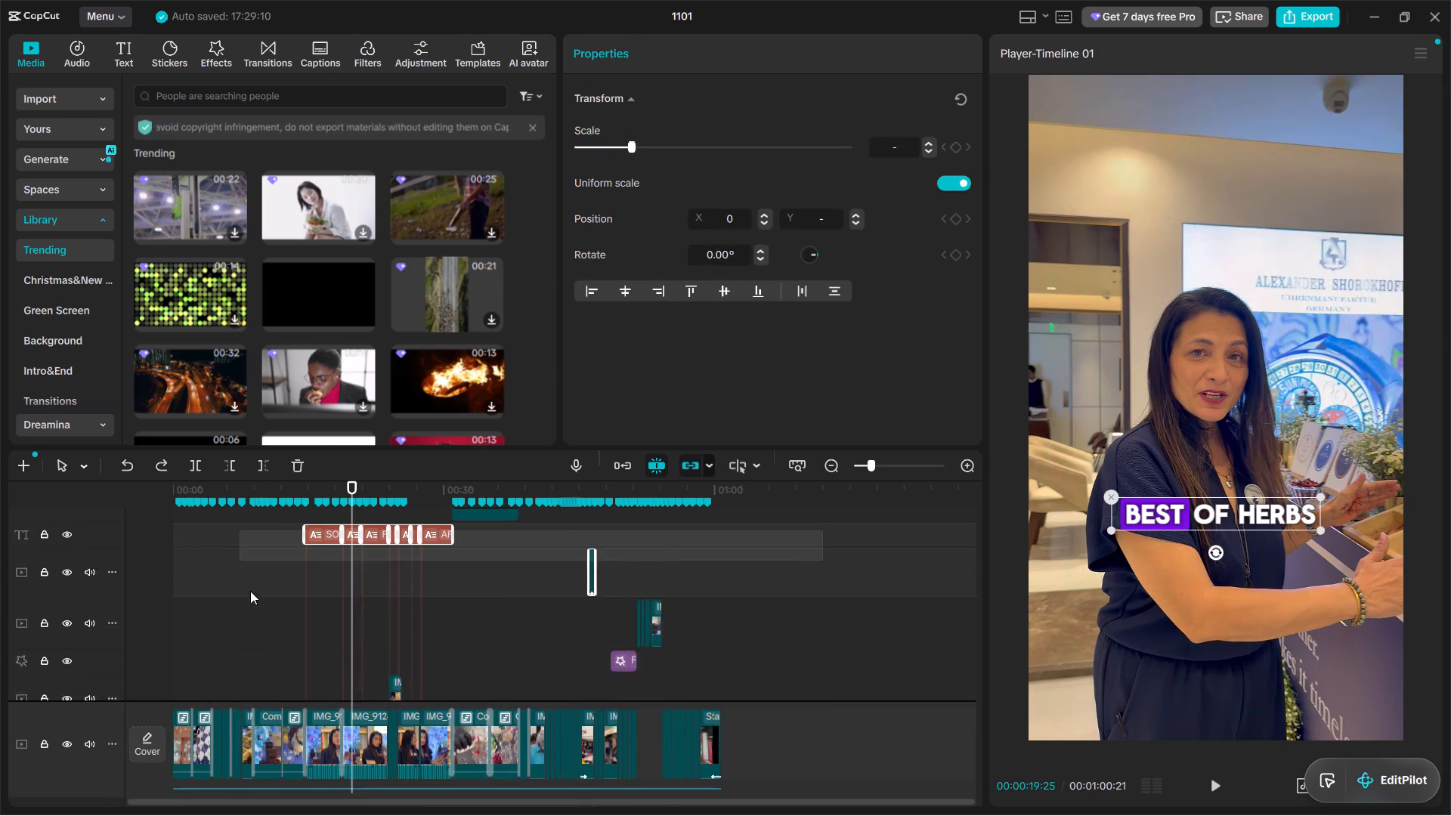
pyautogui.moveTo(250, 591); pyautogui.dragTo(157, 810)
pyautogui.scroll(-11, 221, 604)
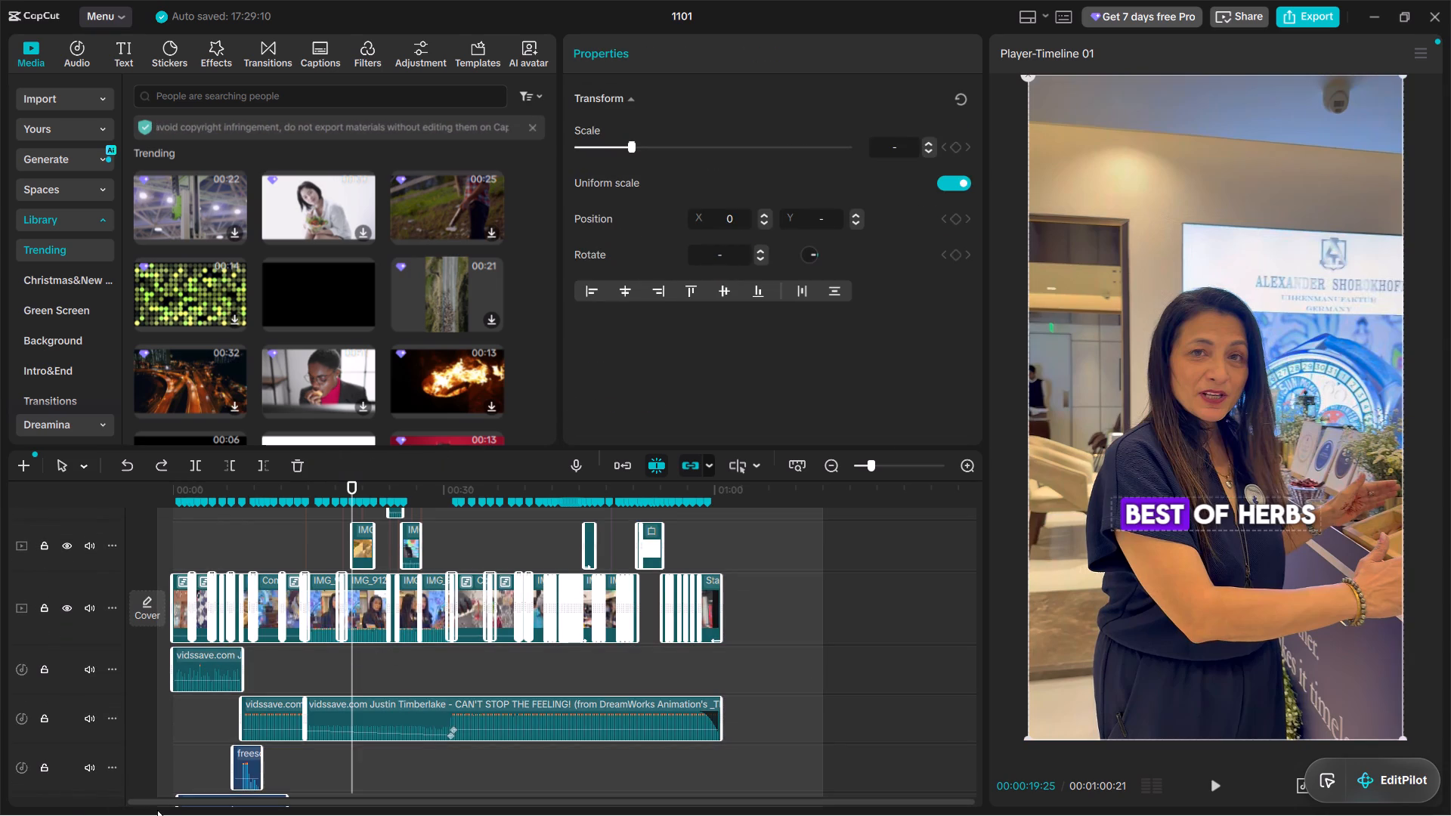
pyautogui.moveTo(157, 810); pyautogui.dragTo(173, 799)
pyautogui.scroll(-5, 156, 760)
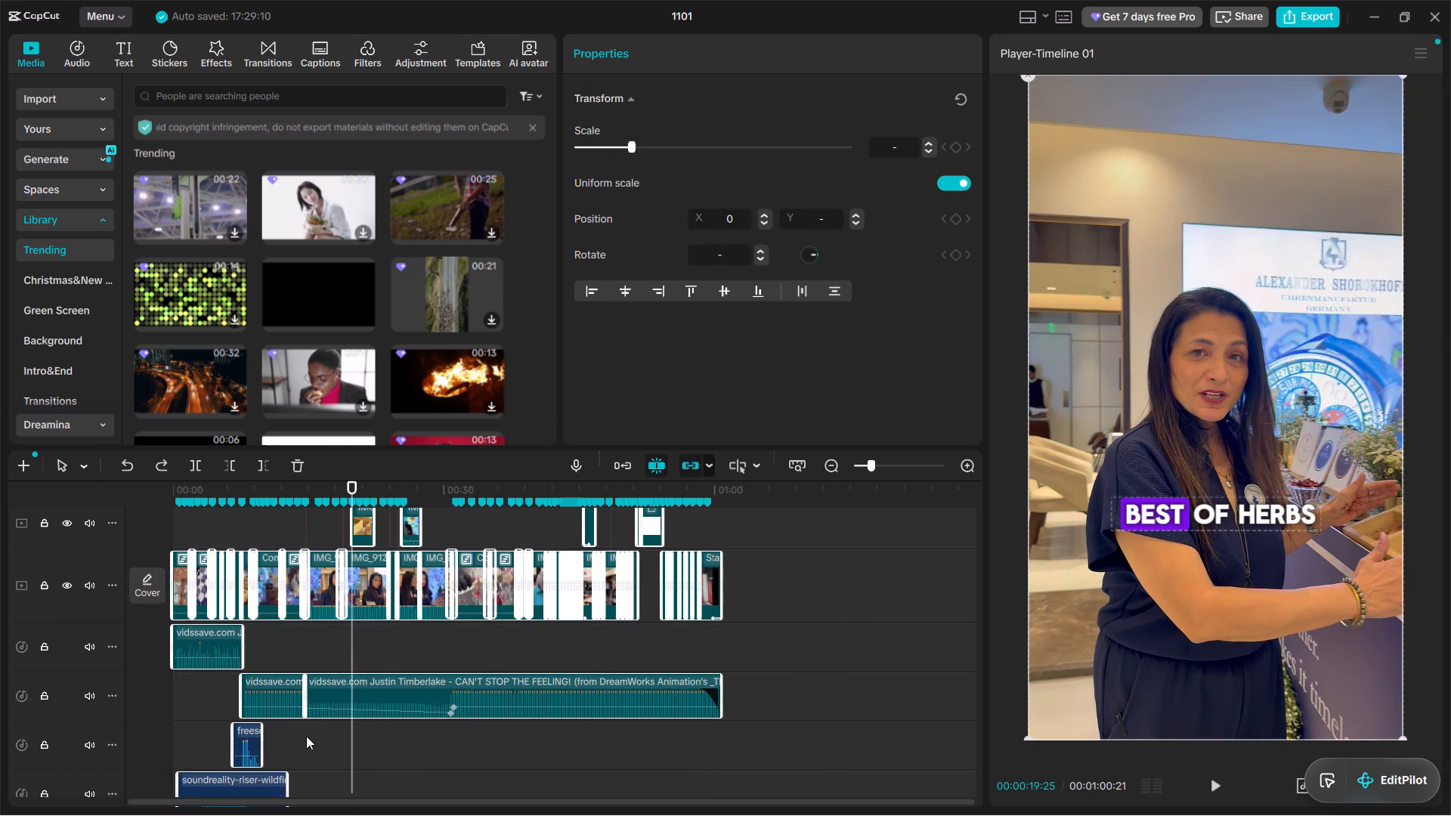
pyautogui.scroll(-12, 306, 736)
pyautogui.scroll(3, 307, 712)
pyautogui.rightClick(332, 699)
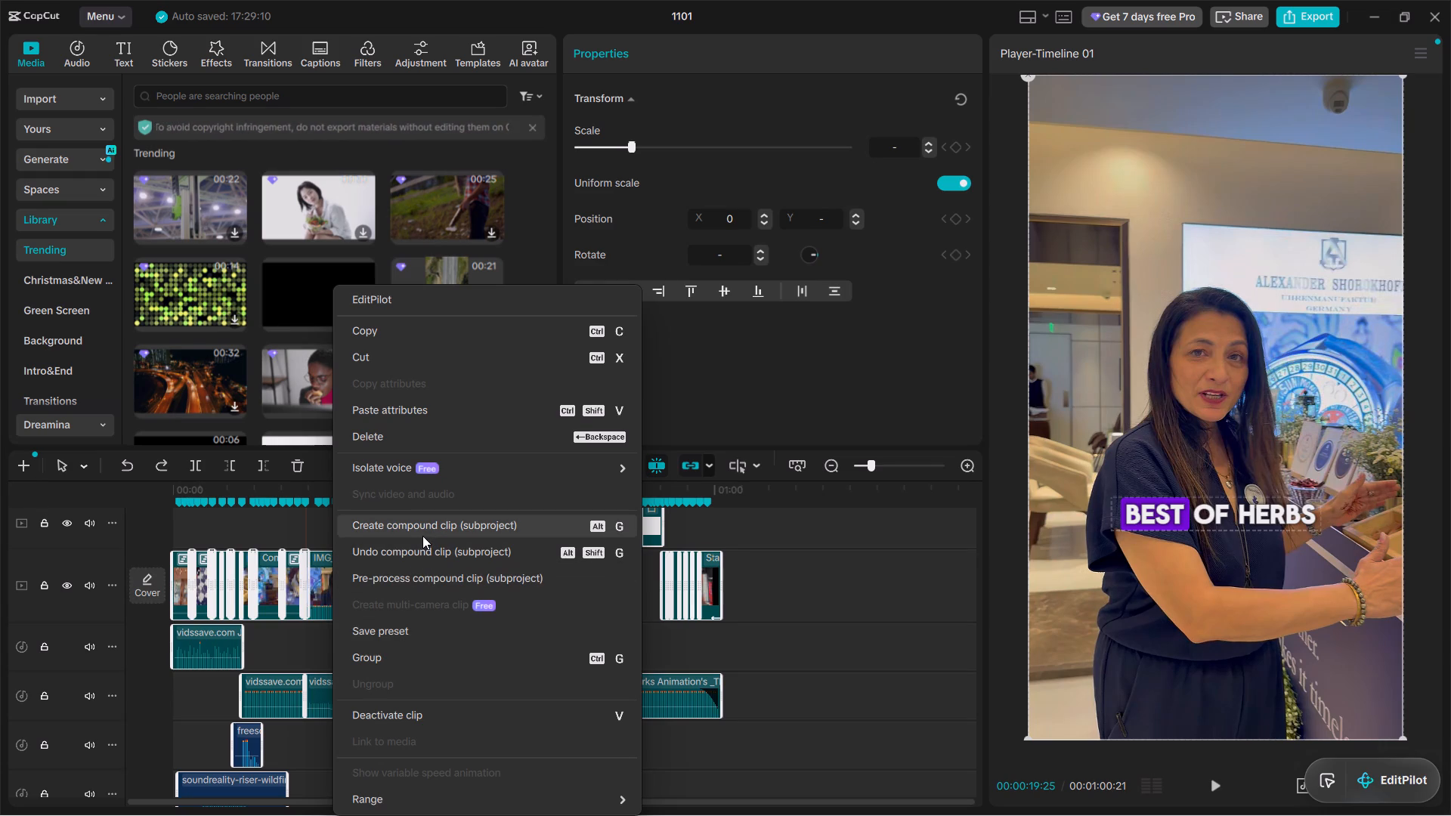
pyautogui.click(422, 533)
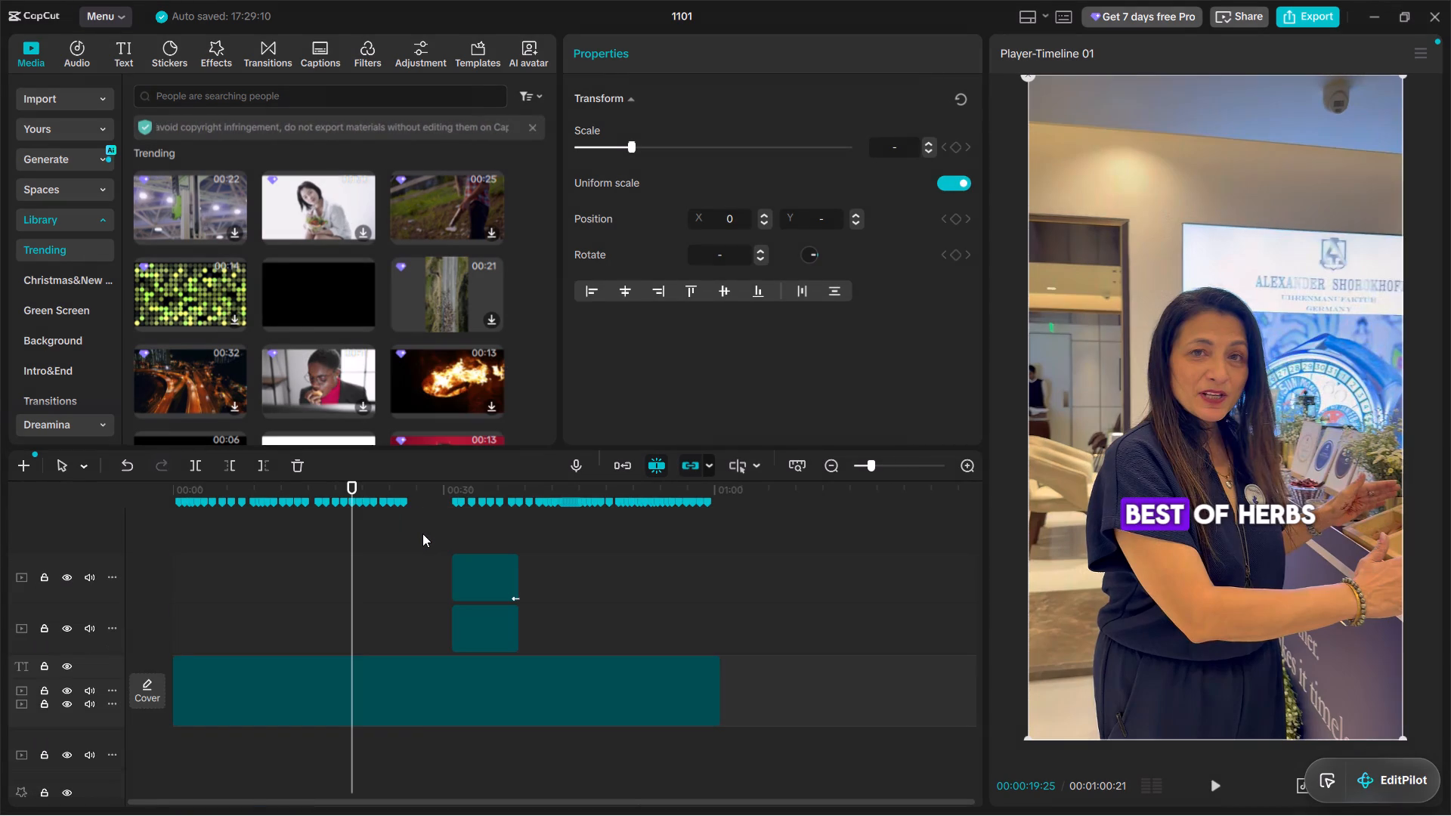
# Copy Compound clip11 together with the masked black clip that starts at 00:00:30:28.
pyautogui.click(448, 539)
pyautogui.click(451, 534)
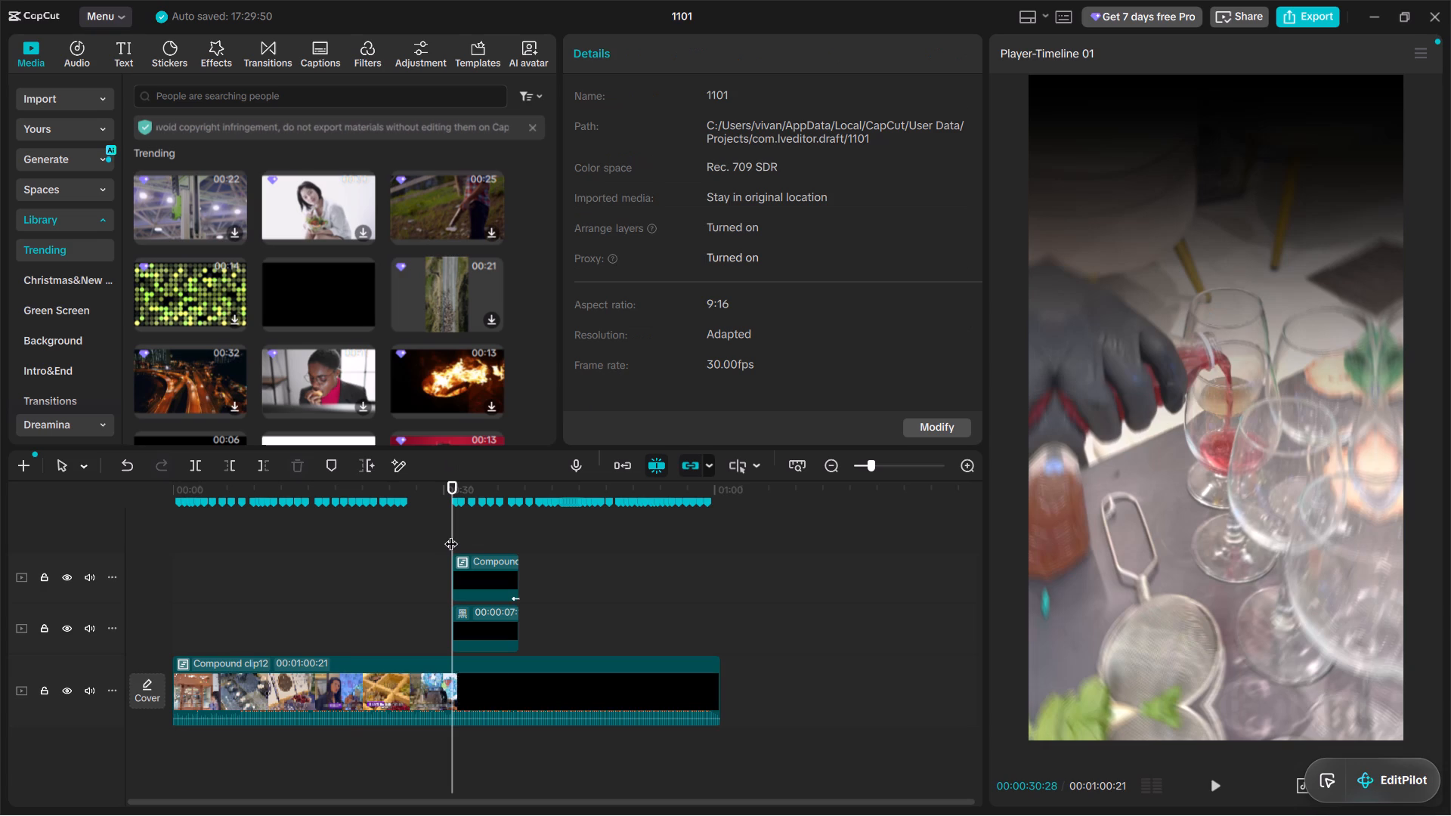
pyautogui.keyDown('ctrl'); pyautogui.scroll(10, 568, 580); pyautogui.keyUp('ctrl')
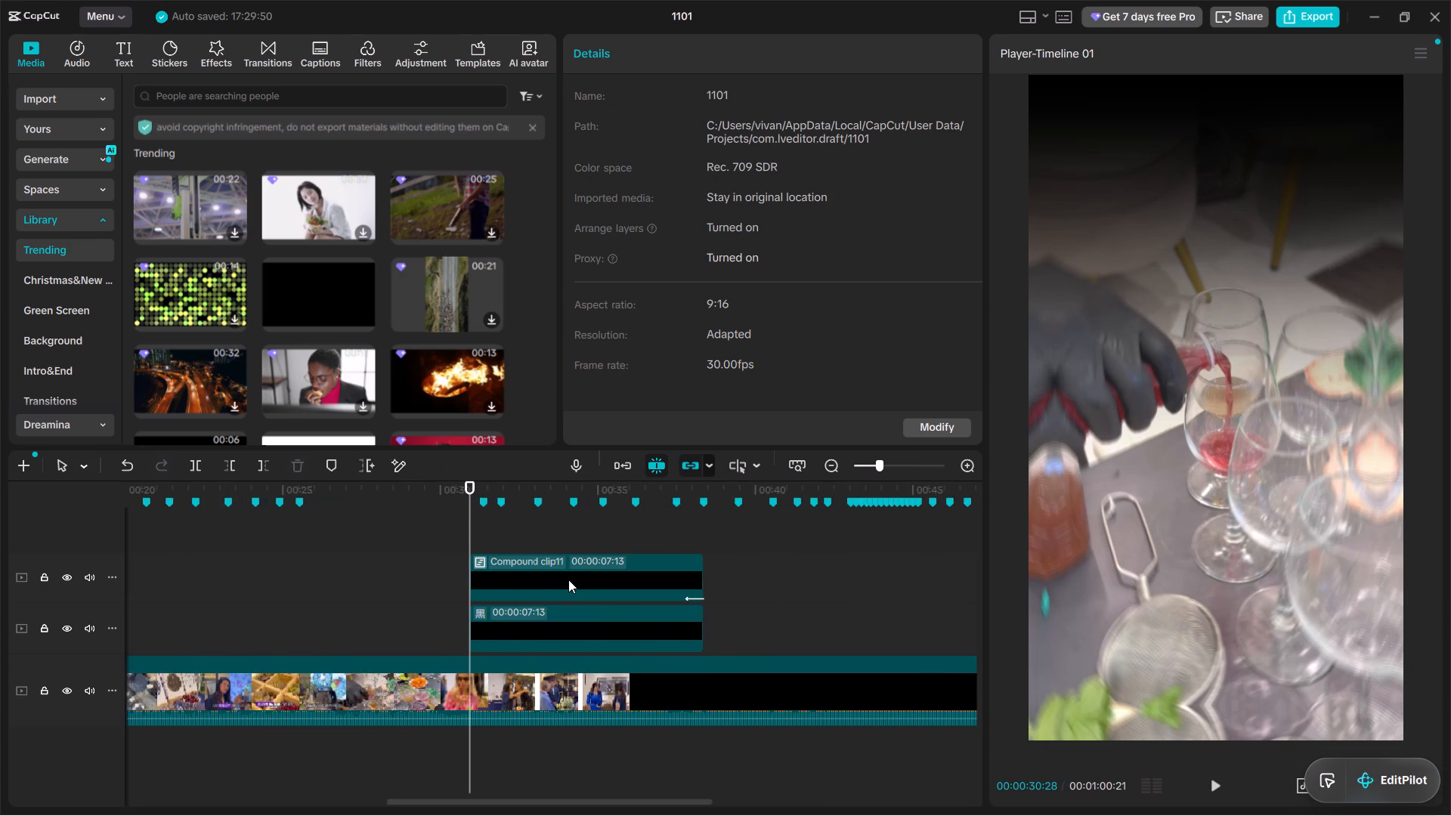
pyautogui.keyDown('ctrl'); pyautogui.scroll(5, 568, 580); pyautogui.keyUp('ctrl')
pyautogui.moveTo(828, 538); pyautogui.dragTo(526, 626)
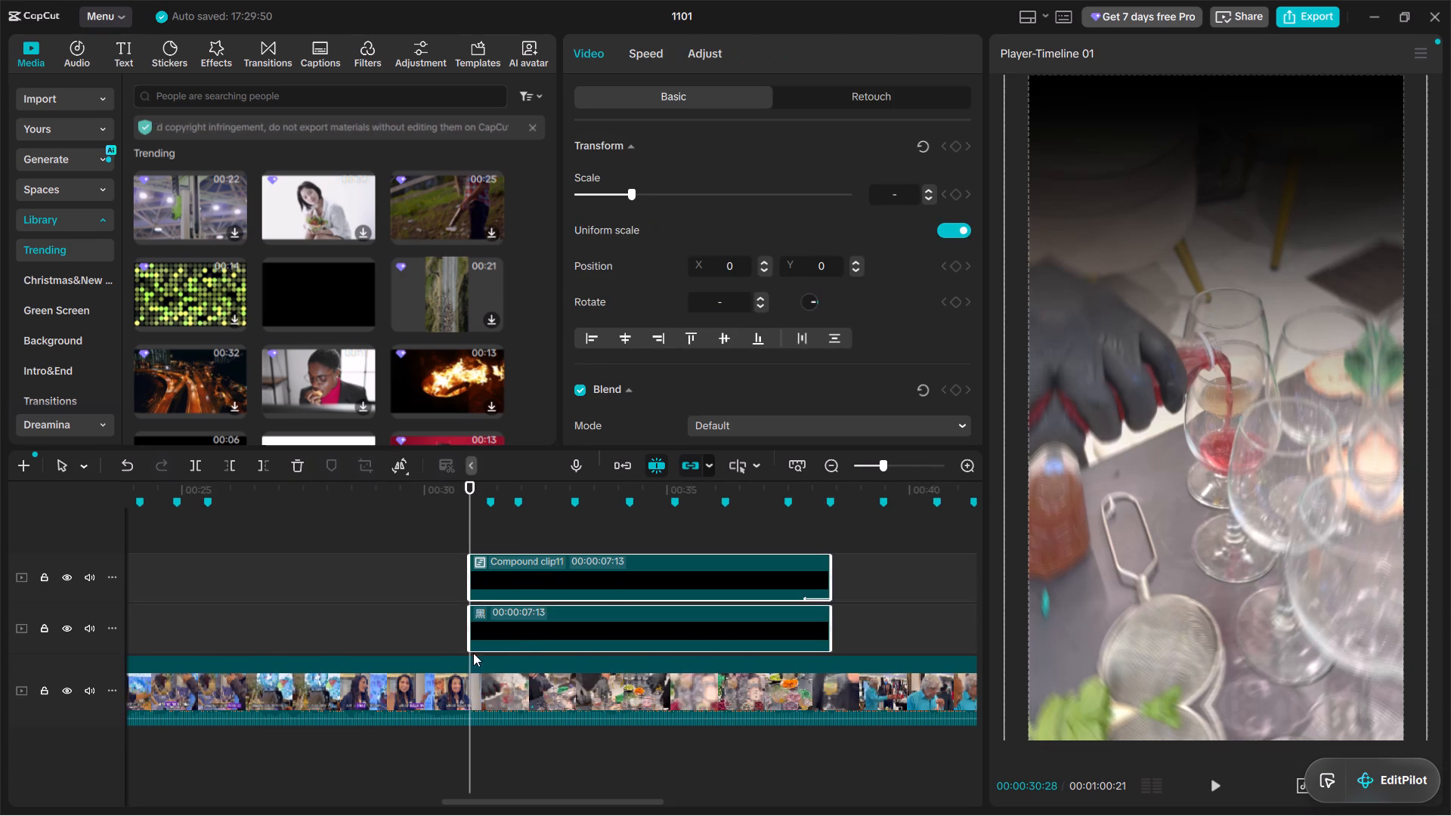
pyautogui.hotkey('ctrl', 'c')
# Open Compound clip12 and paste the copied title group and black clip at 00:00:30:28.
pyautogui.doubleClick(478, 700)
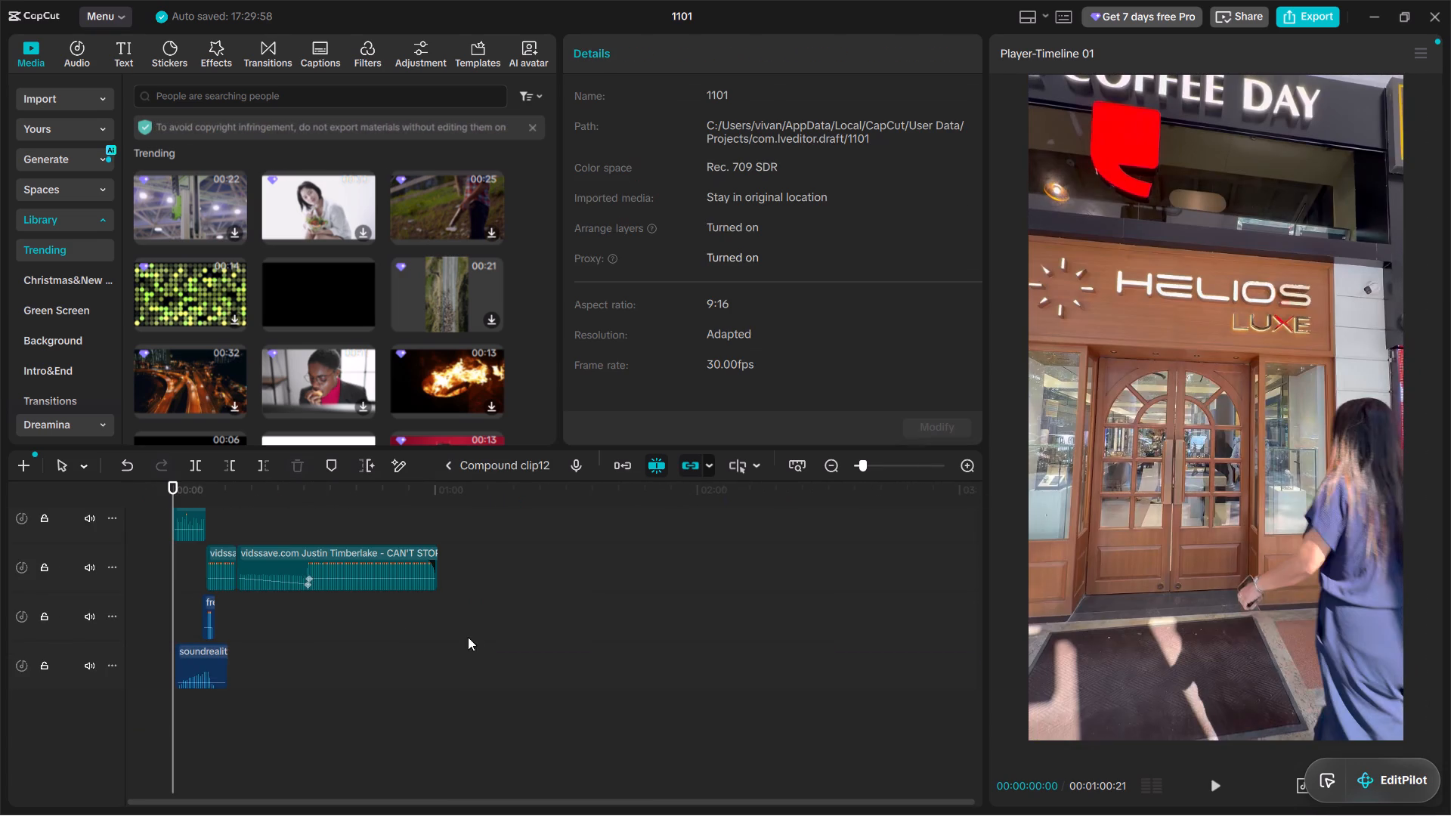
pyautogui.scroll(9, 325, 628)
pyautogui.keyDown('ctrl'); pyautogui.scroll(5, 333, 626); pyautogui.keyUp('ctrl')
pyautogui.scroll(8, 395, 630)
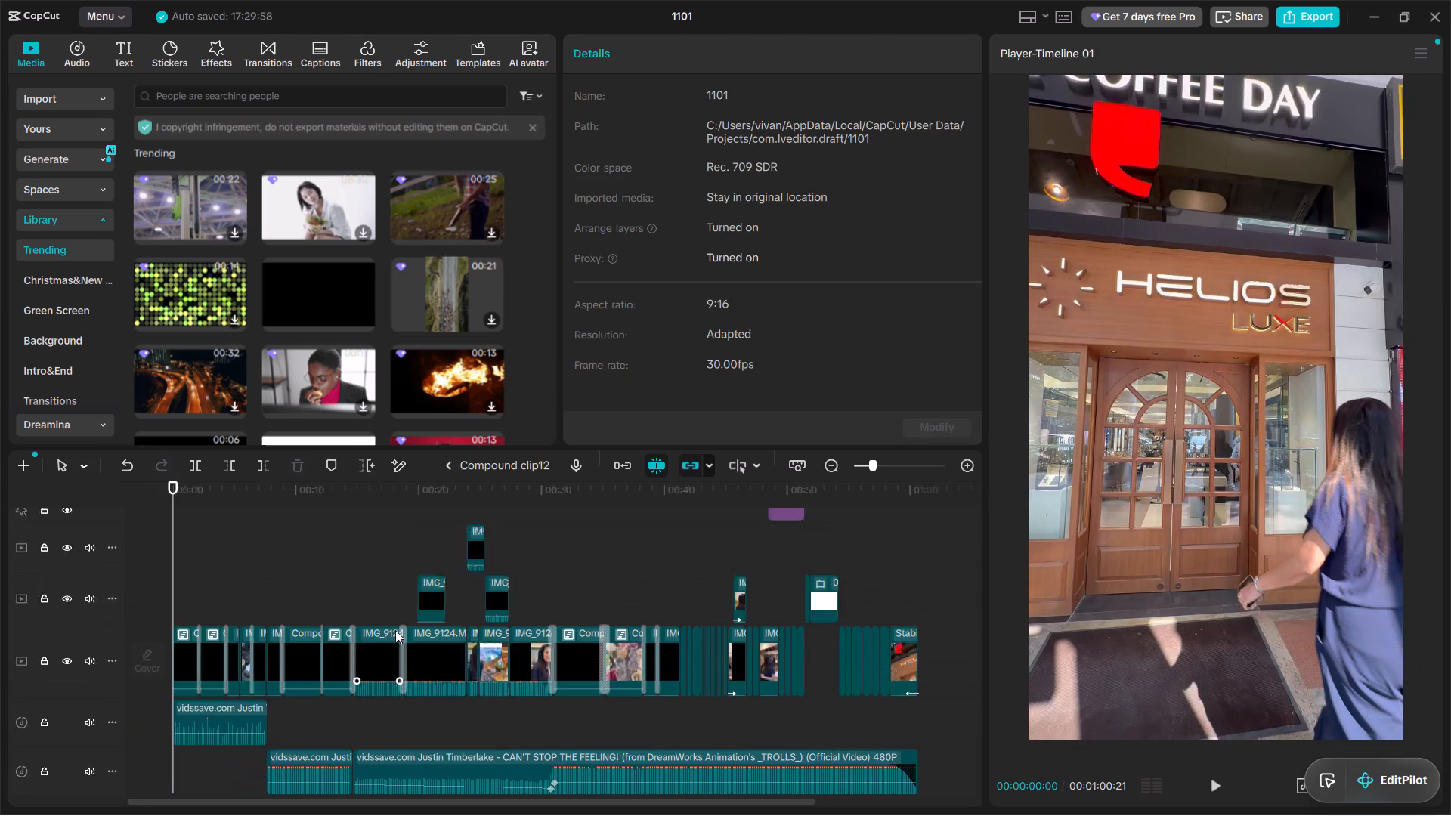
pyautogui.scroll(11, 395, 630)
pyautogui.scroll(-6, 447, 610)
pyautogui.click(368, 567)
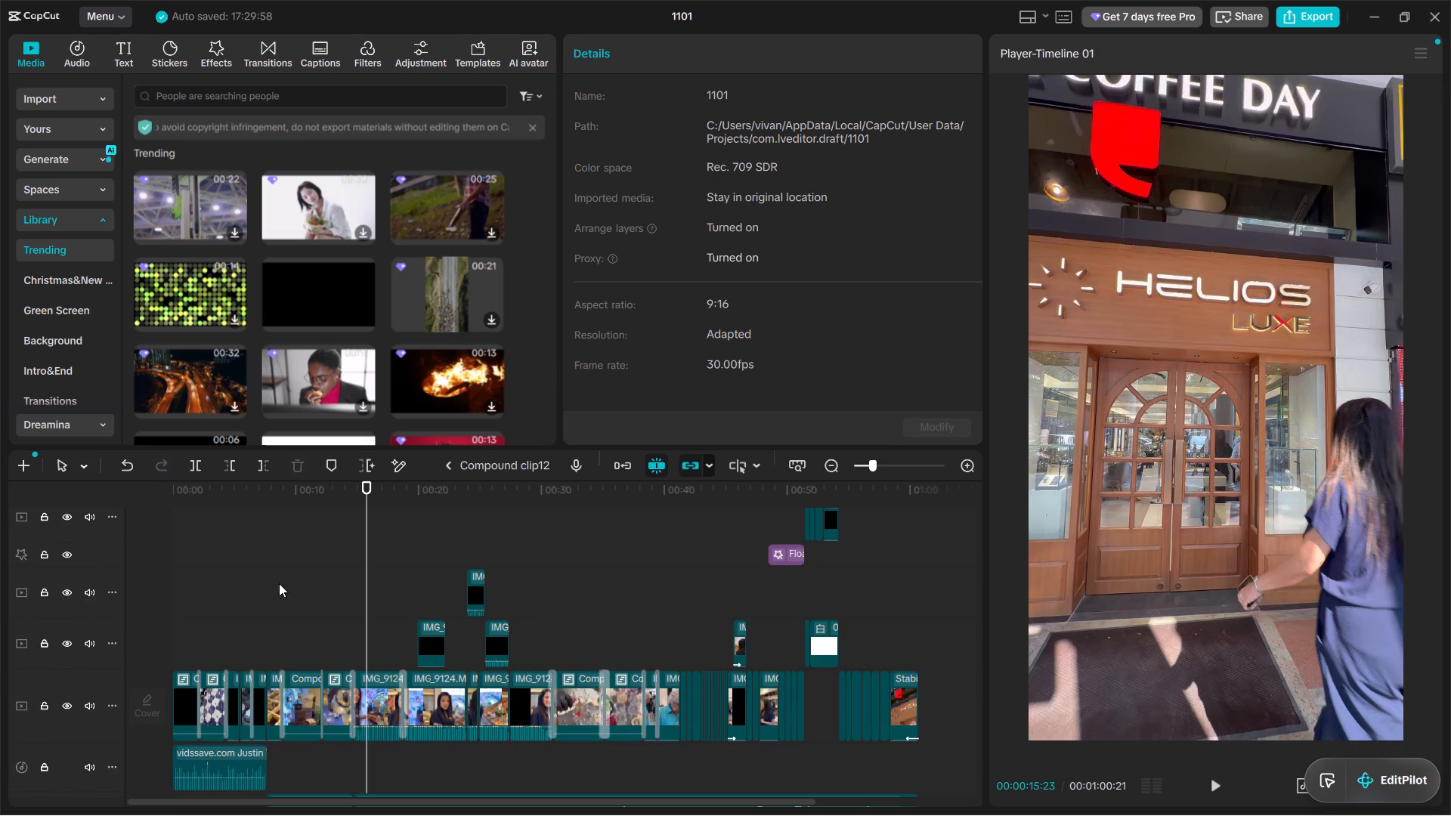
pyautogui.click(339, 583)
pyautogui.scroll(5, 447, 629)
pyautogui.click(480, 595)
pyautogui.click(526, 612)
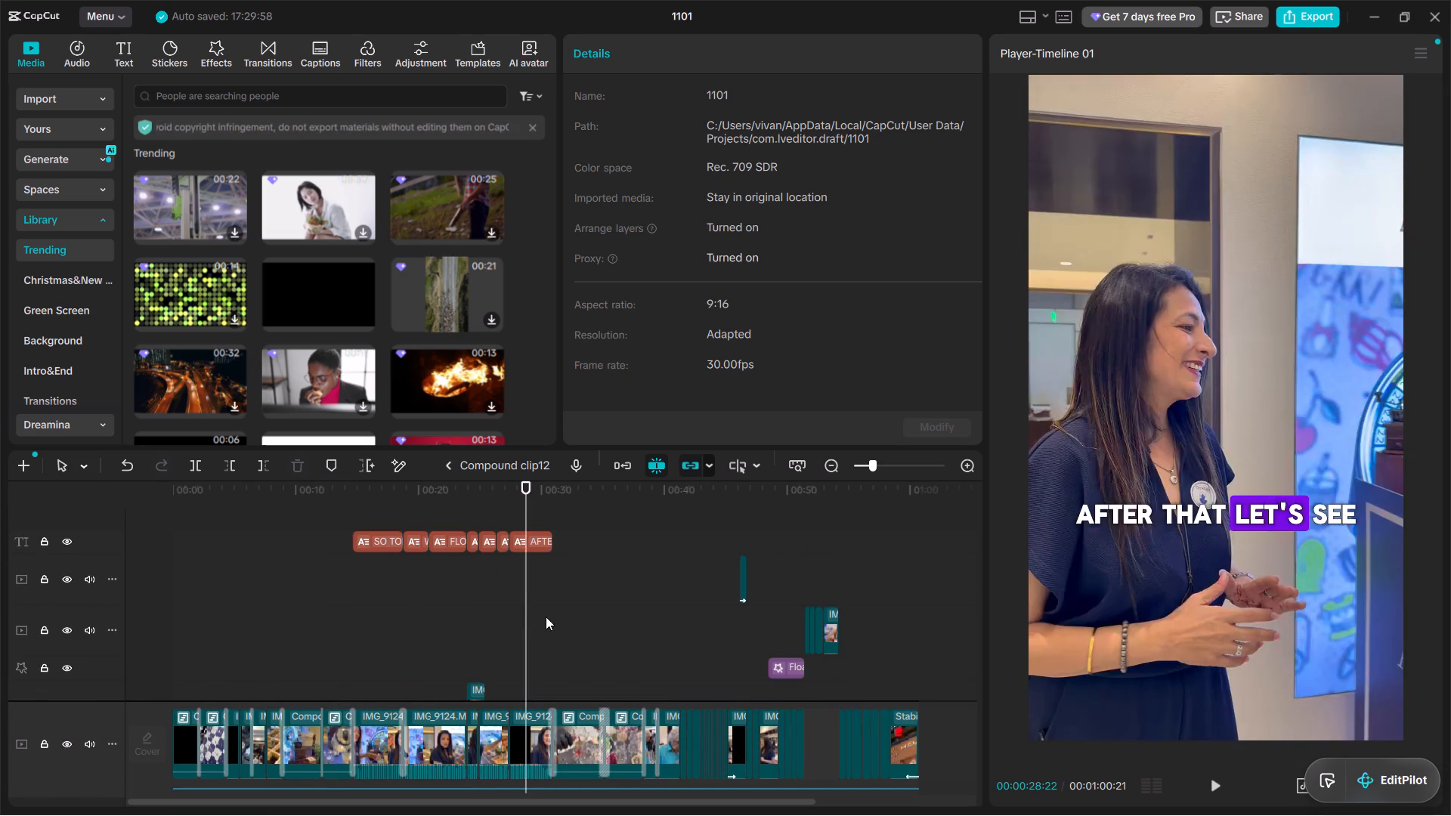
pyautogui.click(549, 617)
pyautogui.keyDown('ctrl'); pyautogui.scroll(10, 549, 617); pyautogui.keyUp('ctrl')
pyautogui.hotkey('ctrl', 'v')
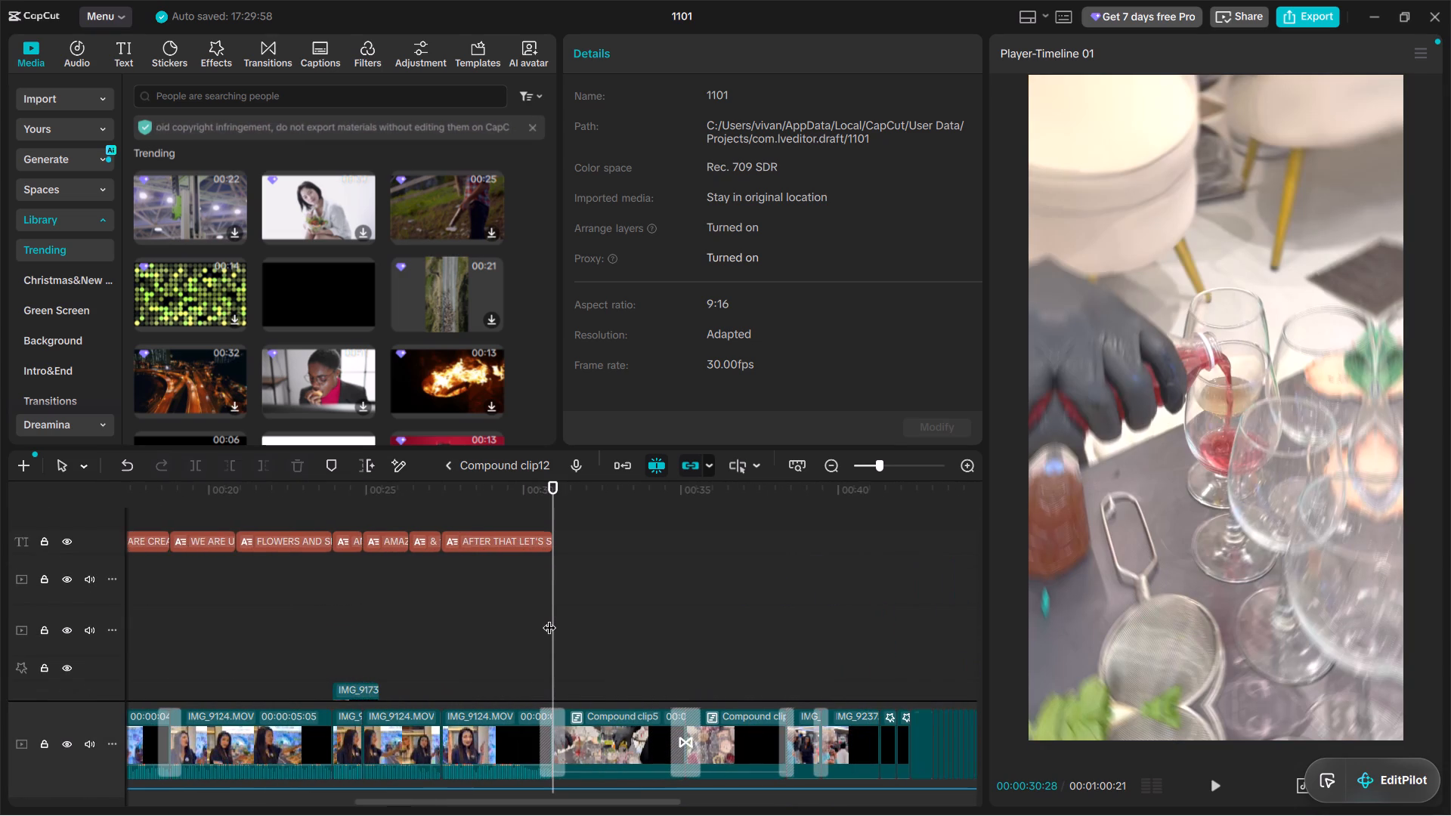
pyautogui.scroll(4, 574, 589)
pyautogui.scroll(-5, 574, 589)
pyautogui.scroll(5, 574, 589)
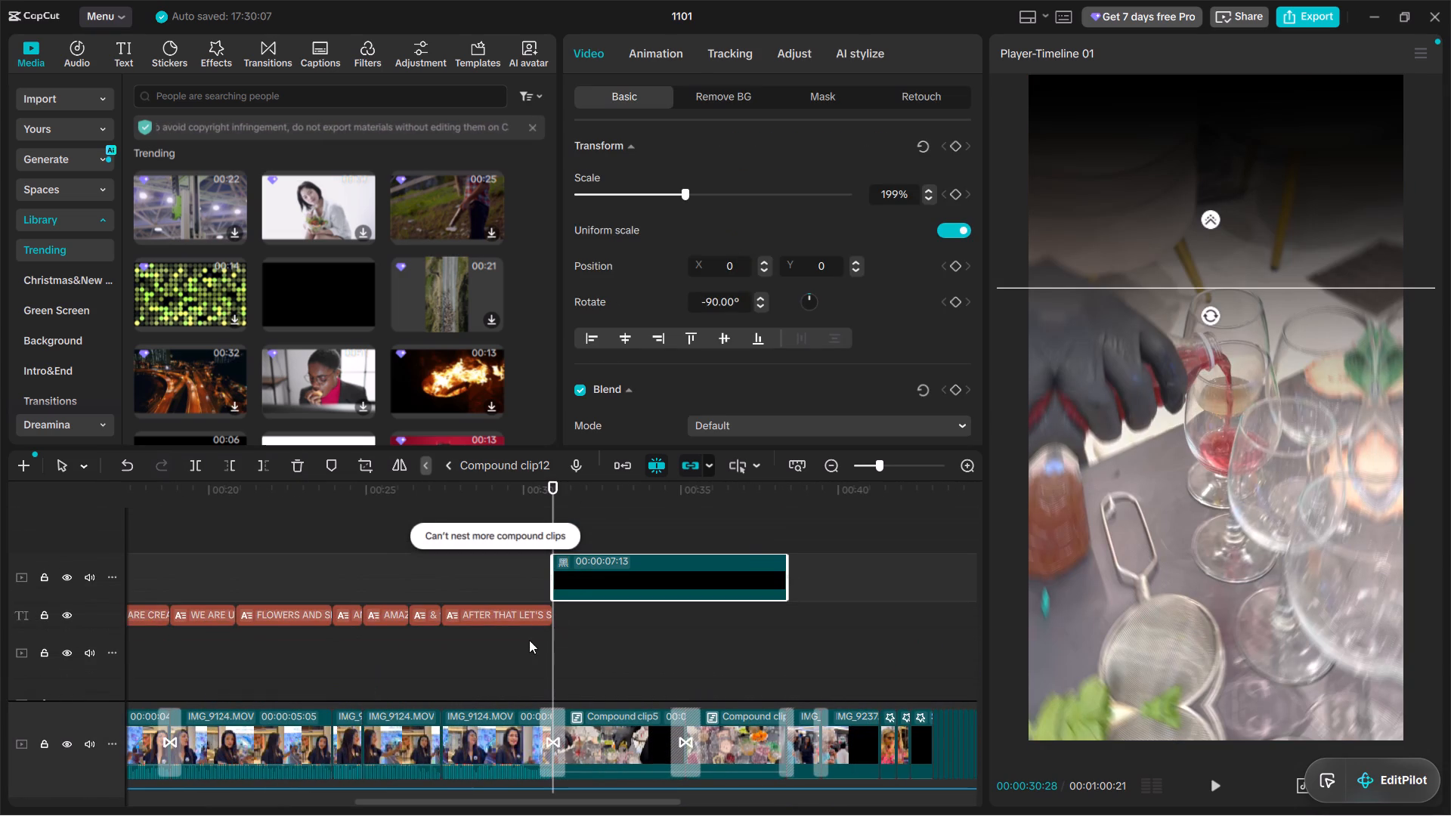
# Preview the pasted black gradient clip from 00:00:30:28 inside Compound clip12, and return to the main timeline.
pyautogui.click(577, 654)
pyautogui.moveTo(577, 654); pyautogui.dragTo(546, 647)
pyautogui.doubleClick(561, 648)
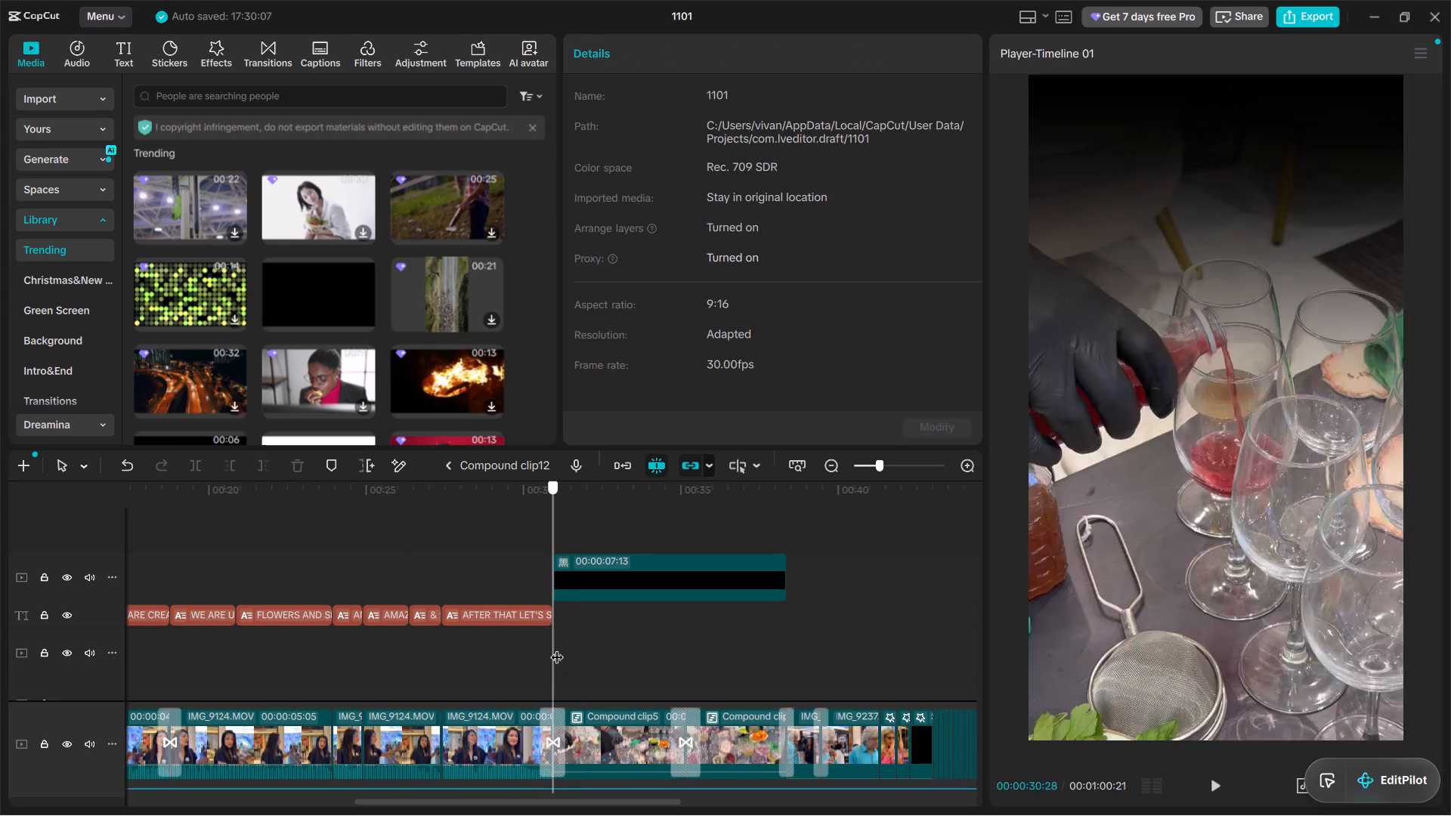
pyautogui.press('space')
pyautogui.click(556, 648)
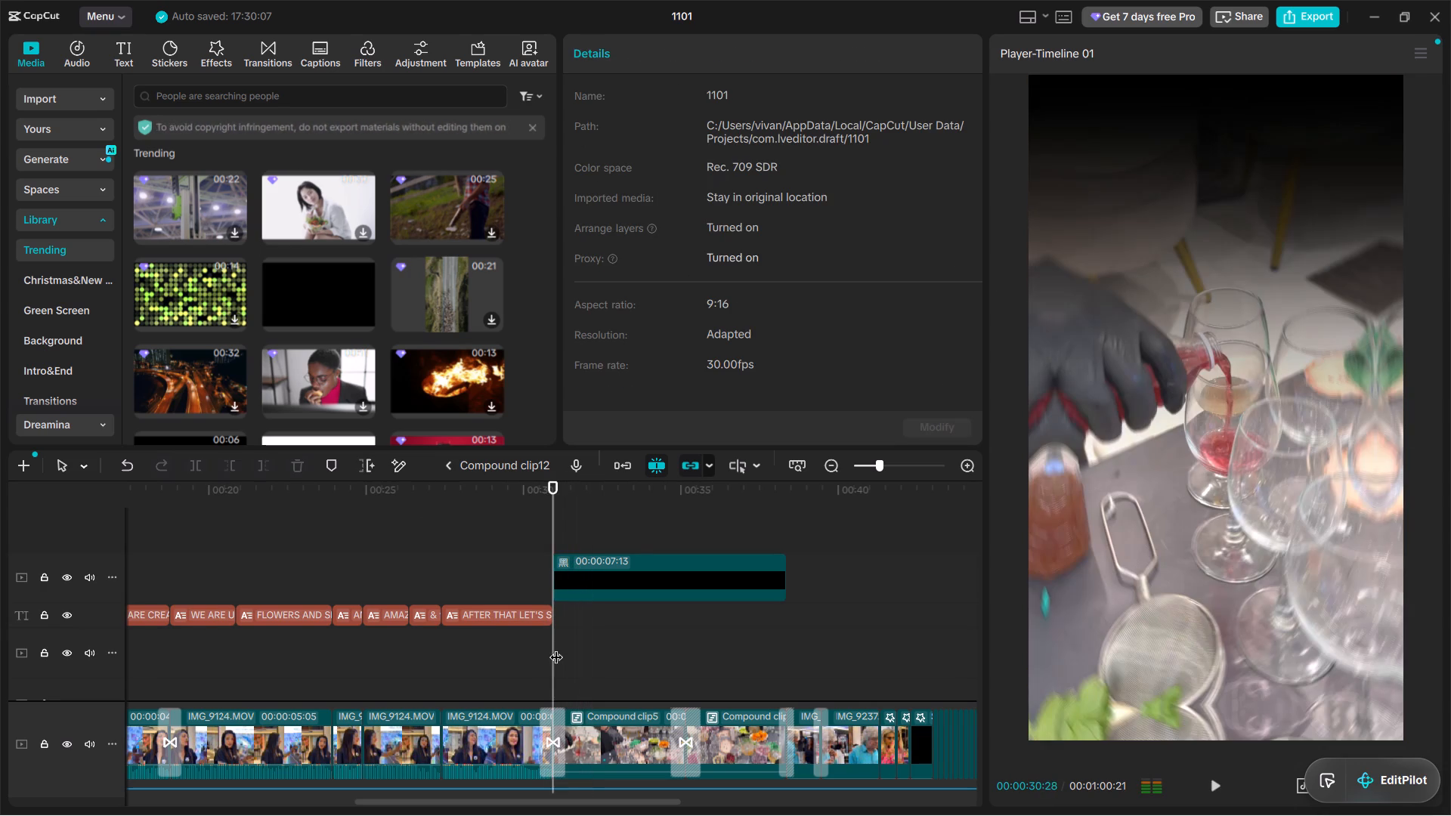
pyautogui.click(581, 576)
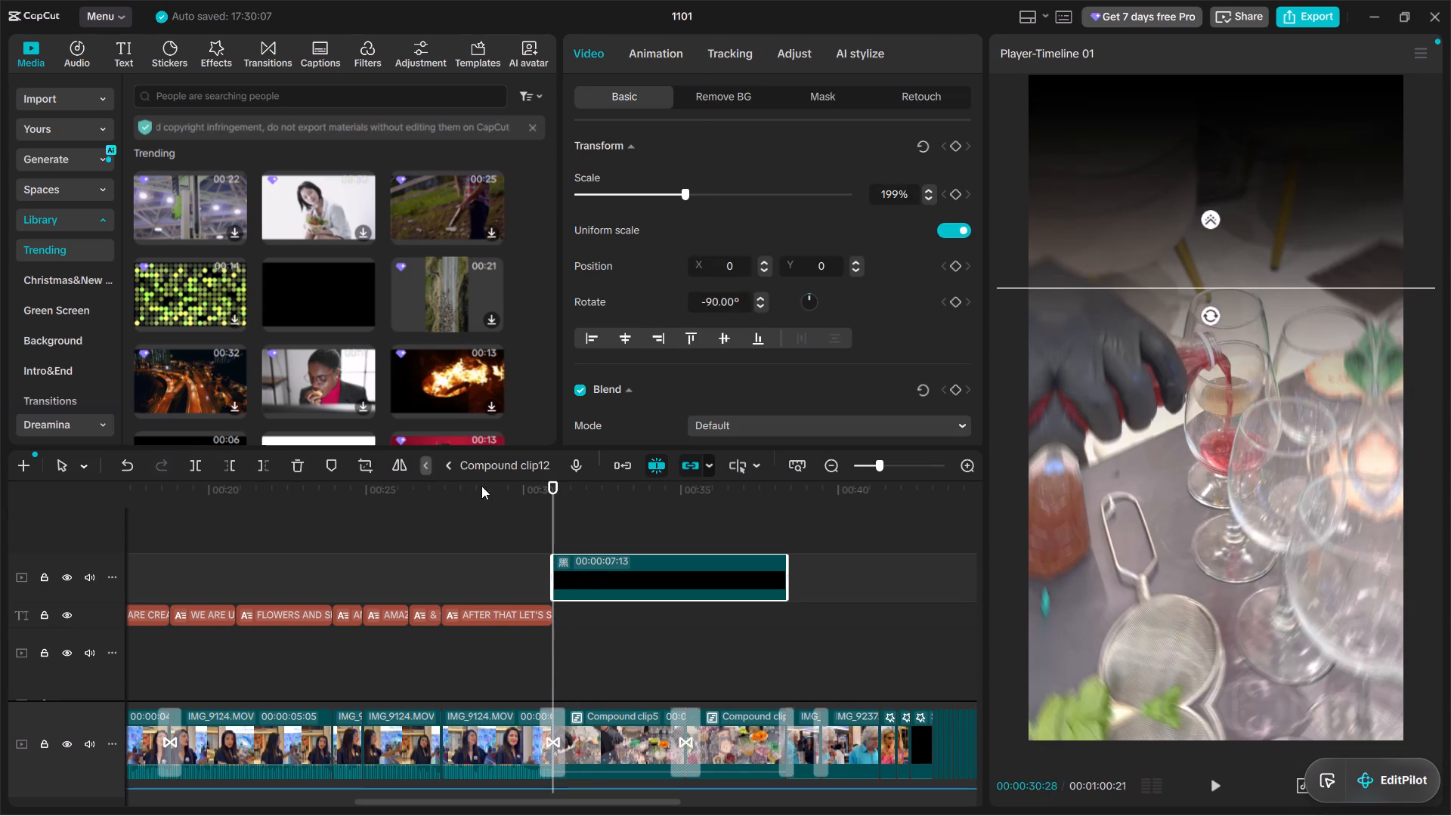
pyautogui.click(441, 467)
# Select Compound clip11 and play the title section from 00:00:30:28 to about 00:00:33 on the main timeline.
pyautogui.click(540, 574)
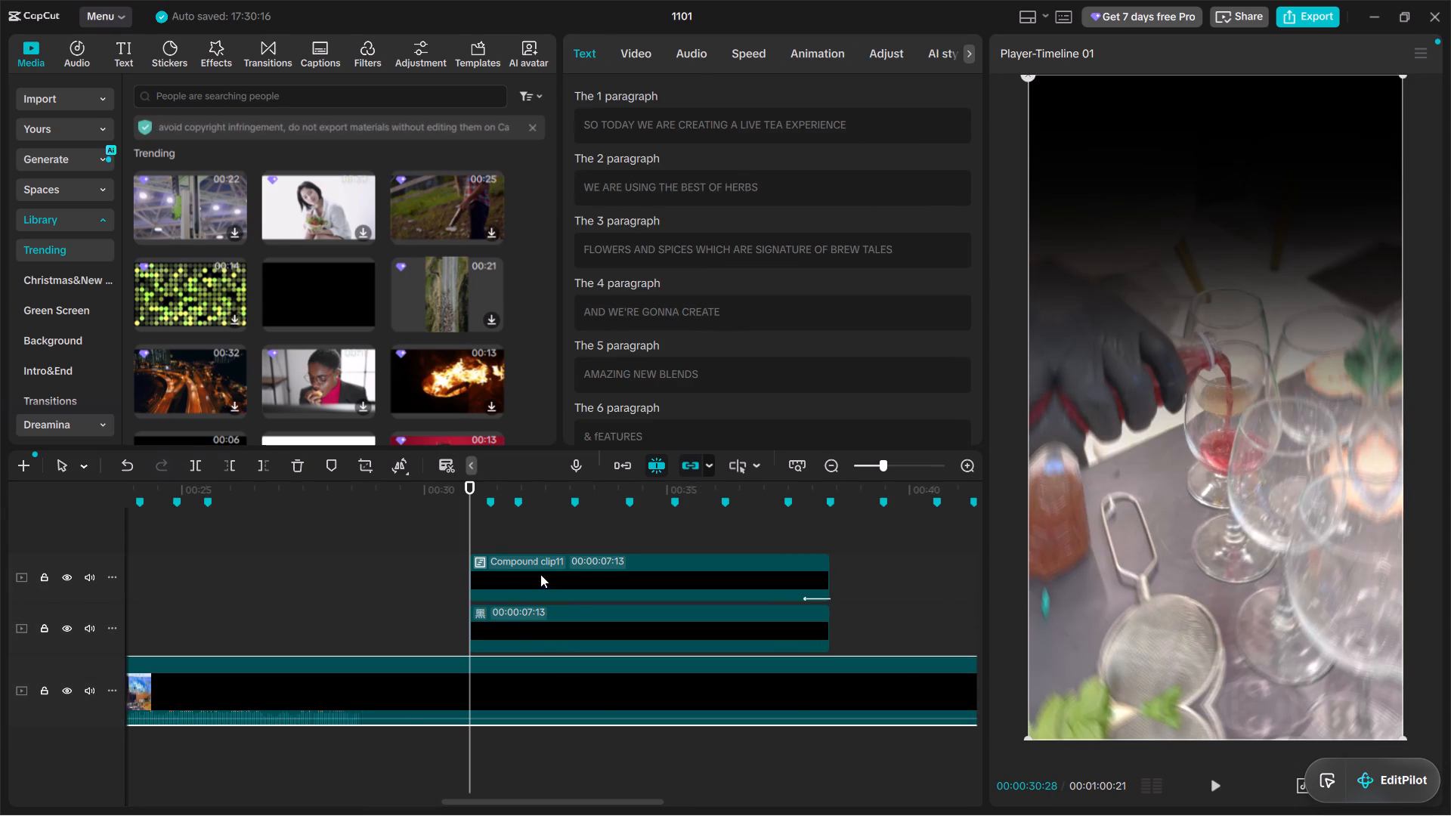
pyautogui.press('space')
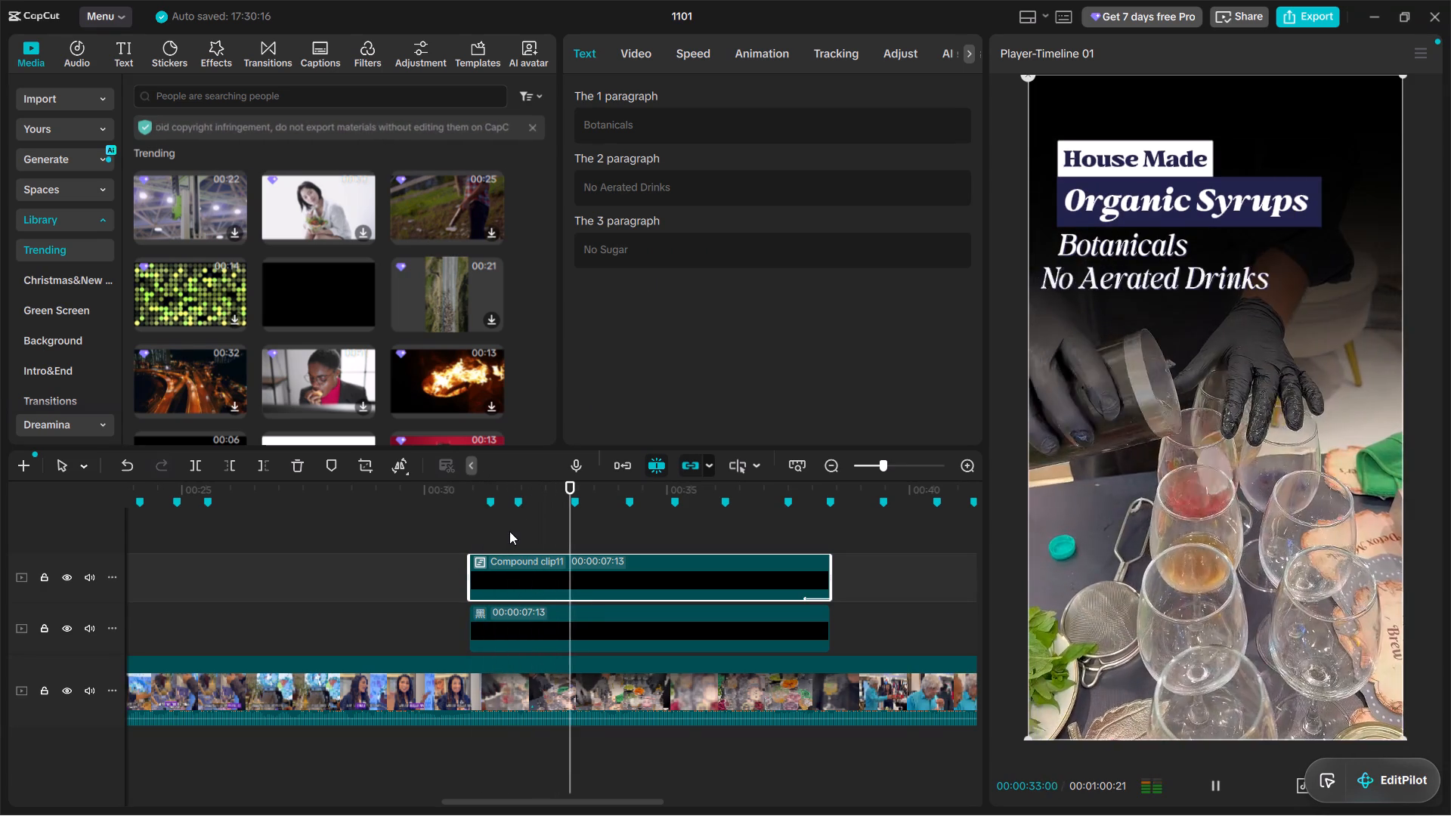
pyautogui.press('space')
# Open Compound clip11, play its title animation, and copy the three text clips together with Compound clip10.
pyautogui.doubleClick(575, 580)
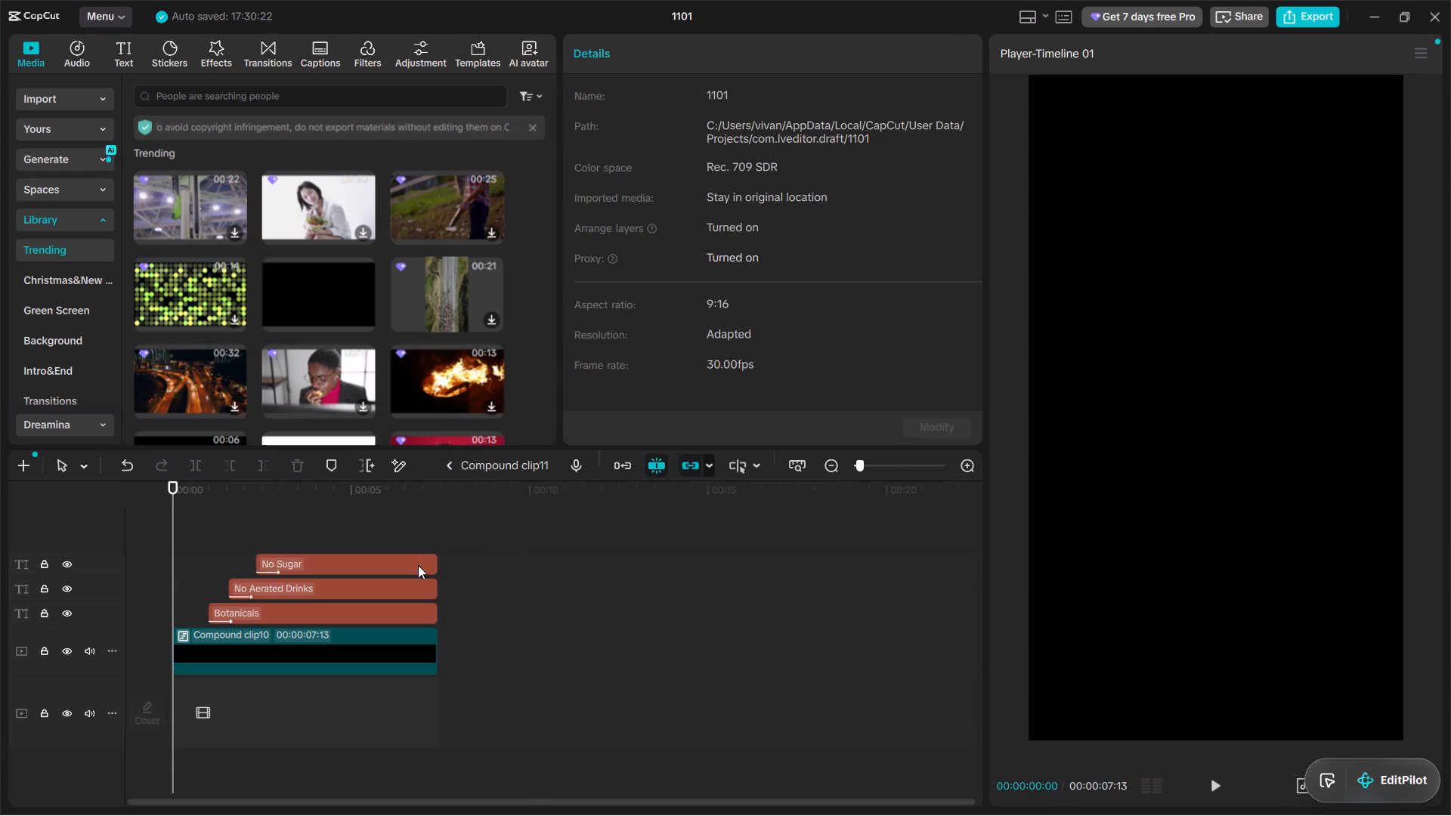
pyautogui.press('space')
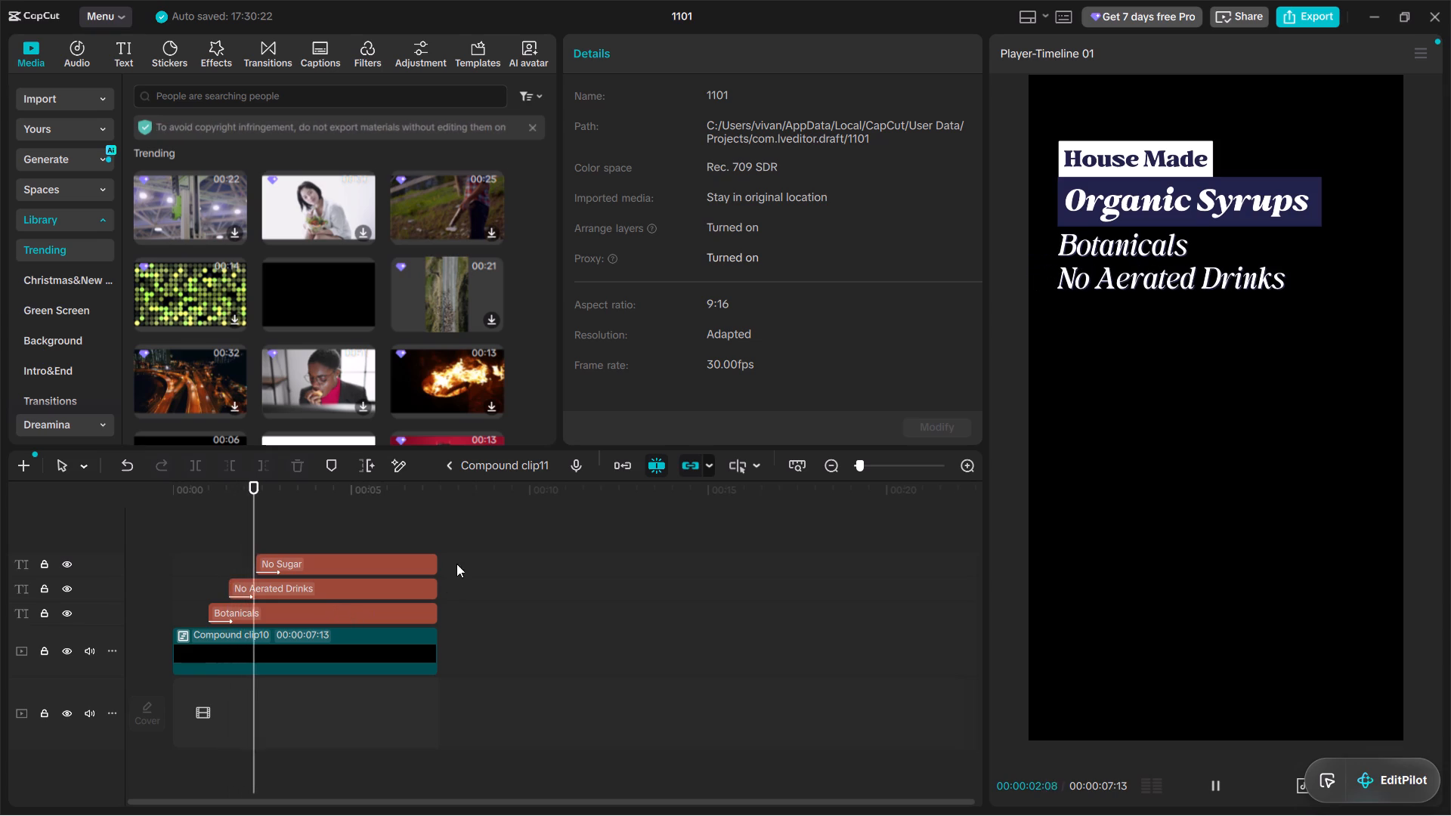
pyautogui.press('space')
pyautogui.moveTo(474, 540); pyautogui.dragTo(220, 671)
pyautogui.hotkey('ctrl', 'c')
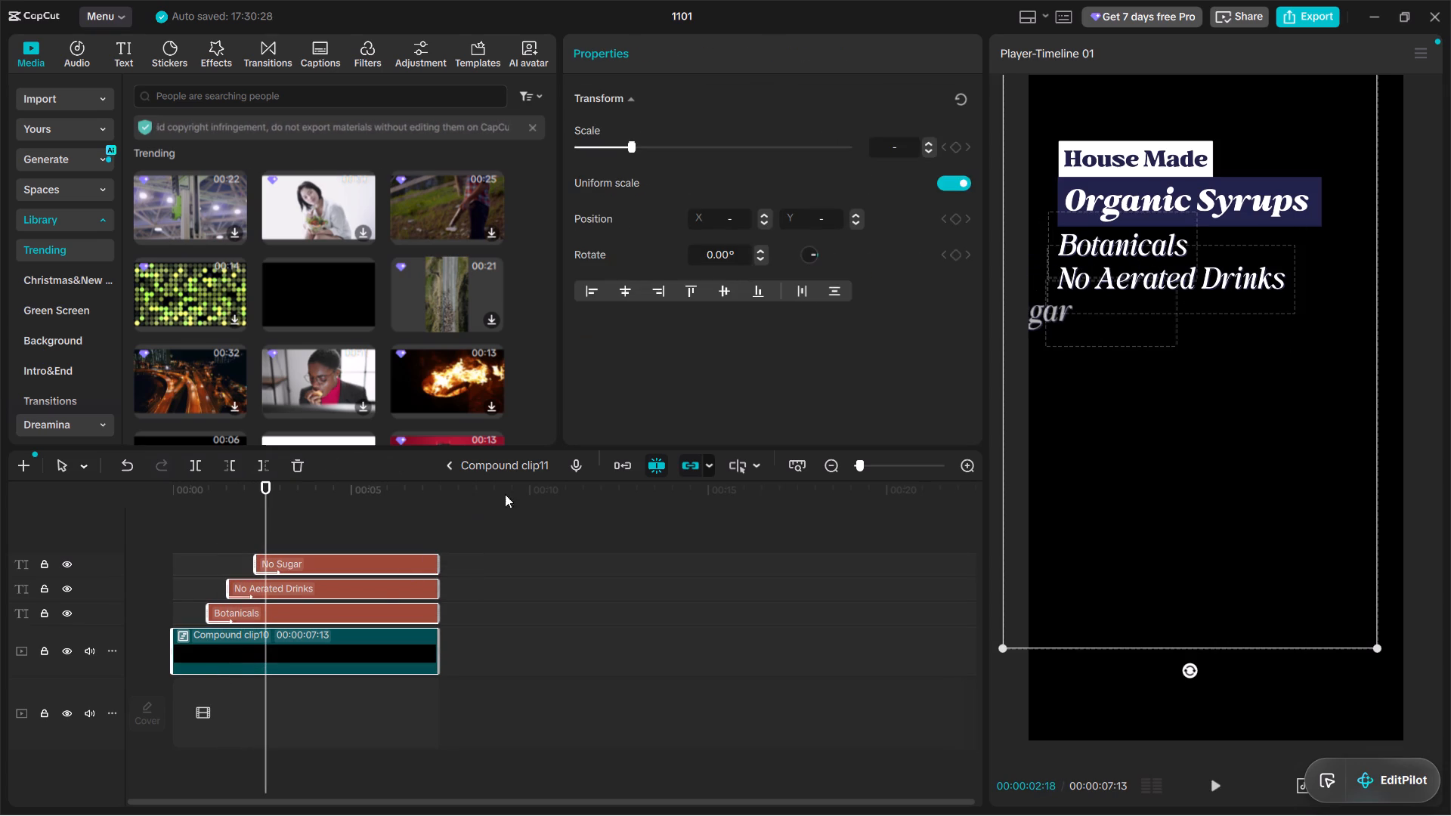
# Paste the copied title clips into Compound clip12 at 00:00:30:28 and return to the main timeline.
pyautogui.click(447, 460)
pyautogui.click(559, 591)
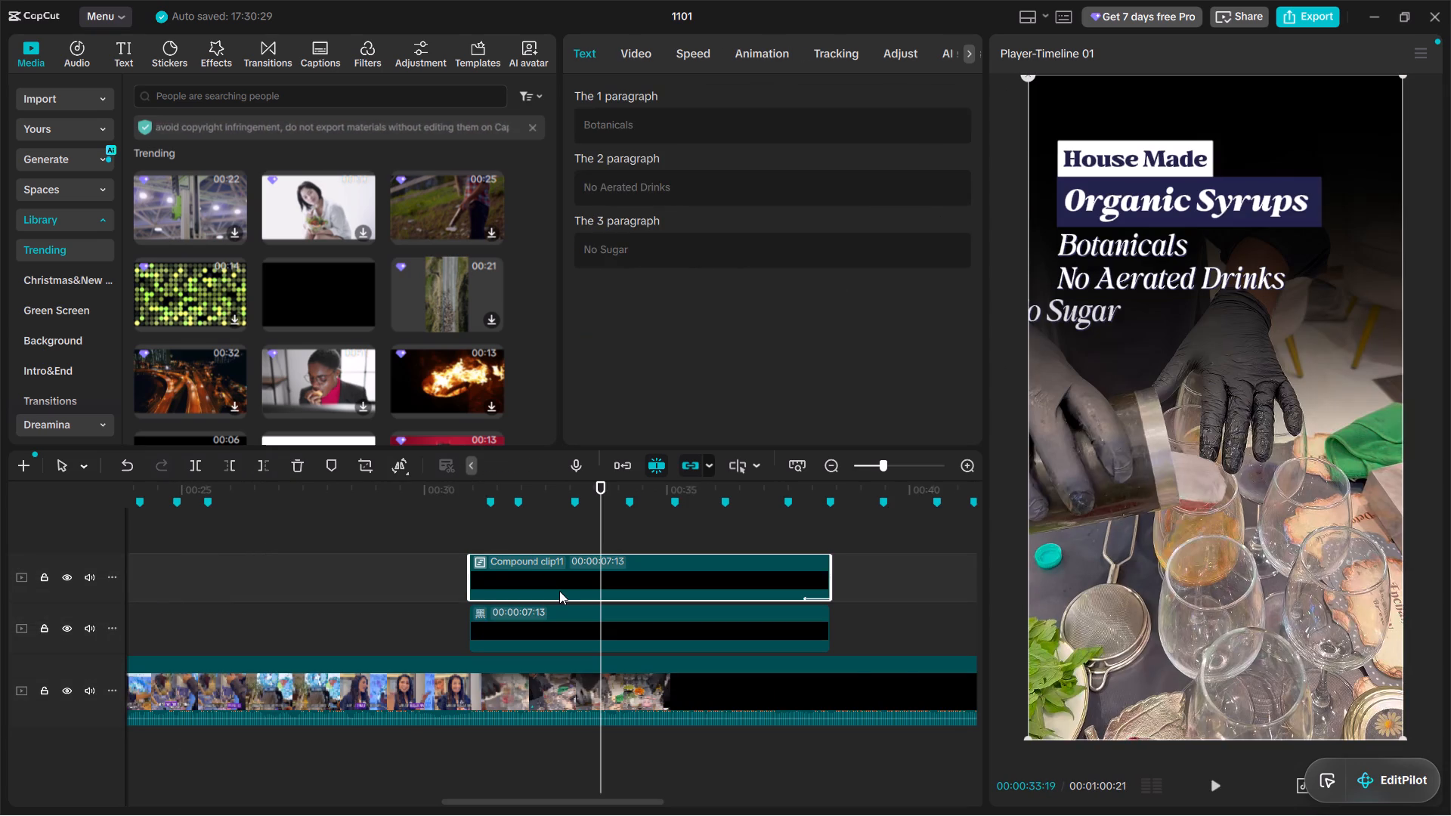
pyautogui.click(469, 536)
pyautogui.scroll(-19, 518, 619)
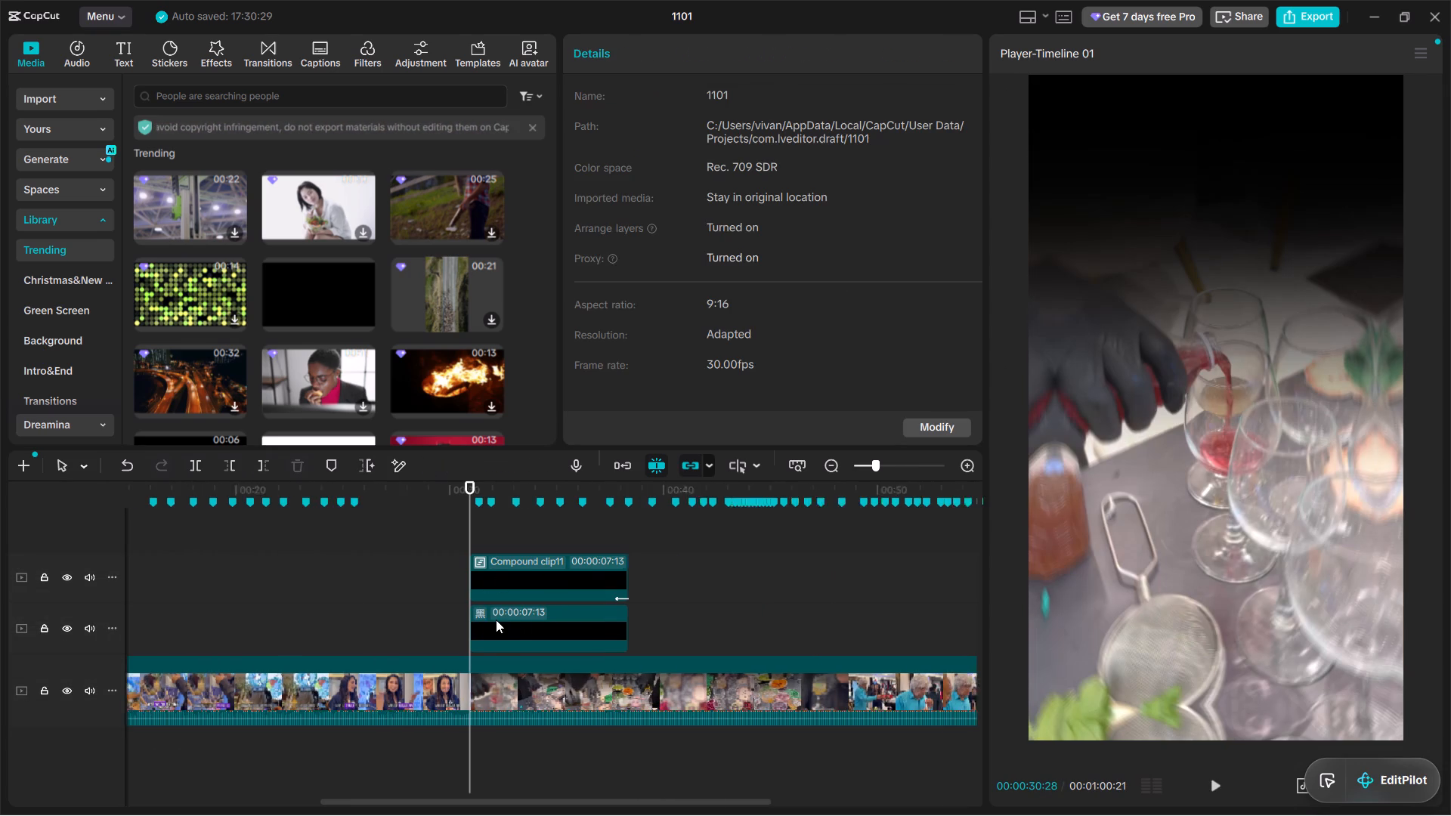
pyautogui.scroll(-1, 496, 620)
pyautogui.keyDown('ctrl'); pyautogui.scroll(-12, 490, 619); pyautogui.keyUp('ctrl')
pyautogui.doubleClick(336, 689)
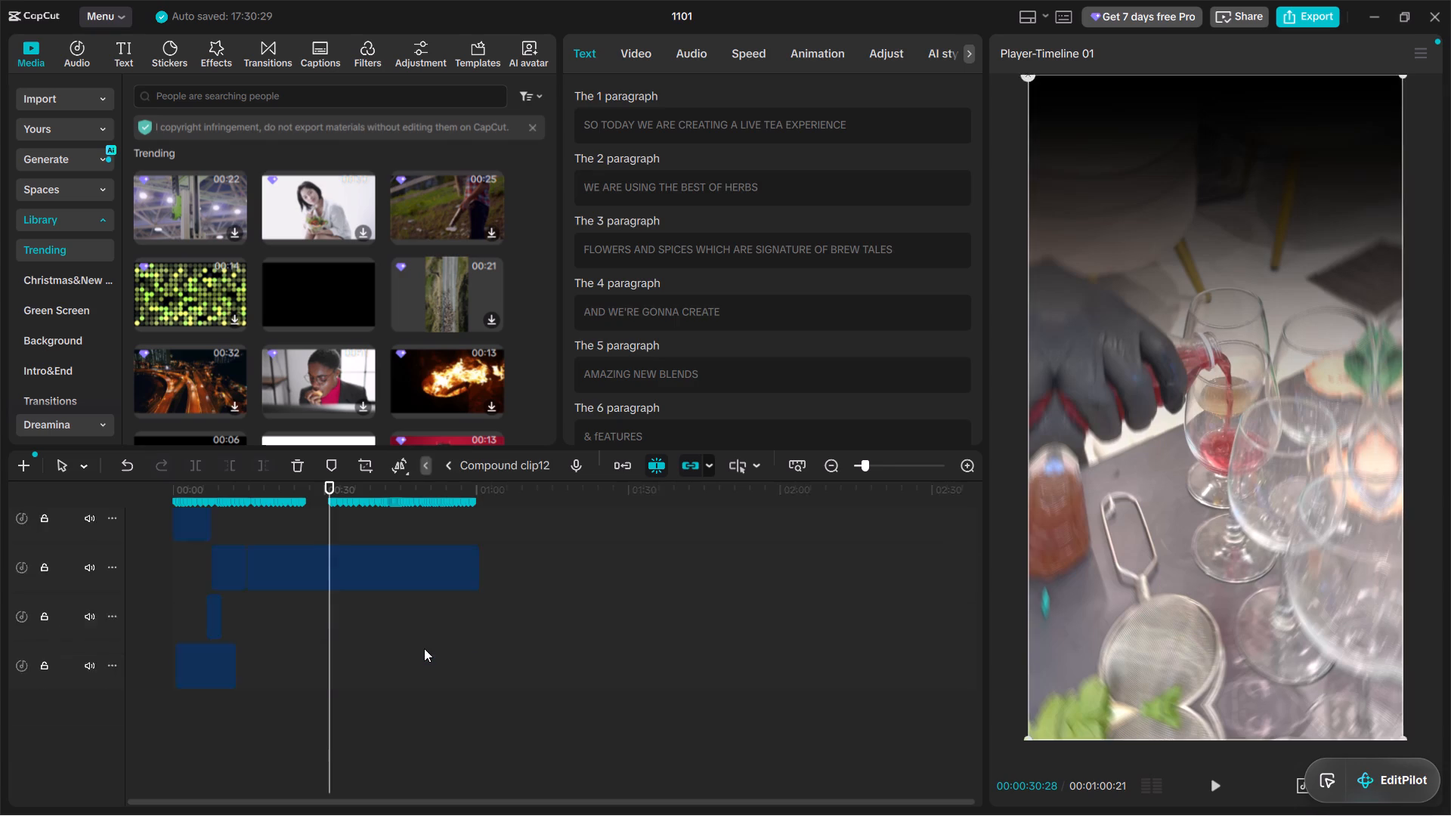
pyautogui.keyDown('ctrl'); pyautogui.scroll(10, 424, 647); pyautogui.keyUp('ctrl')
pyautogui.keyDown('ctrl'); pyautogui.scroll(4, 526, 634); pyautogui.keyUp('ctrl')
pyautogui.hotkey('ctrl', 'v')
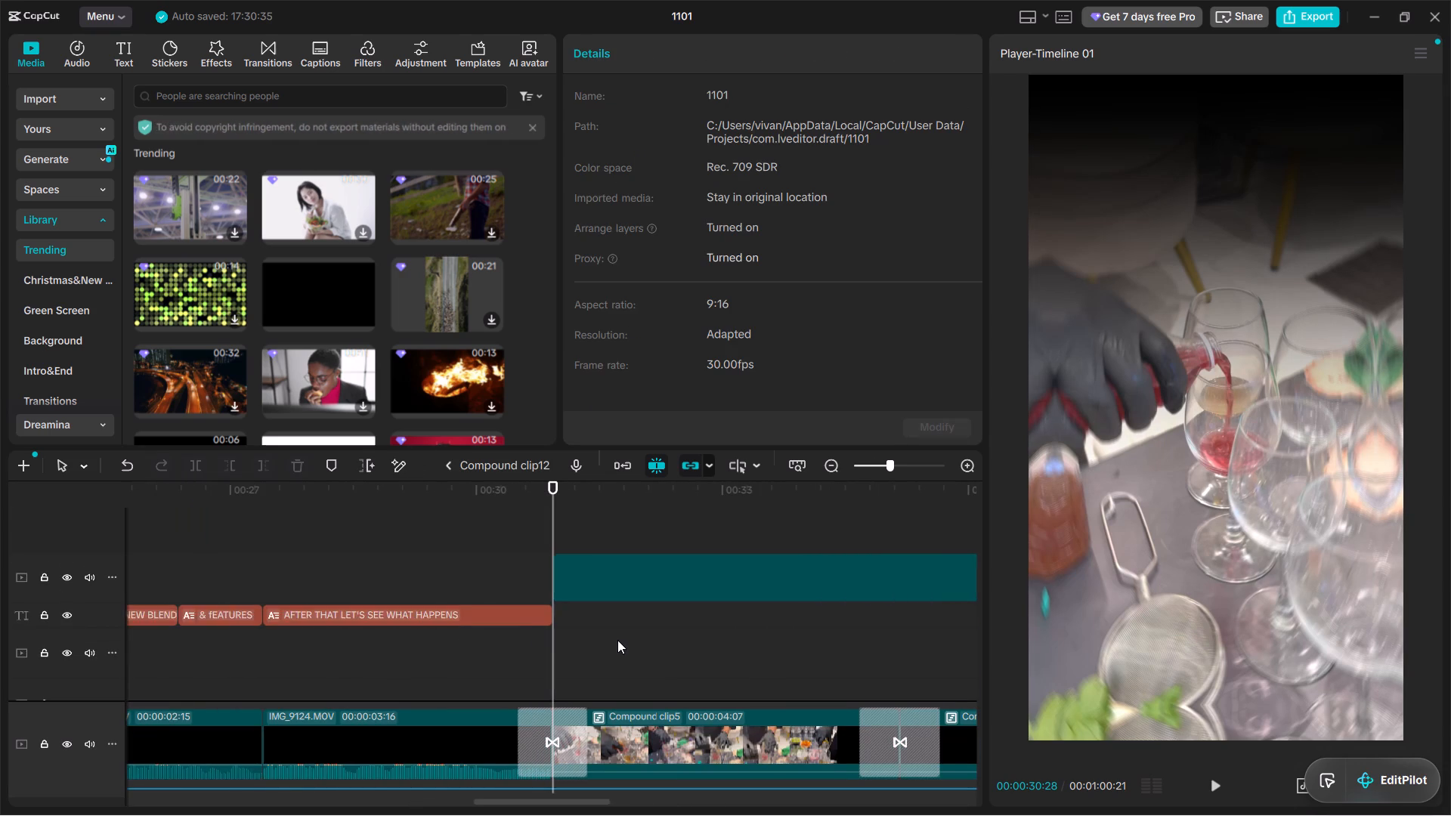
pyautogui.scroll(-3, 601, 635)
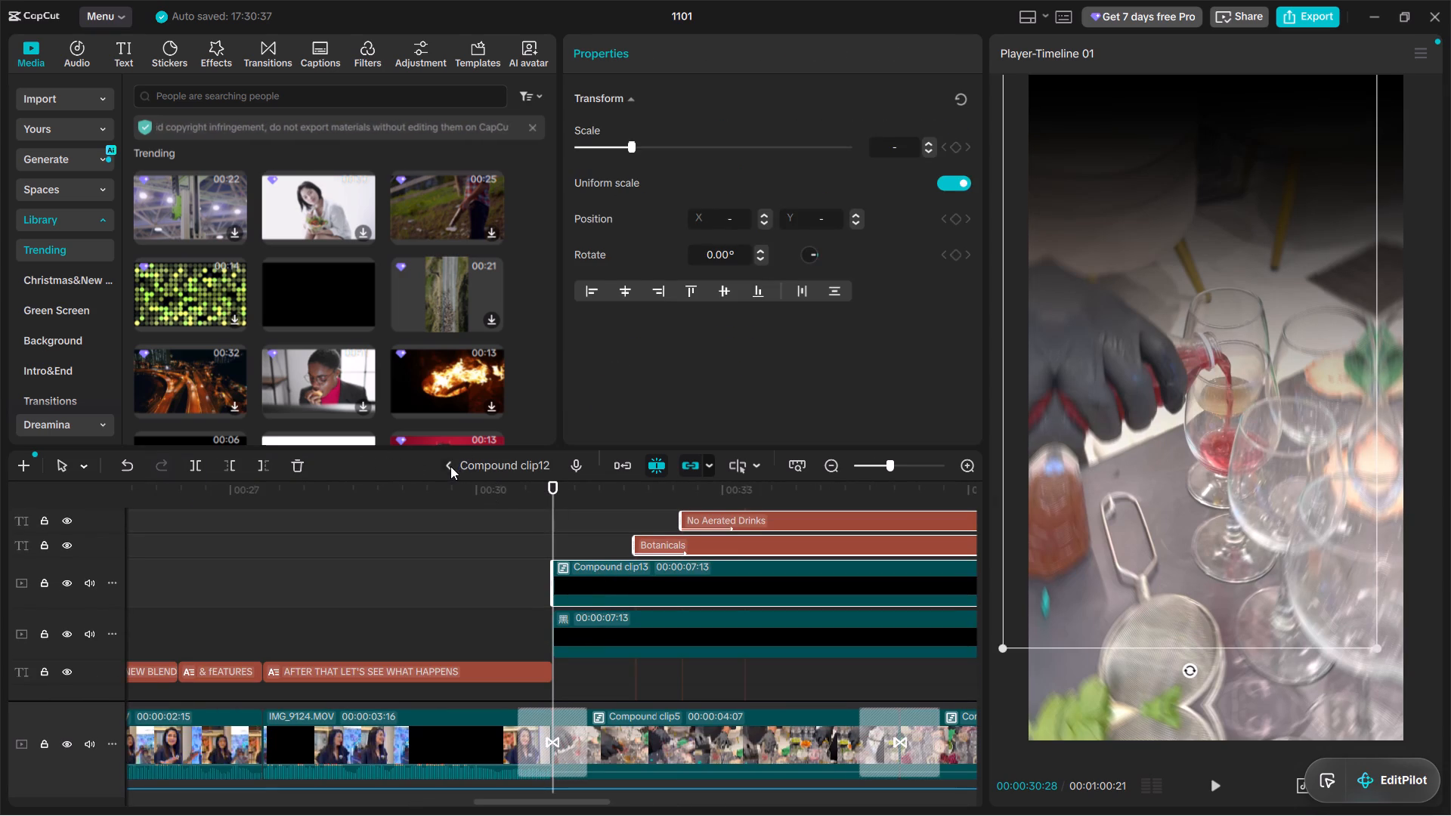
pyautogui.click(450, 466)
# Delete Compound clip11 from the main timeline and play the title section from 00:00:30:28.
pyautogui.keyDown('ctrl'); pyautogui.scroll(7, 388, 591); pyautogui.keyUp('ctrl')
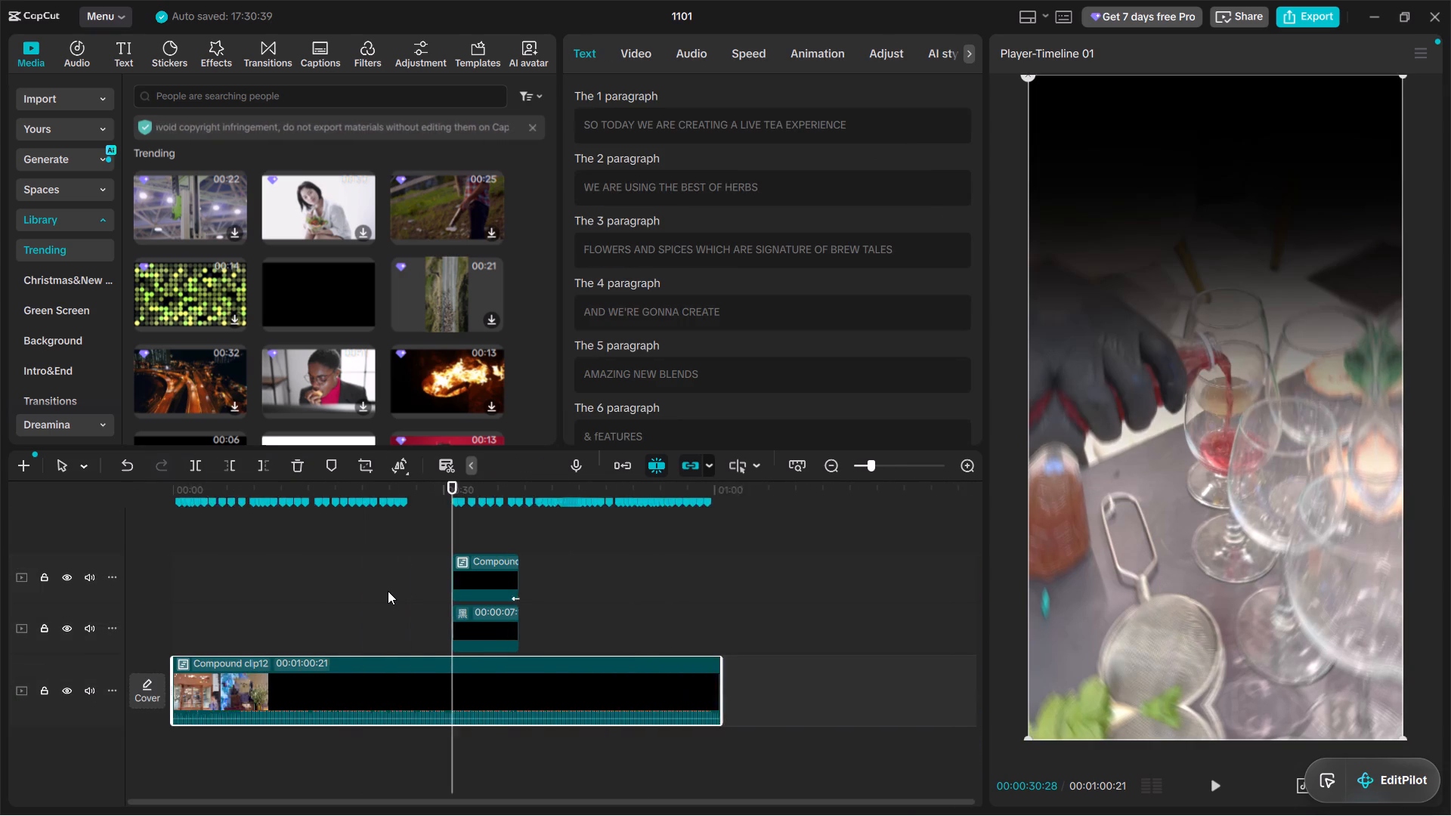
pyautogui.keyDown('ctrl'); pyautogui.scroll(3, 388, 591); pyautogui.keyUp('ctrl')
pyautogui.click(540, 576)
pyautogui.press('BackSpace')
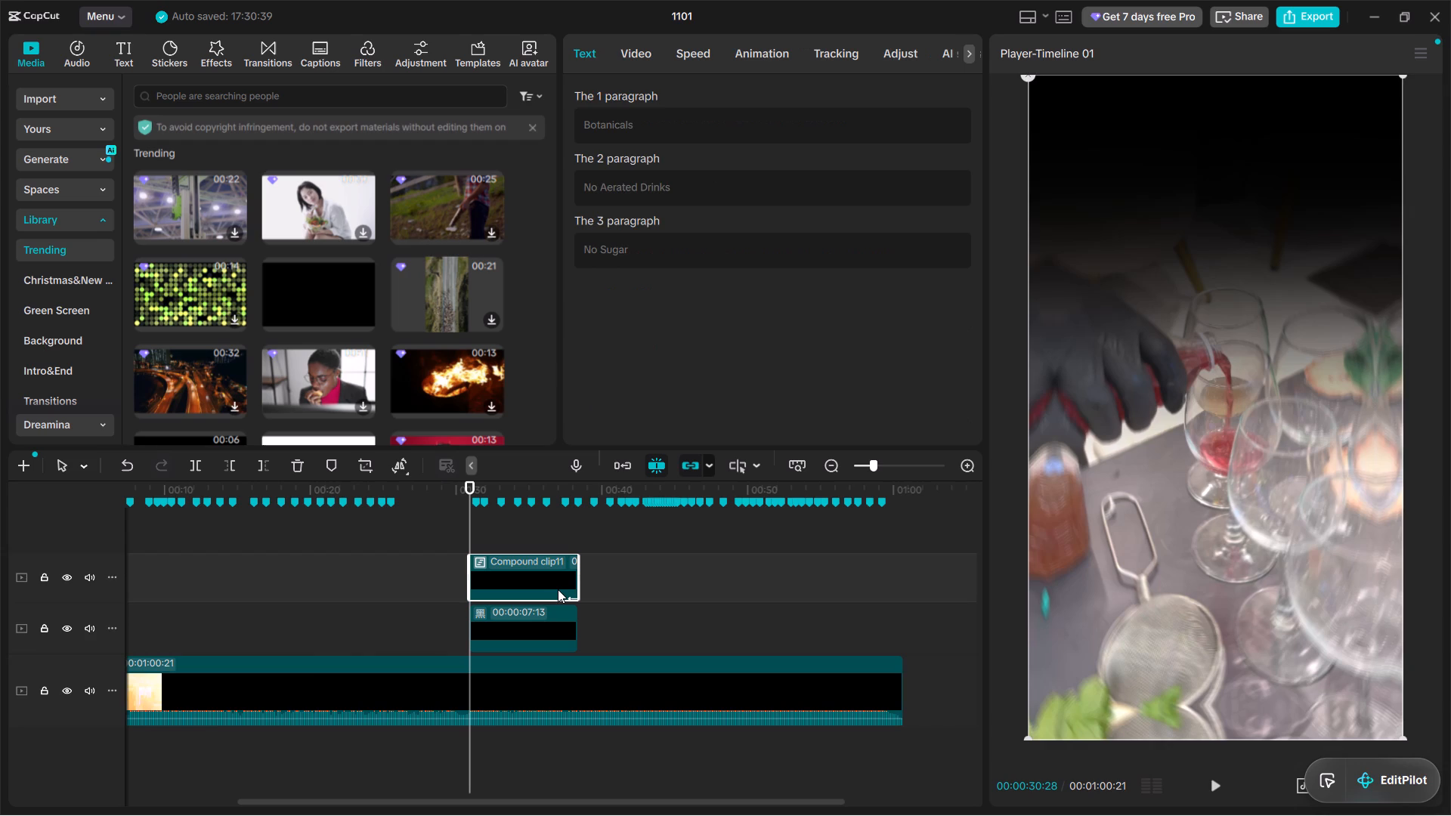
pyautogui.press('space')
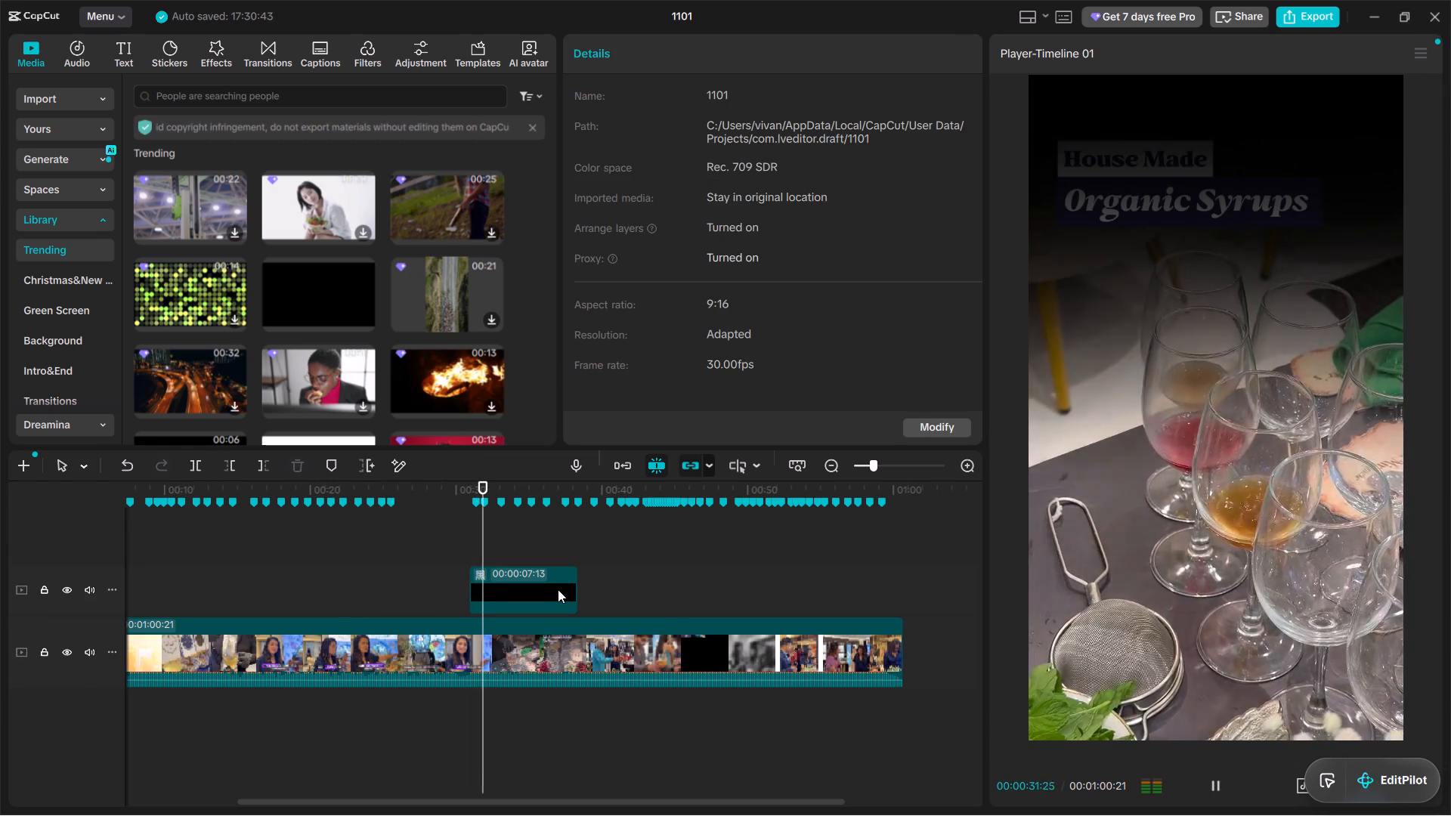
pyautogui.press('space')
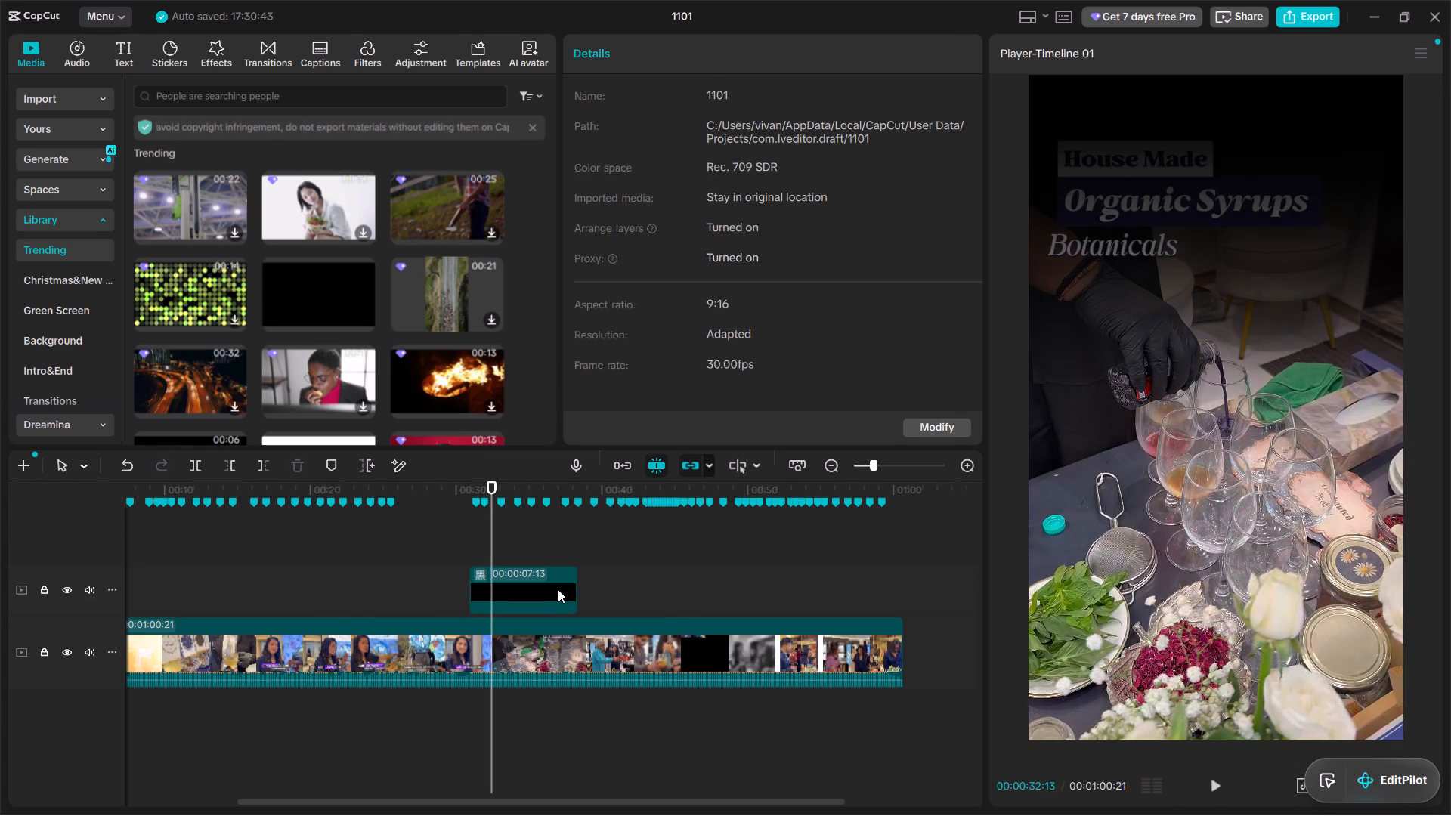
# Delete the black gradient clip above Compound clip12 on the main timeline and play the section to about 00:00:35.
pyautogui.click(558, 589)
pyautogui.press('BackSpace')
pyautogui.press('space')
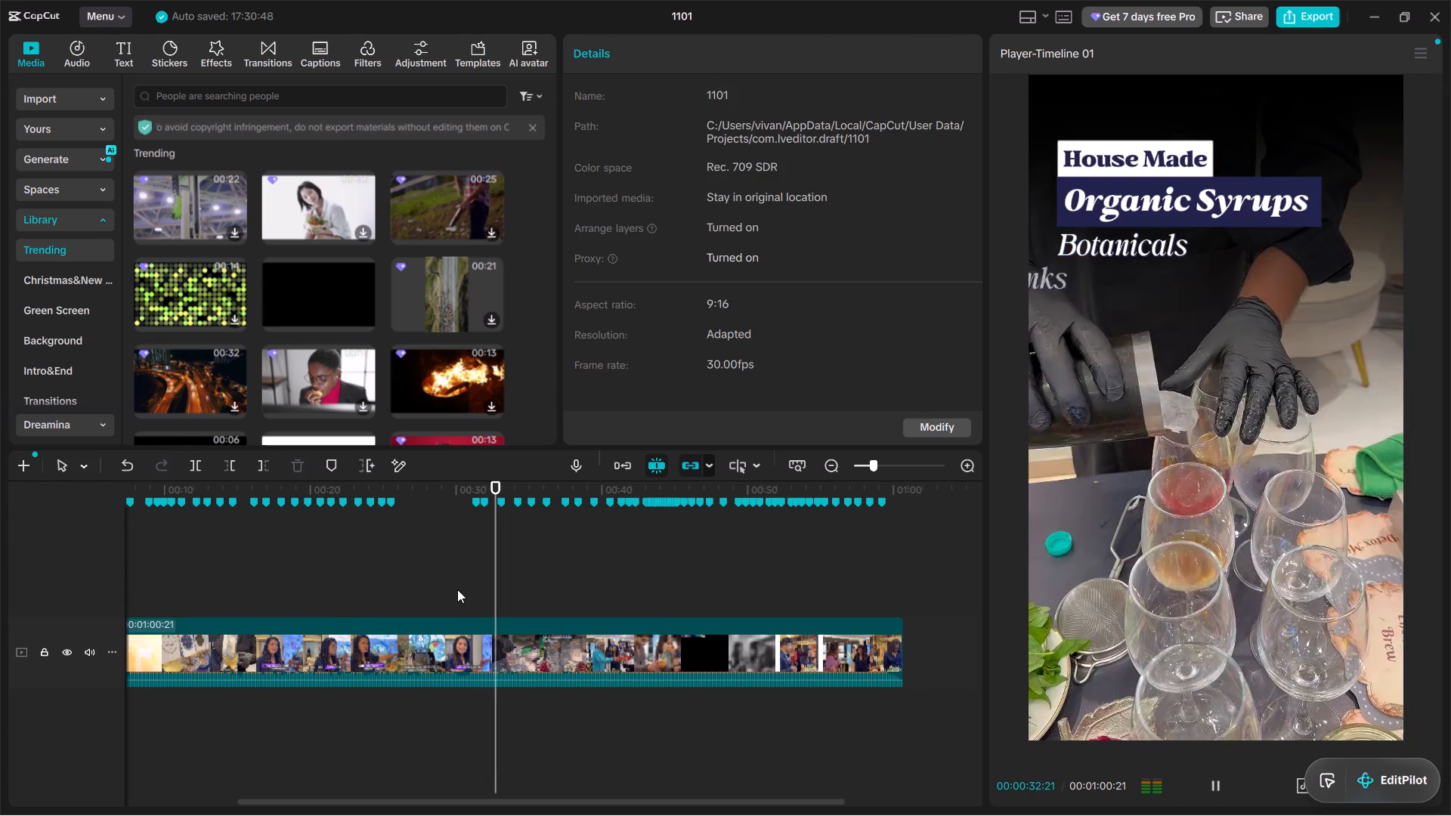
pyautogui.keyDown('ctrl'); pyautogui.scroll(-6, 644, 651); pyautogui.keyUp('ctrl')
pyautogui.keyDown('ctrl'); pyautogui.scroll(-2, 578, 648); pyautogui.keyUp('ctrl')
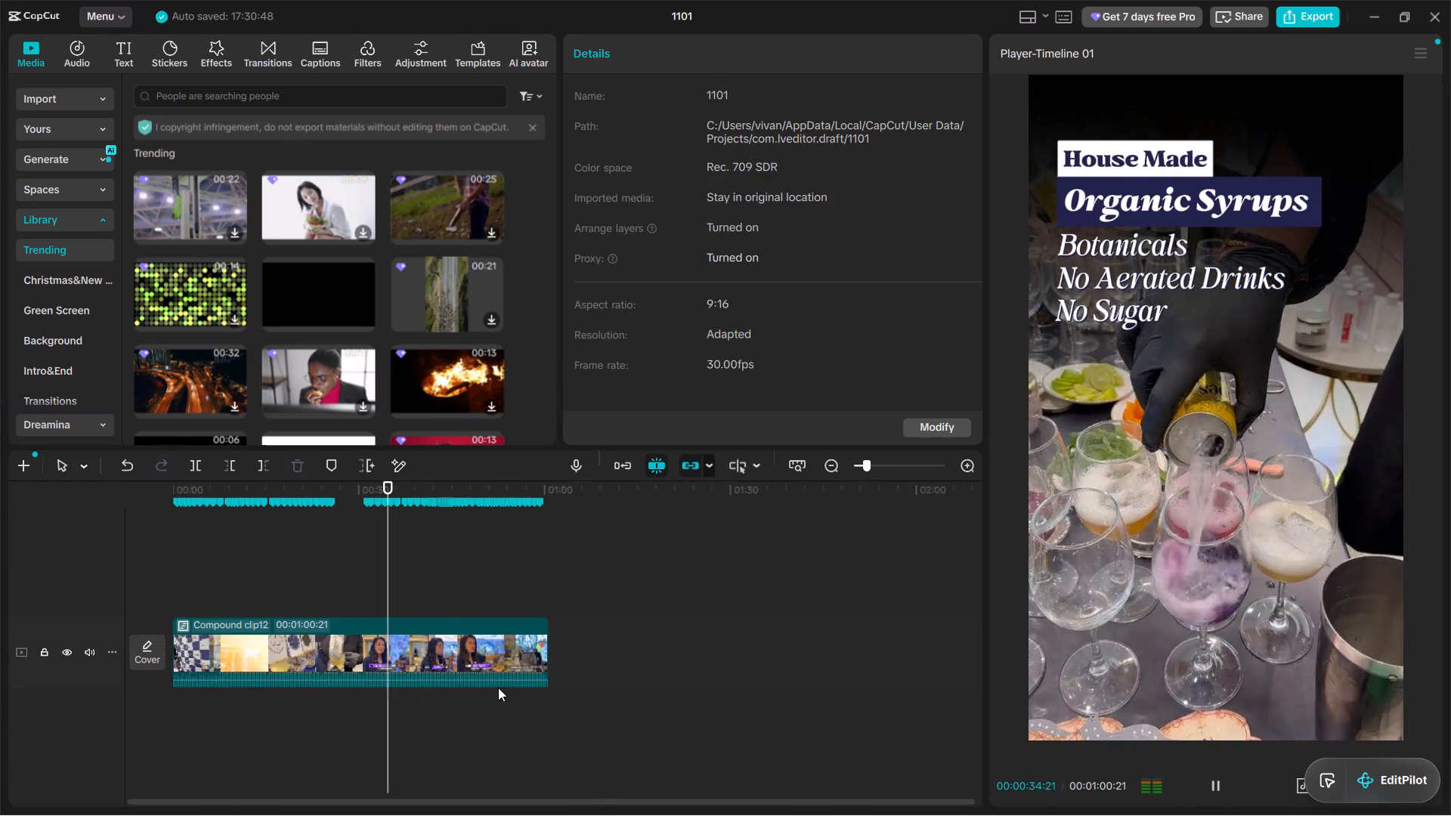
pyautogui.press('space')
# Apply motion blur to Compound clip12 with Blur set to 34 and Blend set to 34.
pyautogui.rightClick(367, 646)
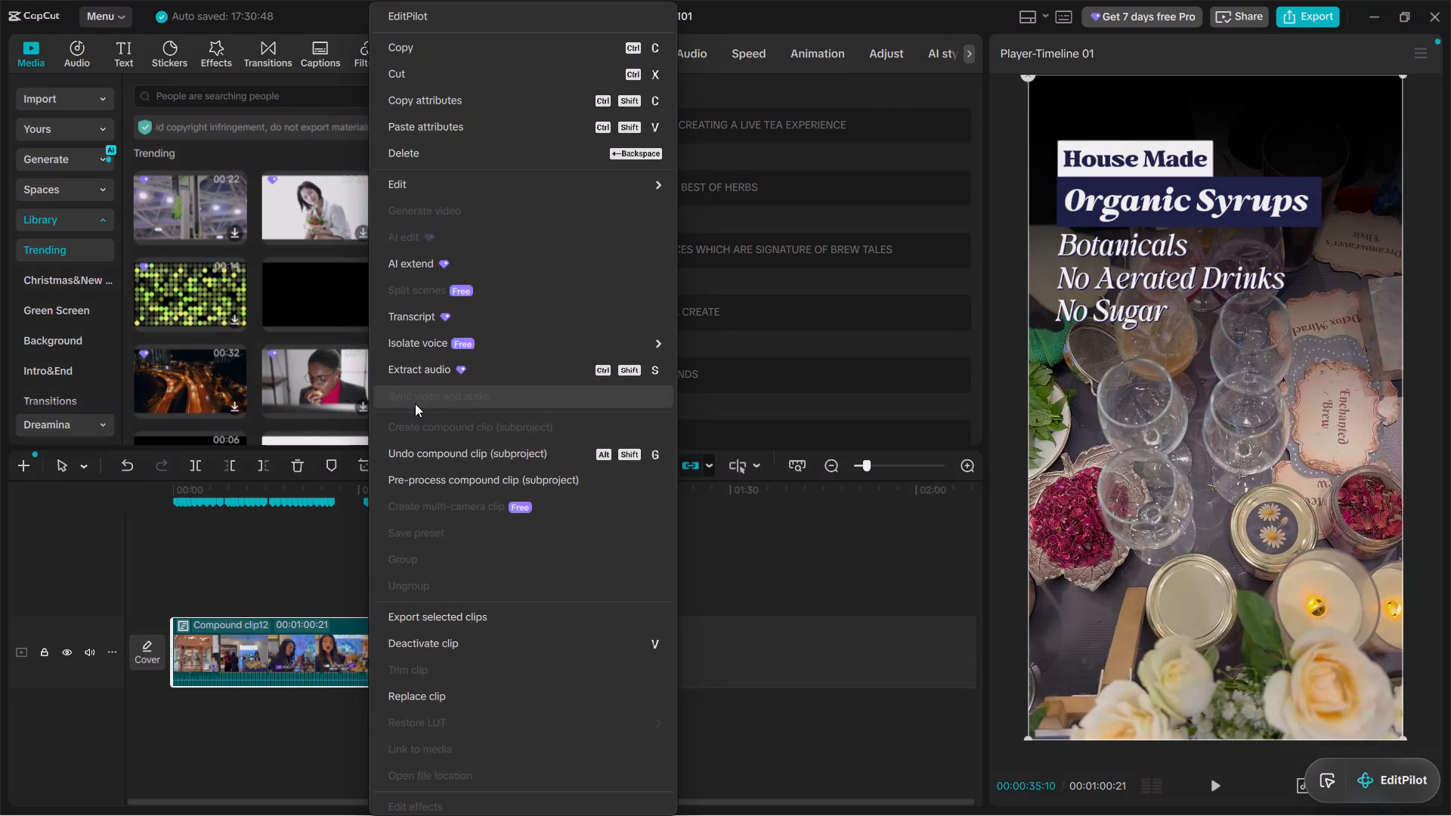
pyautogui.click(265, 558)
pyautogui.scroll(8, 373, 642)
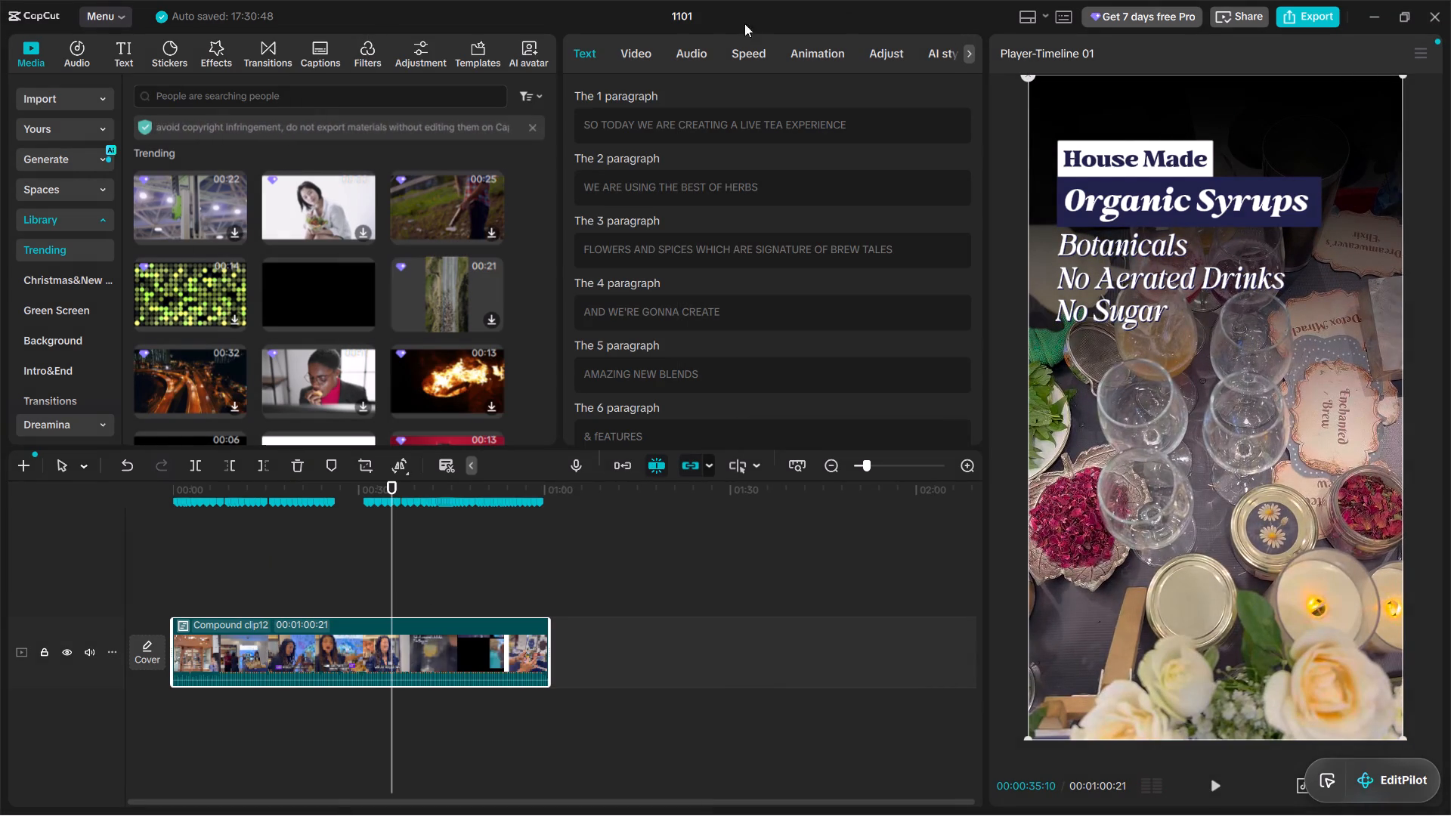
pyautogui.click(637, 51)
pyautogui.scroll(-13, 687, 353)
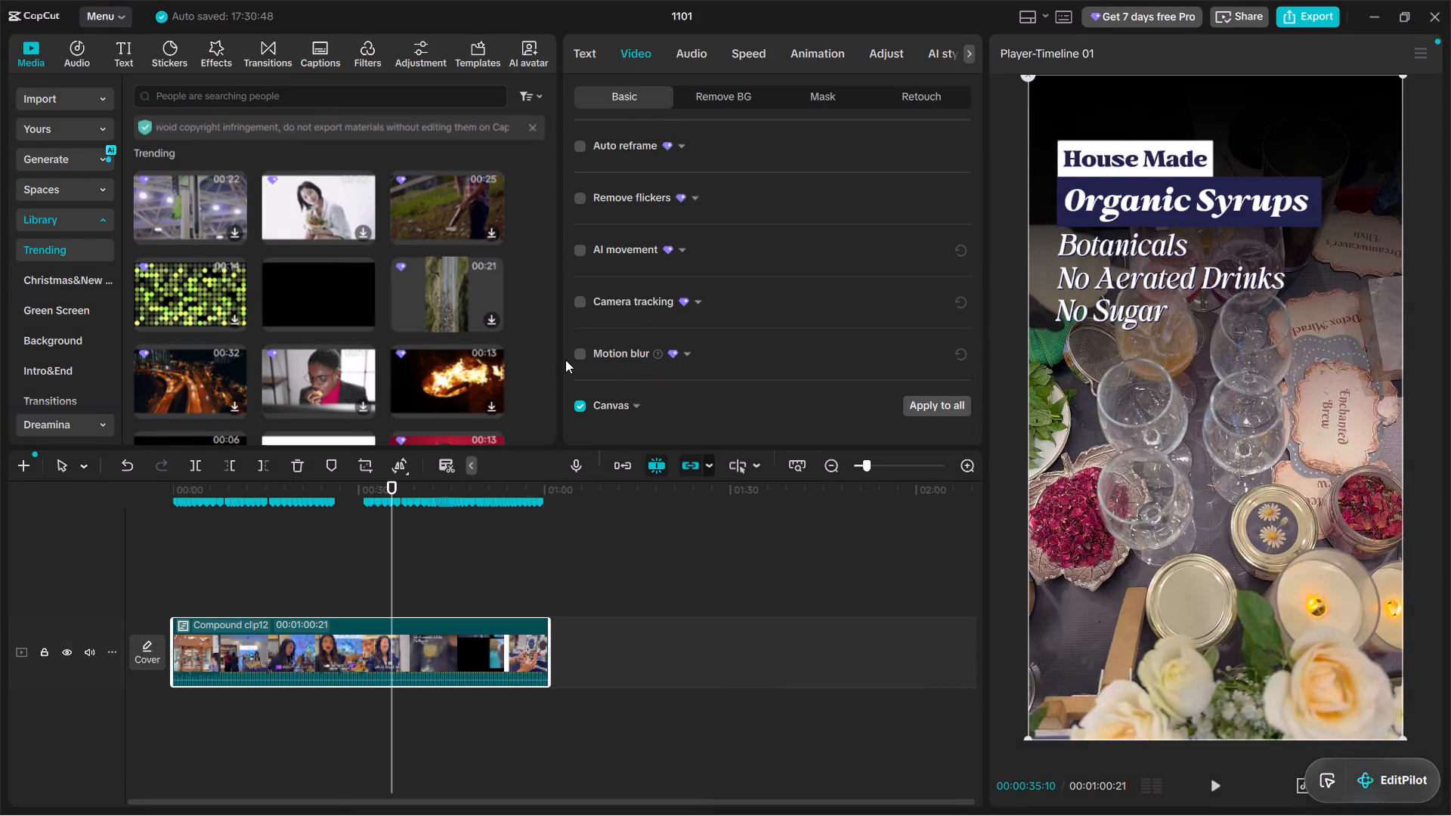
pyautogui.click(576, 362)
pyautogui.click(580, 359)
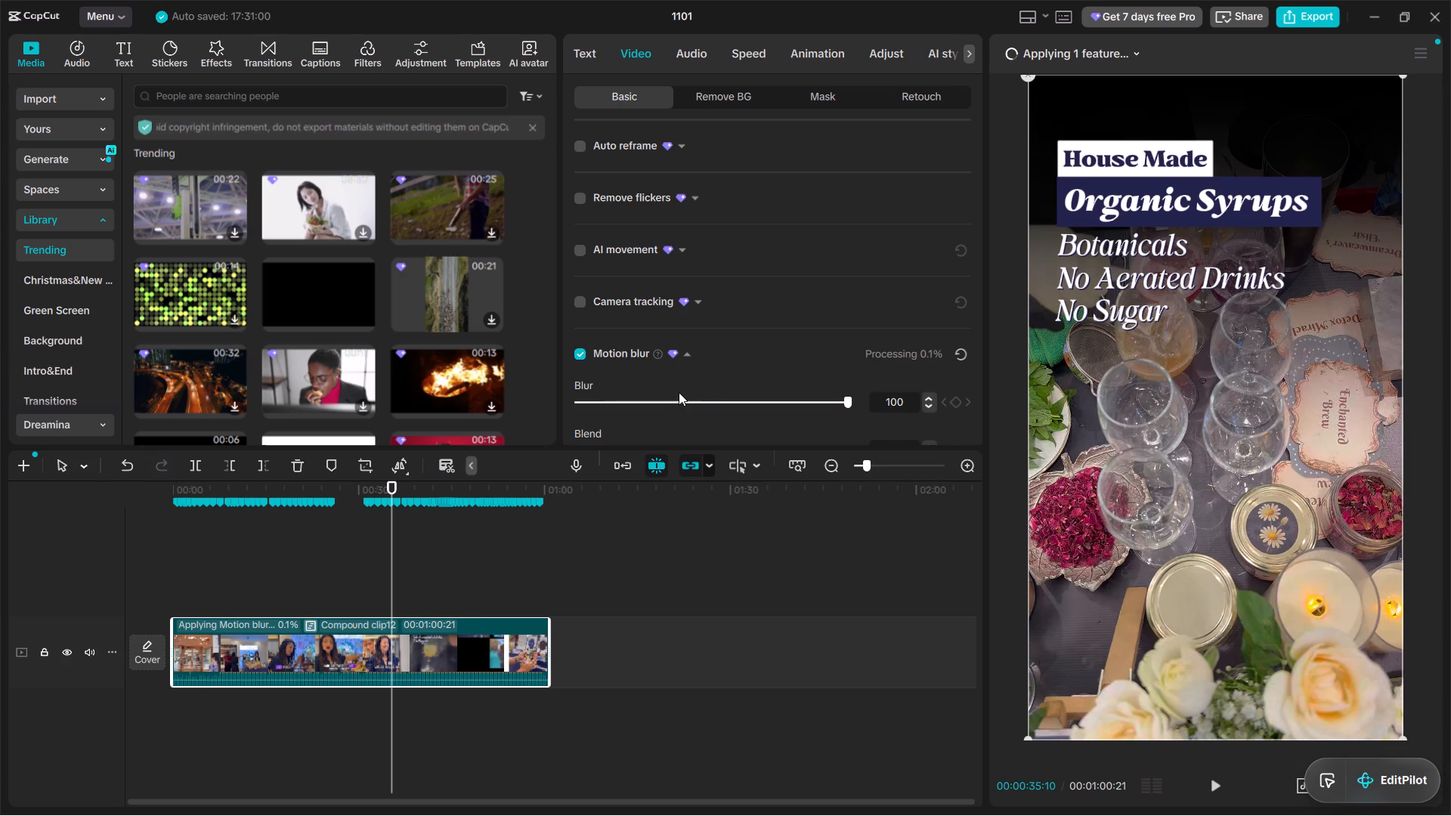
pyautogui.moveTo(653, 406); pyautogui.dragTo(644, 403)
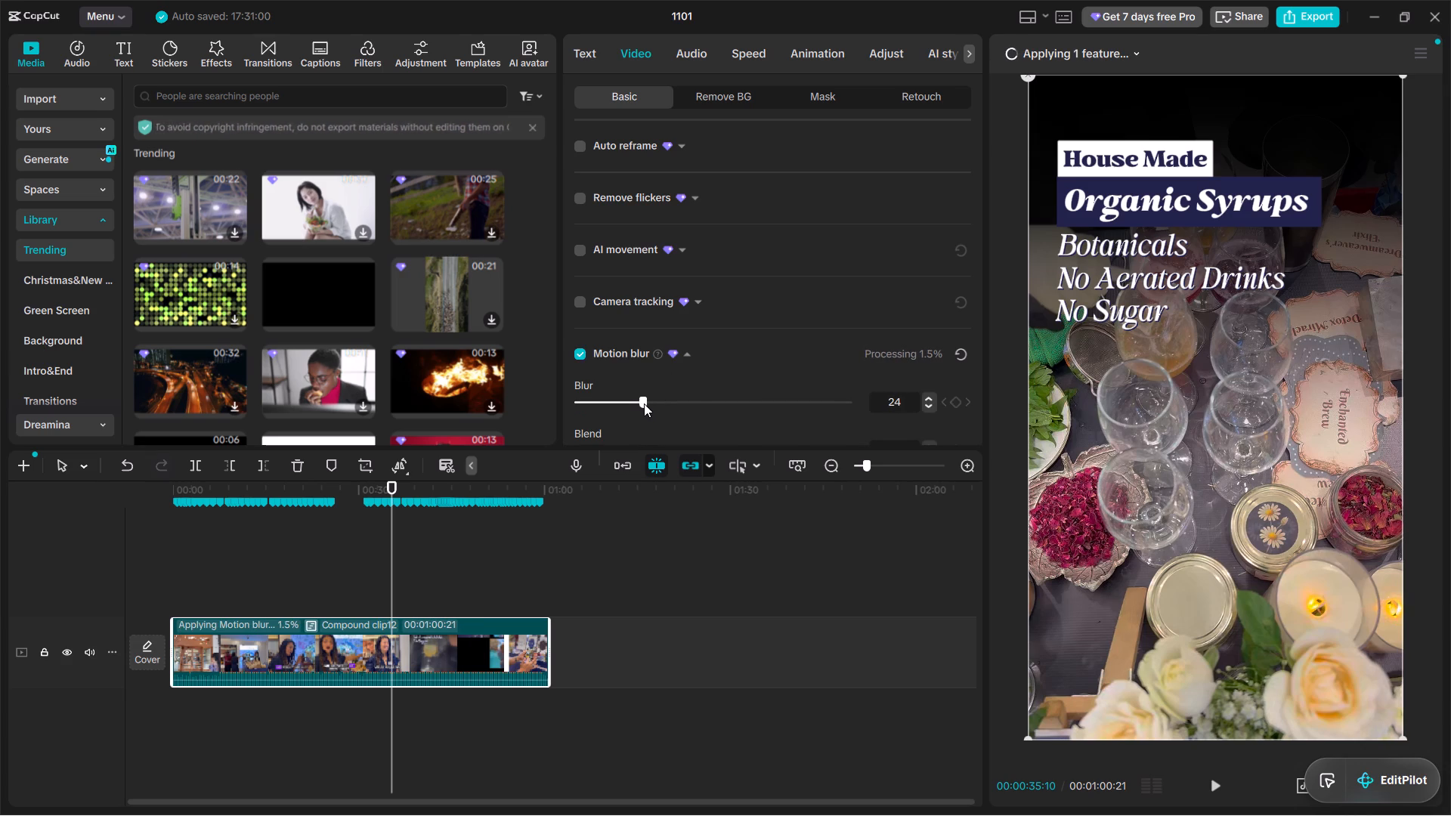
pyautogui.moveTo(644, 403); pyautogui.dragTo(669, 406)
pyautogui.scroll(-3, 680, 388)
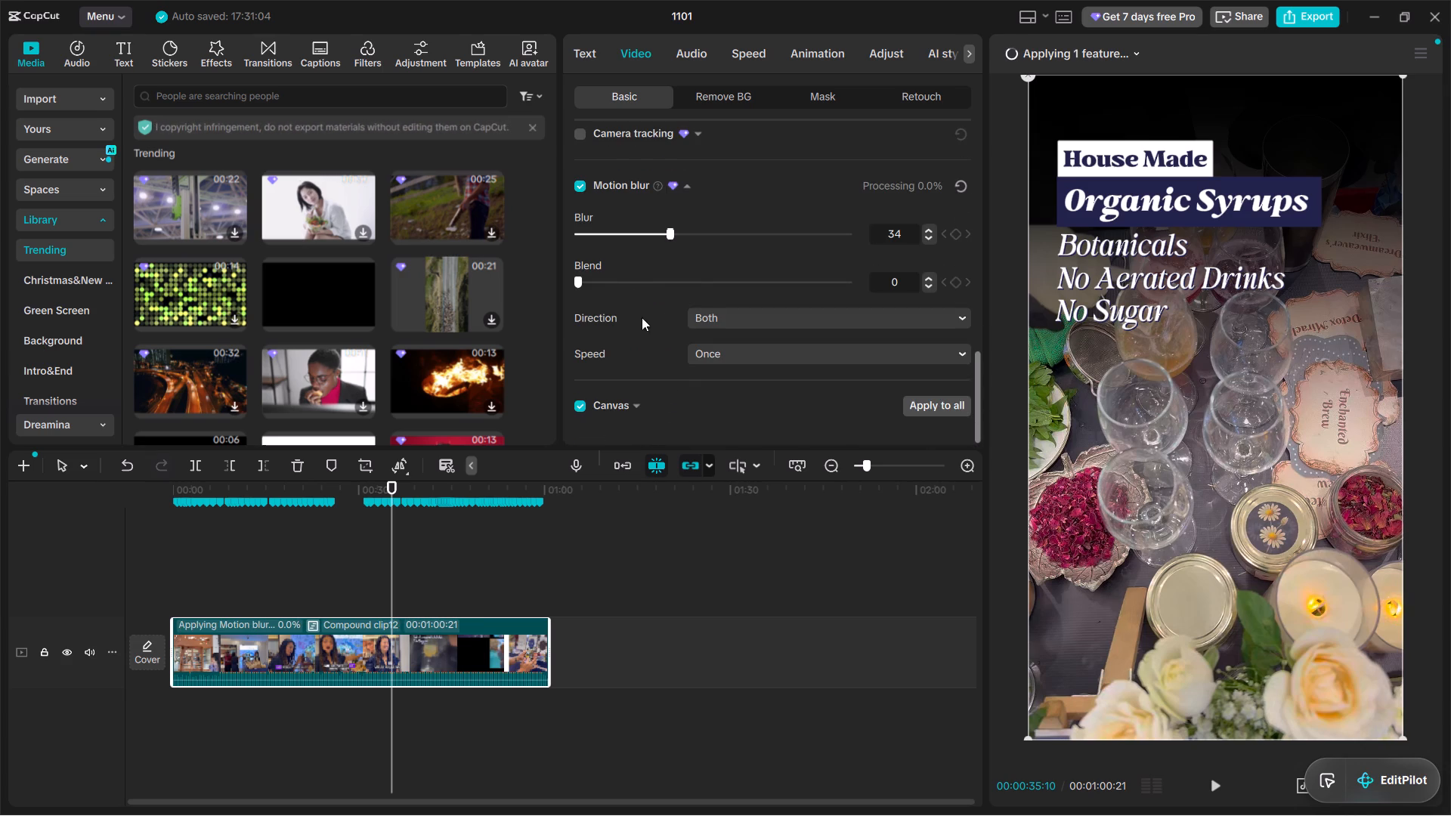
pyautogui.moveTo(638, 284); pyautogui.dragTo(667, 293)
pyautogui.click(929, 277)
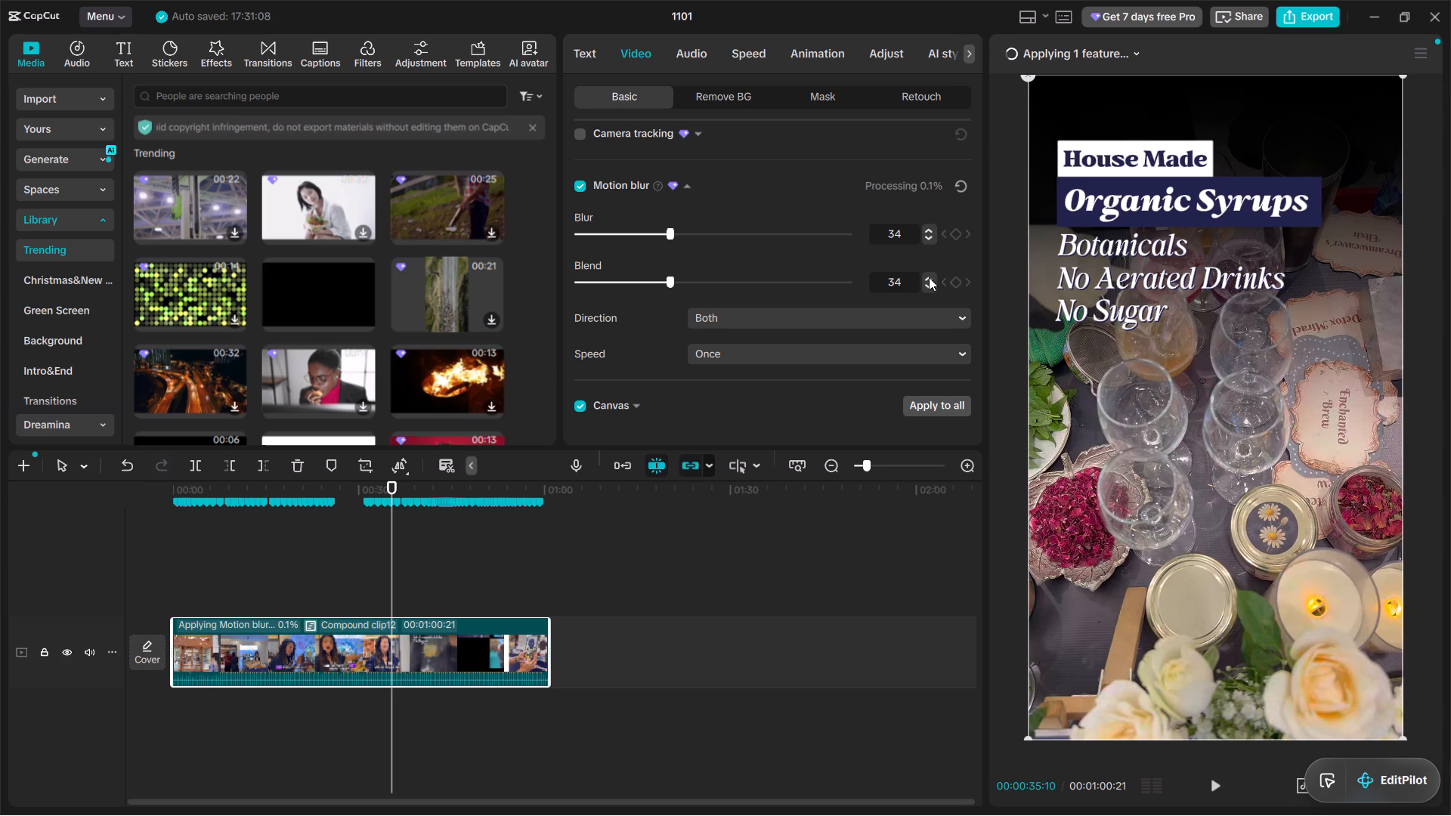
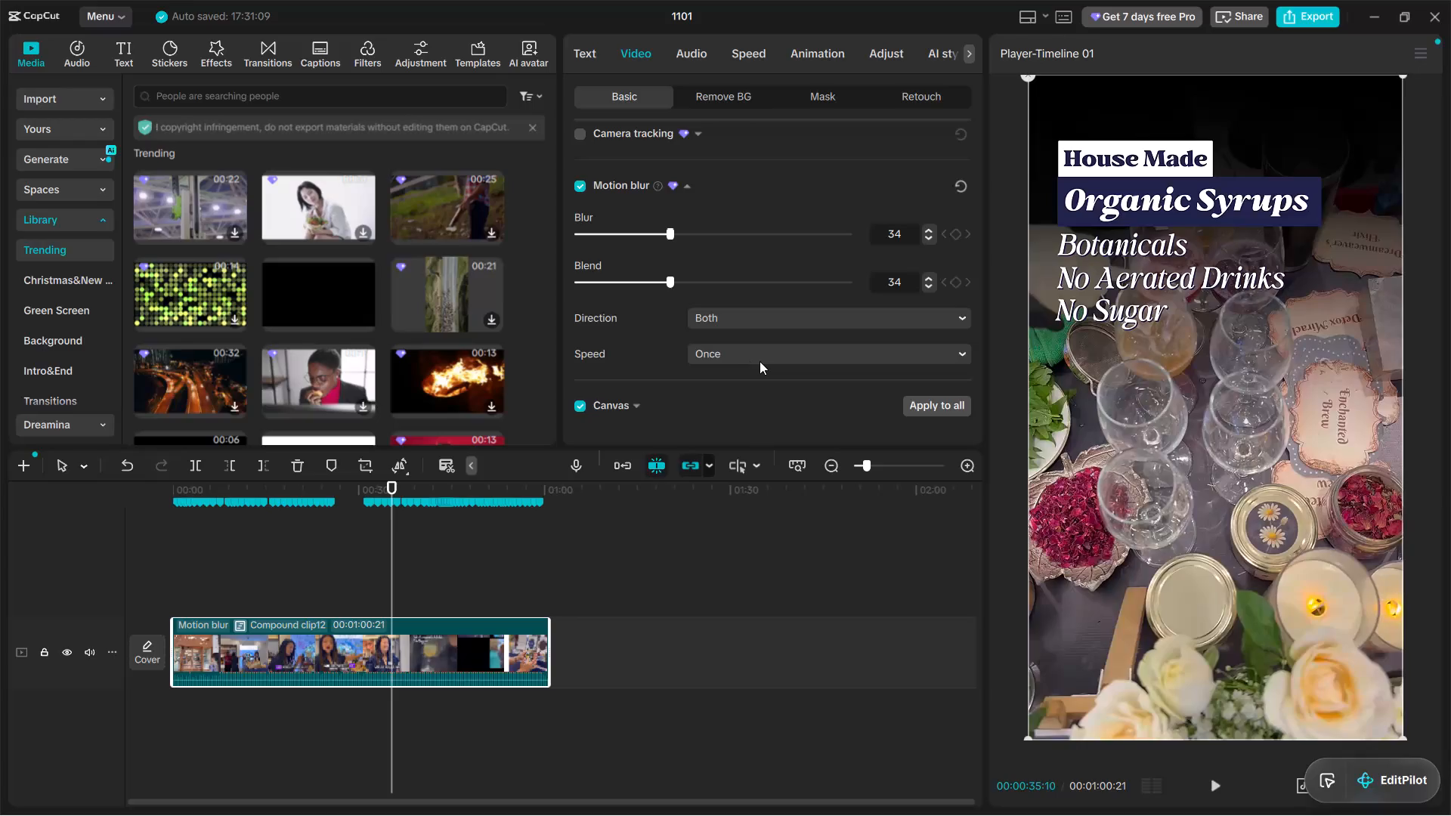
# In File Explorer, open the videoAlg folder inside Resources of CapCut's 1101 draft project folder and keep the timeline reachable beside it.
pyautogui.press('super+r')
pyautogui.press('Return')
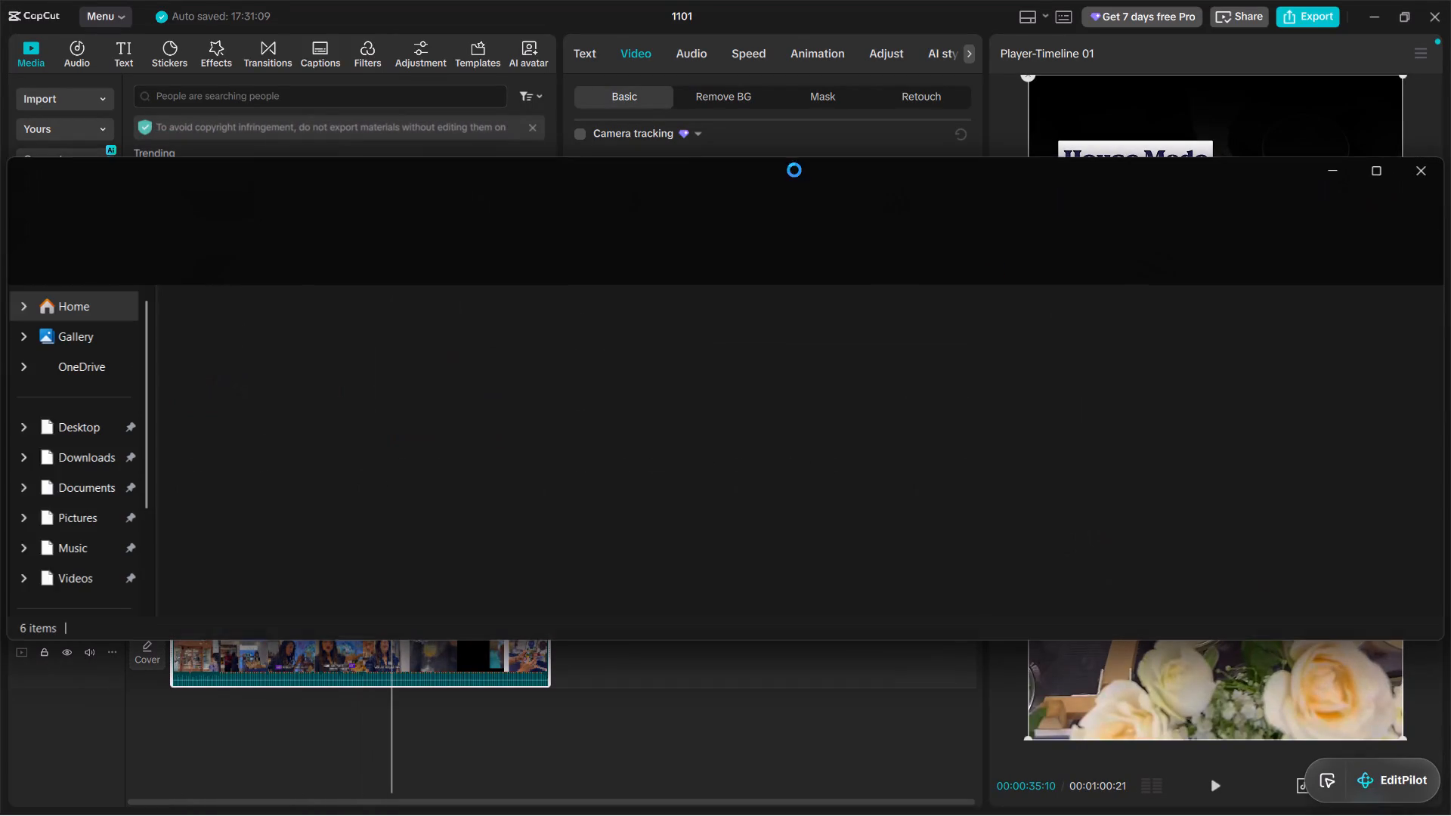
pyautogui.doubleClick(265, 328)
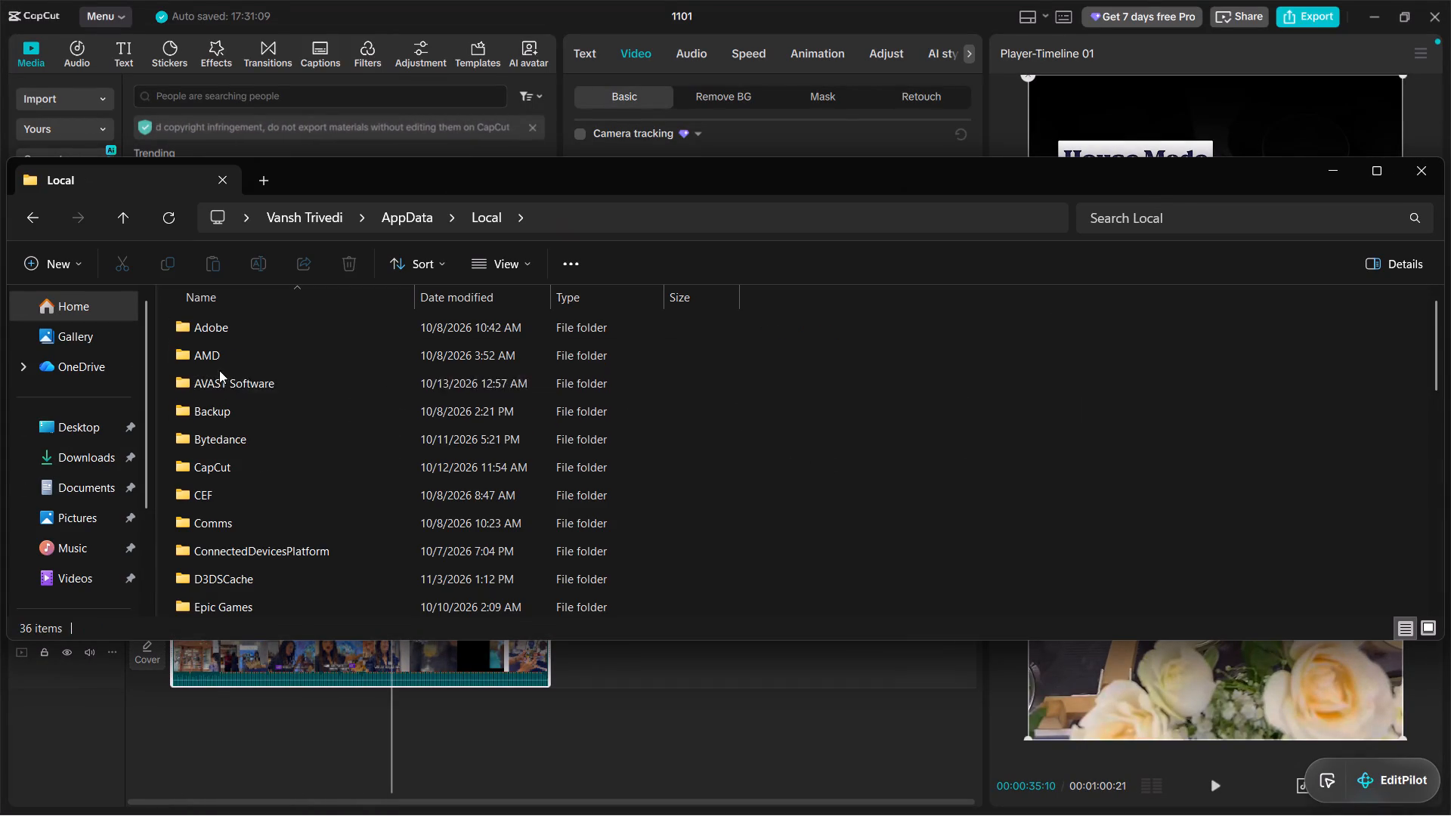
pyautogui.doubleClick(232, 462)
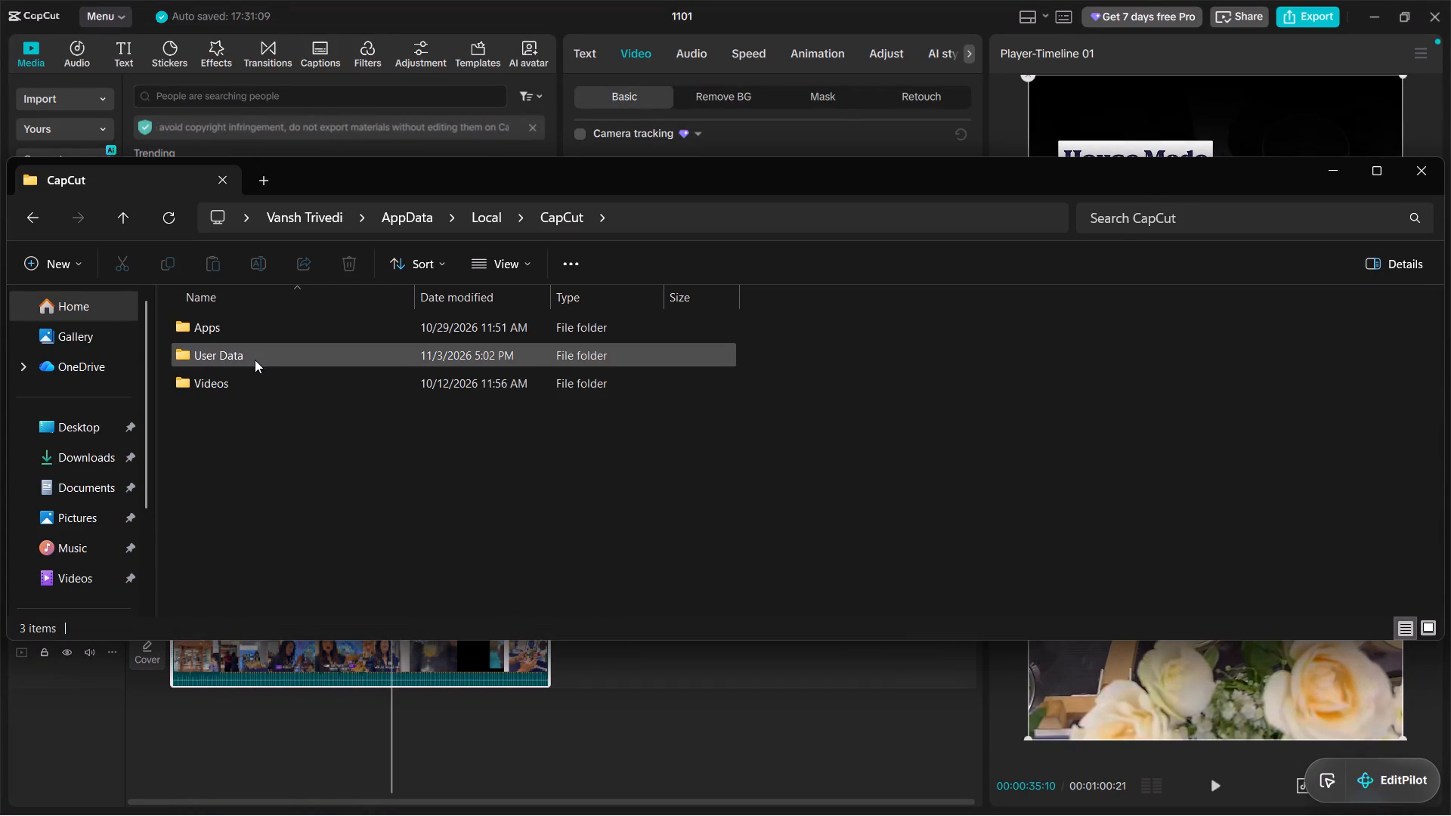
pyautogui.doubleClick(255, 360)
pyautogui.scroll(-2, 281, 463)
pyautogui.scroll(-1, 284, 530)
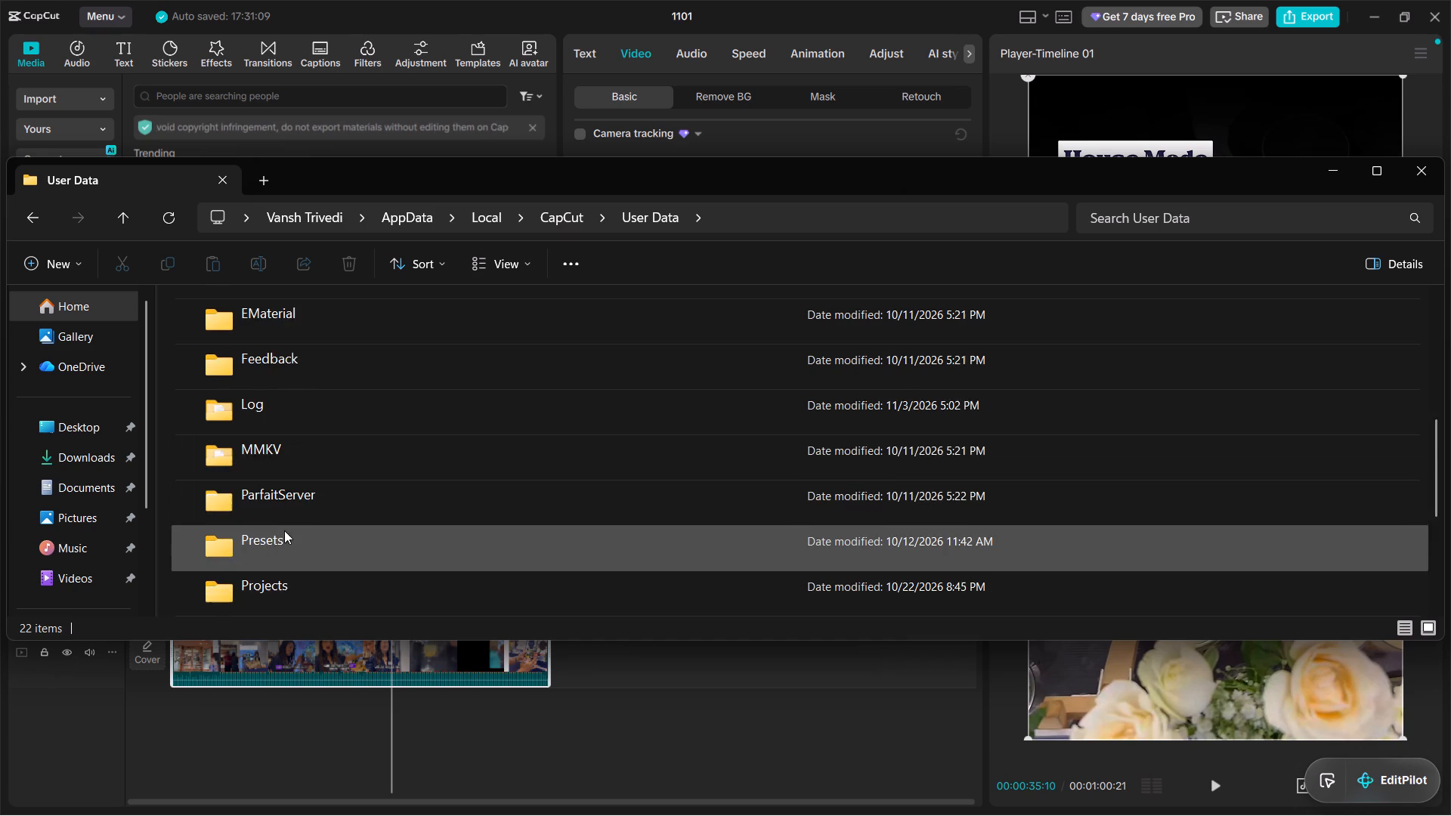
pyautogui.scroll(-1, 284, 530)
pyautogui.doubleClick(302, 456)
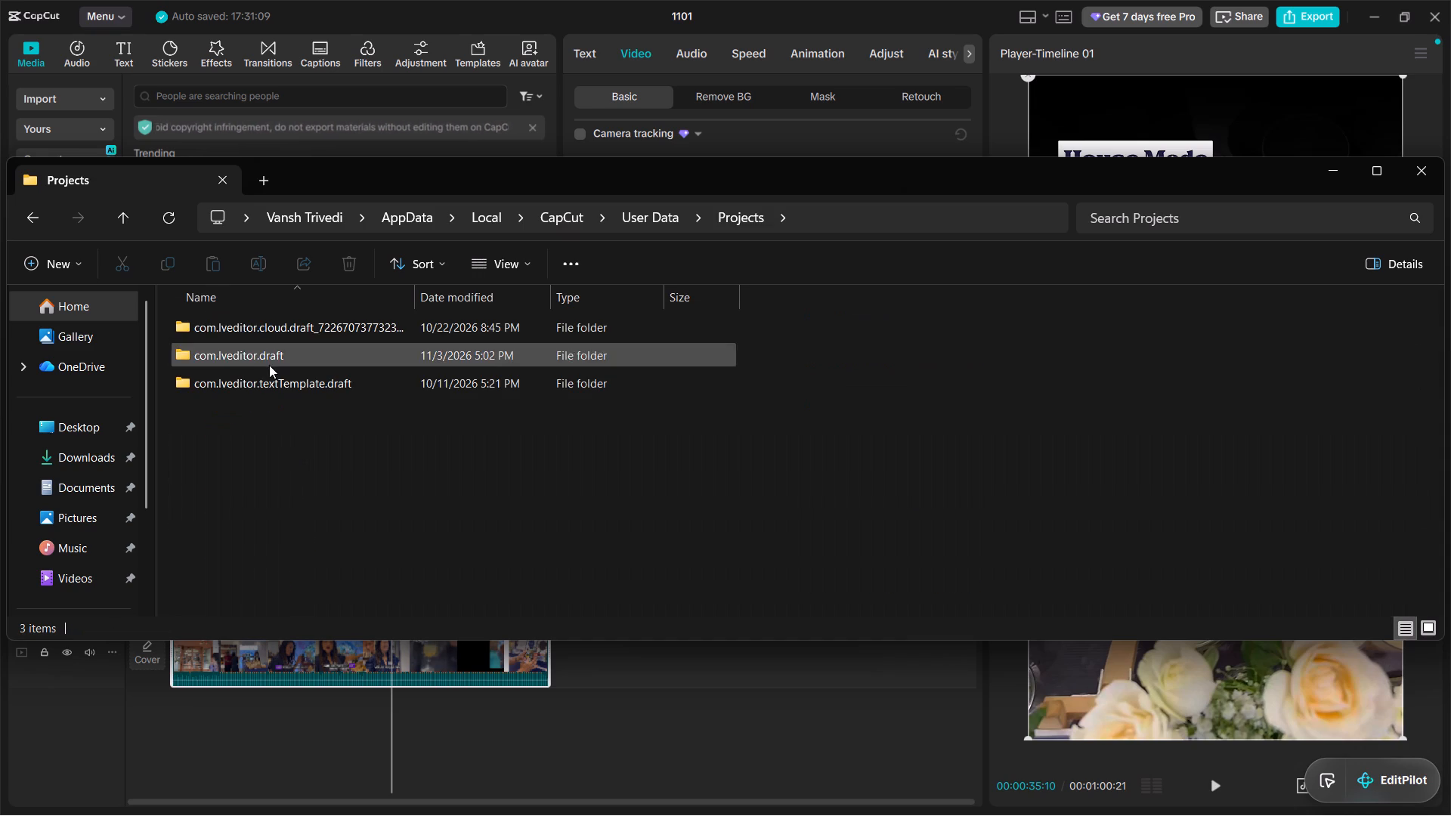
pyautogui.doubleClick(269, 365)
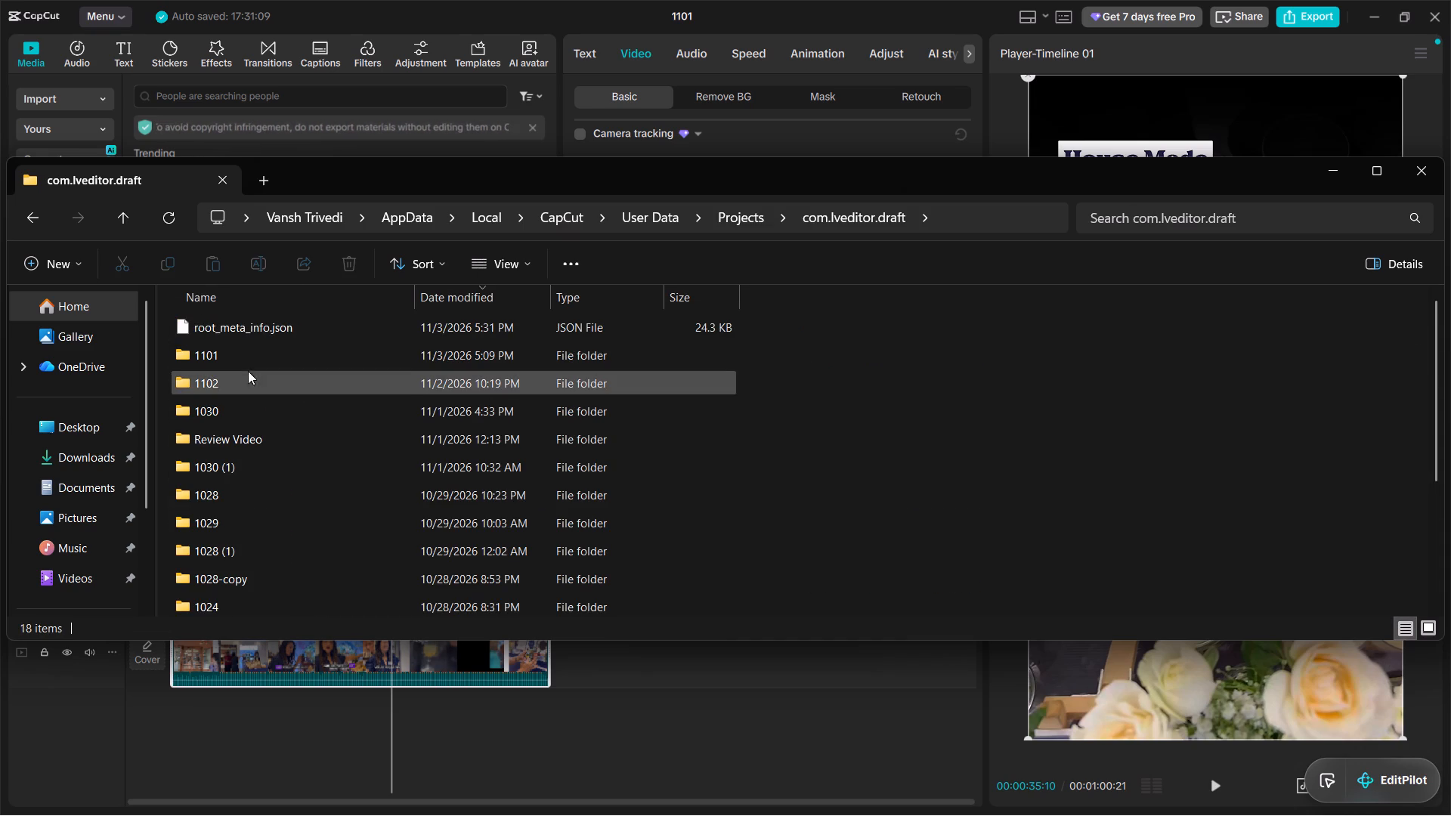
pyautogui.doubleClick(258, 356)
pyautogui.moveTo(340, 172); pyautogui.dragTo(880, 181)
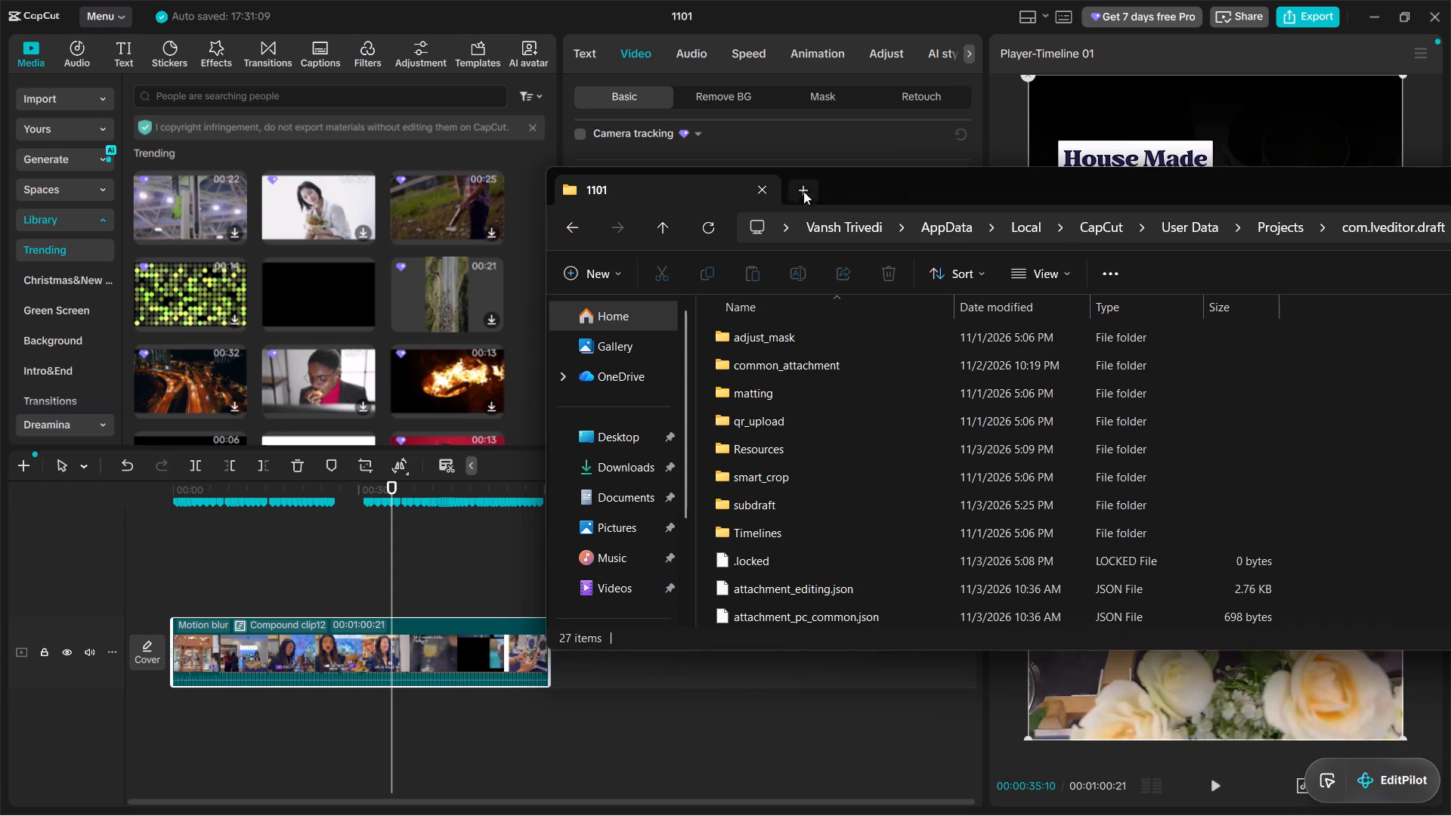
pyautogui.doubleClick(761, 446)
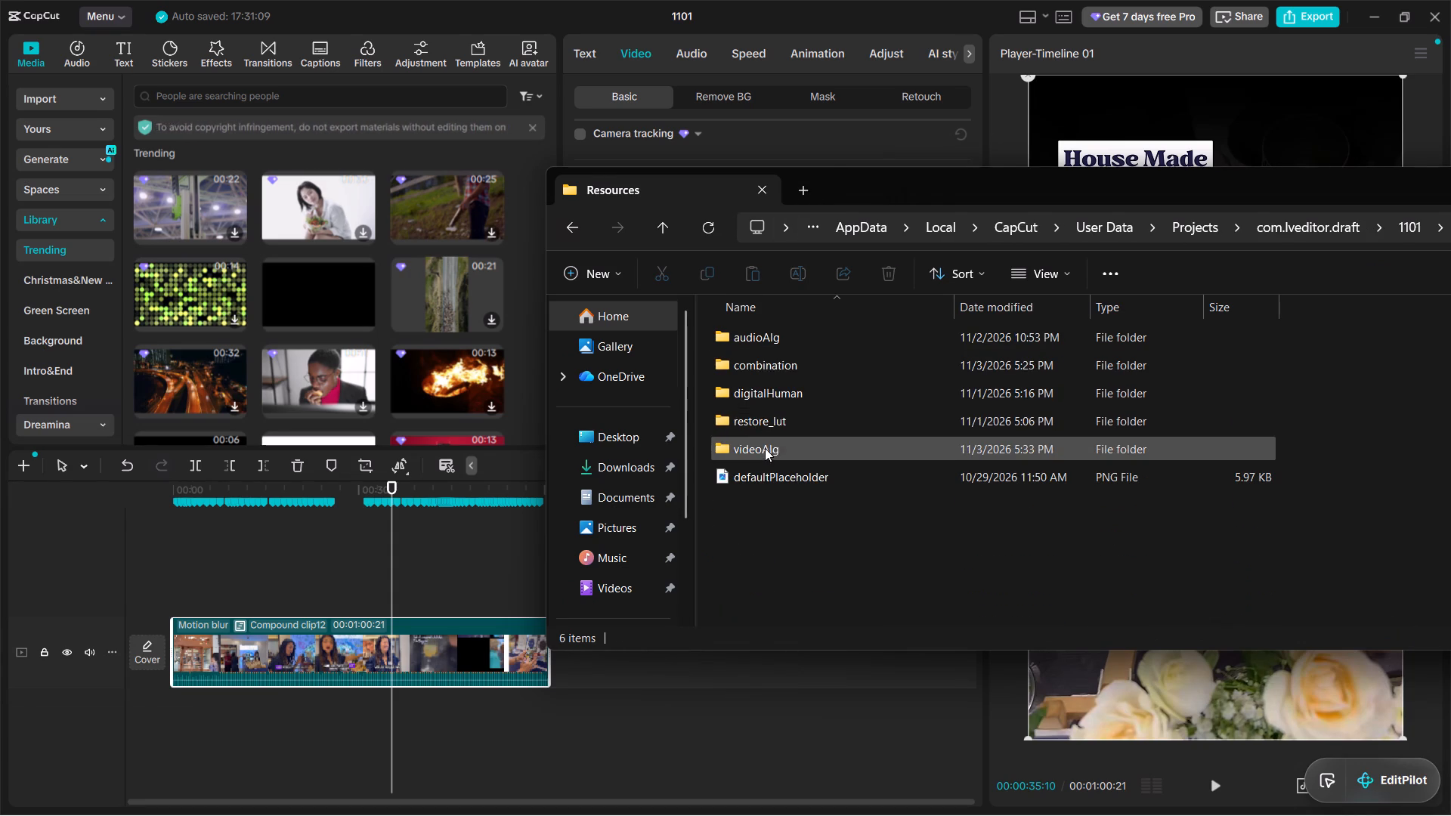
pyautogui.doubleClick(775, 451)
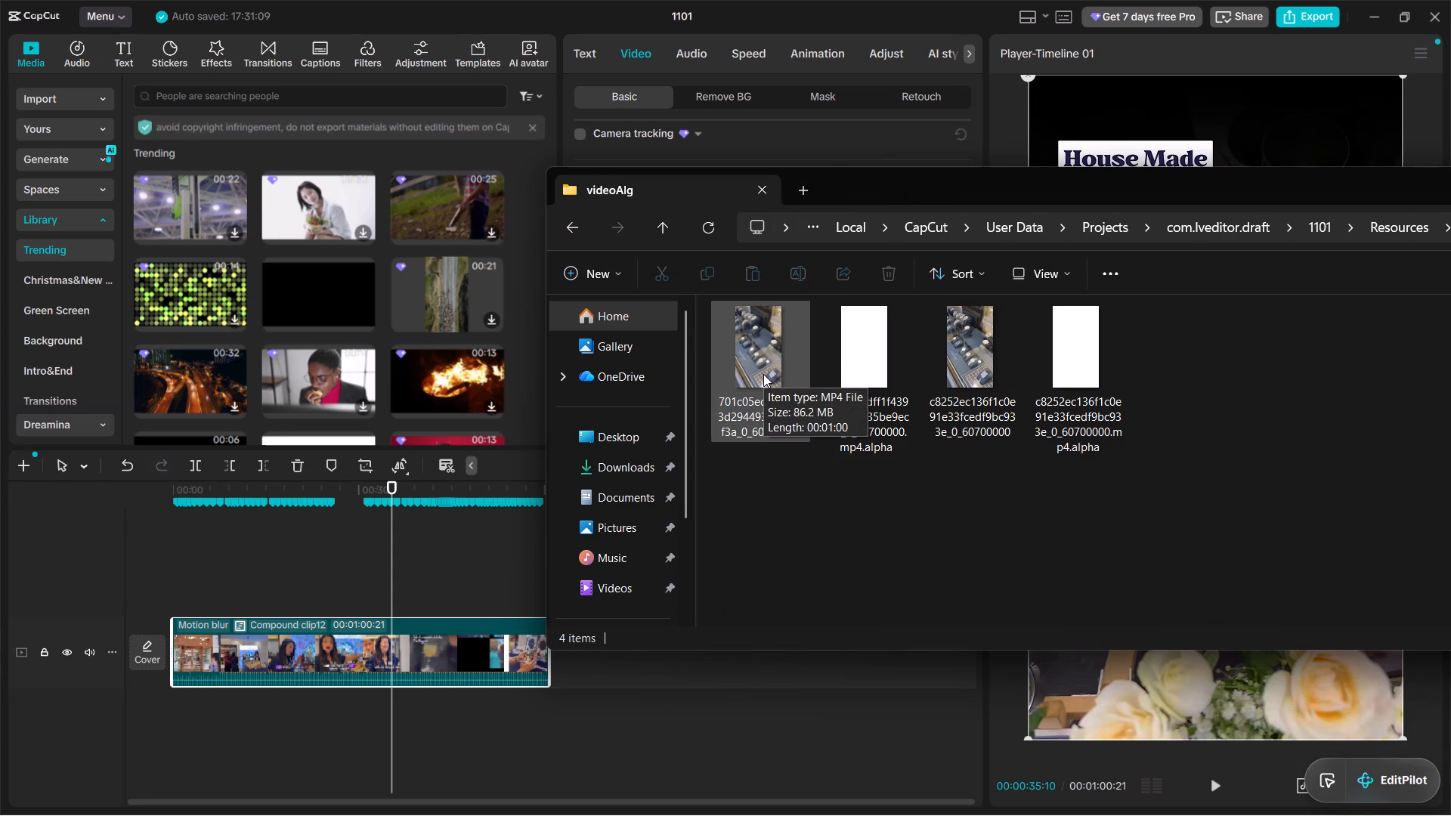
# Sort the videoAlg files by date and place the newest MP4, beginning c8252ec136, on CapCut's main track after Compound clip12 at 00:01:15:14.
pyautogui.rightClick(834, 516)
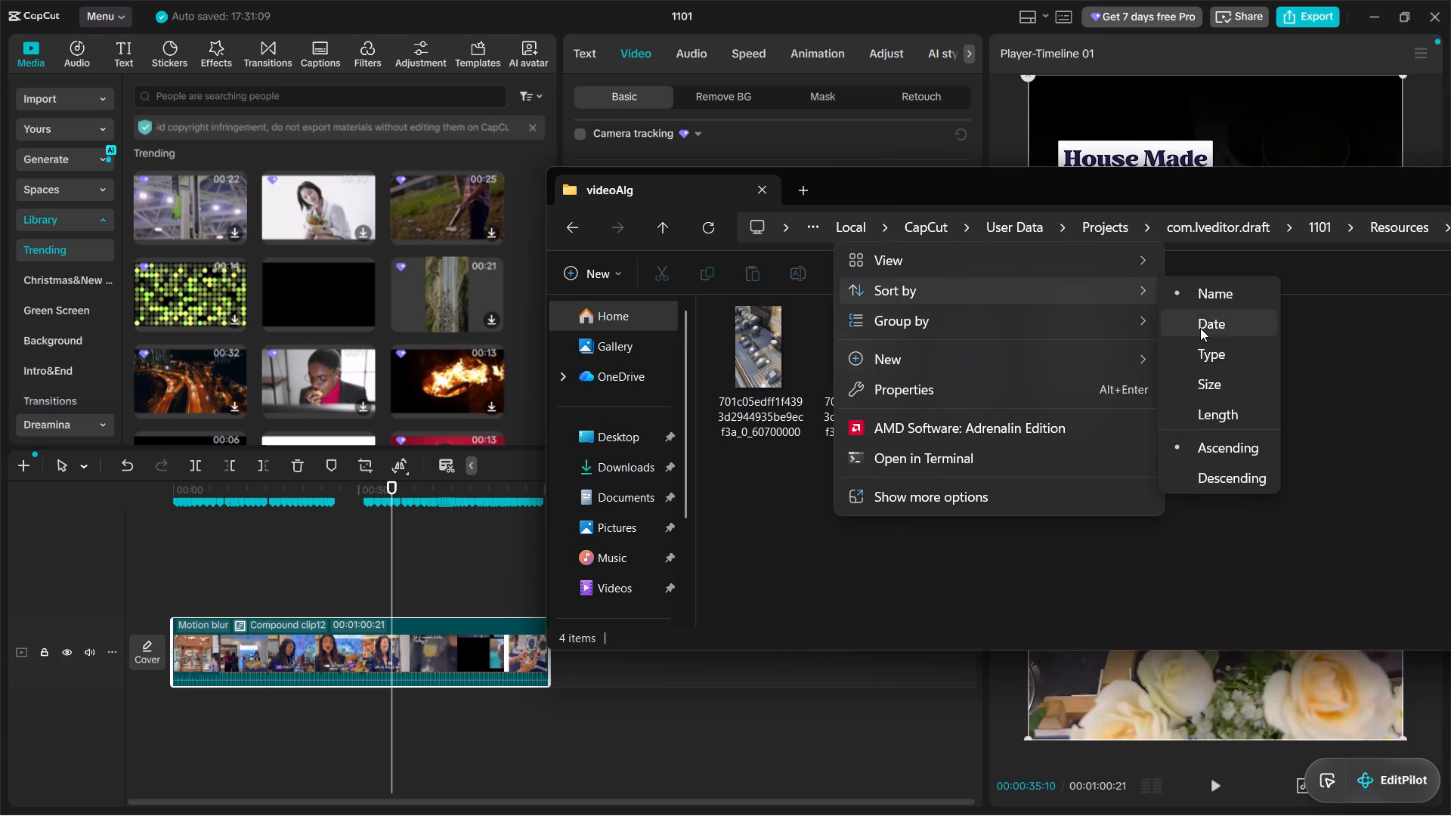
pyautogui.click(1200, 328)
pyautogui.click(966, 558)
pyautogui.moveTo(777, 345); pyautogui.dragTo(665, 625)
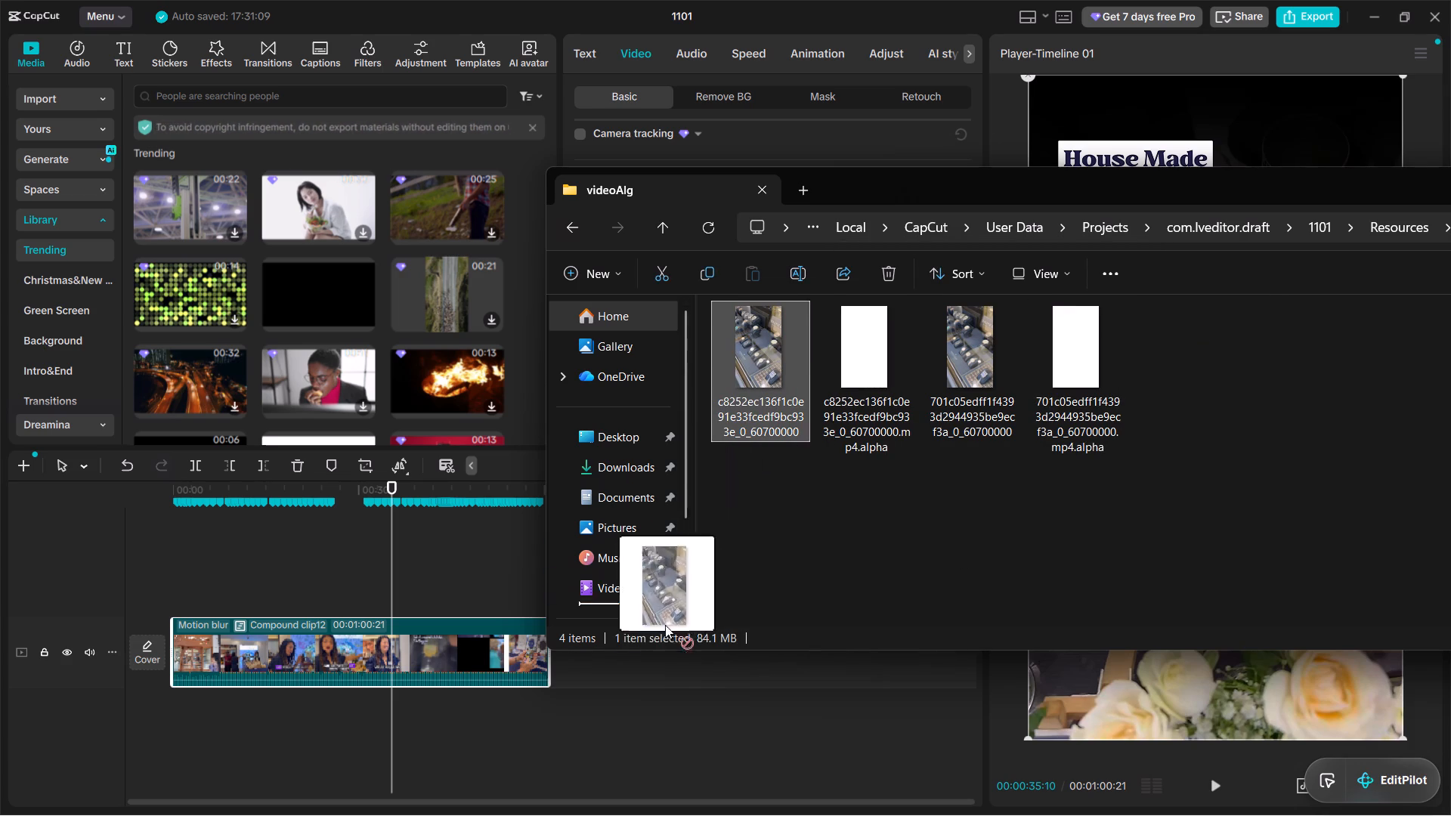
pyautogui.moveTo(665, 625); pyautogui.dragTo(633, 706)
pyautogui.moveTo(455, 584); pyautogui.dragTo(725, 600)
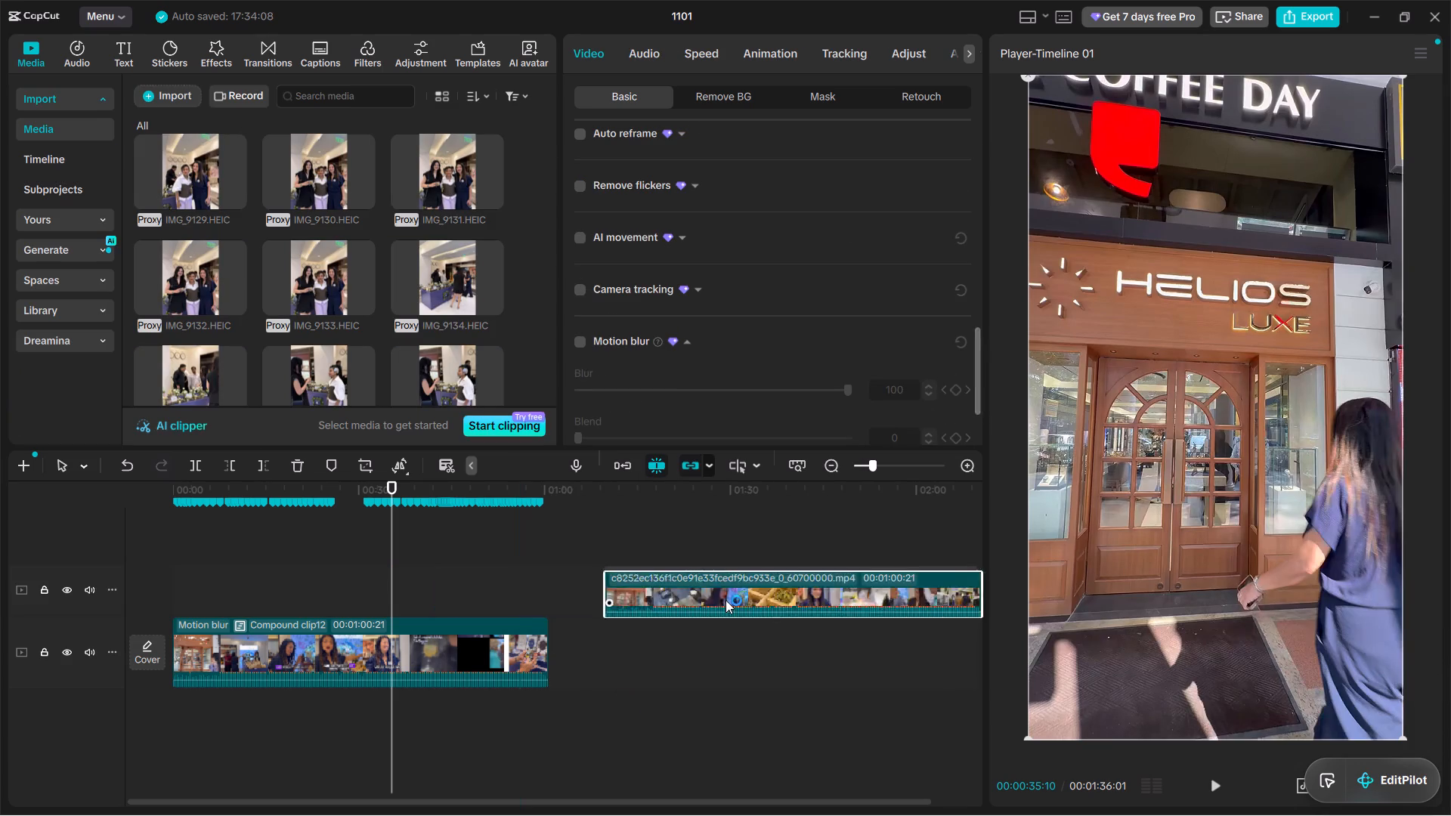
pyautogui.moveTo(725, 600); pyautogui.dragTo(704, 632)
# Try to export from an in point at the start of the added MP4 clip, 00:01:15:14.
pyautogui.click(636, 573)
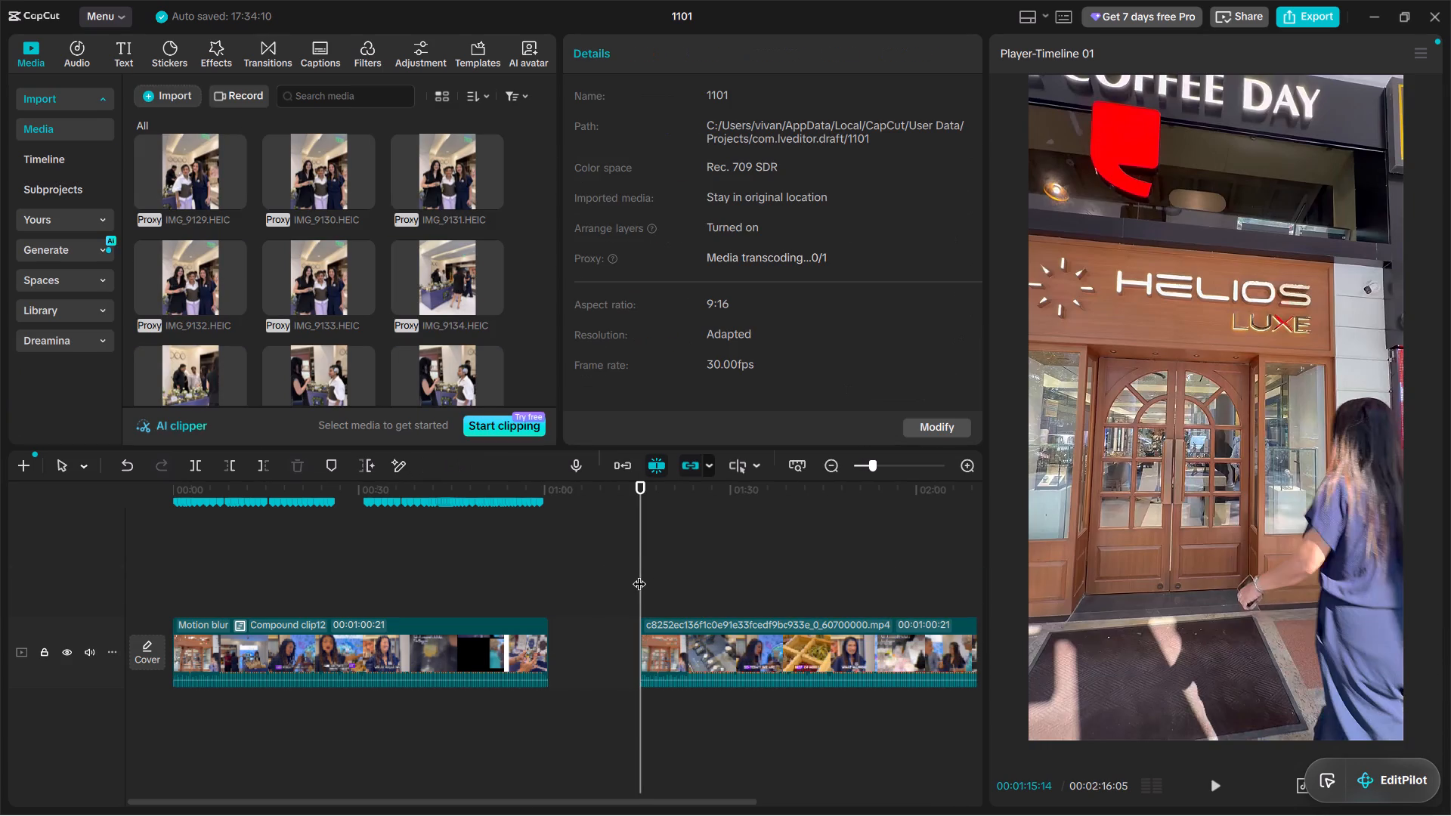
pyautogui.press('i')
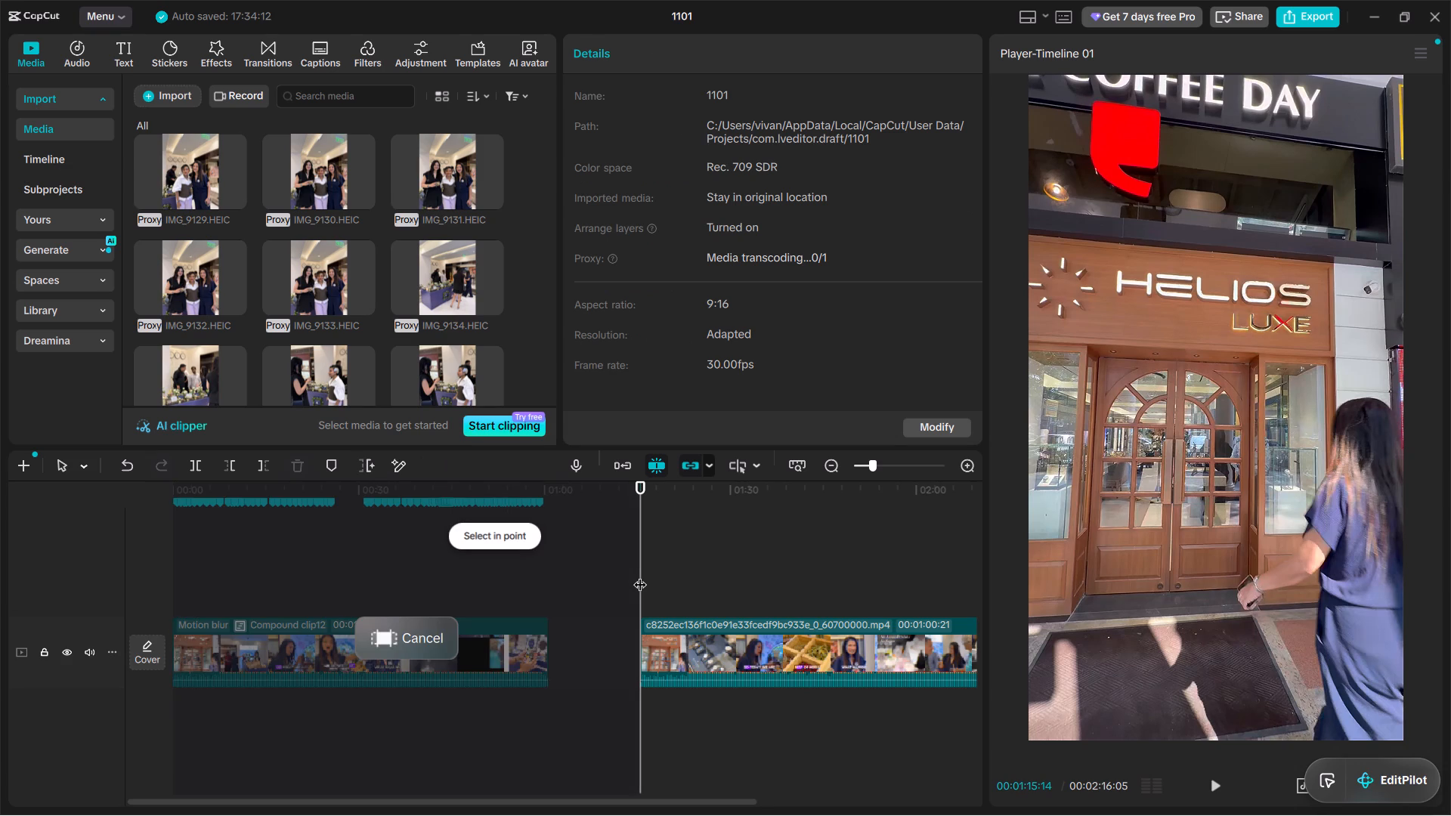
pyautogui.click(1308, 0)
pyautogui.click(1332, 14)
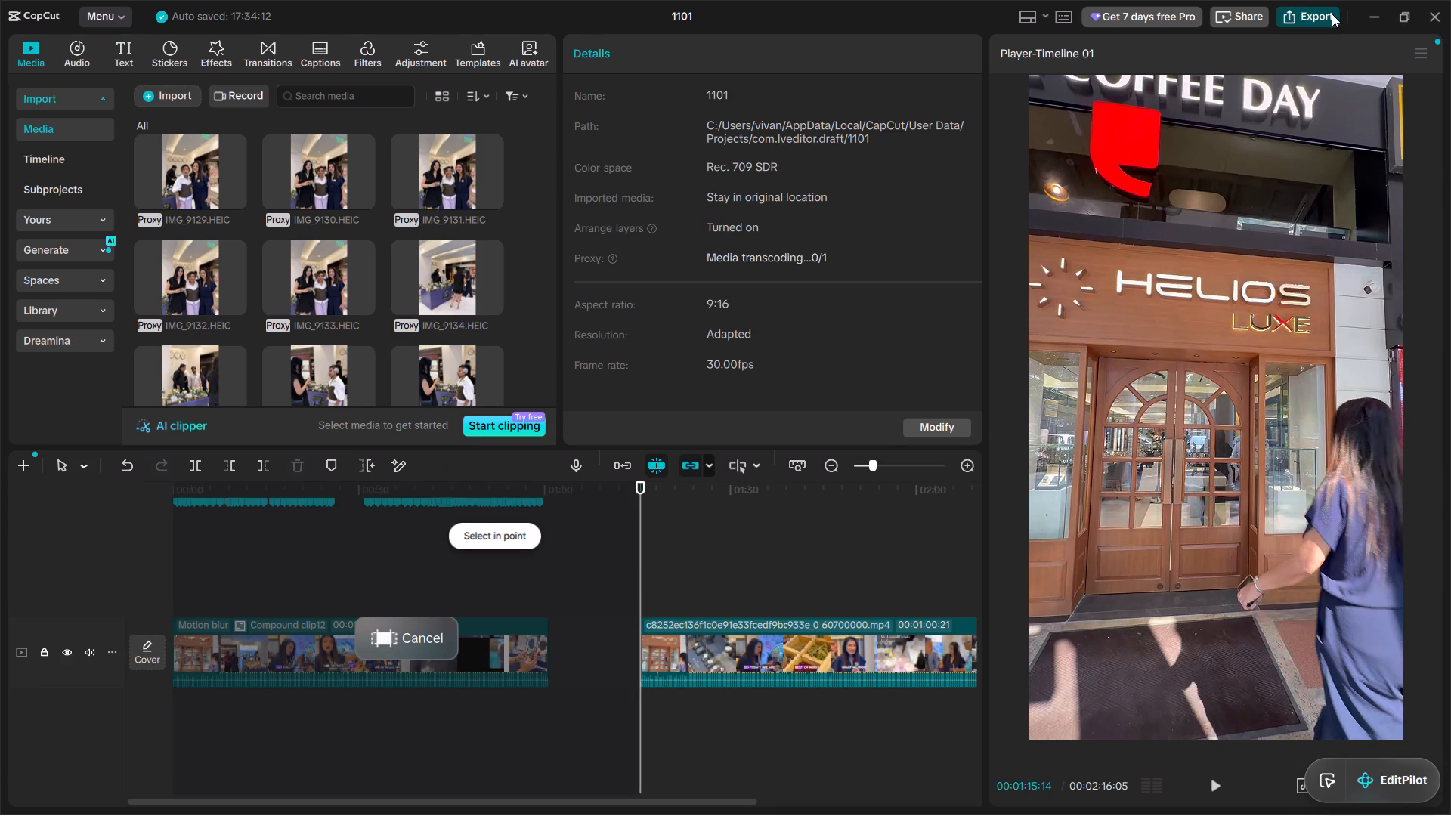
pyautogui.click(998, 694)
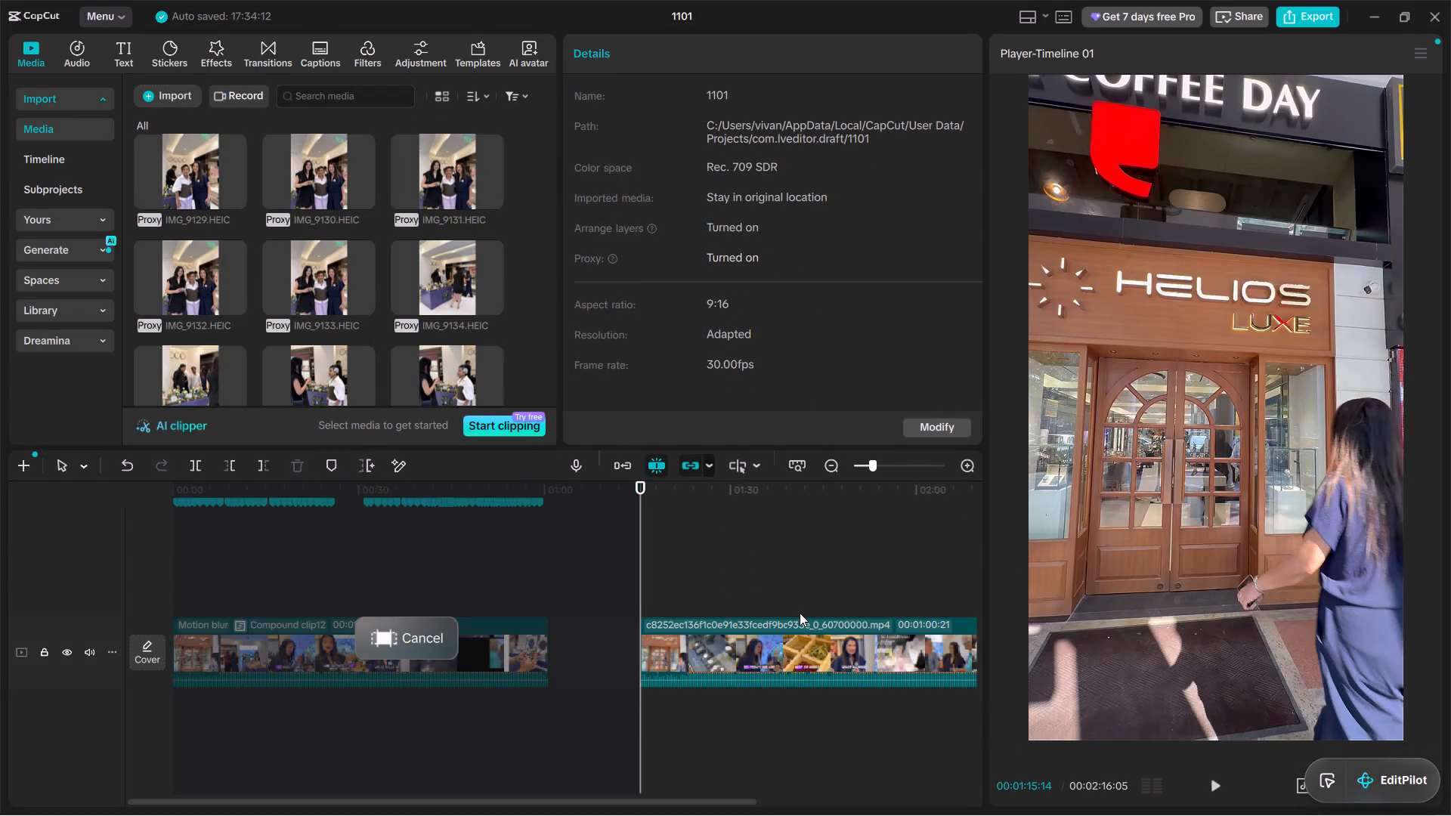
# Play the added MP4 clip from its start and clear the export range selection.
pyautogui.press('space')
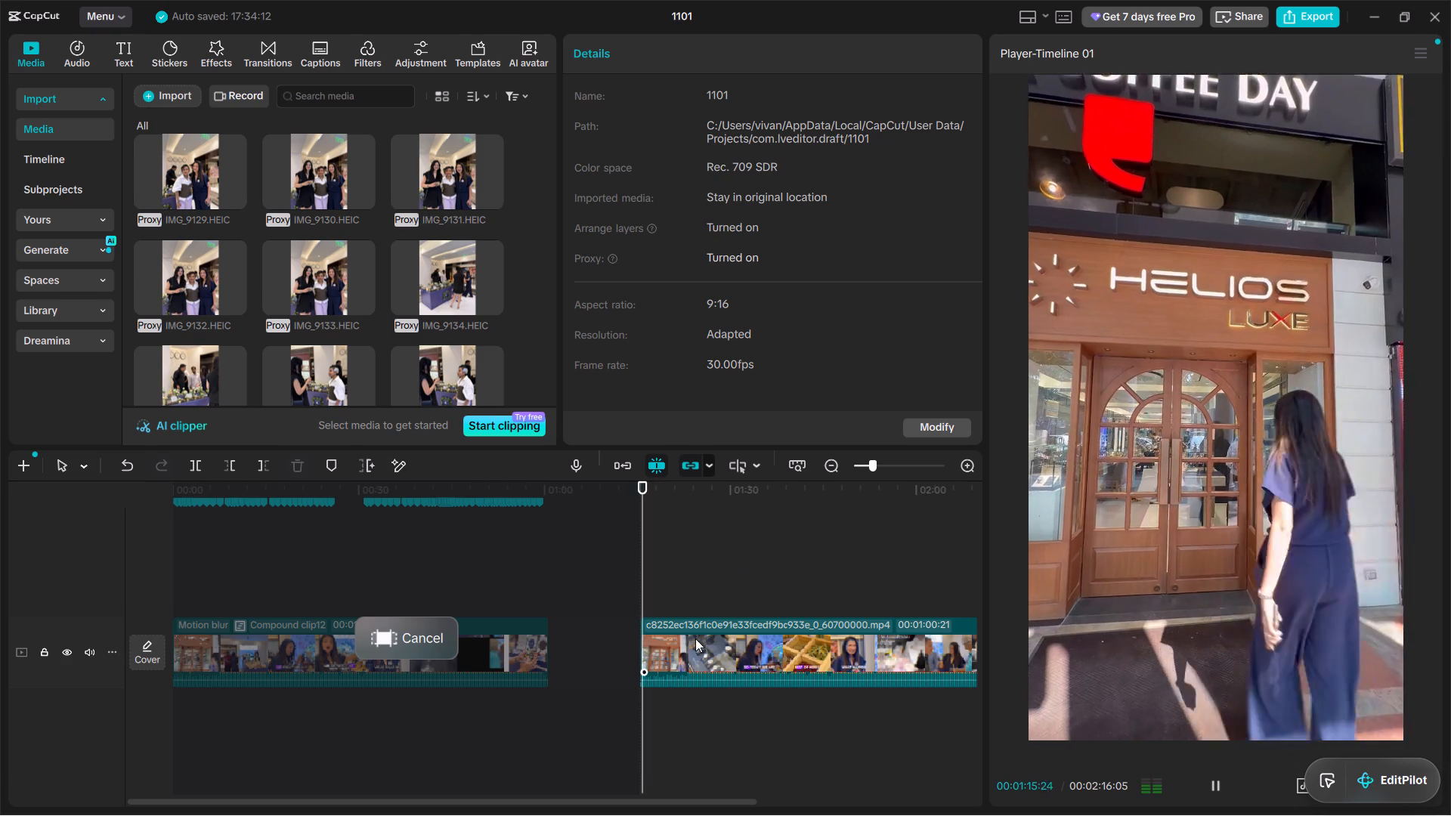
pyautogui.keyDown('alt'); pyautogui.scroll(-3, 735, 643); pyautogui.keyUp('alt')
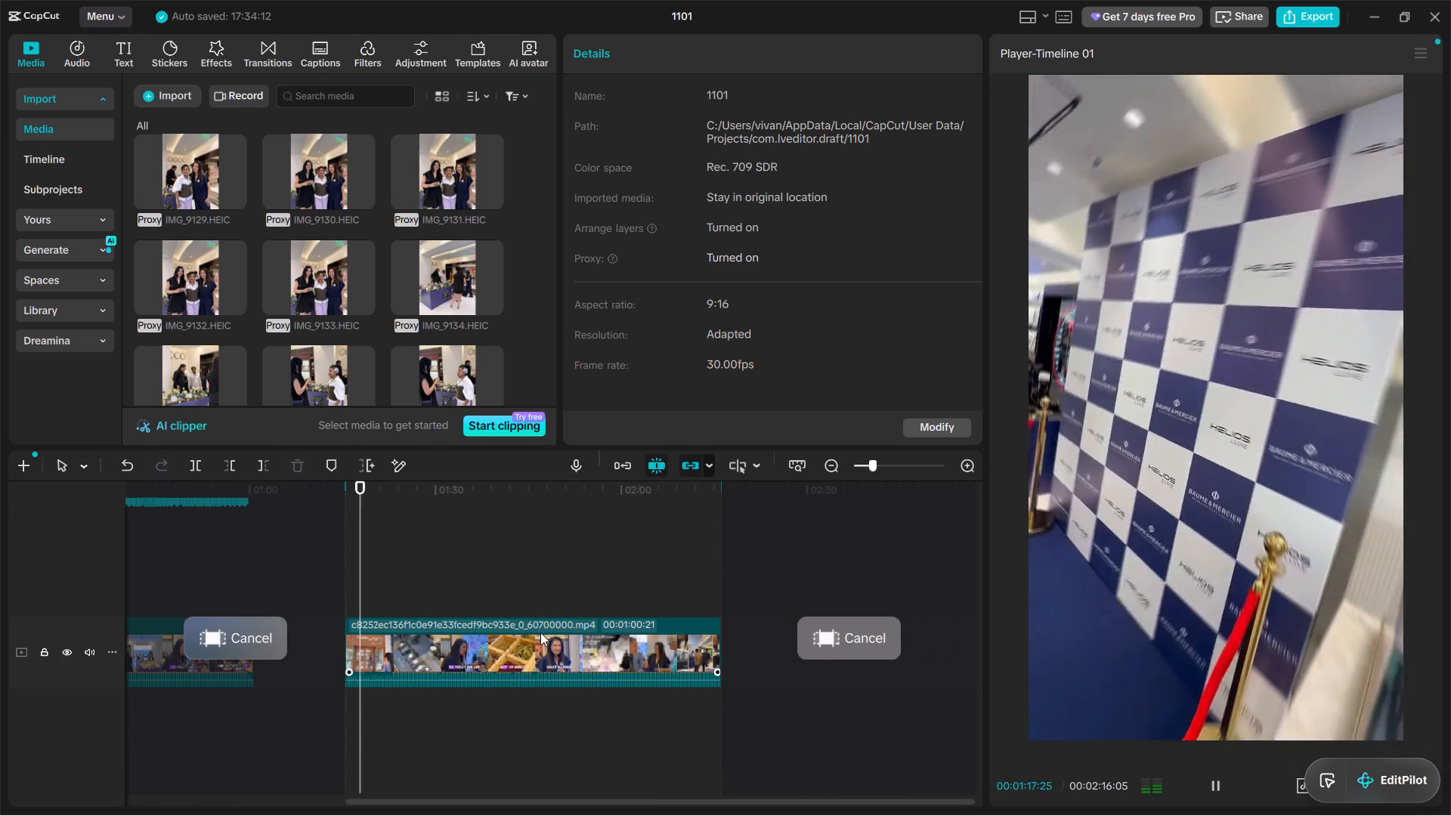
pyautogui.keyDown('alt'); pyautogui.scroll(1, 574, 623); pyautogui.keyUp('alt')
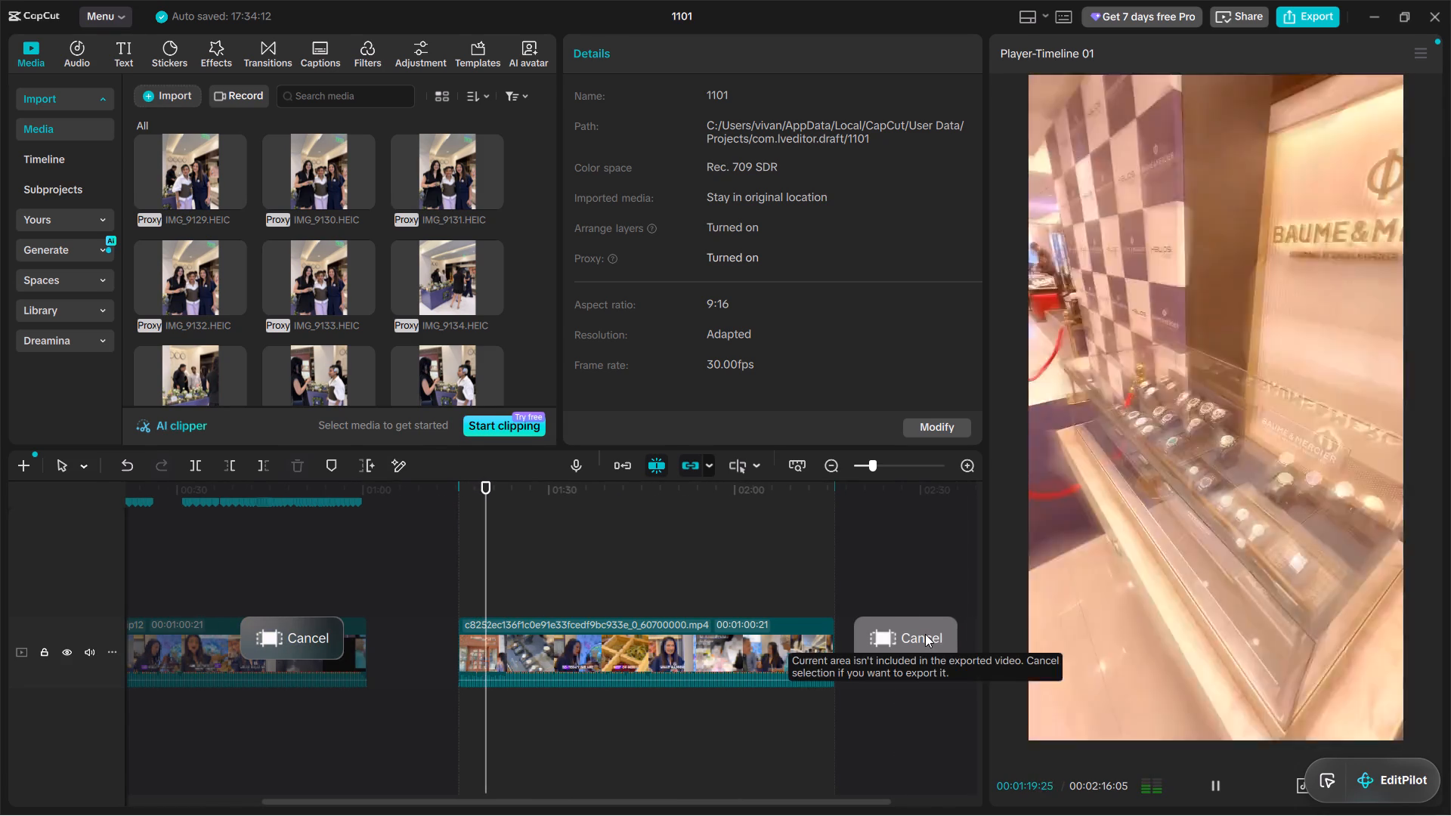
pyautogui.click(925, 634)
pyautogui.press('space')
pyautogui.keyDown('alt'); pyautogui.scroll(2, 378, 603); pyautogui.keyUp('alt')
# Open Compound clip12 and play the start of its last clip, IMG_9114.MOV.
pyautogui.click(466, 583)
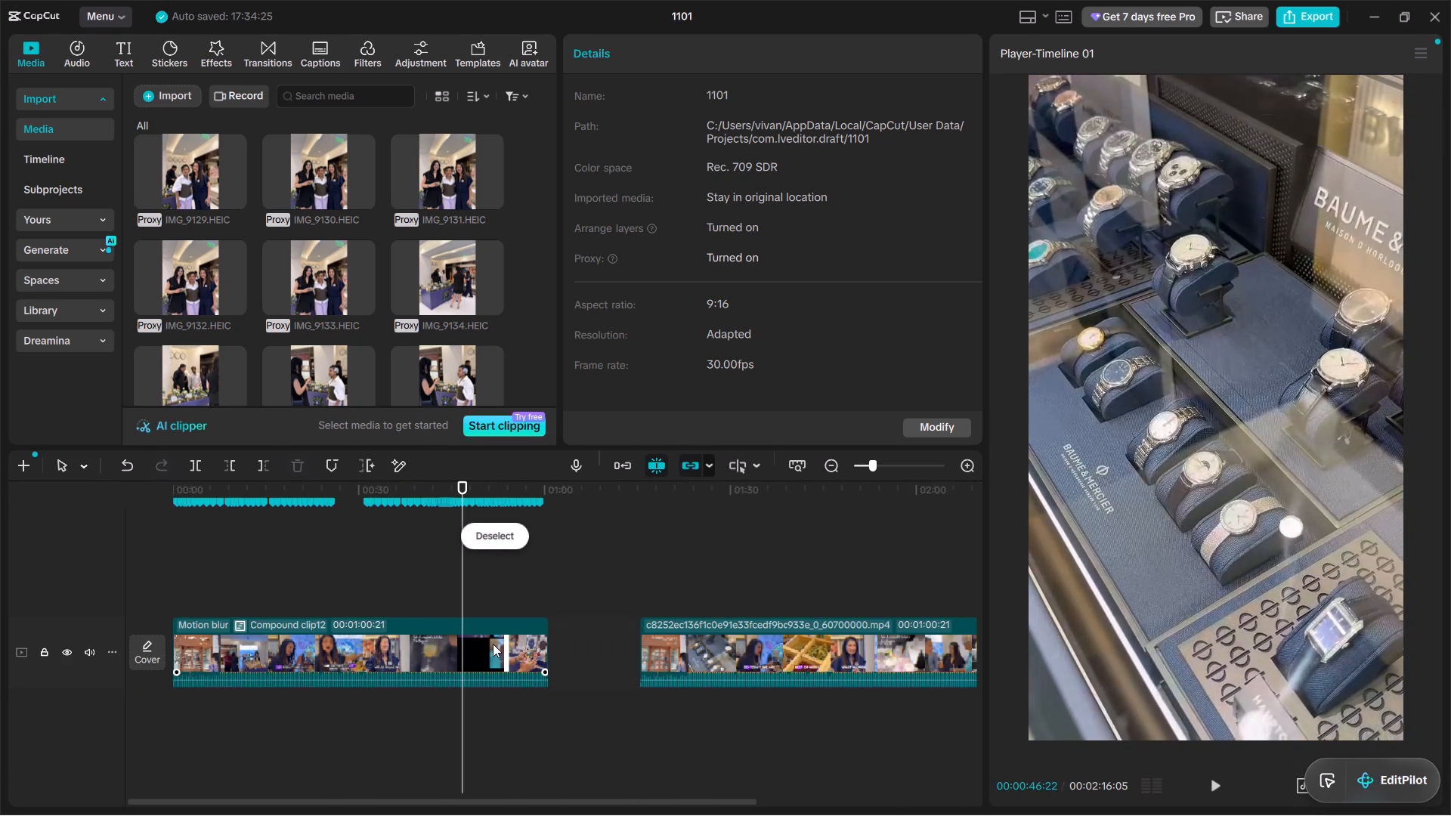
pyautogui.doubleClick(496, 645)
pyautogui.keyDown('alt'); pyautogui.scroll(-6, 720, 675); pyautogui.keyUp('alt')
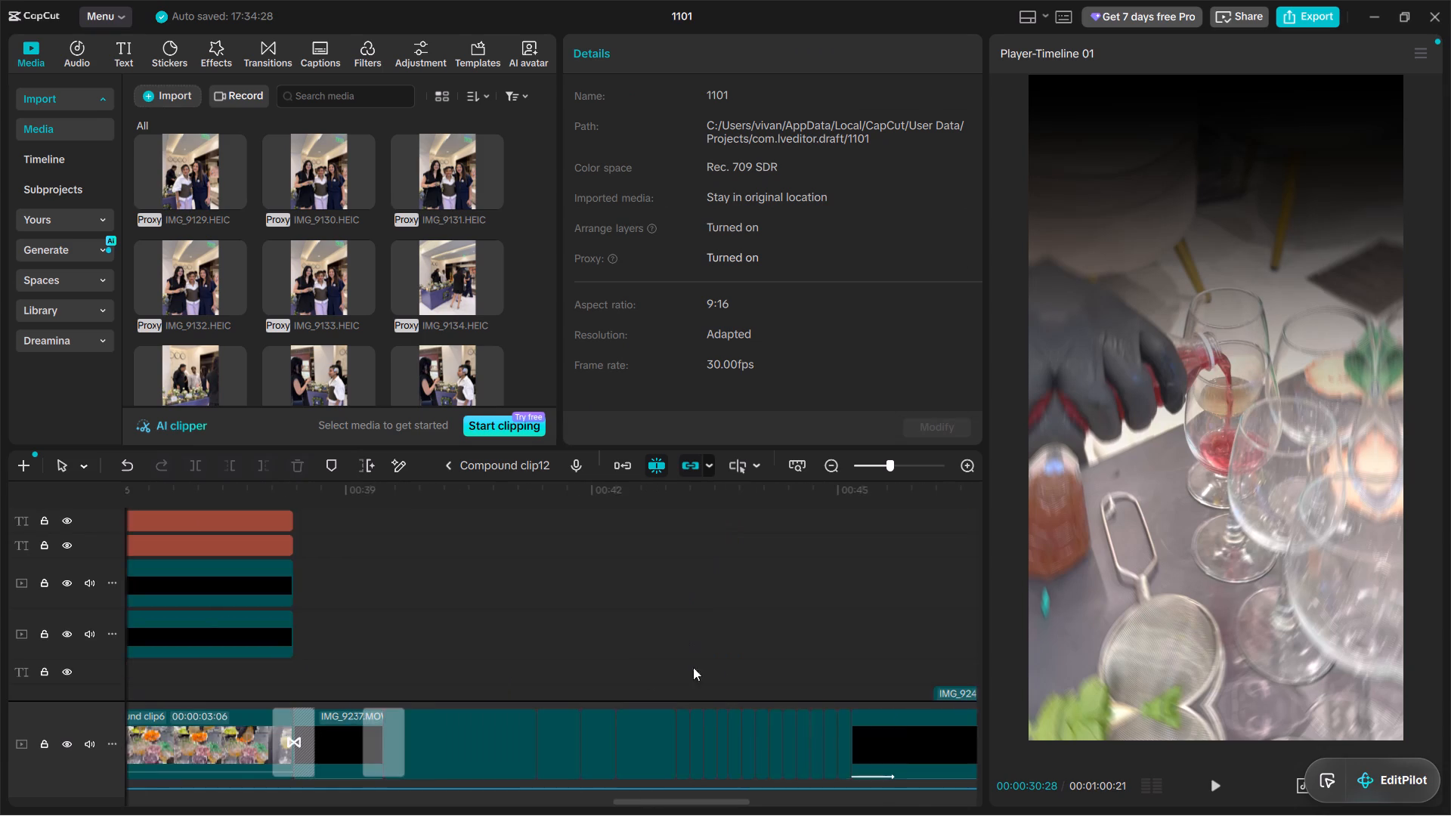
pyautogui.keyDown('alt'); pyautogui.scroll(-17, 587, 681); pyautogui.keyUp('alt')
pyautogui.click(554, 666)
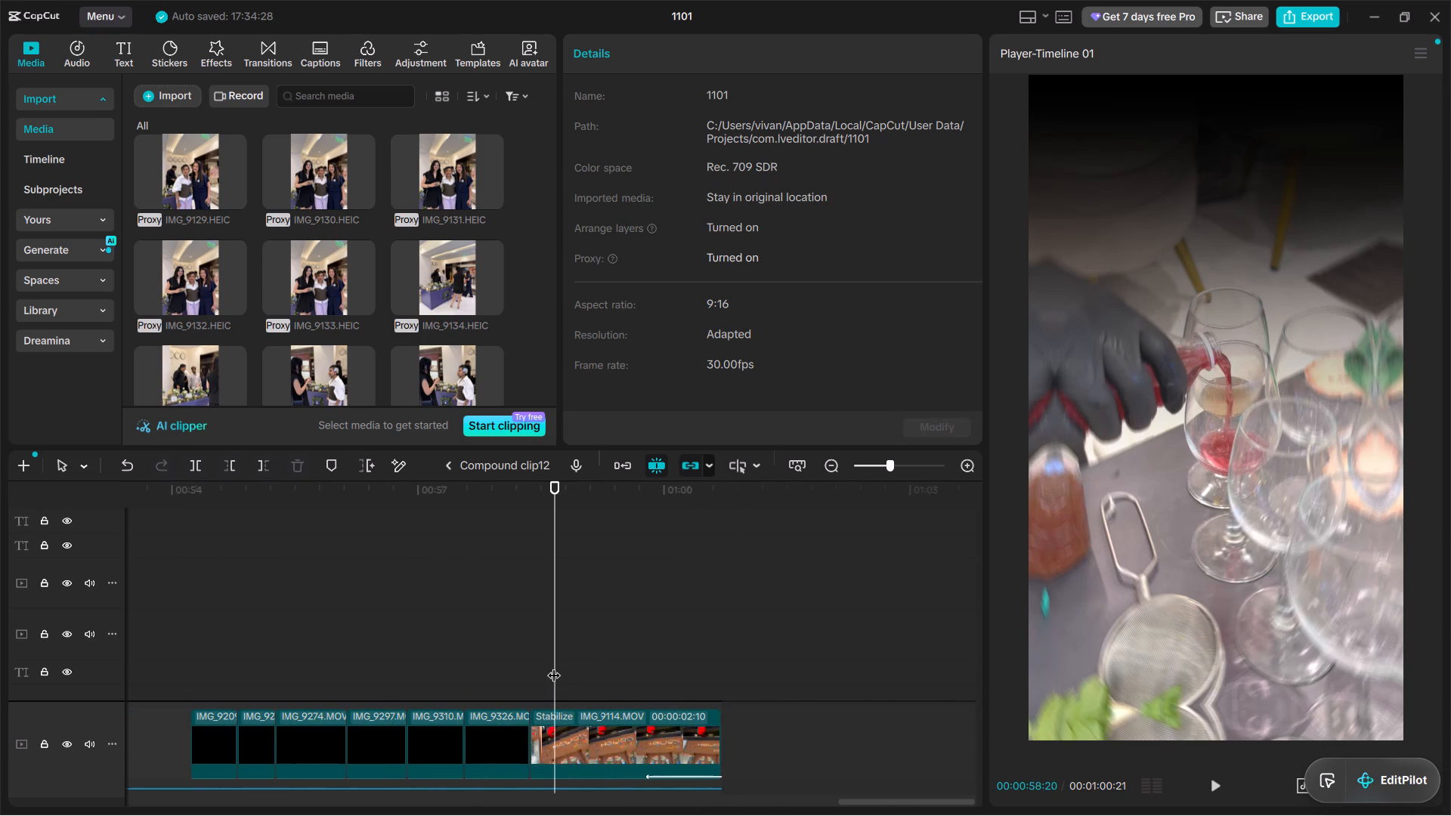
pyautogui.click(539, 660)
pyautogui.click(534, 656)
pyautogui.press('space')
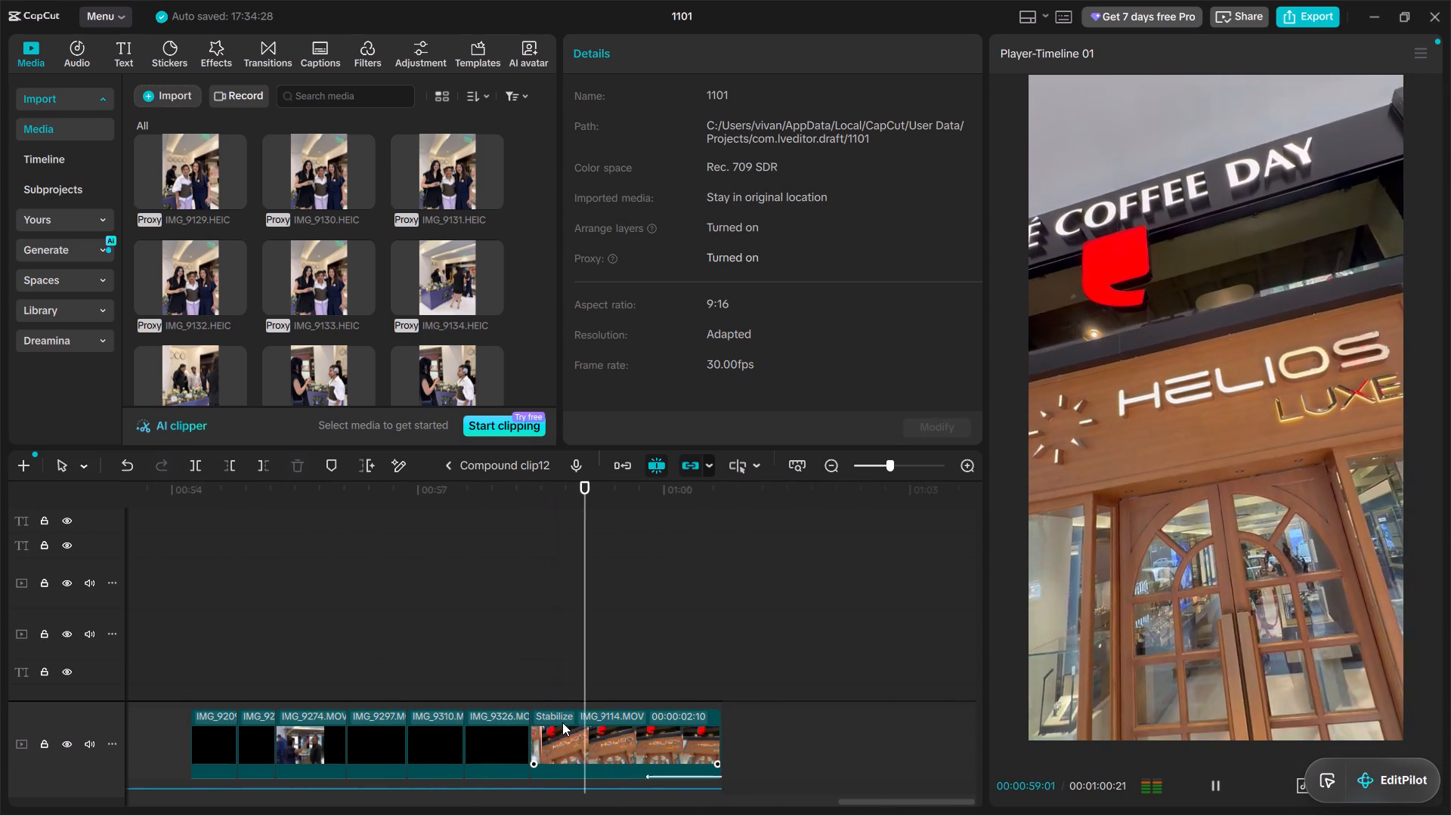
pyautogui.press('space')
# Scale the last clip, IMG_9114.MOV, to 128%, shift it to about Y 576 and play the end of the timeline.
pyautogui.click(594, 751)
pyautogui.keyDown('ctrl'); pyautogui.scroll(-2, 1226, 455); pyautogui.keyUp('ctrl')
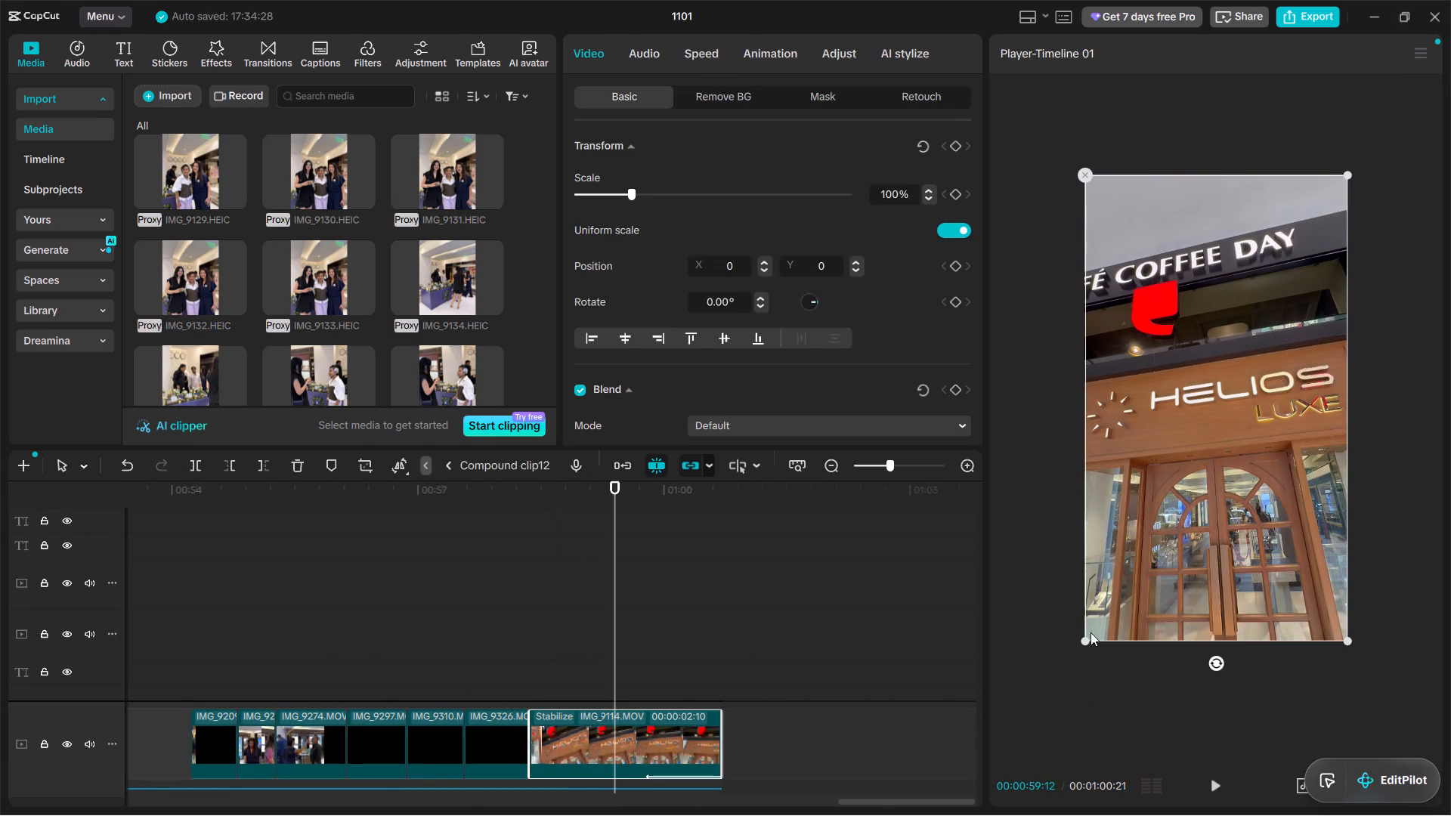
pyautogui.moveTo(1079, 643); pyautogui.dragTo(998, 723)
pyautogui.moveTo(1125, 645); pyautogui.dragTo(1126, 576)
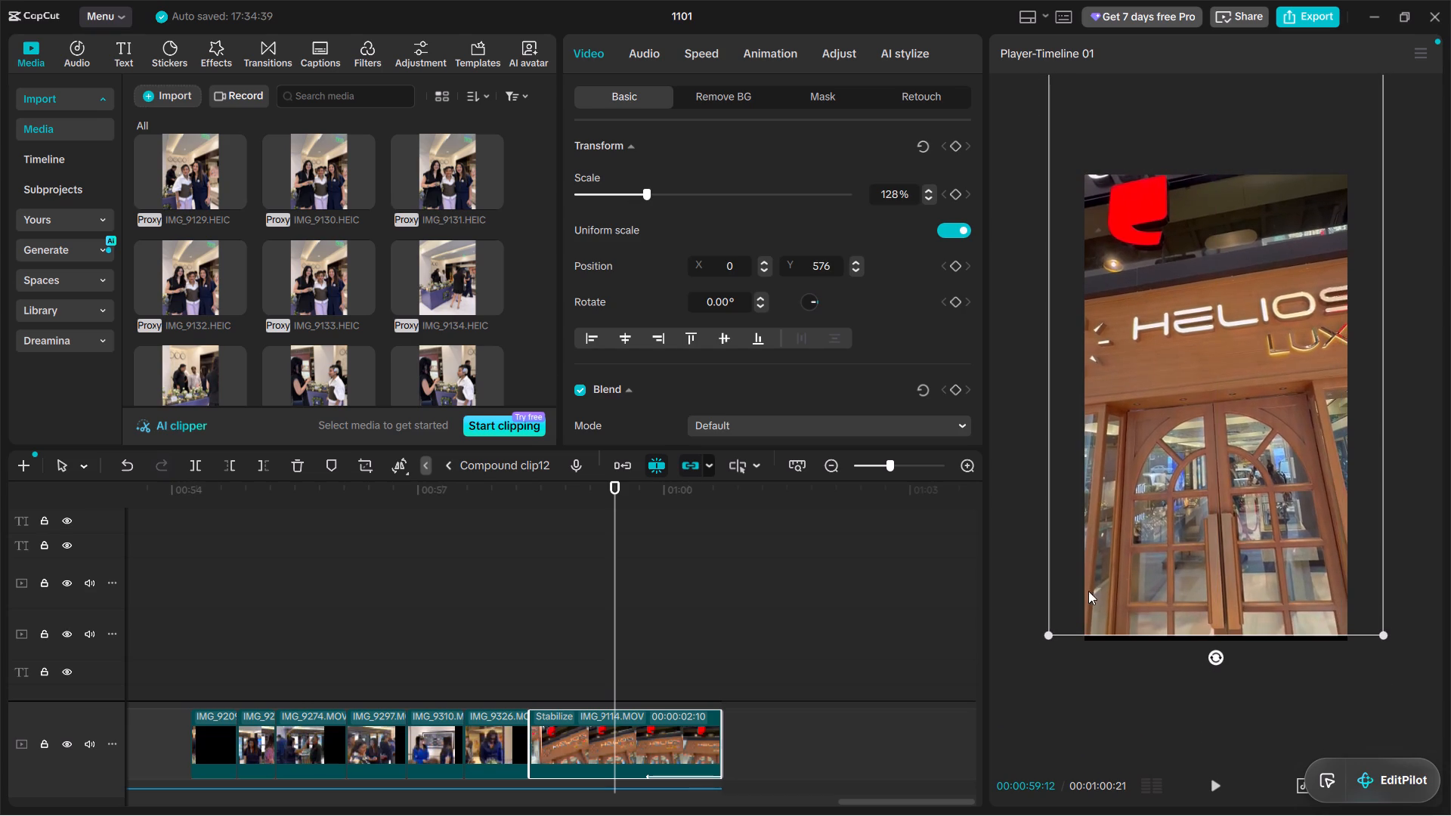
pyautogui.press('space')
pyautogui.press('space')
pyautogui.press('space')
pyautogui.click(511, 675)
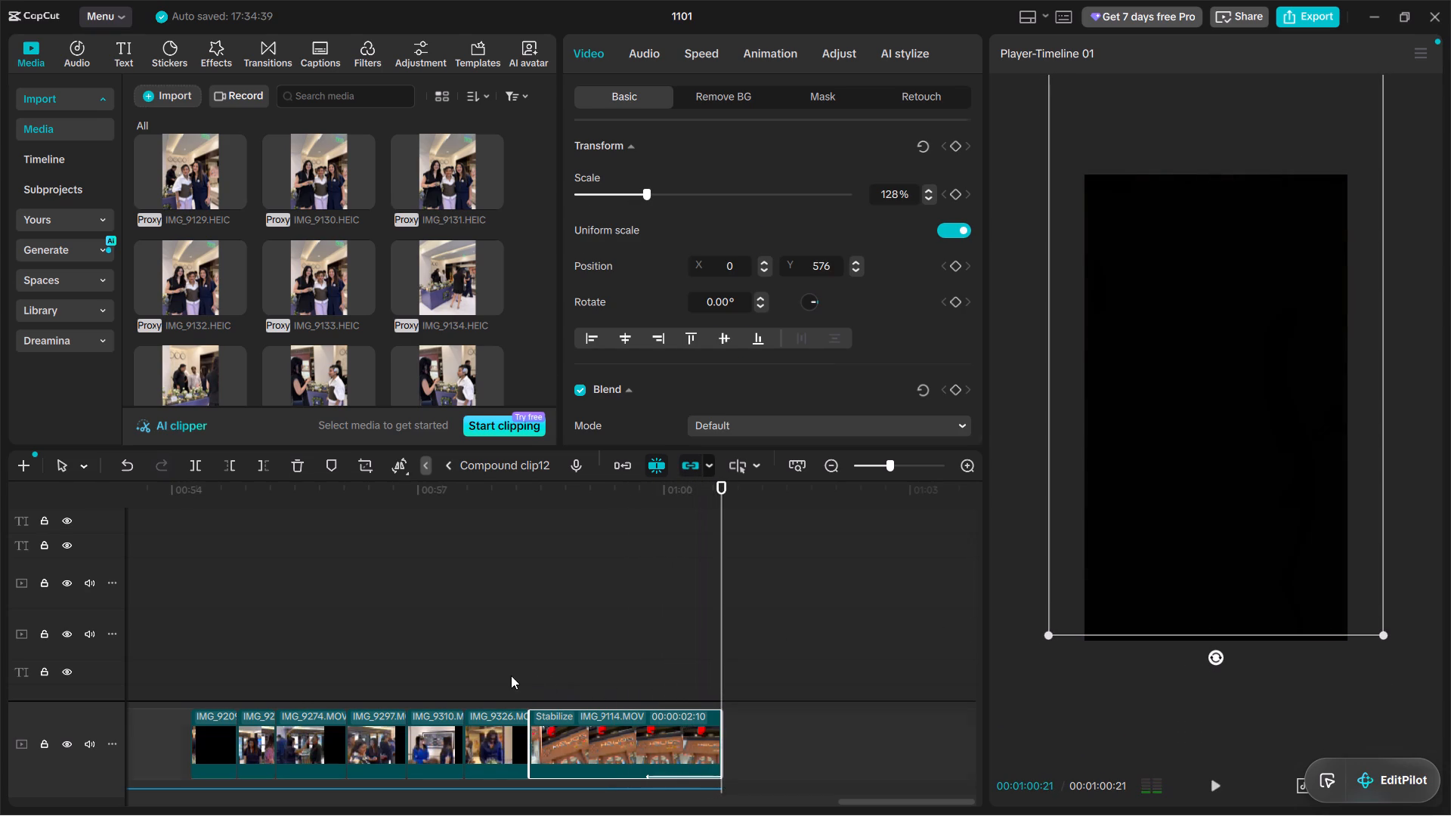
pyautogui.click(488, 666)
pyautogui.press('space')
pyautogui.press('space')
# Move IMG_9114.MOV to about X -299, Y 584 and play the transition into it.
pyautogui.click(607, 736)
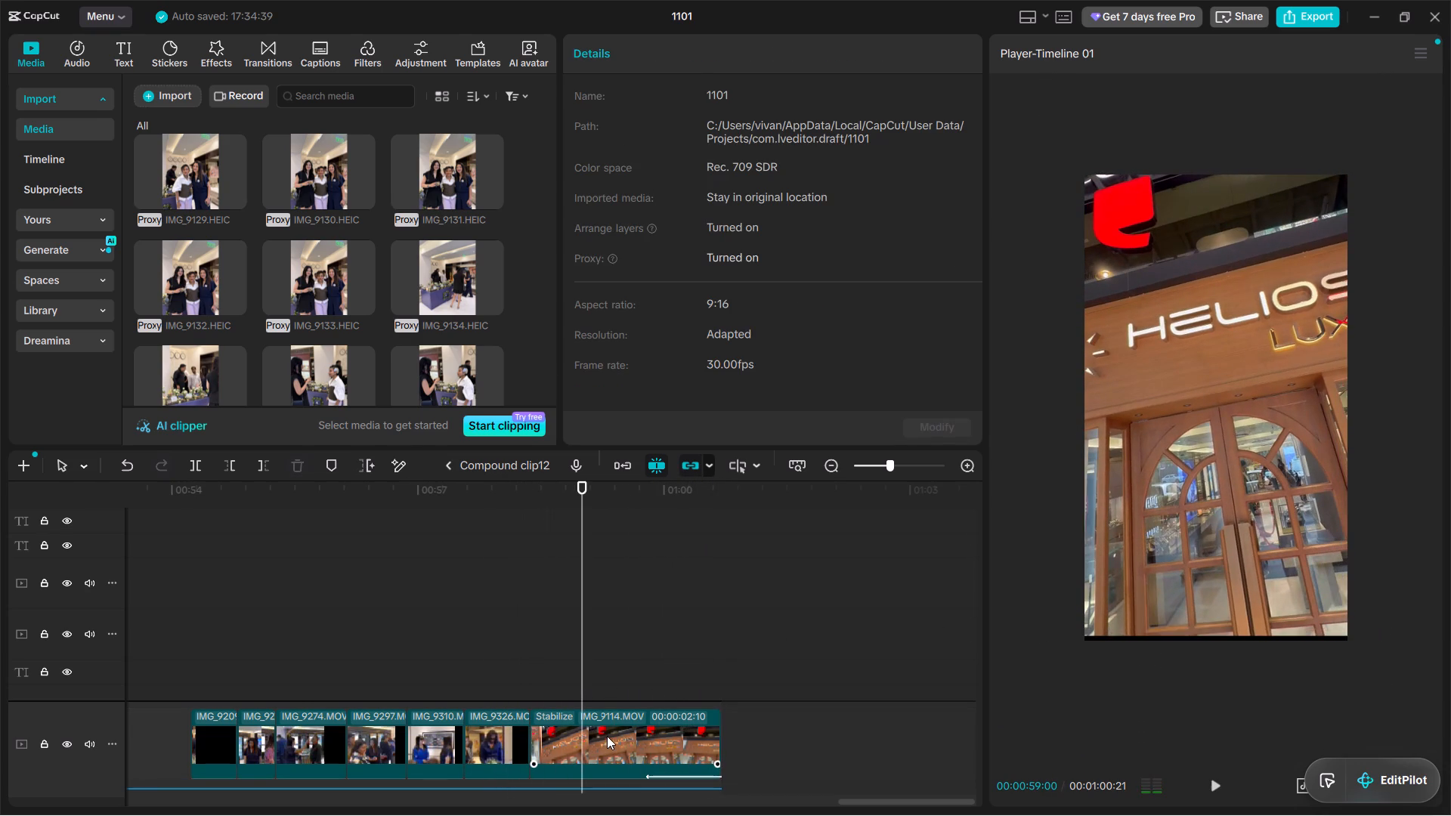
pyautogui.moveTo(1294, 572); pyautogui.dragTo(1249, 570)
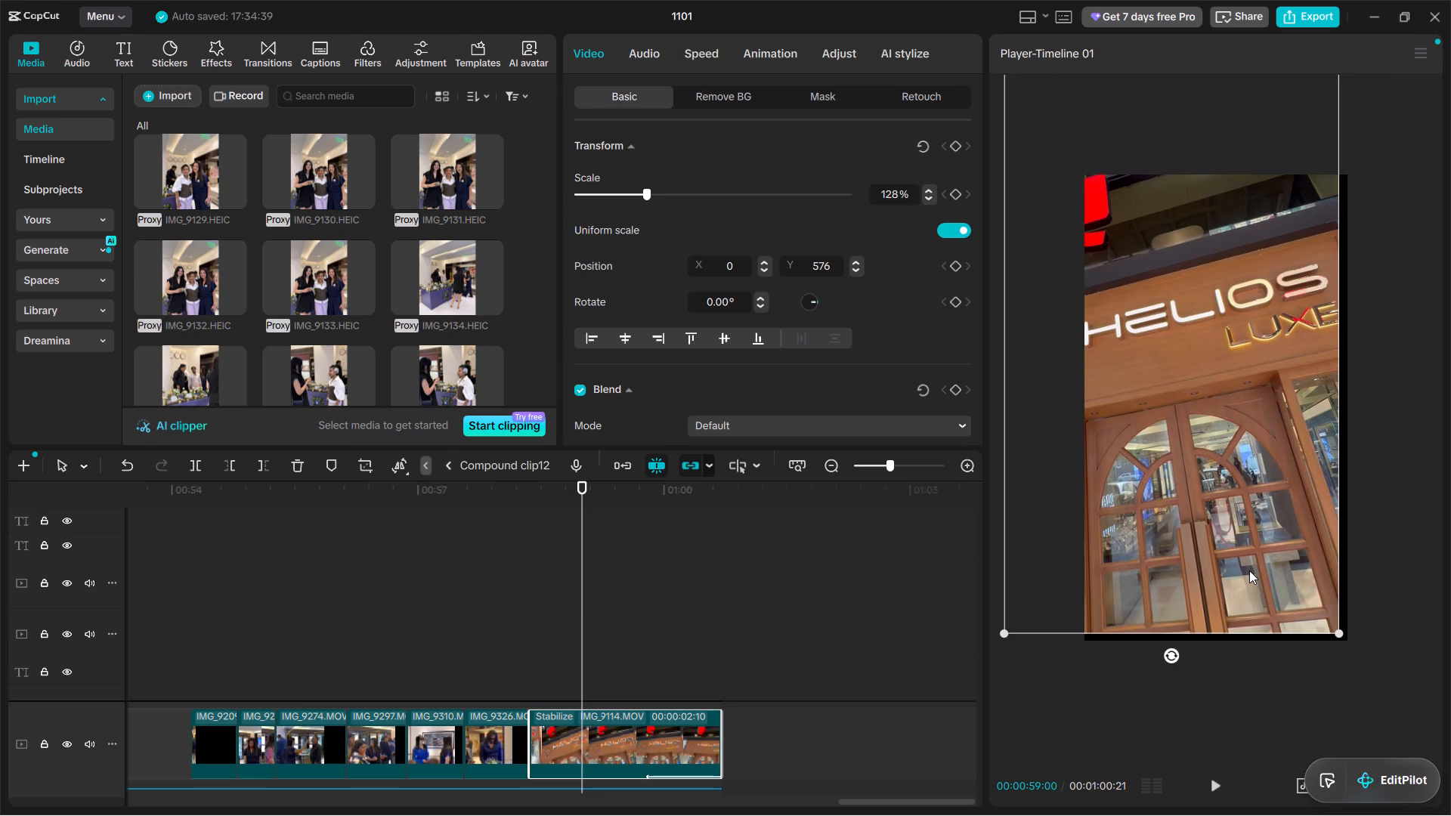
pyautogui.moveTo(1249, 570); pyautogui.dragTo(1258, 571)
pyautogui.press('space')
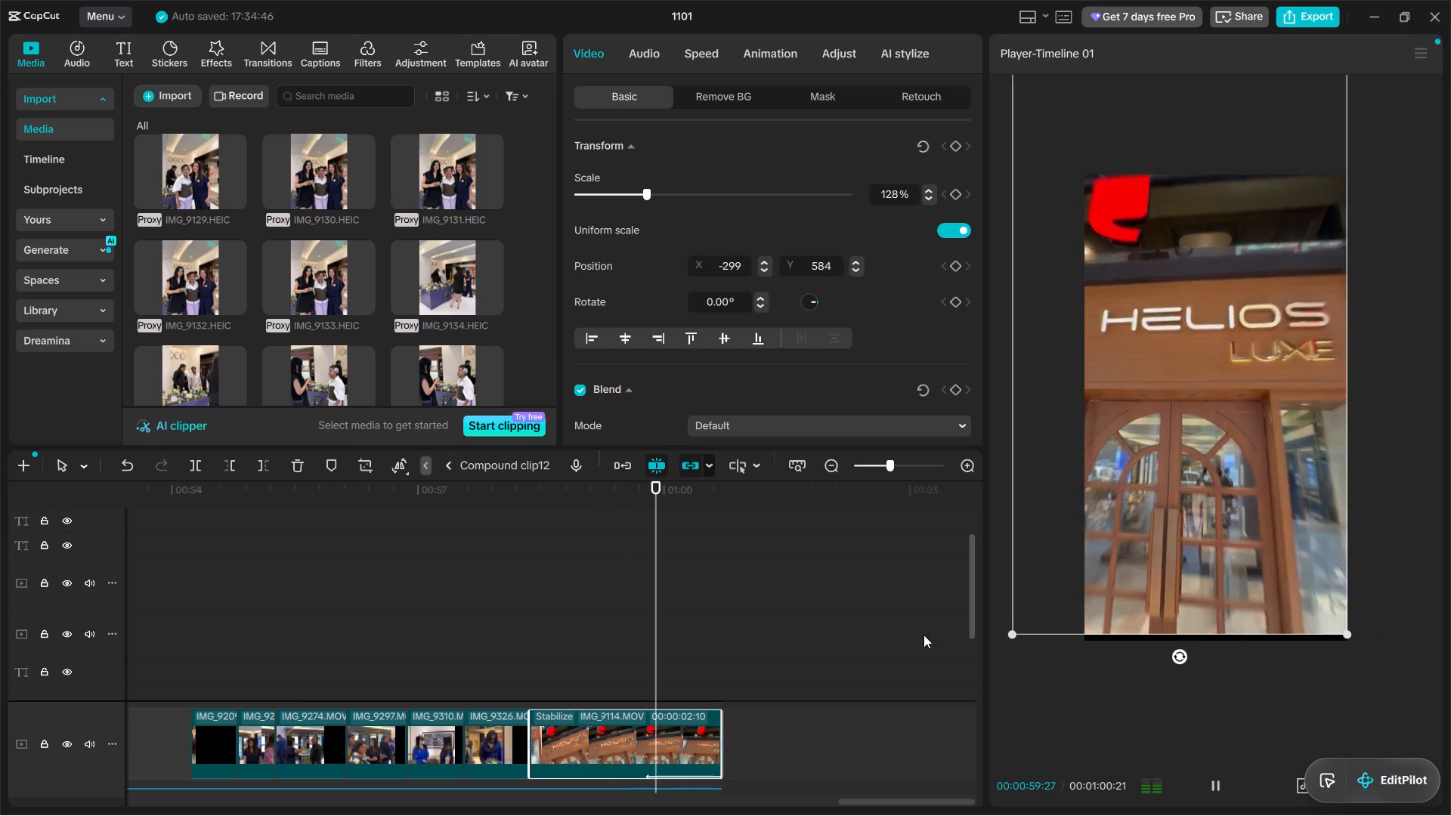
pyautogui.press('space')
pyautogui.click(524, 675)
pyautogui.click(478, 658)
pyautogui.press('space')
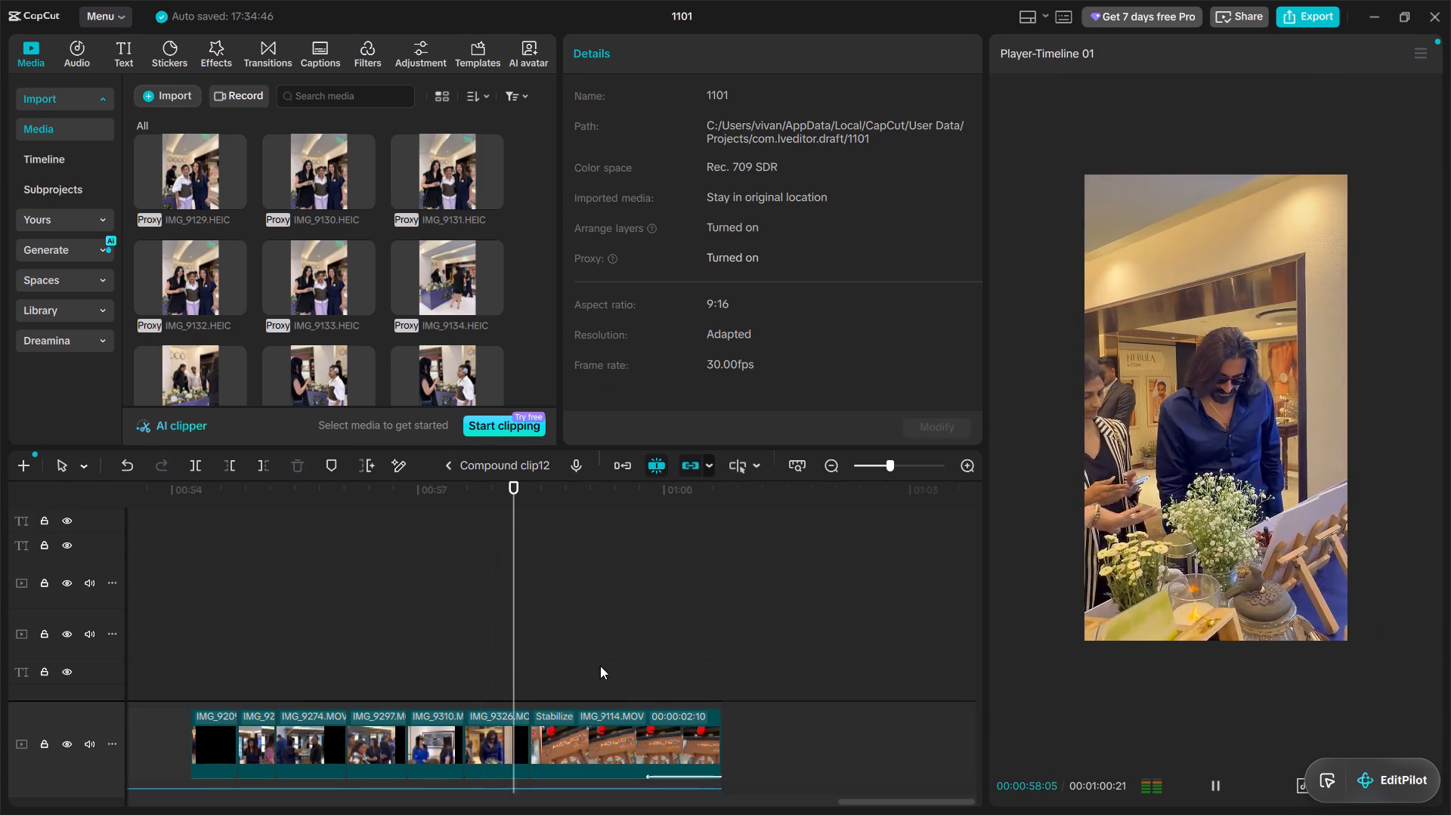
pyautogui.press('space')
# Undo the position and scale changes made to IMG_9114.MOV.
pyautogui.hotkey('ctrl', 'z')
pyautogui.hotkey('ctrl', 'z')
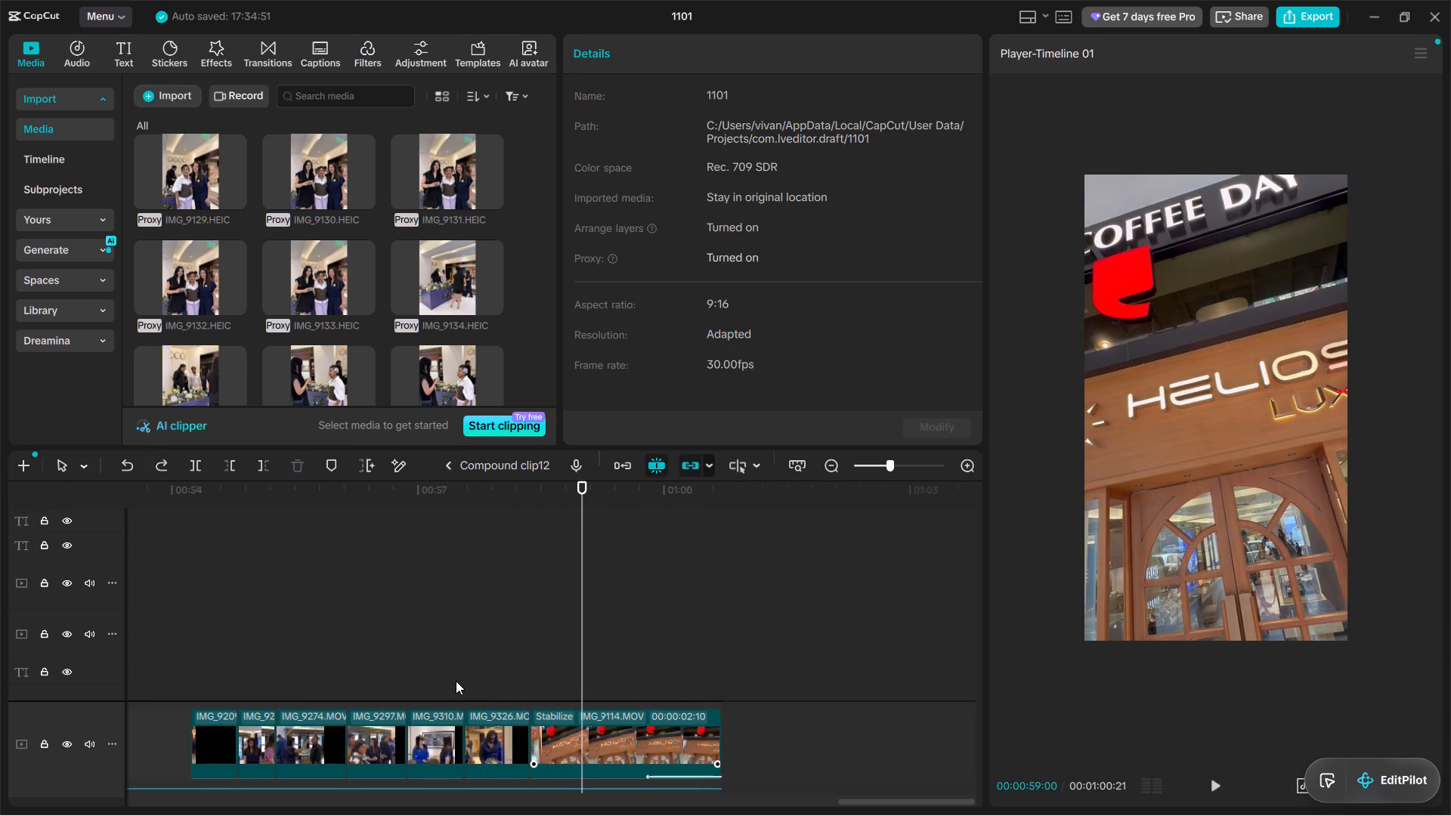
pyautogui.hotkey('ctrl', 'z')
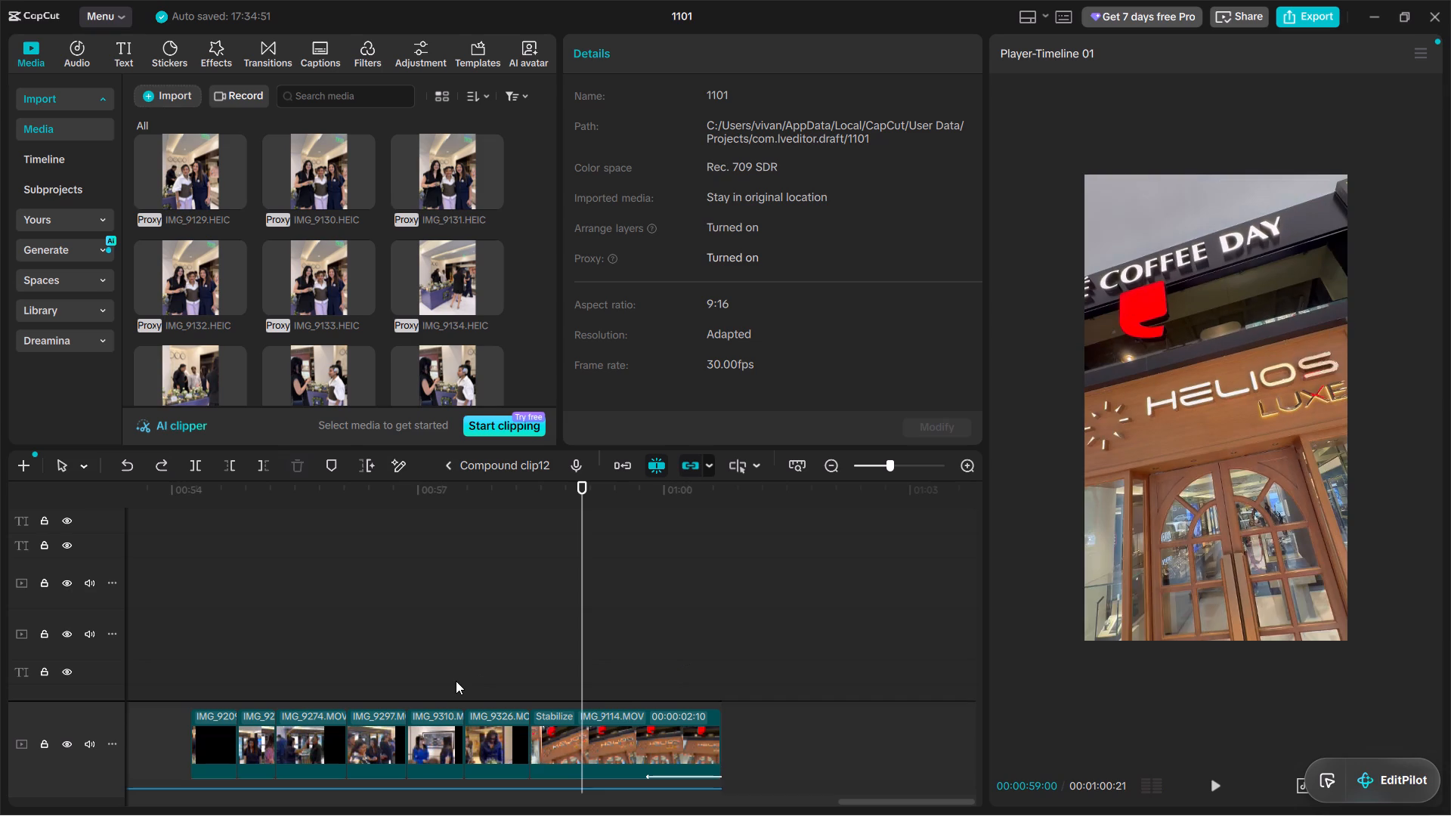
# Preview the storefront footage IMG_9114.MOV, IMG_9115.MOV, IMG_9116.MOV and IMG_9118.MOV in the media library.
pyautogui.scroll(-5, 261, 267)
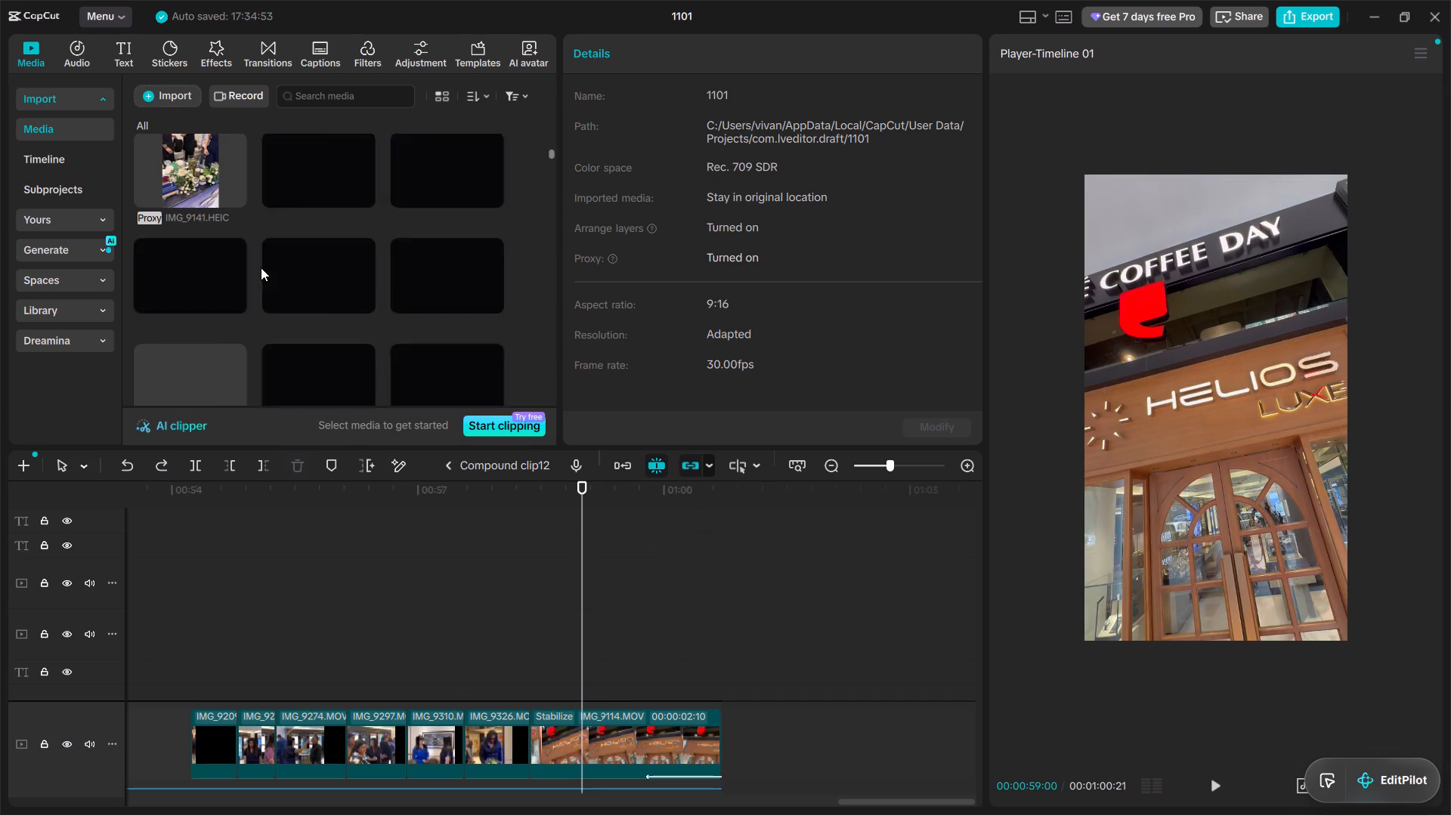
pyautogui.scroll(-13, 303, 277)
pyautogui.moveTo(549, 185); pyautogui.dragTo(552, 263)
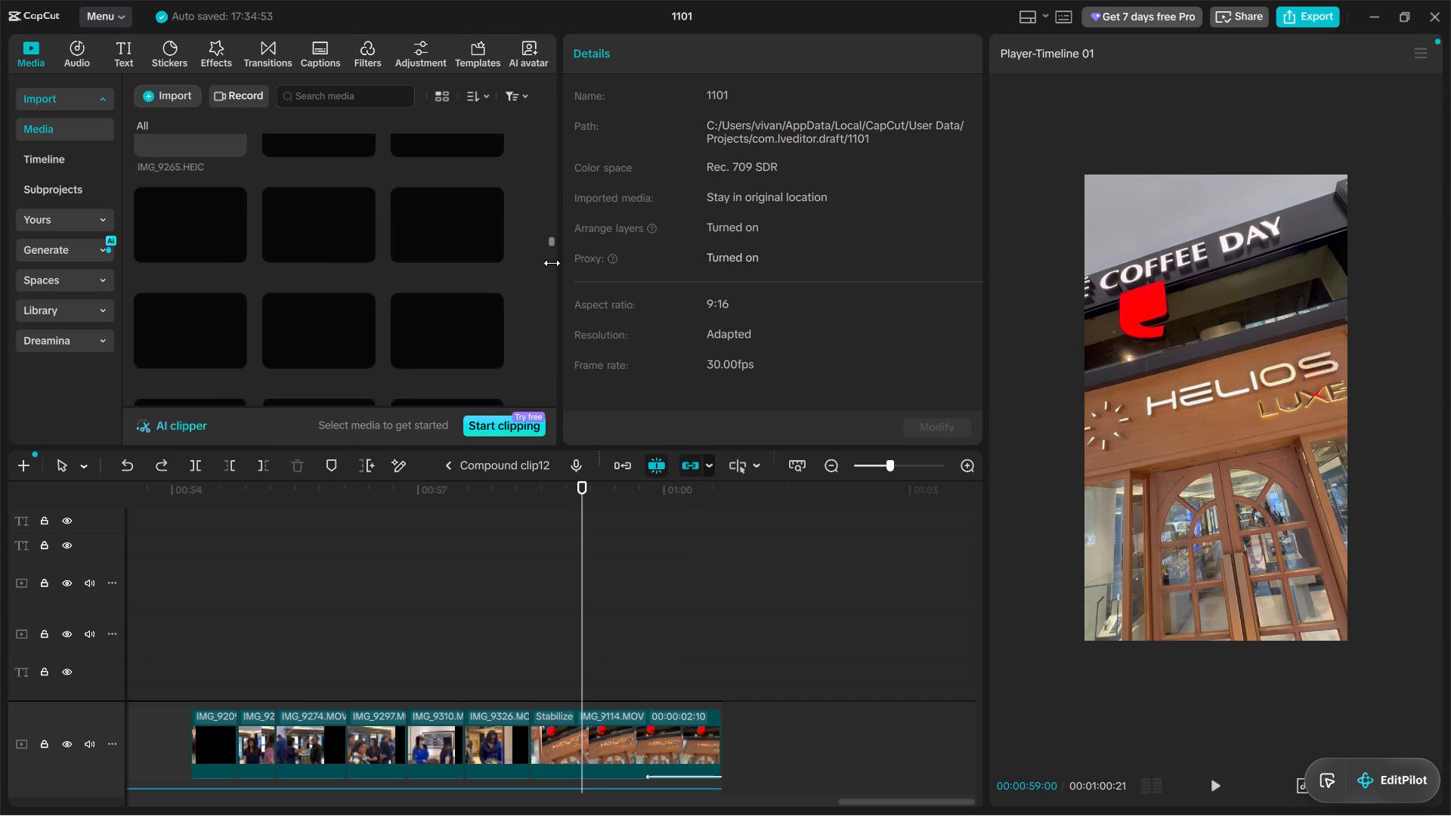
pyautogui.moveTo(552, 263); pyautogui.dragTo(556, 451)
pyautogui.scroll(3, 442, 295)
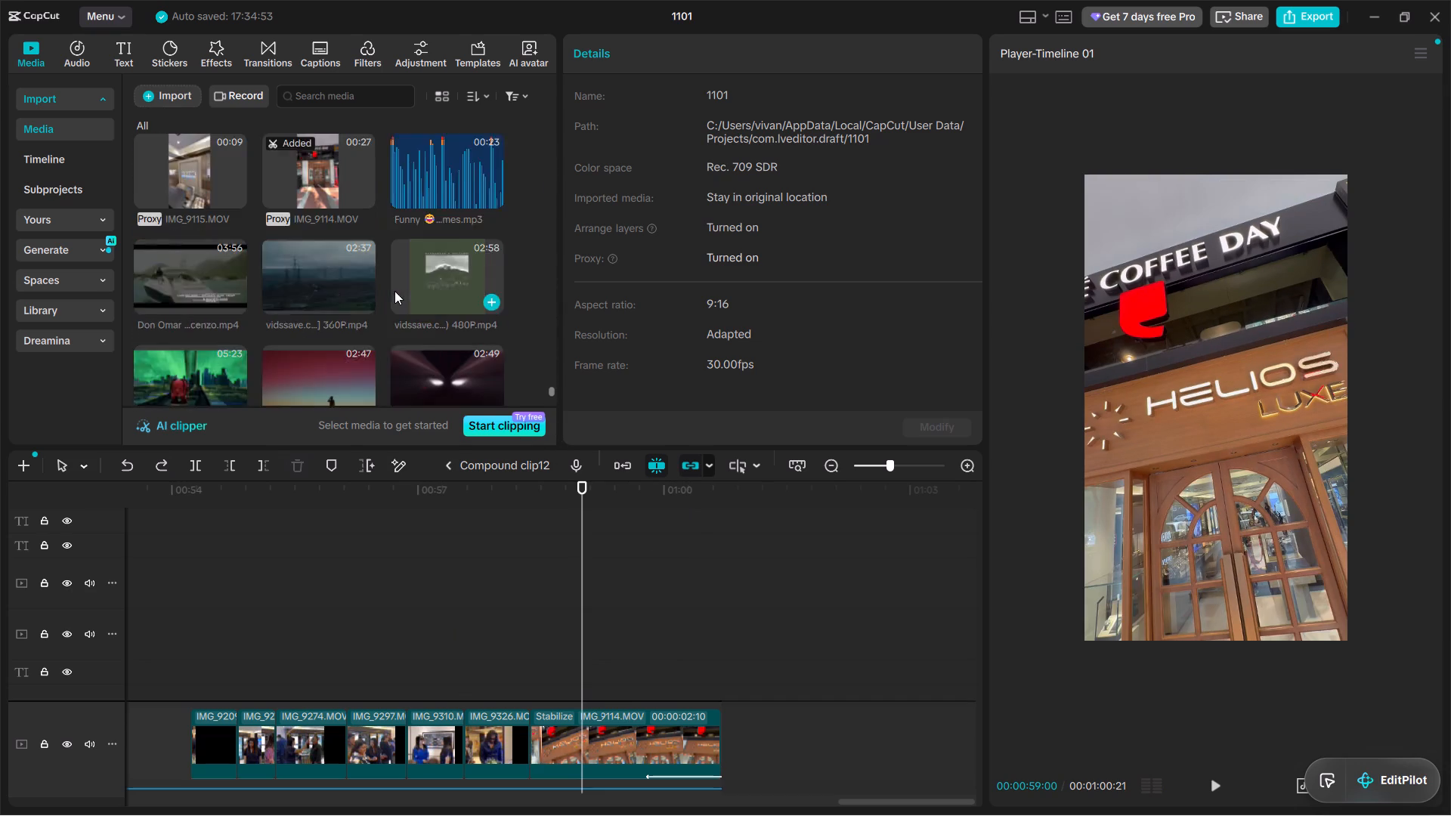
pyautogui.scroll(1, 394, 291)
pyautogui.click(328, 252)
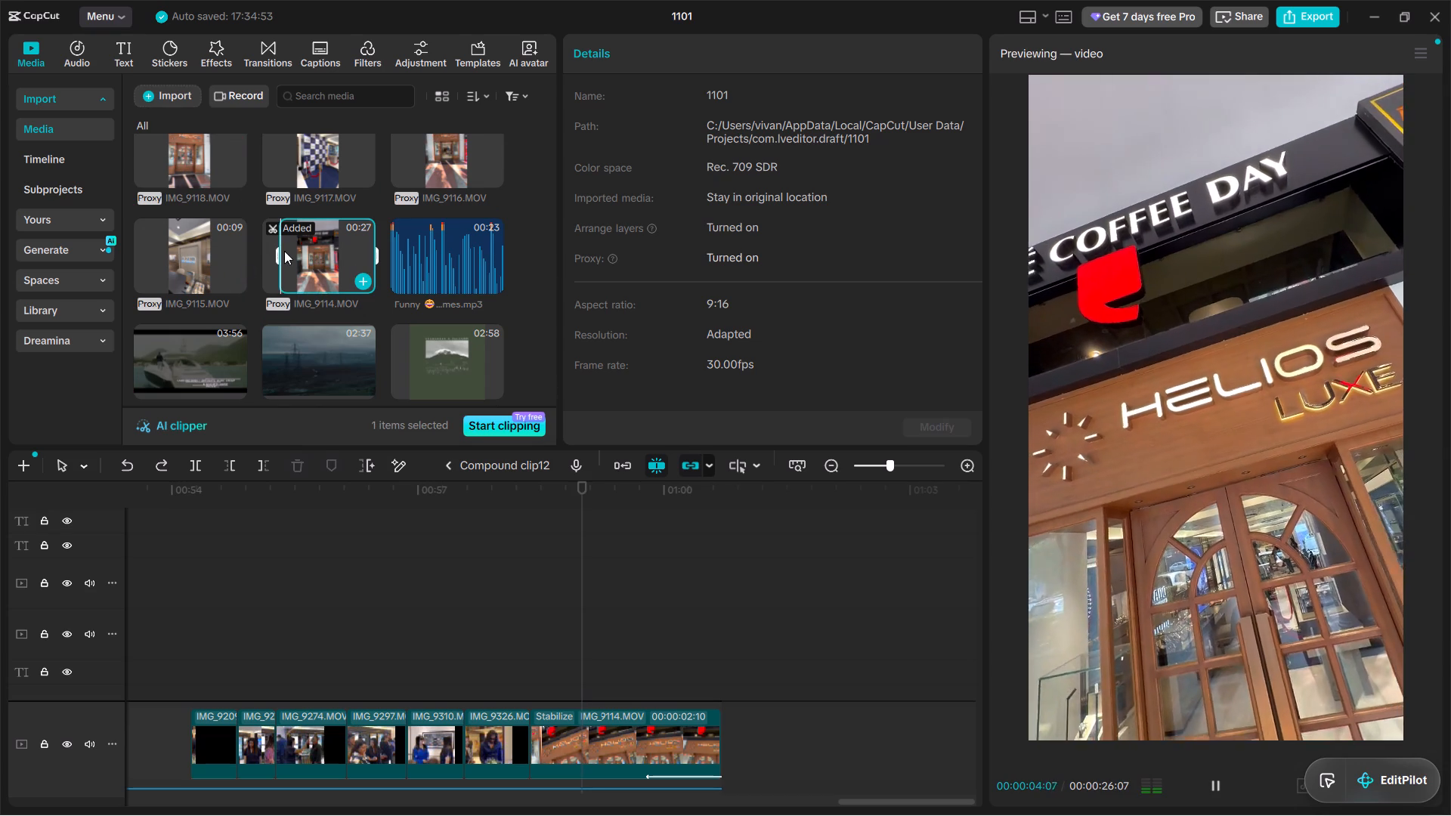
pyautogui.moveTo(280, 249); pyautogui.dragTo(218, 239)
pyautogui.press('space')
pyautogui.click(167, 232)
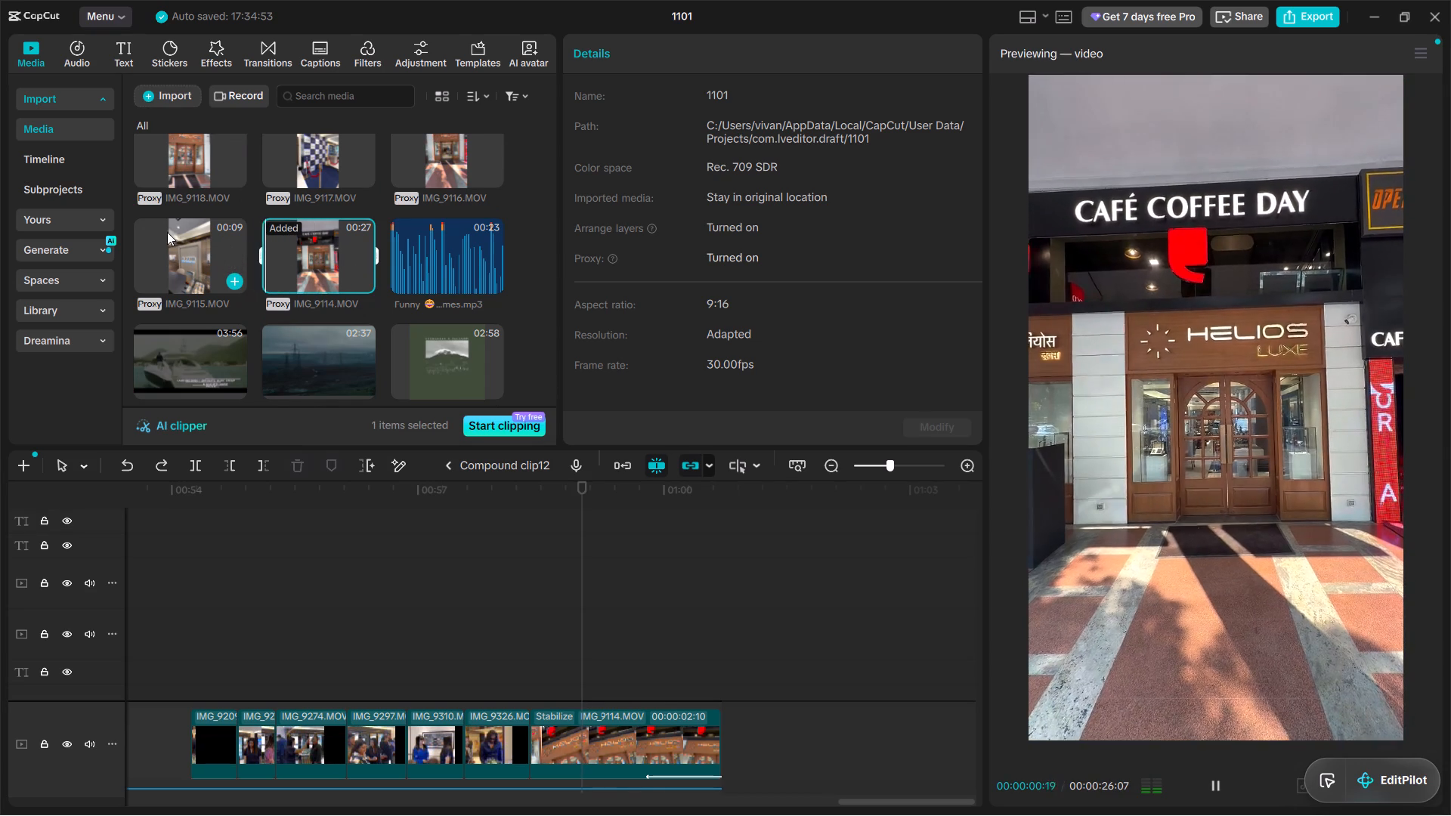
pyautogui.scroll(1, 317, 235)
pyautogui.click(431, 232)
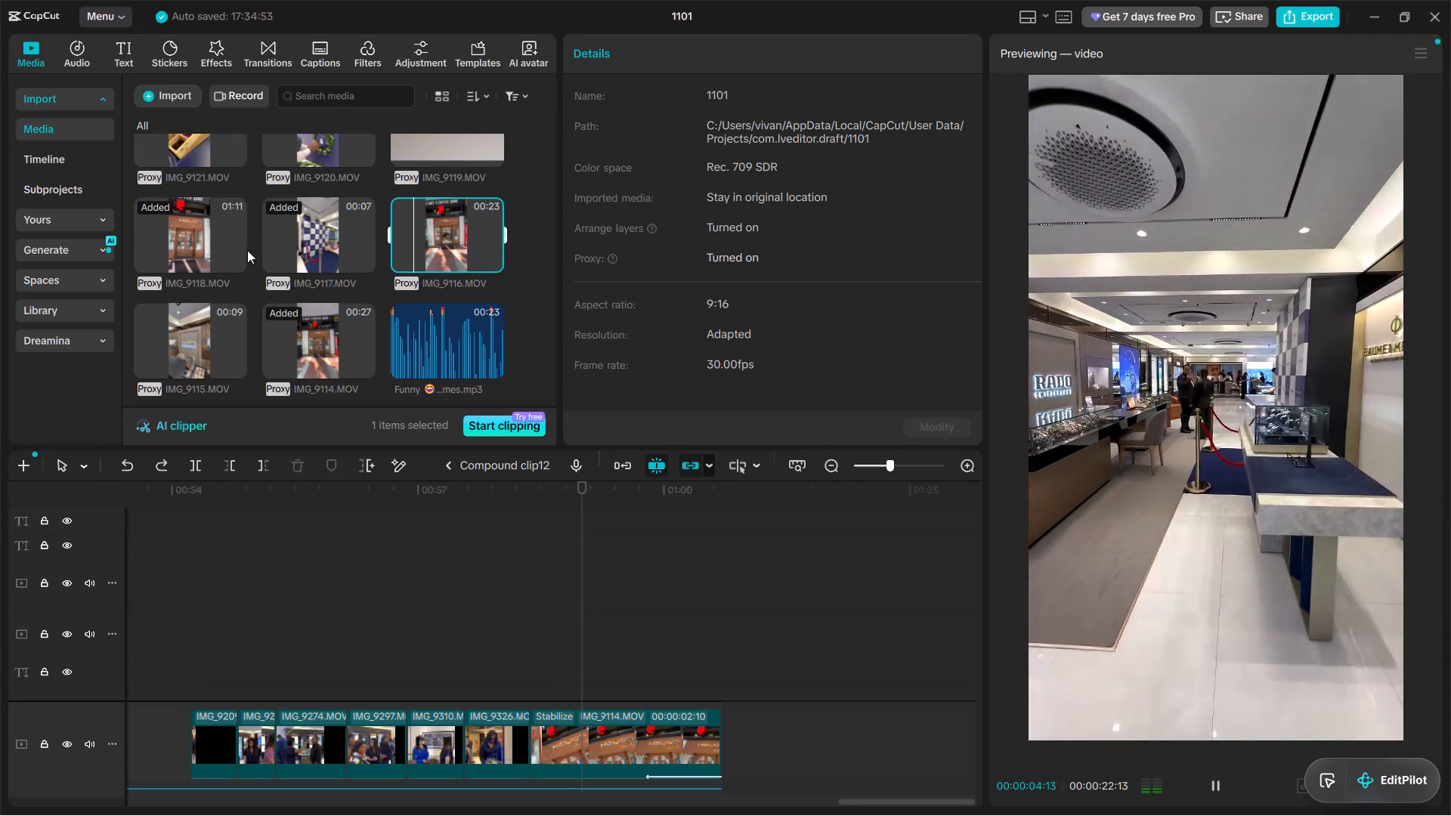
pyautogui.scroll(1, 247, 250)
pyautogui.click(172, 339)
# Preview the event clips from IMG_9123.MOV through IMG_9147.MOV in the media library as possible alternative footage.
pyautogui.scroll(2, 278, 319)
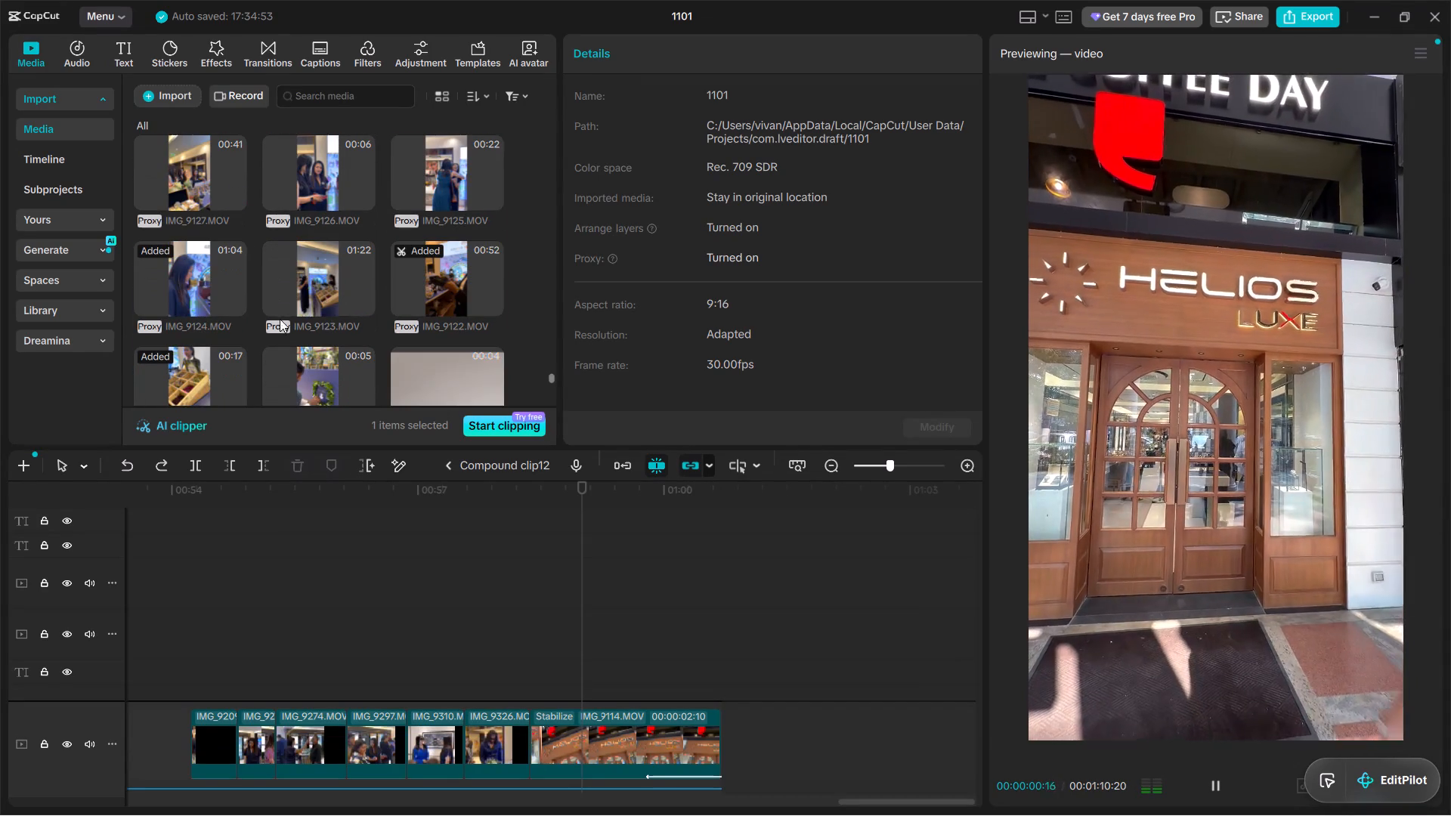
pyautogui.click(304, 264)
pyautogui.click(313, 184)
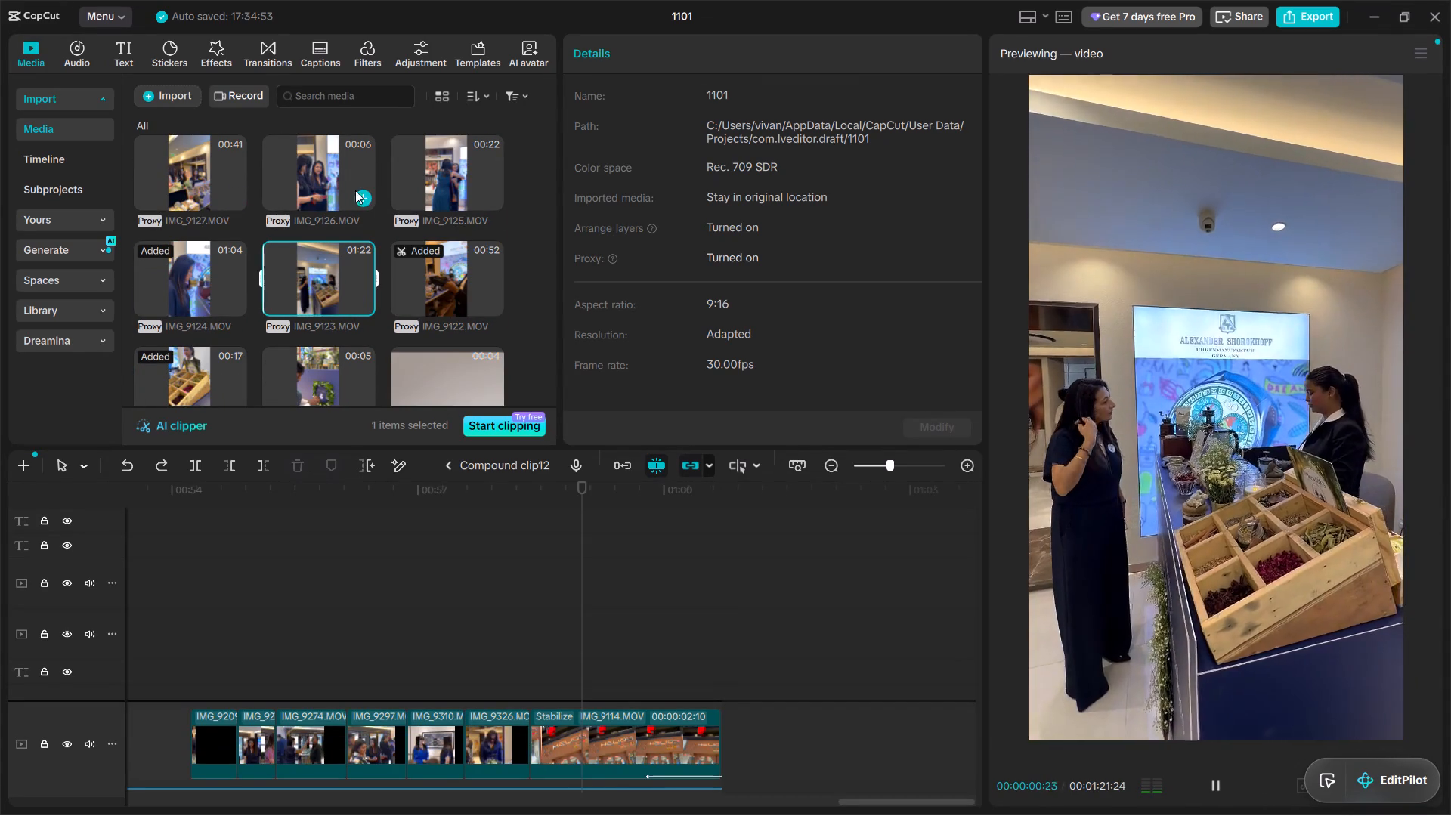
pyautogui.click(461, 165)
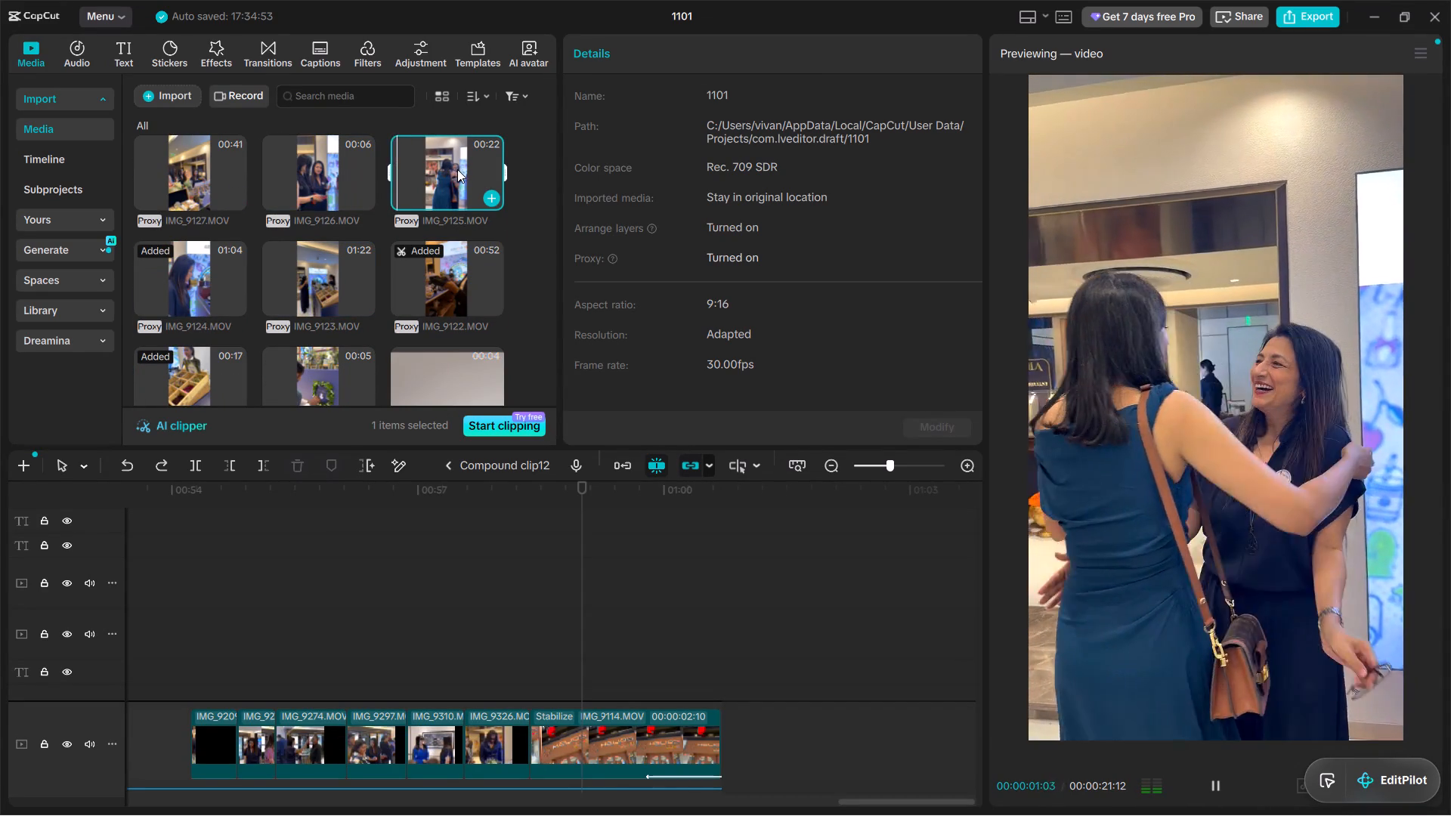
pyautogui.click(312, 172)
pyautogui.click(209, 171)
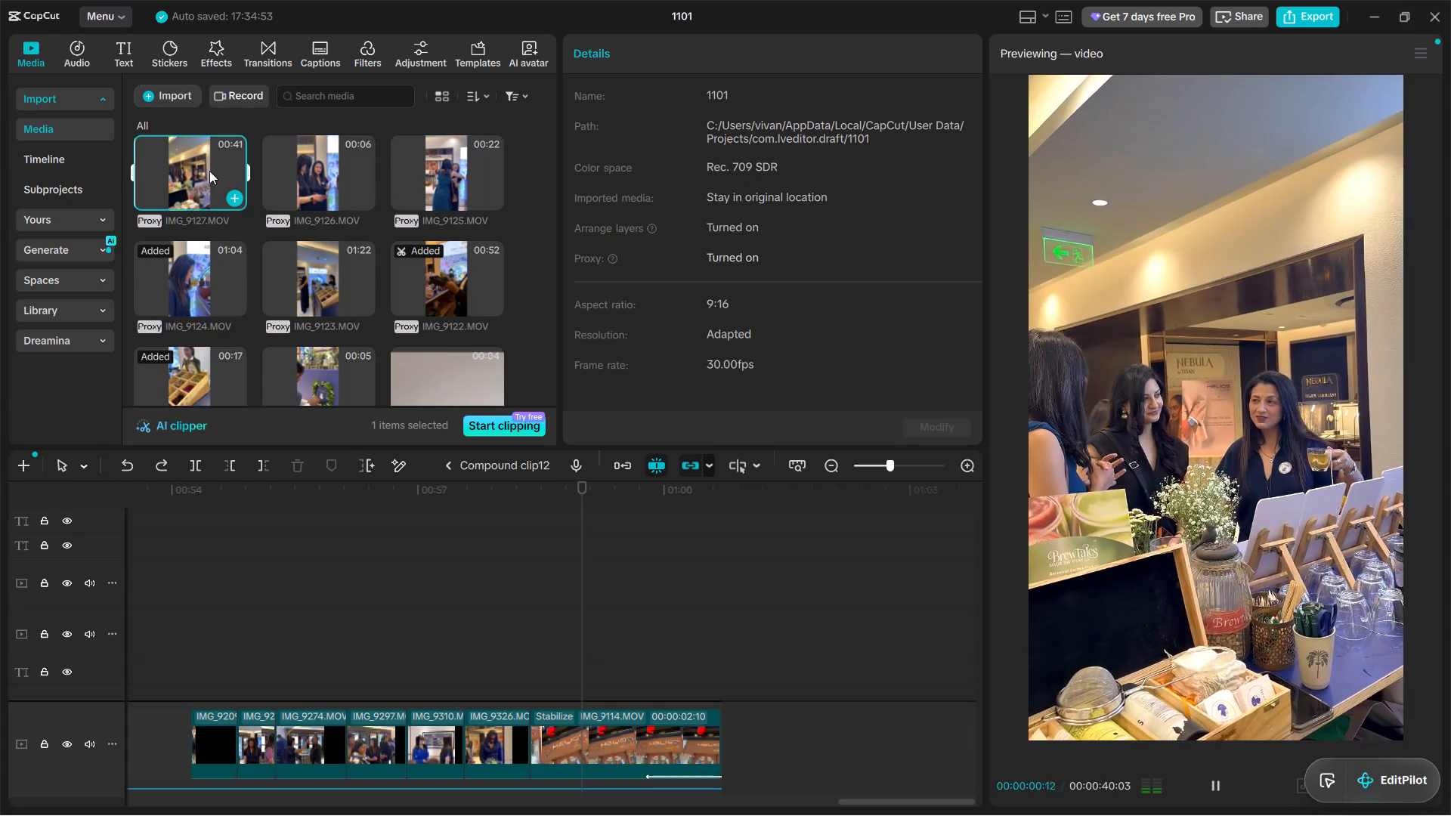
pyautogui.scroll(1, 209, 171)
pyautogui.scroll(1, 295, 184)
pyautogui.click(452, 225)
pyautogui.click(317, 226)
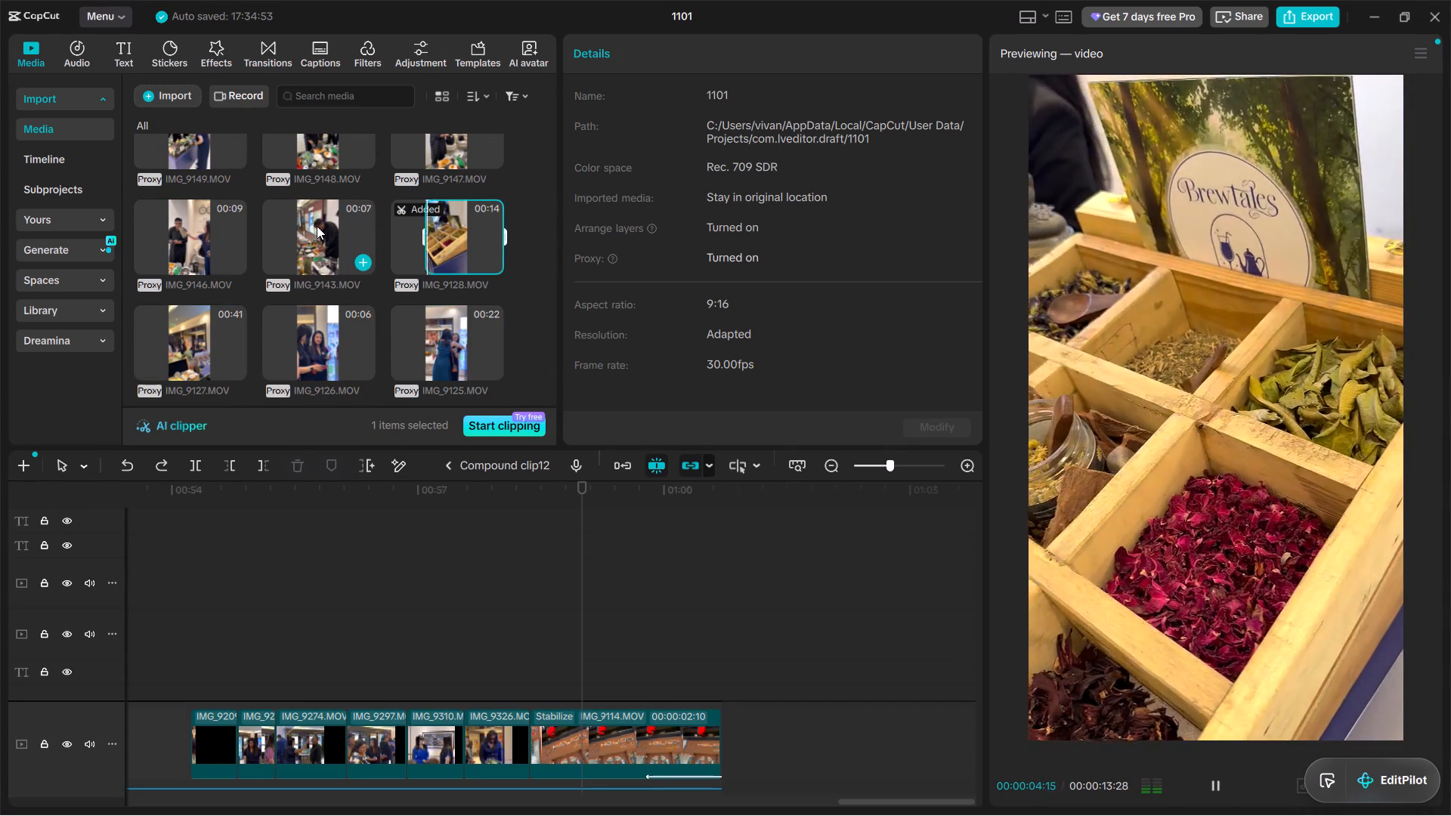
pyautogui.scroll(1, 317, 226)
pyautogui.click(440, 224)
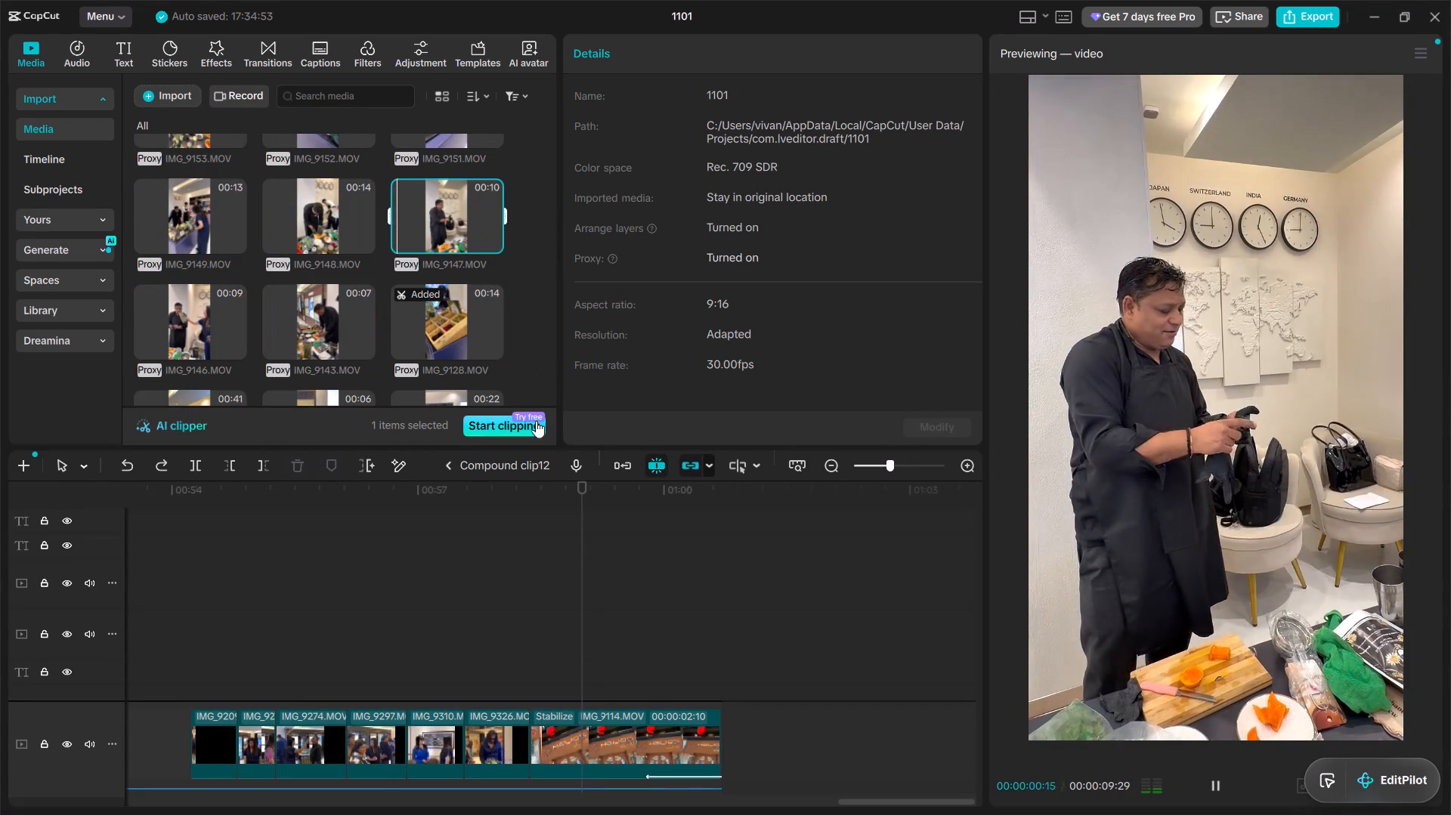
pyautogui.scroll(3, 272, 270)
pyautogui.scroll(-20, 283, 267)
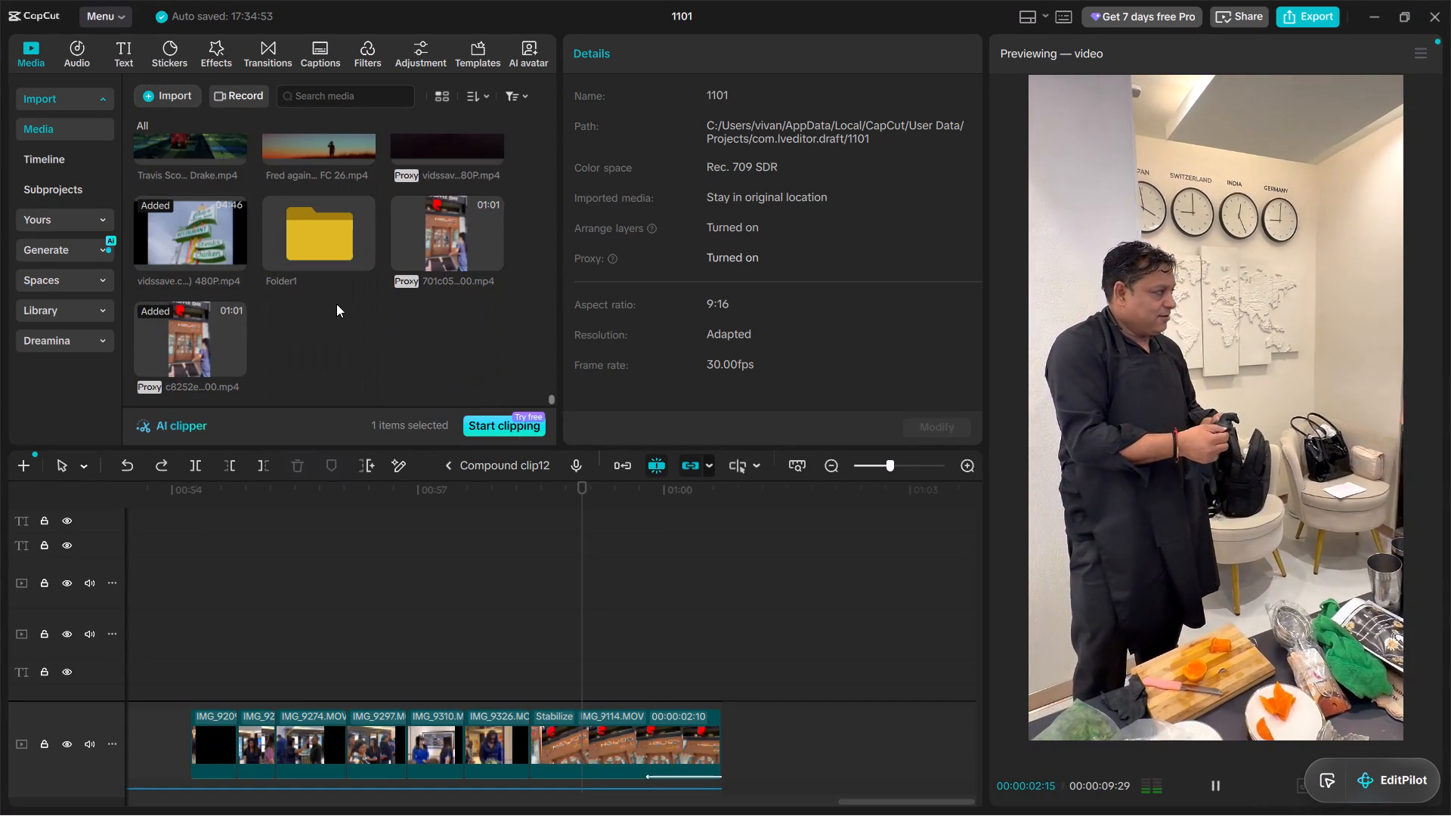
pyautogui.scroll(2, 290, 348)
pyautogui.scroll(-3, 593, 724)
# Play the transition into the last clip, IMG_9114.MOV, and park the playhead at 00:59:00.
pyautogui.click(551, 647)
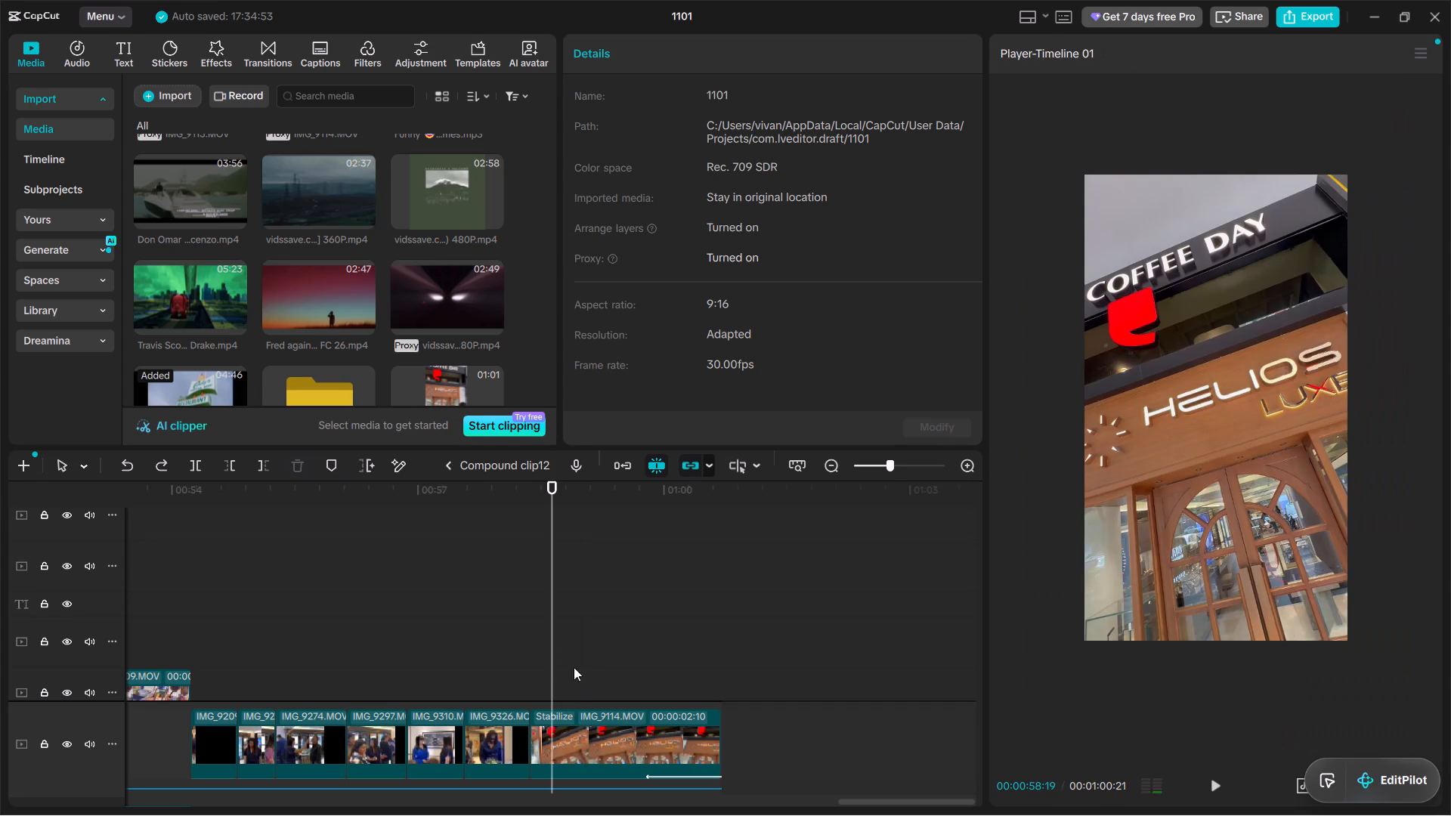
pyautogui.click(538, 653)
pyautogui.click(509, 645)
pyautogui.click(520, 647)
pyautogui.press('space')
pyautogui.click(603, 759)
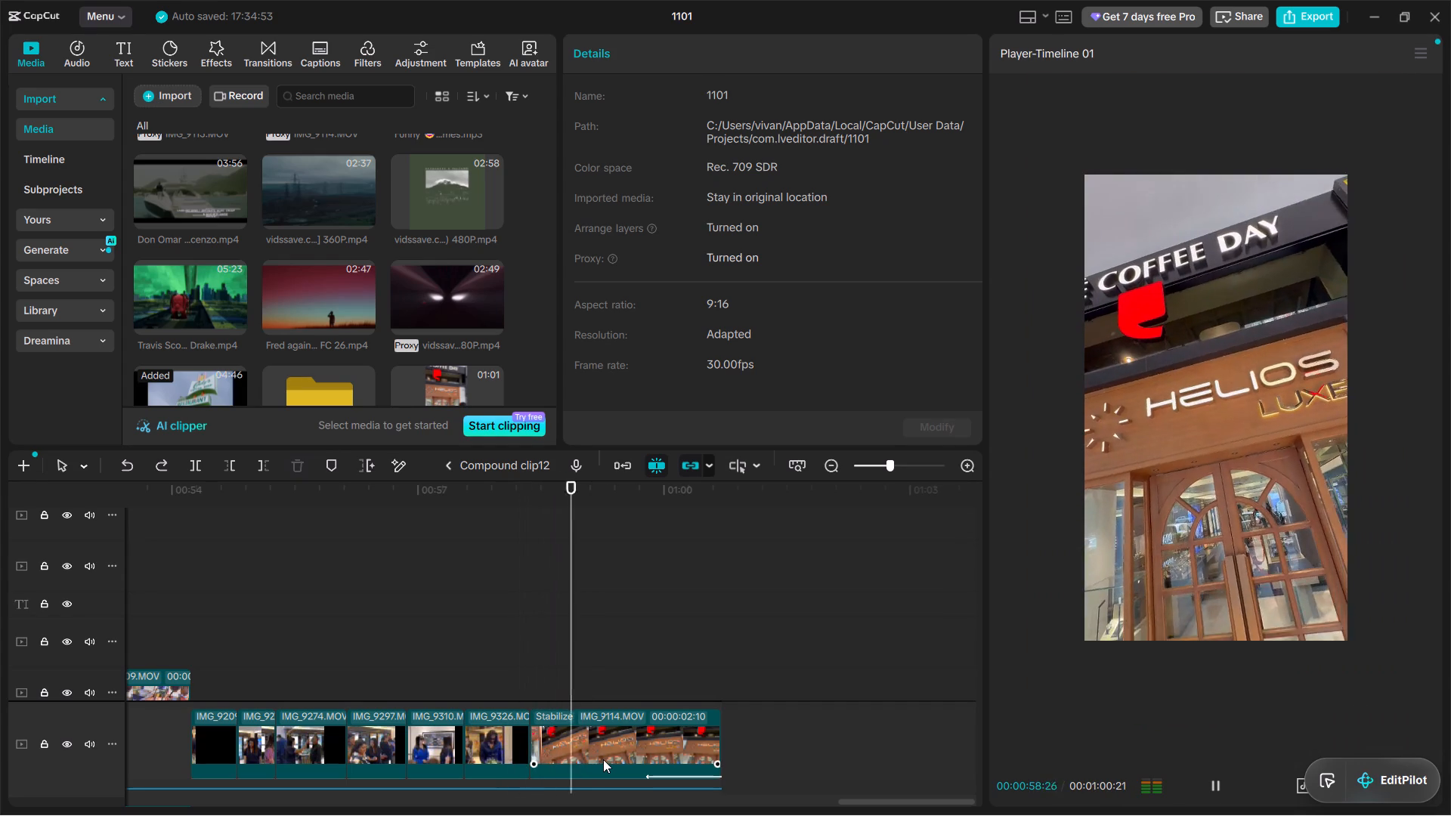
pyautogui.press('space')
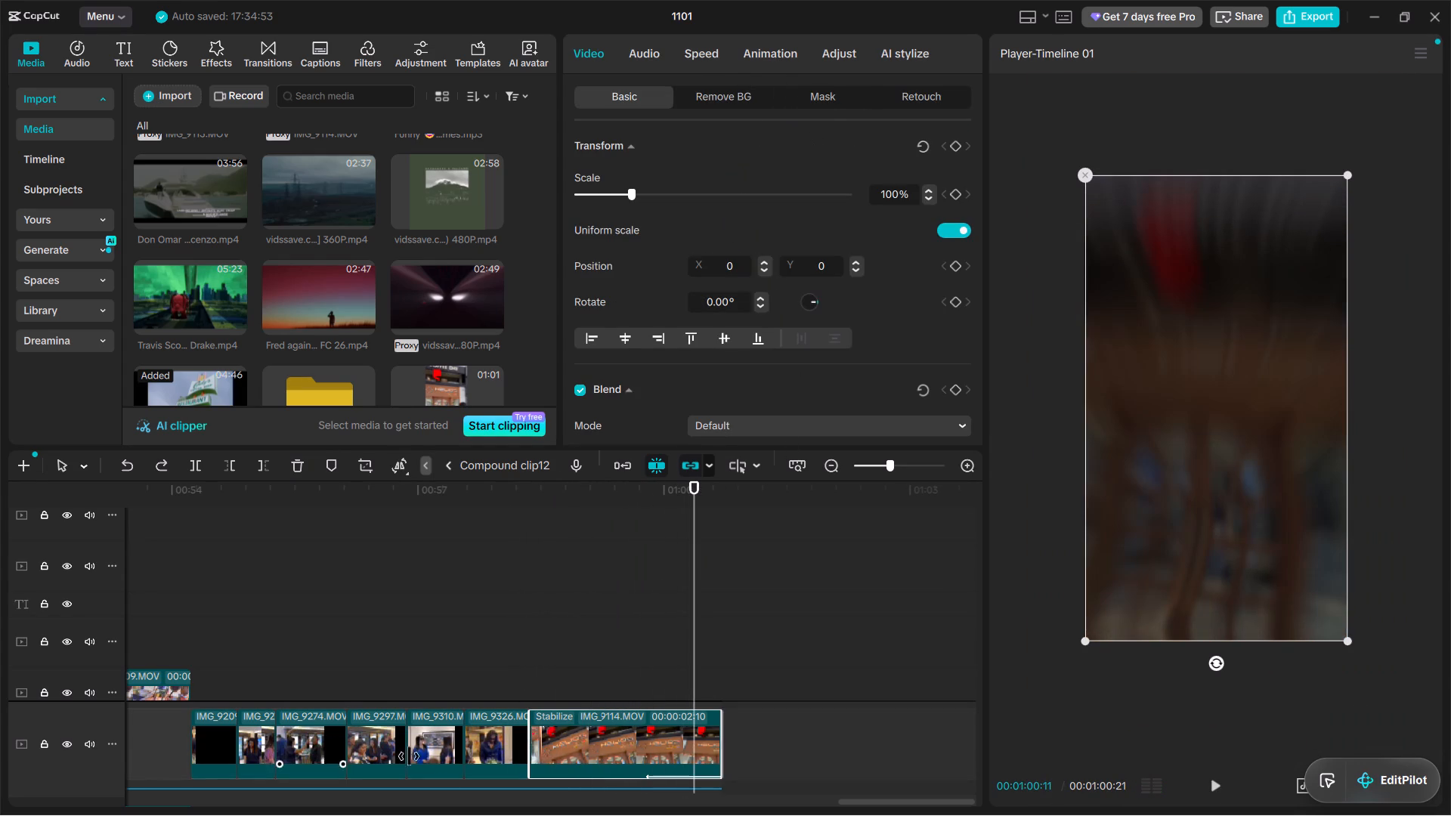
pyautogui.click(617, 665)
pyautogui.moveTo(617, 665); pyautogui.dragTo(583, 648)
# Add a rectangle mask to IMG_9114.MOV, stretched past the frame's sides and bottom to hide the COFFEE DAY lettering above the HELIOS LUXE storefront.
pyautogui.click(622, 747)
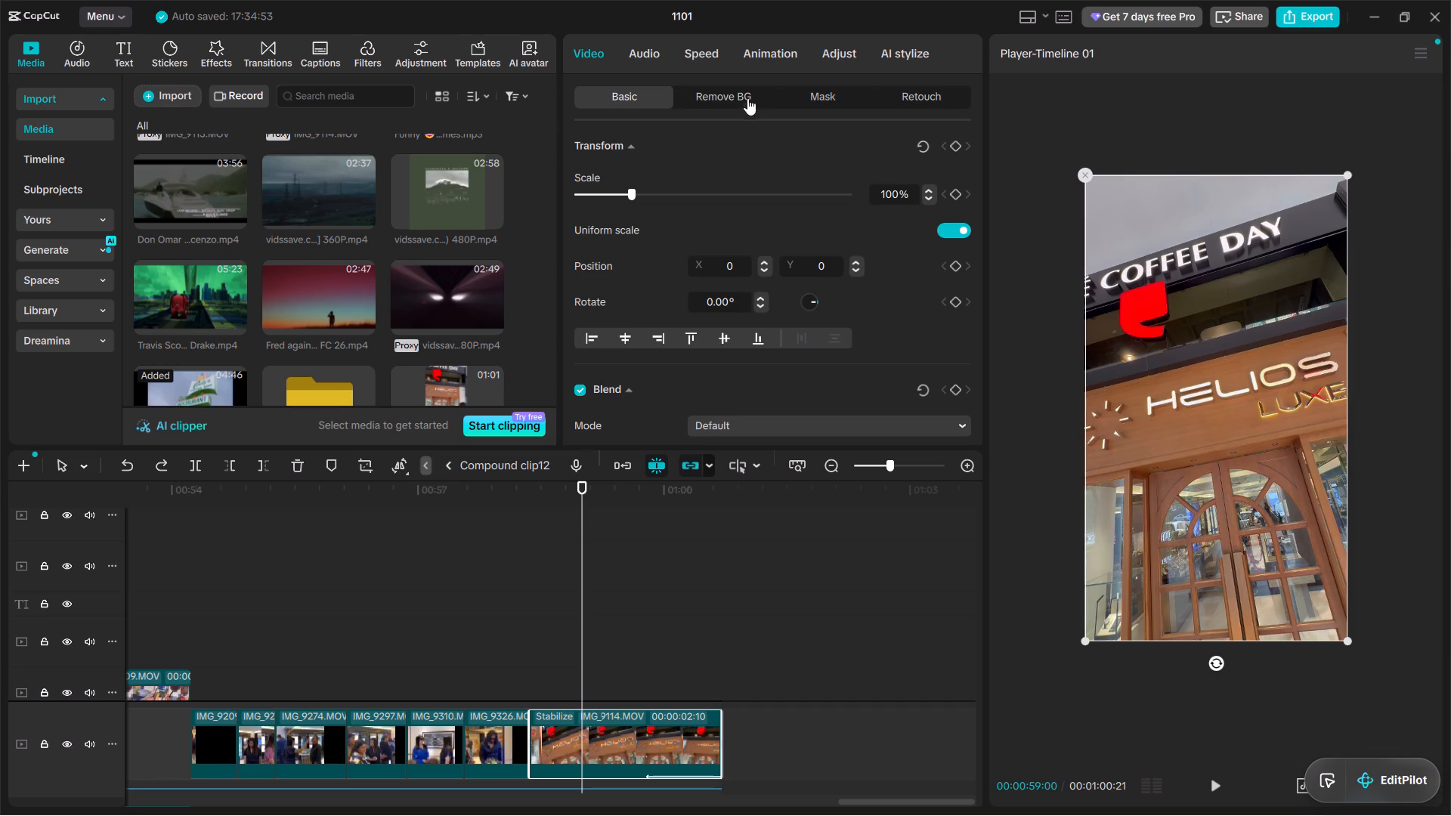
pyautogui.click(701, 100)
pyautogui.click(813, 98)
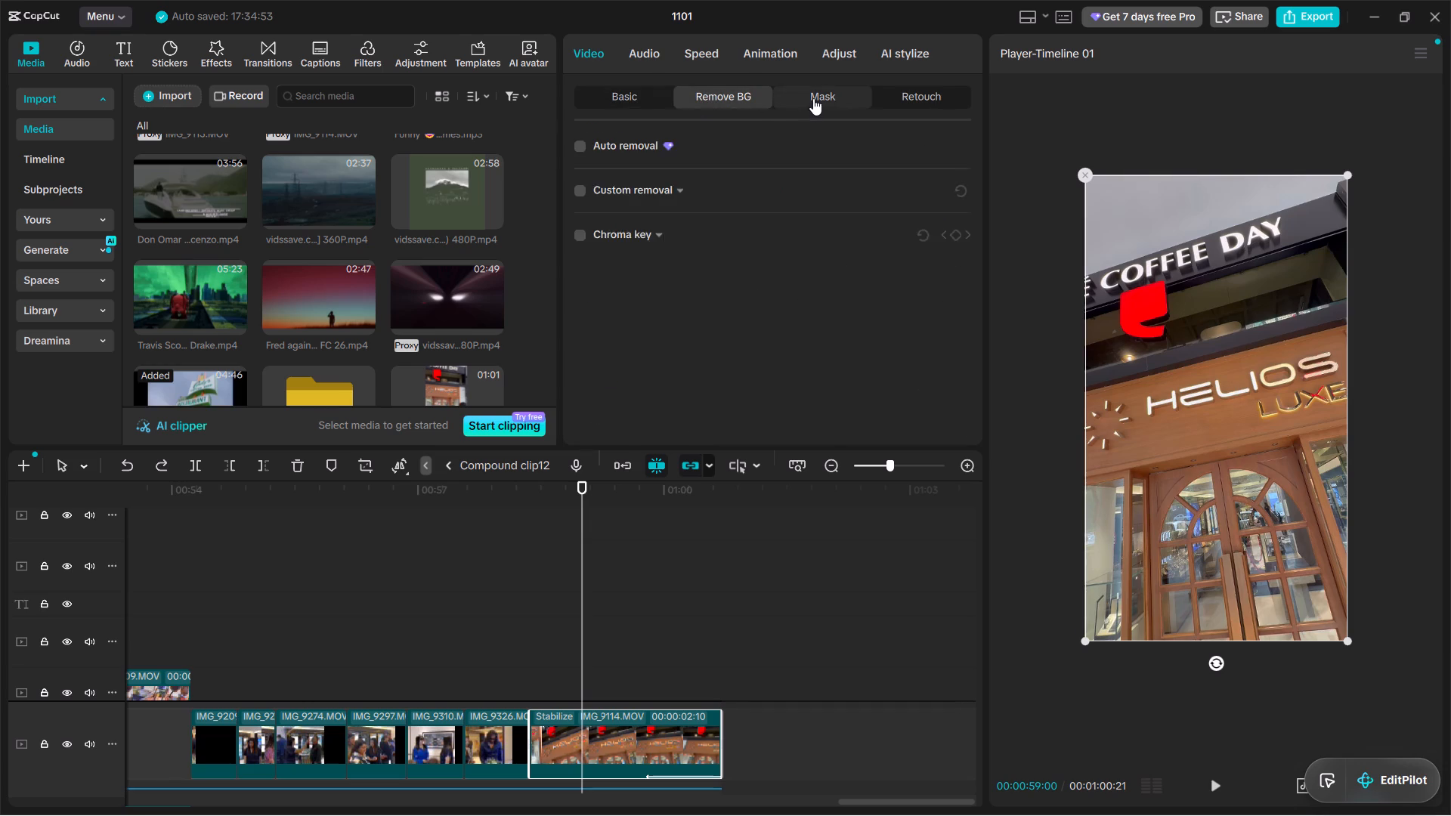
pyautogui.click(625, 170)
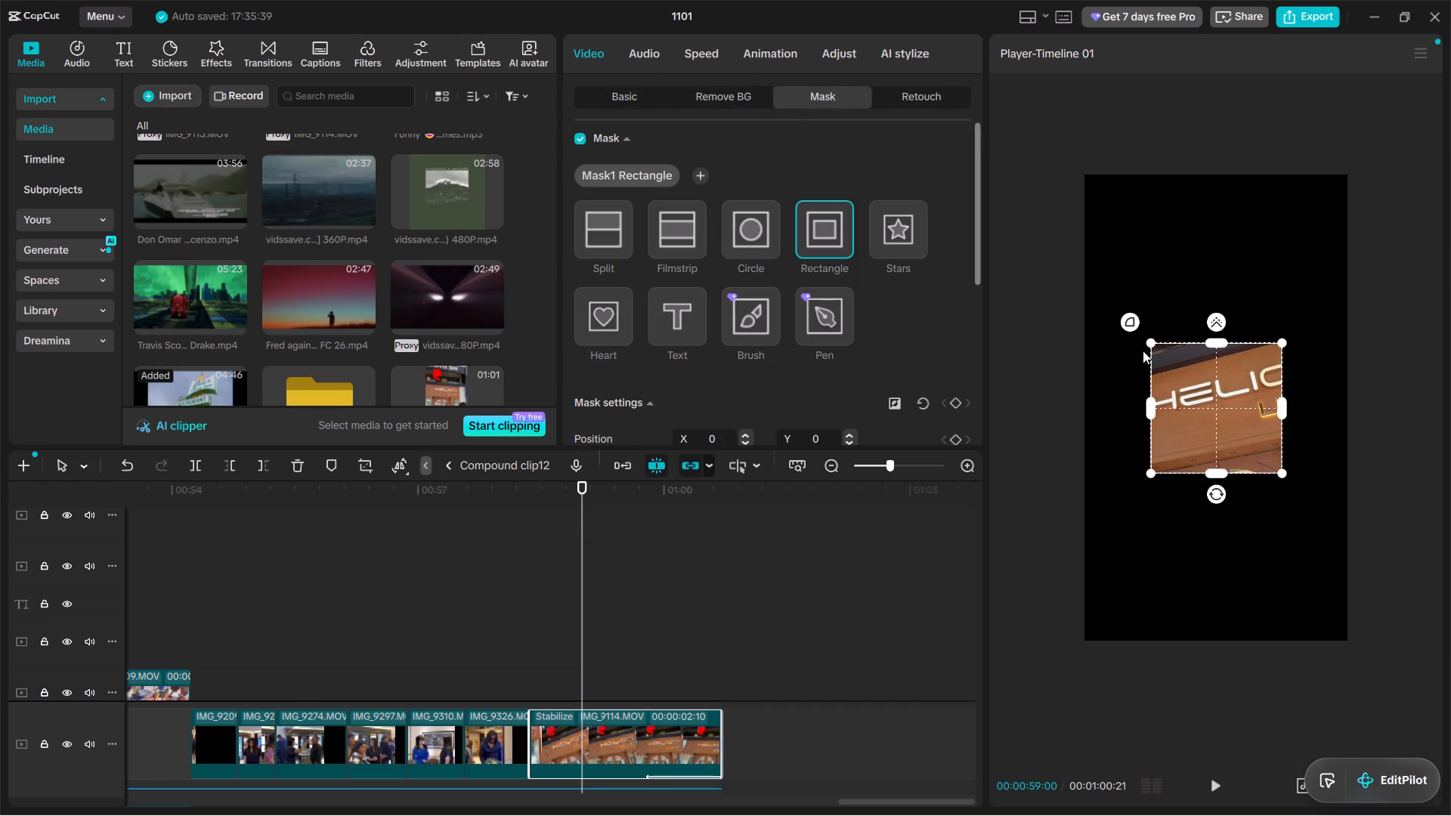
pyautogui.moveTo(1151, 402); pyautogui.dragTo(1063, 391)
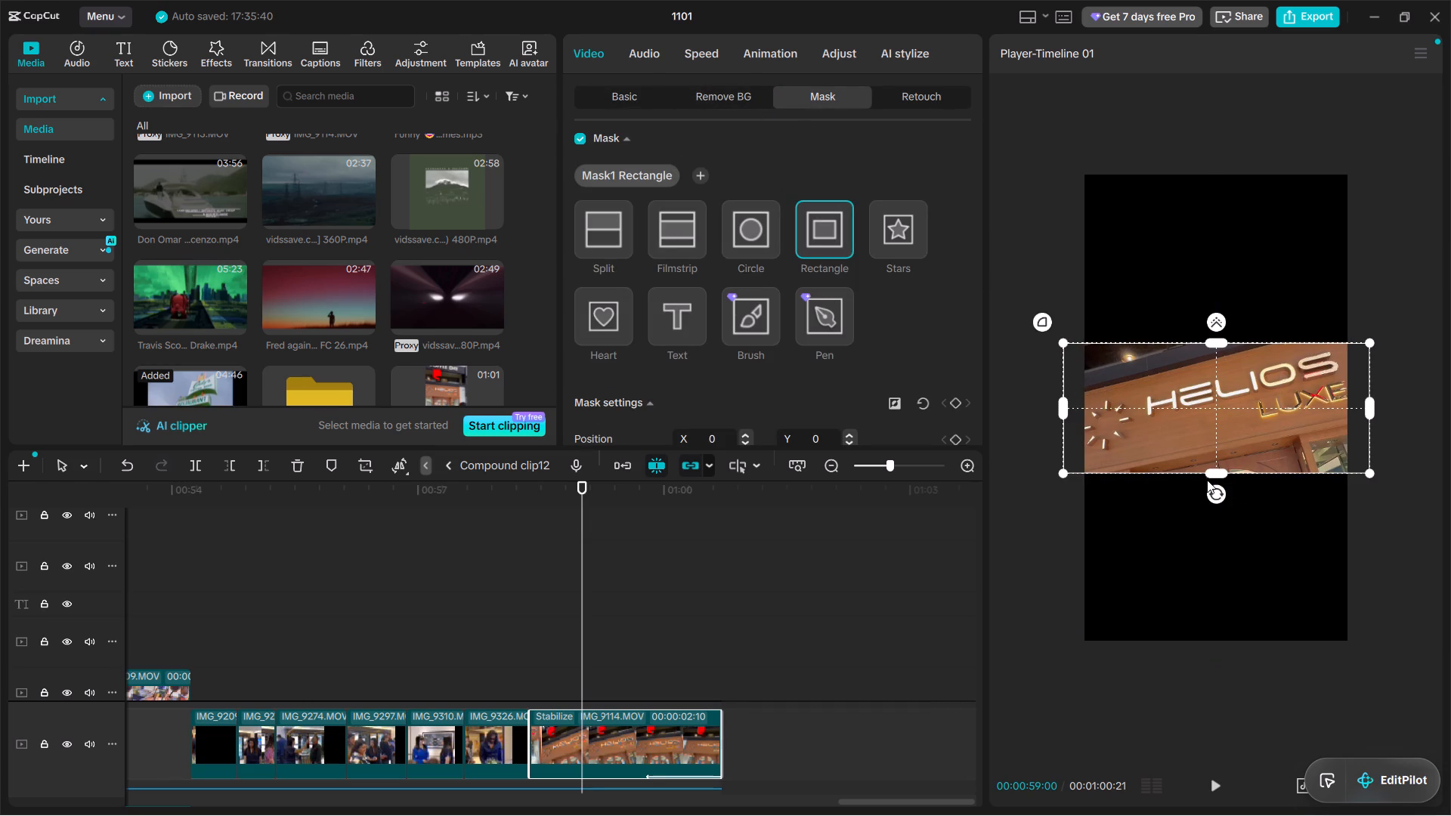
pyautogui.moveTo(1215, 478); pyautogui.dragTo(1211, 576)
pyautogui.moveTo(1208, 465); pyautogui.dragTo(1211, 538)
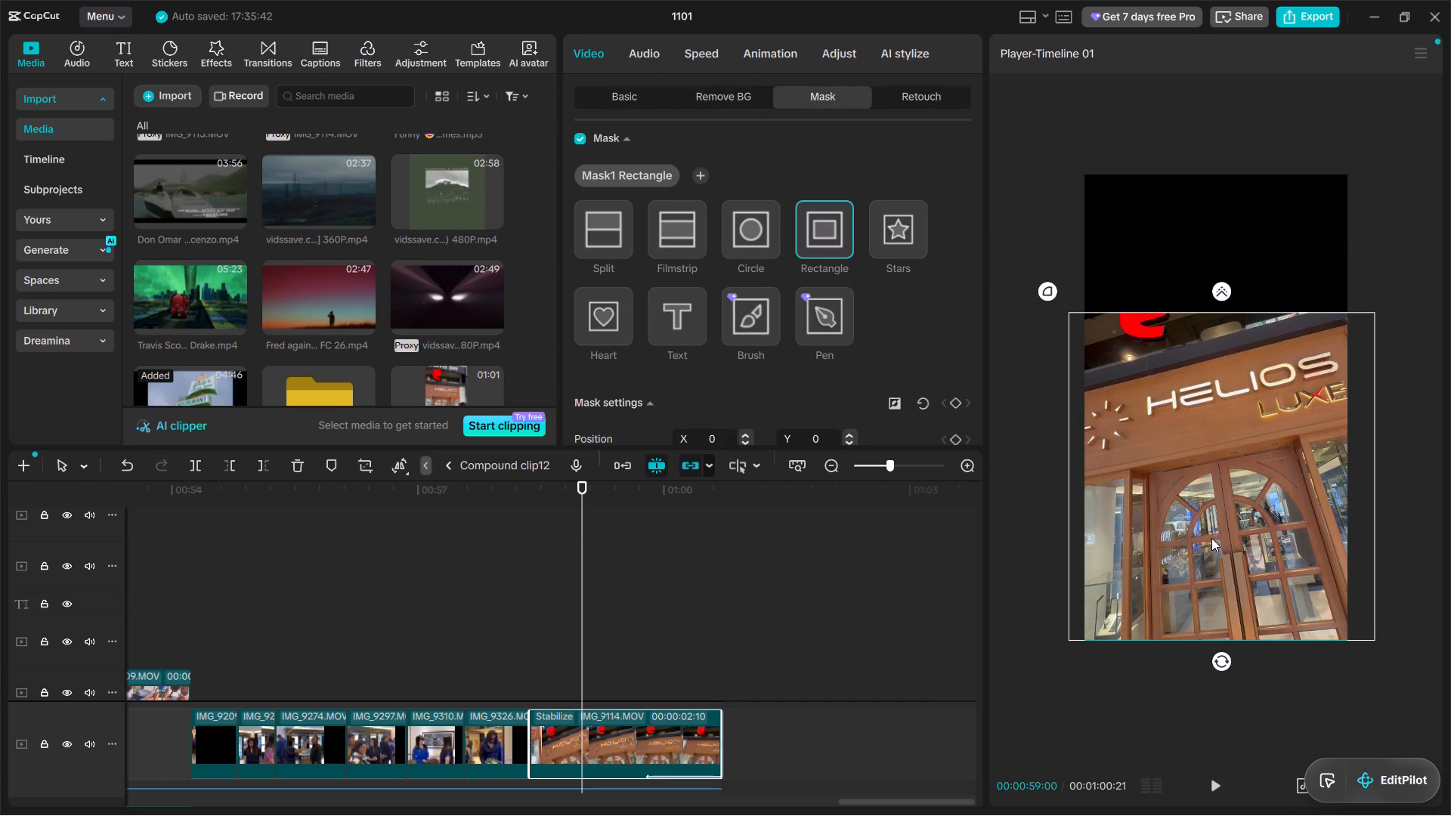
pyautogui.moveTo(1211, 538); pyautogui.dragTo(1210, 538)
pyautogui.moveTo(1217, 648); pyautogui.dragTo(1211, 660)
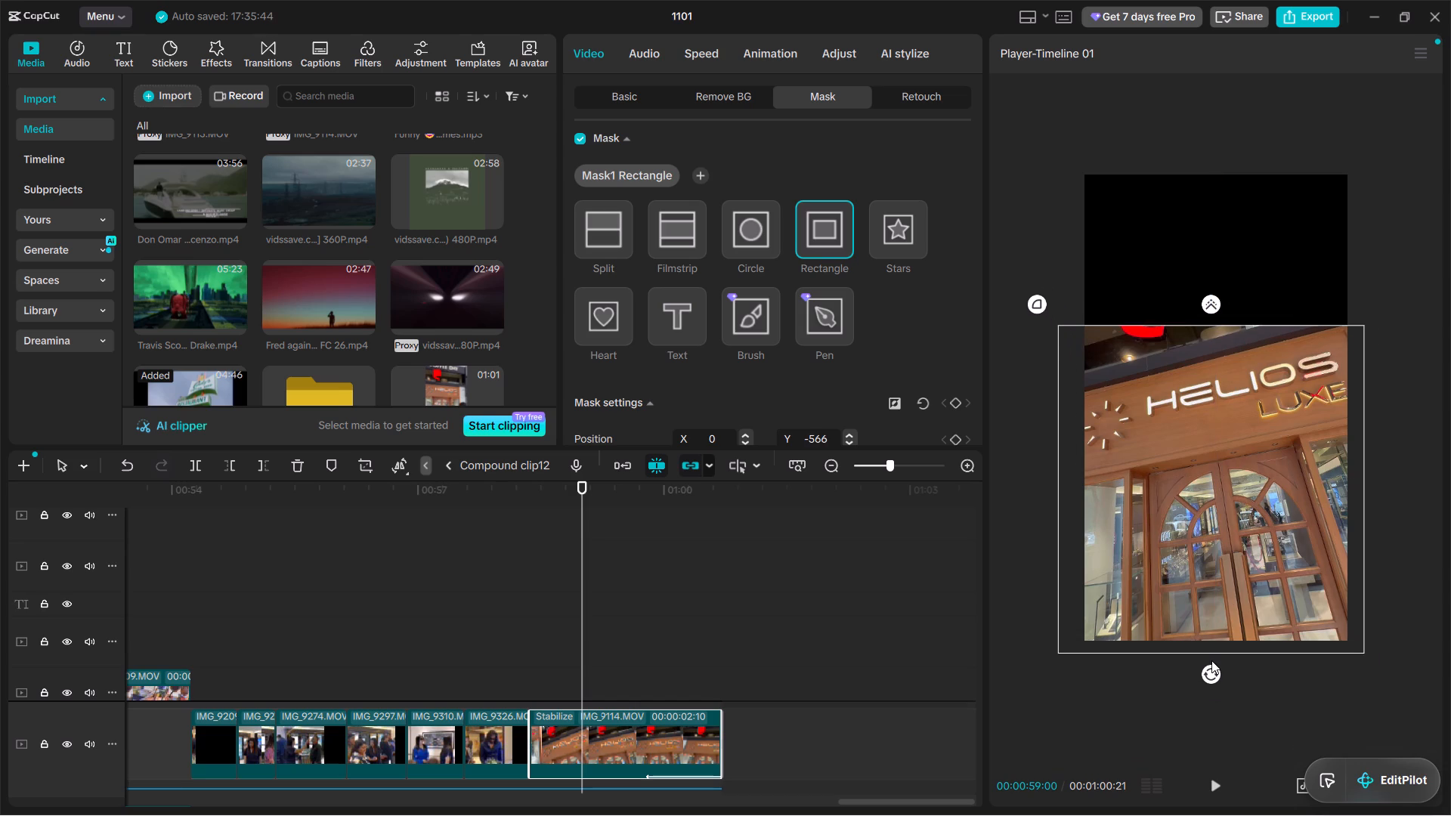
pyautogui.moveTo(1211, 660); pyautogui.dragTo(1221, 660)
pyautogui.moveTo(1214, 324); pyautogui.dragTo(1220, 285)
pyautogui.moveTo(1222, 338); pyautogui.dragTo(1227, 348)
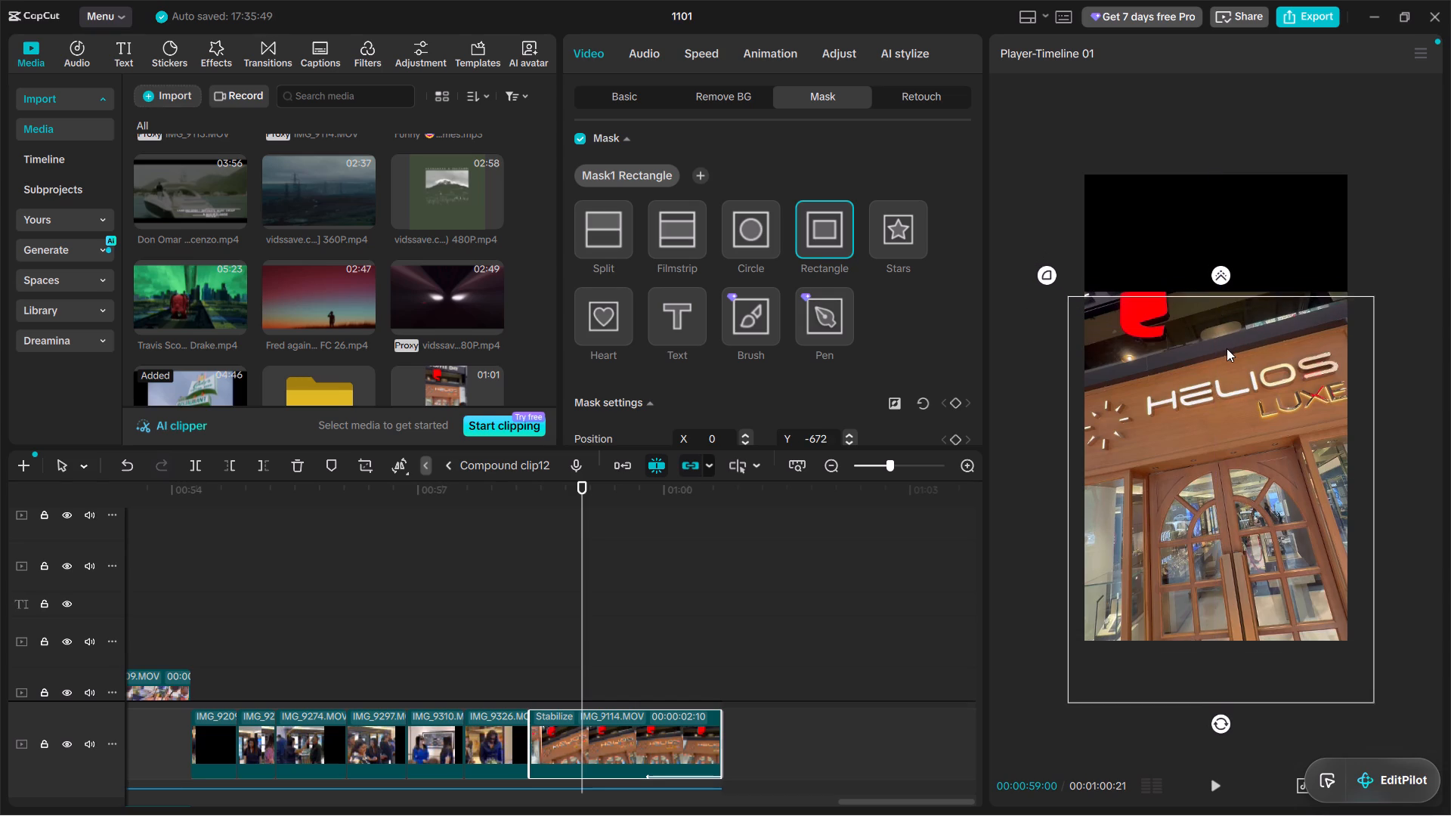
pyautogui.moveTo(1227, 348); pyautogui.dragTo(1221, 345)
# Play the start of the masked IMG_9114.MOV clip to check how the crop looks.
pyautogui.click(632, 92)
pyautogui.click(1151, 370)
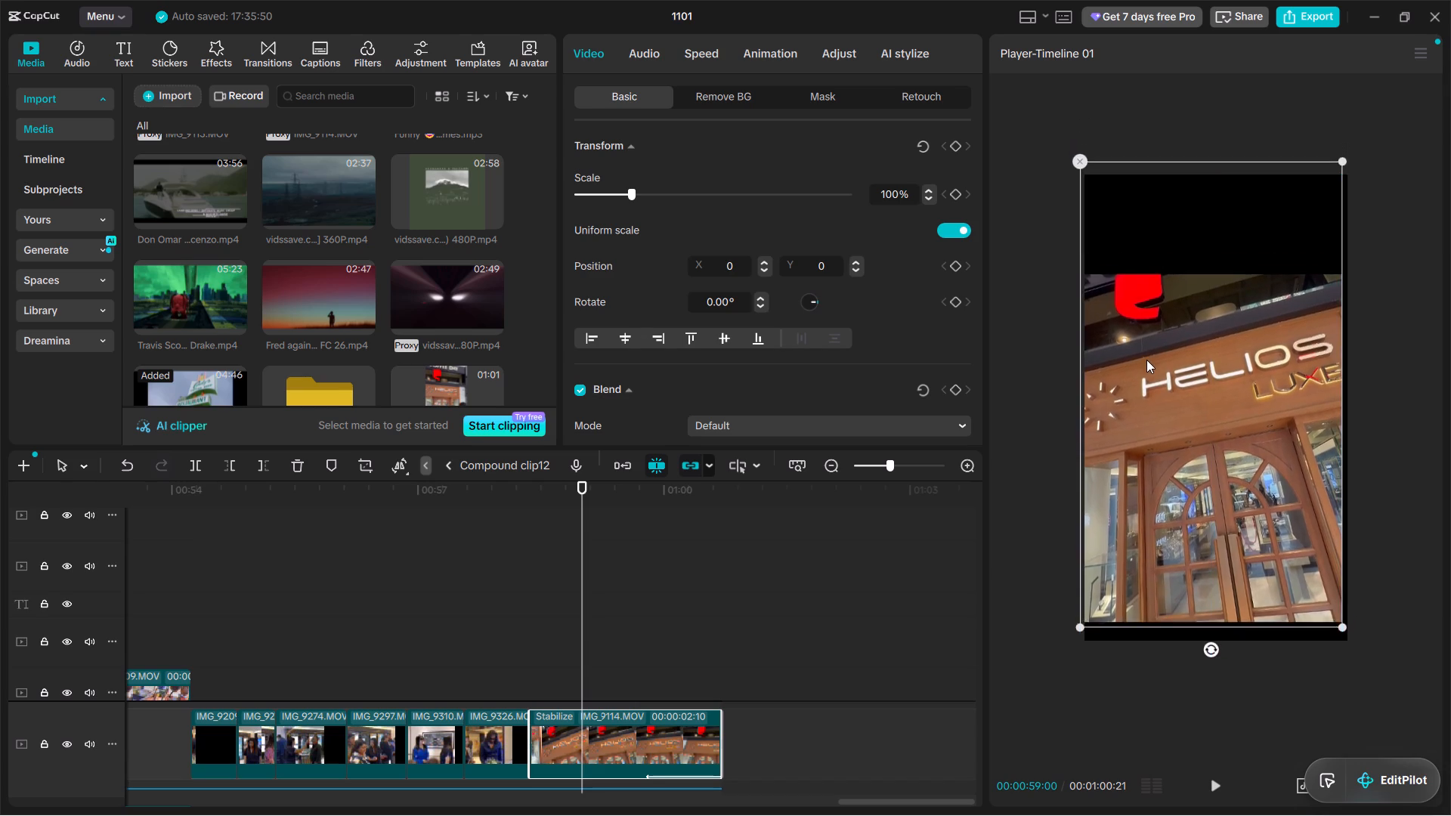
pyautogui.press('space')
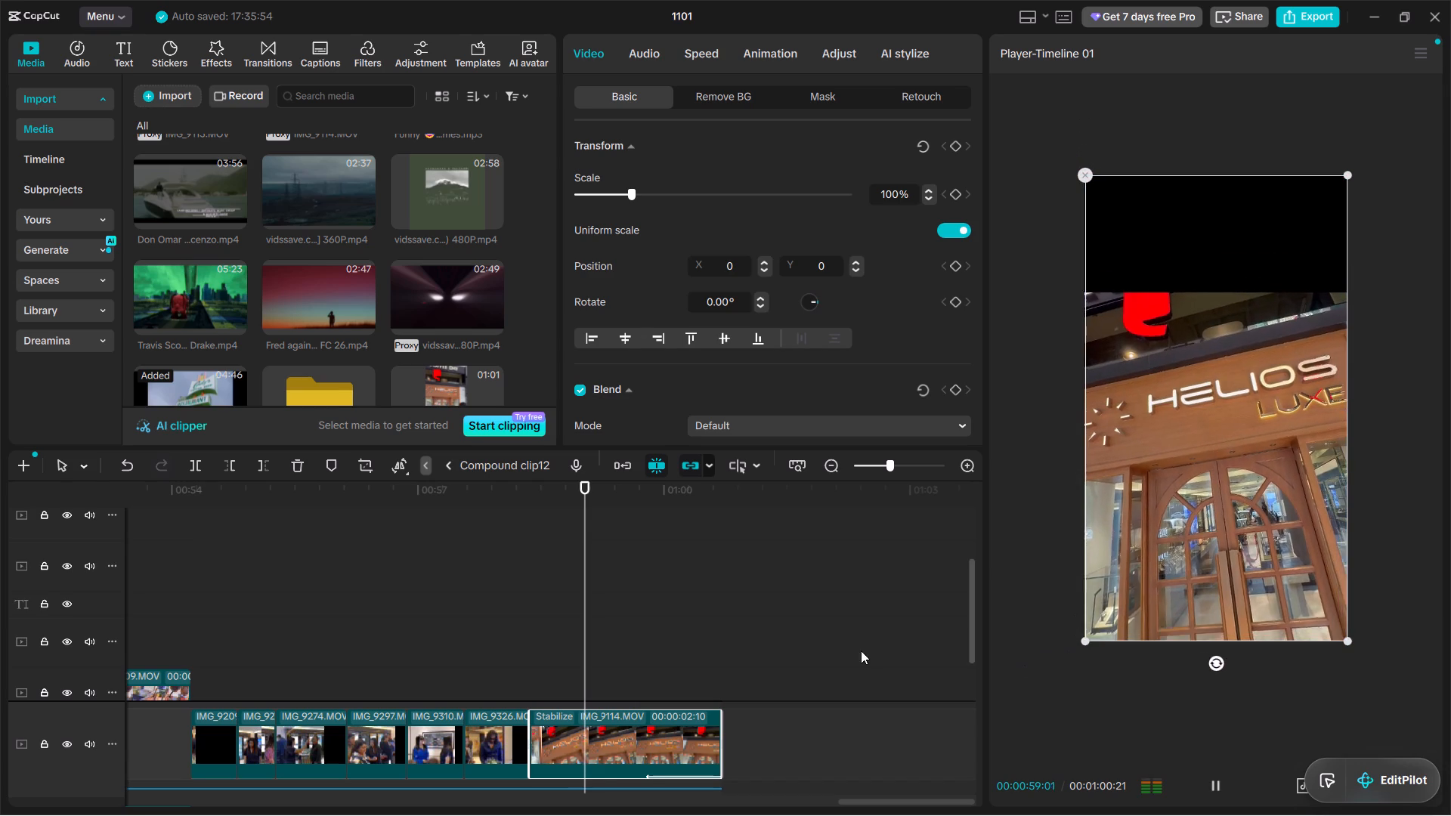
pyautogui.press('space')
pyautogui.click(542, 661)
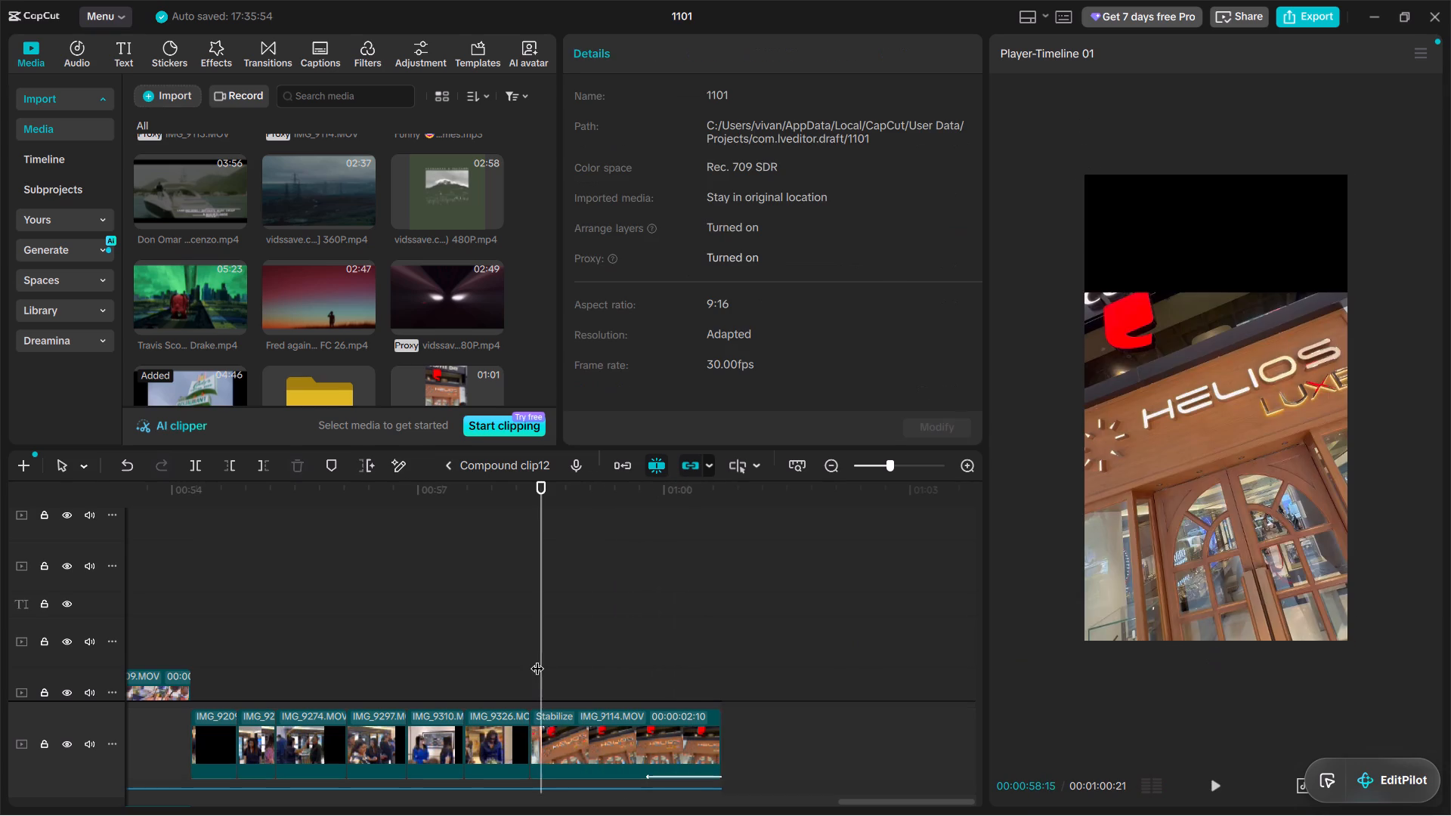
pyautogui.click(537, 659)
pyautogui.press('space')
pyautogui.press('space')
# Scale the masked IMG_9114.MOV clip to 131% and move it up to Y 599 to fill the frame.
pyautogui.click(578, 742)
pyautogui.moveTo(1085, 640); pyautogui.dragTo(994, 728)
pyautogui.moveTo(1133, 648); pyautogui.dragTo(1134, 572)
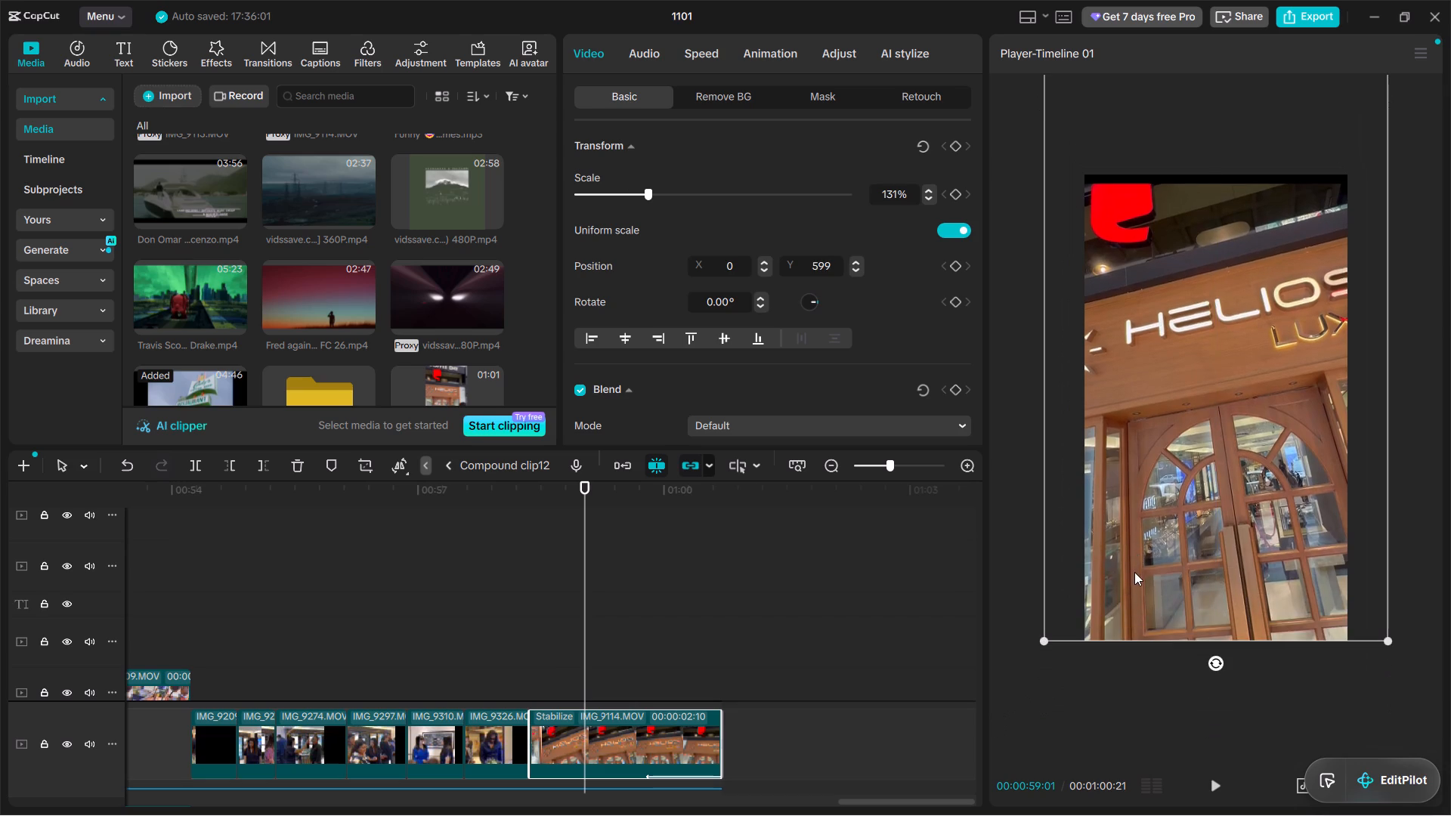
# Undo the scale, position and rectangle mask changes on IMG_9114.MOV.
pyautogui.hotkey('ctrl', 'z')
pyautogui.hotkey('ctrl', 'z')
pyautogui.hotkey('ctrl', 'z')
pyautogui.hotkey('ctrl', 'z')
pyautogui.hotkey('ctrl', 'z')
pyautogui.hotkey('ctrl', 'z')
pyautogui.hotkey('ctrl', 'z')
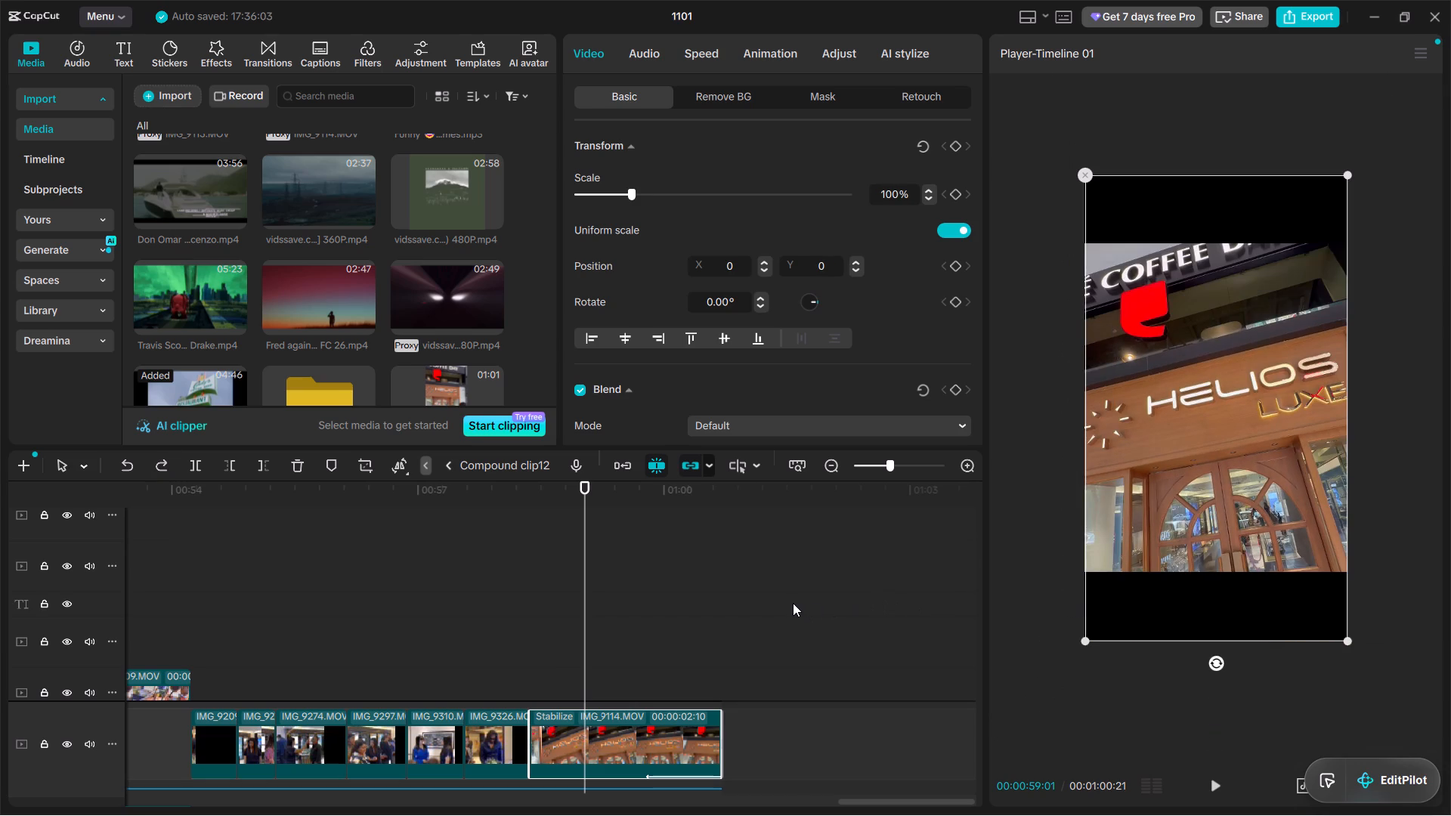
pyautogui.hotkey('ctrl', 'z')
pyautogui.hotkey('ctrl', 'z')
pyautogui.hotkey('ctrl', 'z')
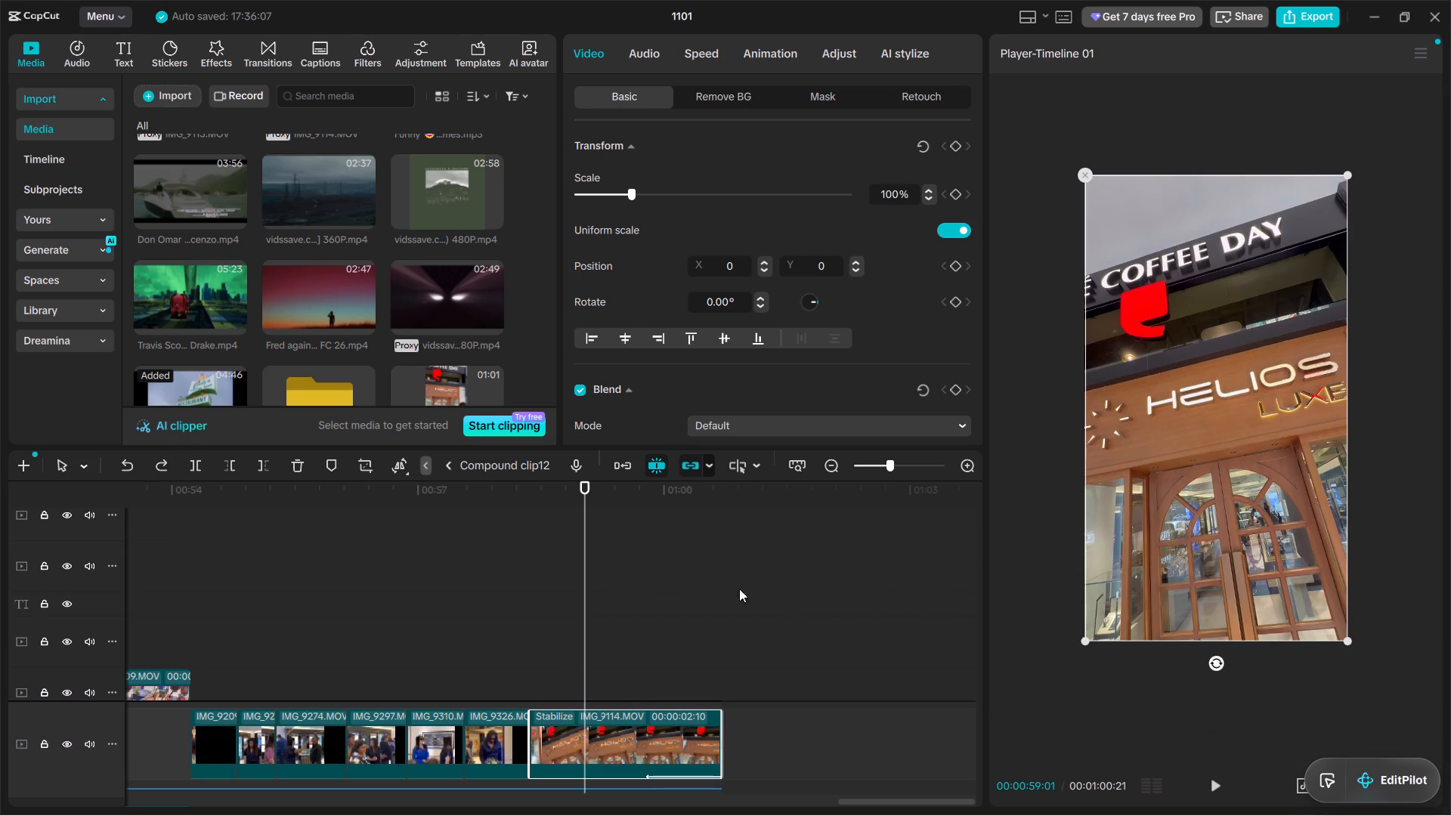
# Play the timeline from IMG_9326.MOV at 00:57:26 through the end of IMG_9114.MOV.
pyautogui.click(524, 667)
pyautogui.moveTo(523, 666); pyautogui.dragTo(512, 662)
pyautogui.click(490, 653)
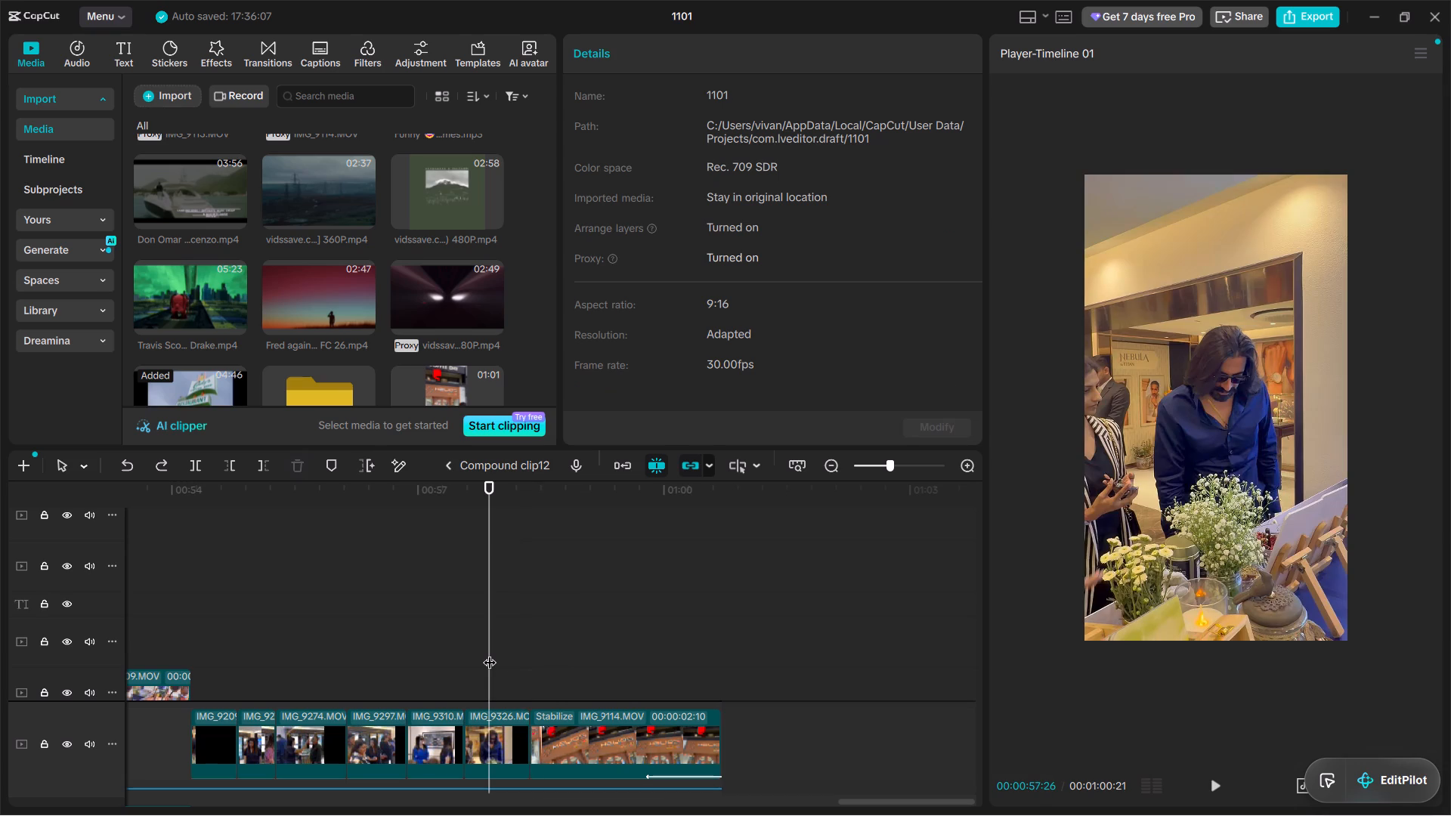
pyautogui.press('space')
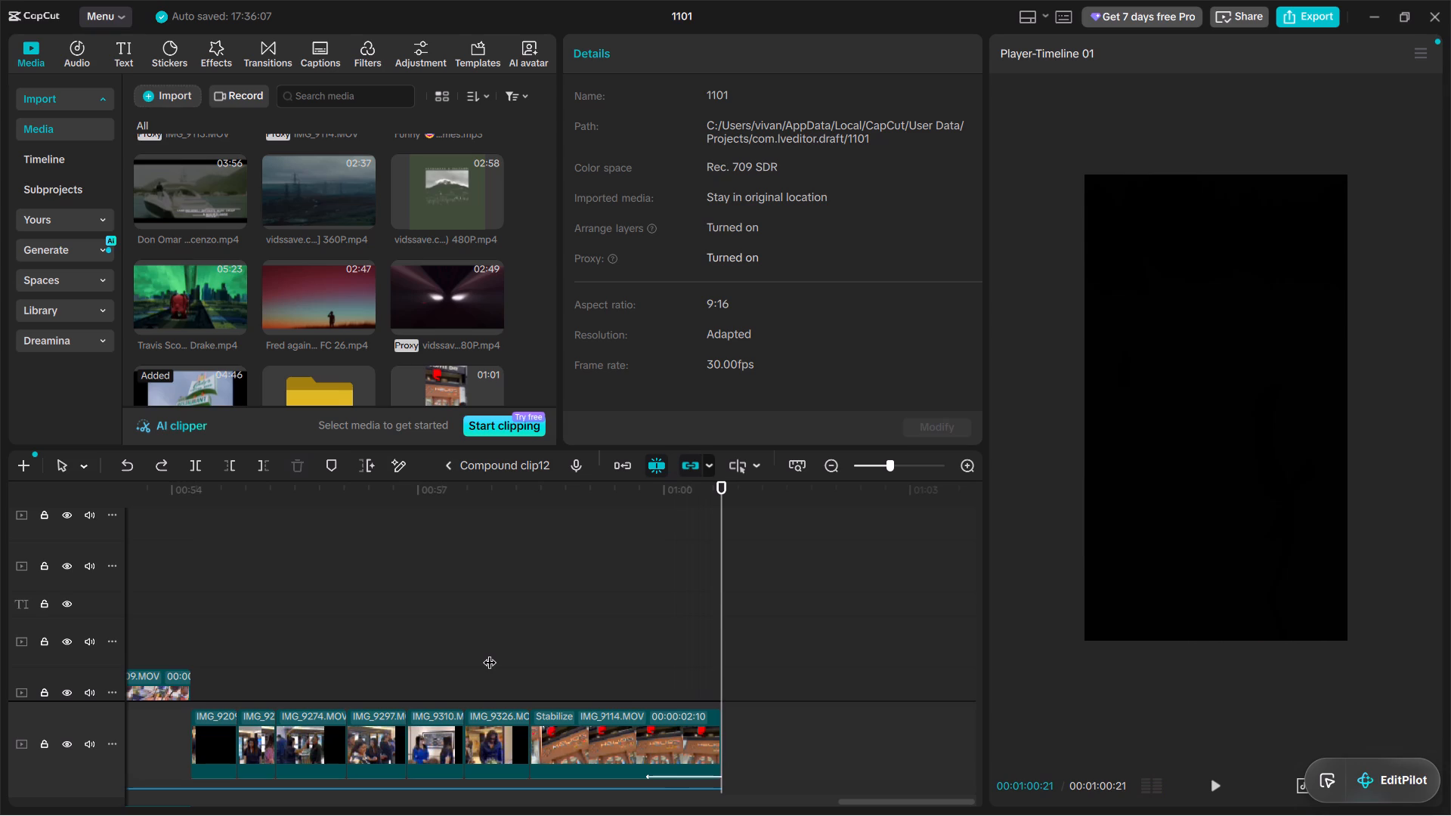
# Look through the media library from the storefront clips down to its last items for alternative closing footage.
pyautogui.scroll(-7, 220, 235)
pyautogui.scroll(3, 304, 249)
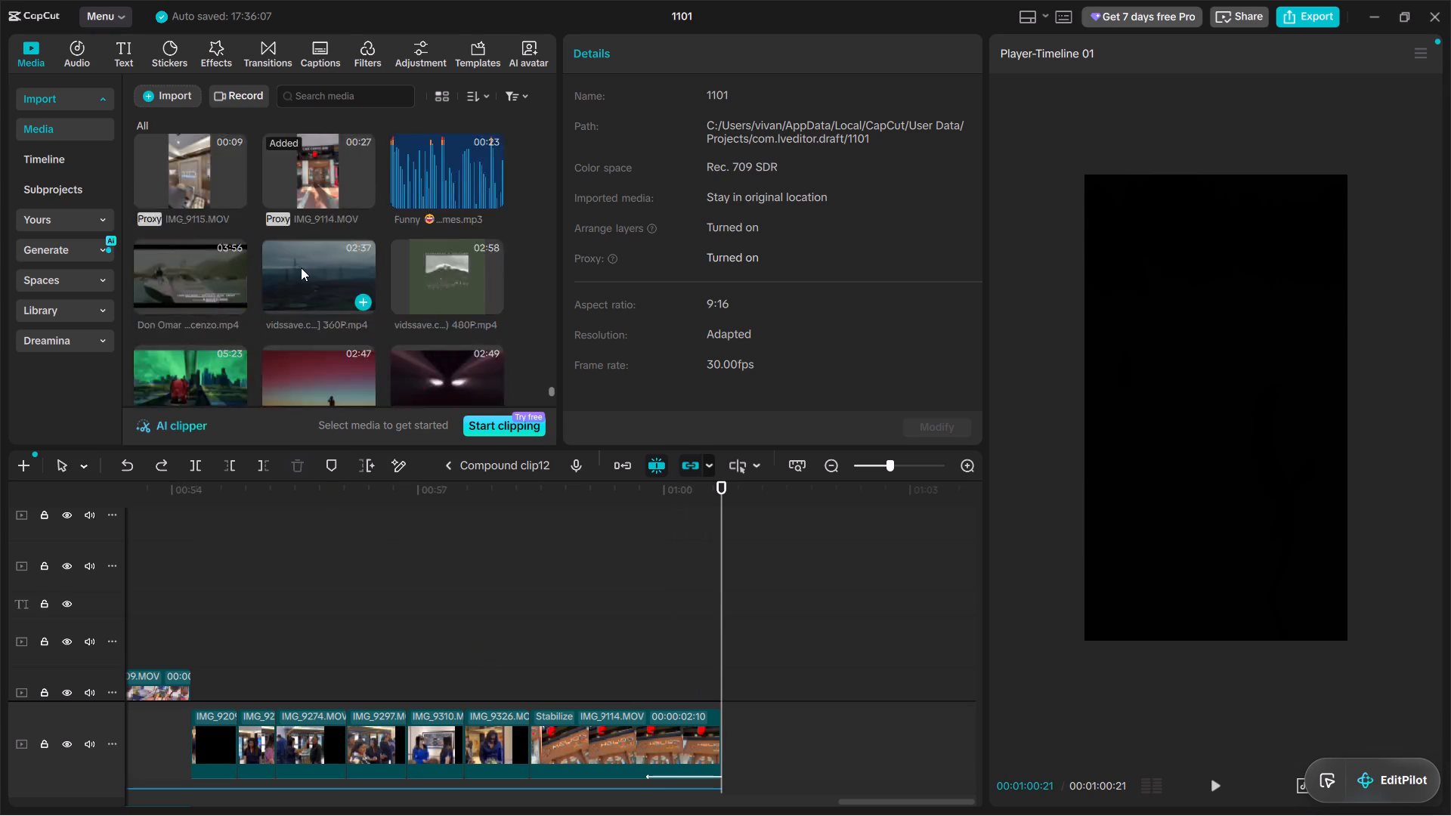
pyautogui.scroll(9, 301, 267)
pyautogui.scroll(-12, 302, 298)
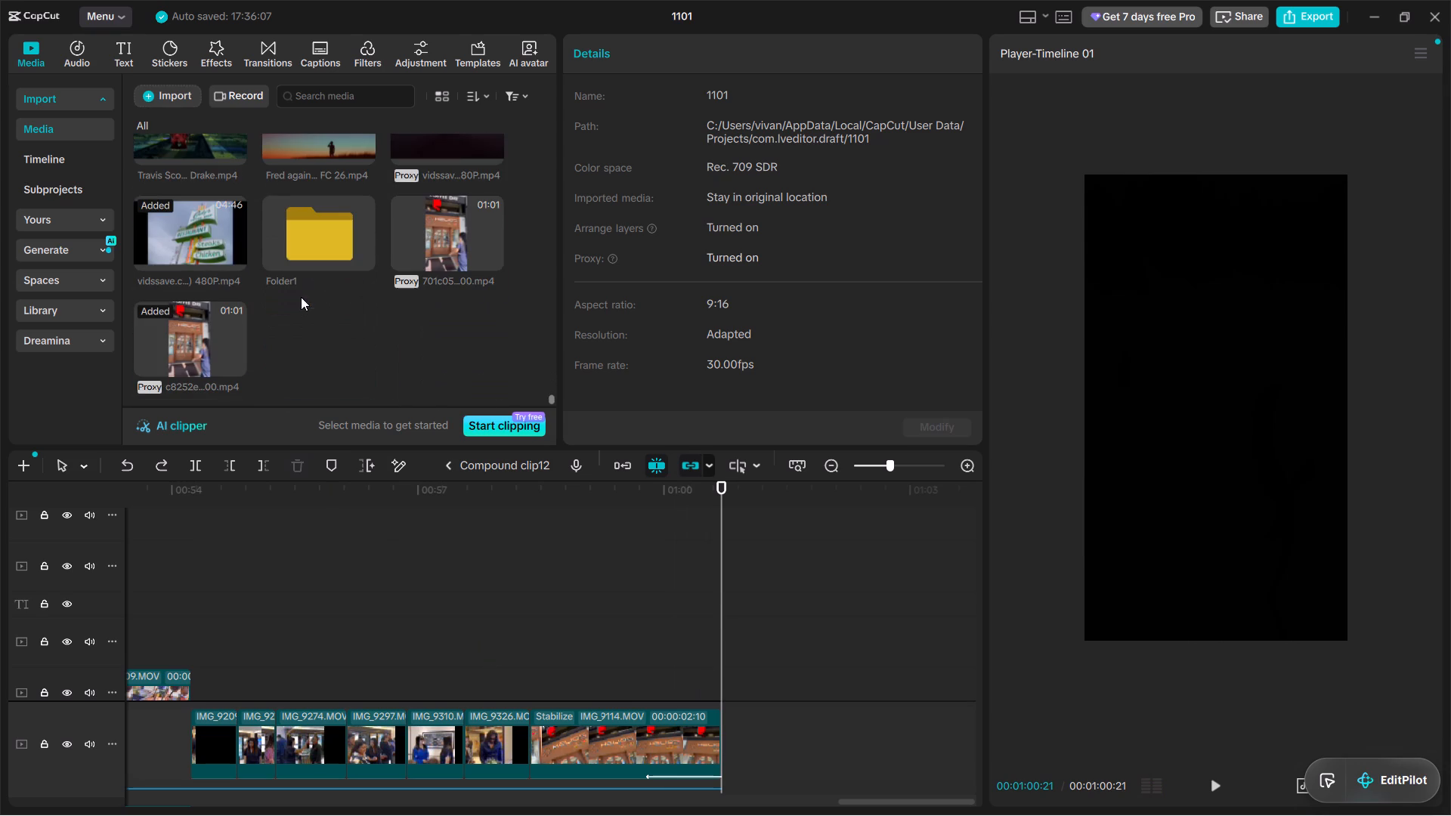
pyautogui.scroll(-6, 321, 302)
# Examine the closing IMG_9114.MOV storefront shot and the surrounding video and music tracks in Compound clip12.
pyautogui.click(551, 660)
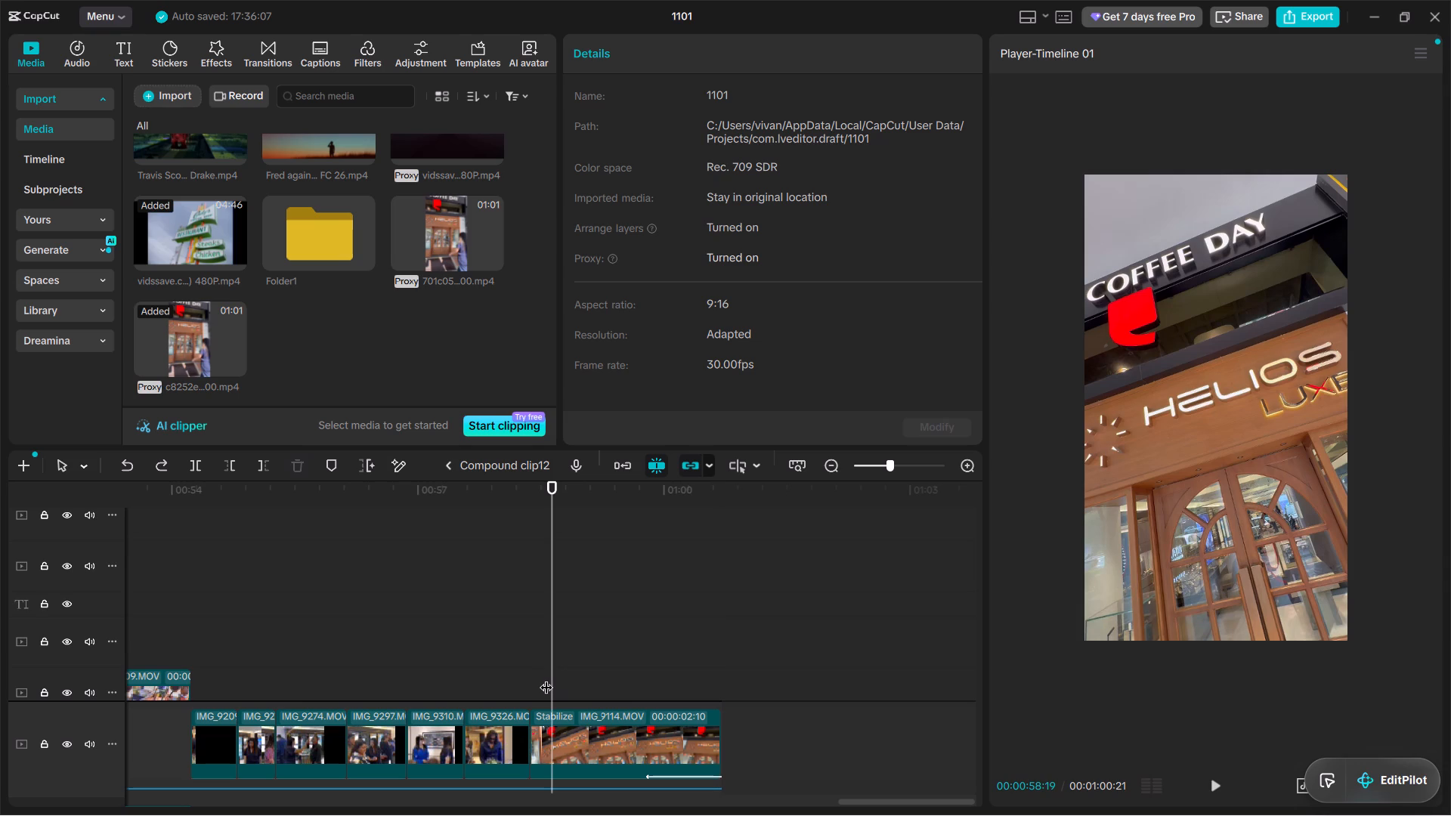
pyautogui.scroll(-4, 645, 657)
pyautogui.scroll(-3, 678, 744)
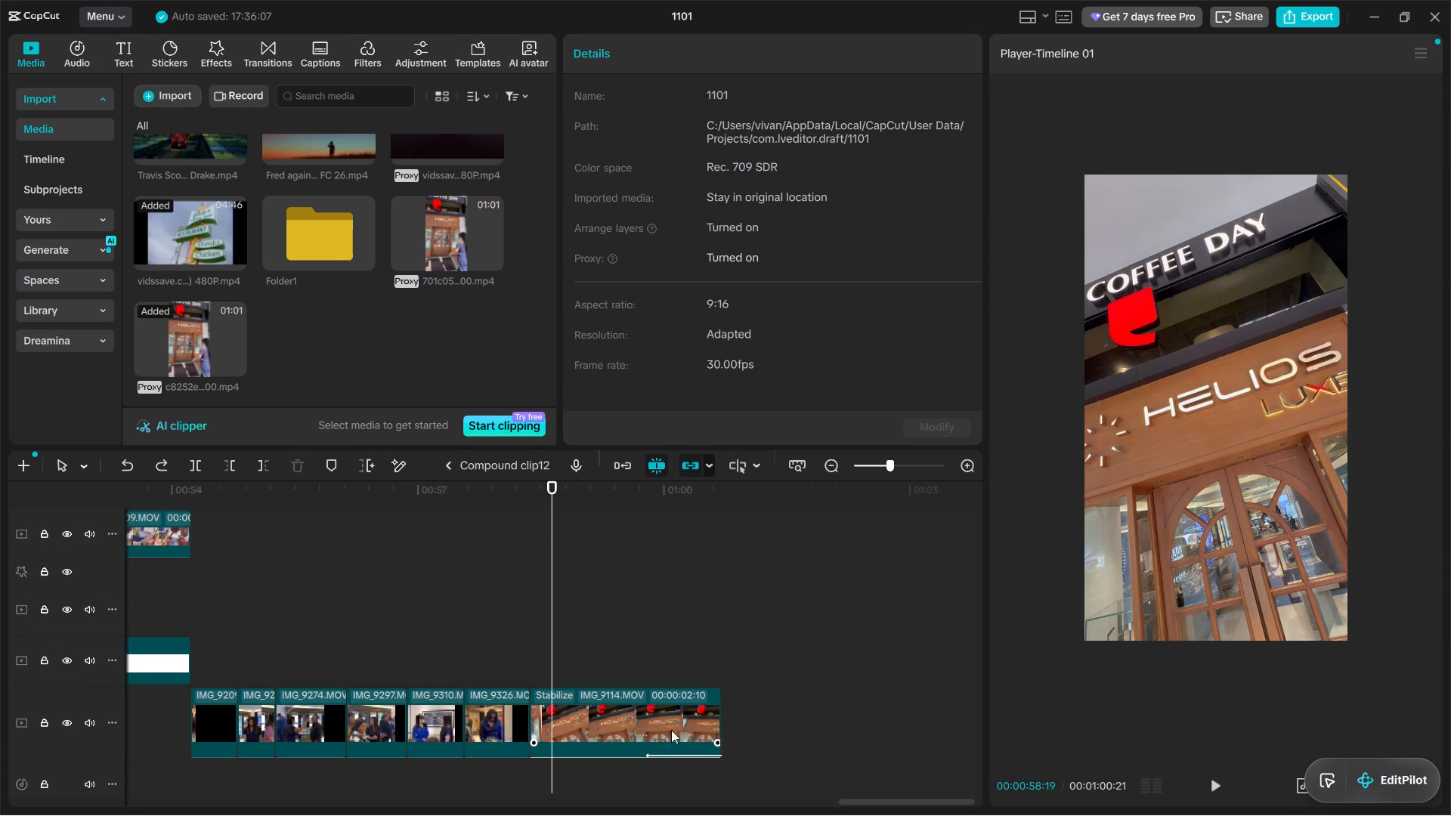
pyautogui.scroll(8, 561, 599)
pyautogui.keyDown('ctrl'); pyautogui.scroll(-20, 620, 626); pyautogui.keyUp('ctrl')
pyautogui.keyDown('ctrl'); pyautogui.scroll(-2, 620, 626); pyautogui.keyUp('ctrl')
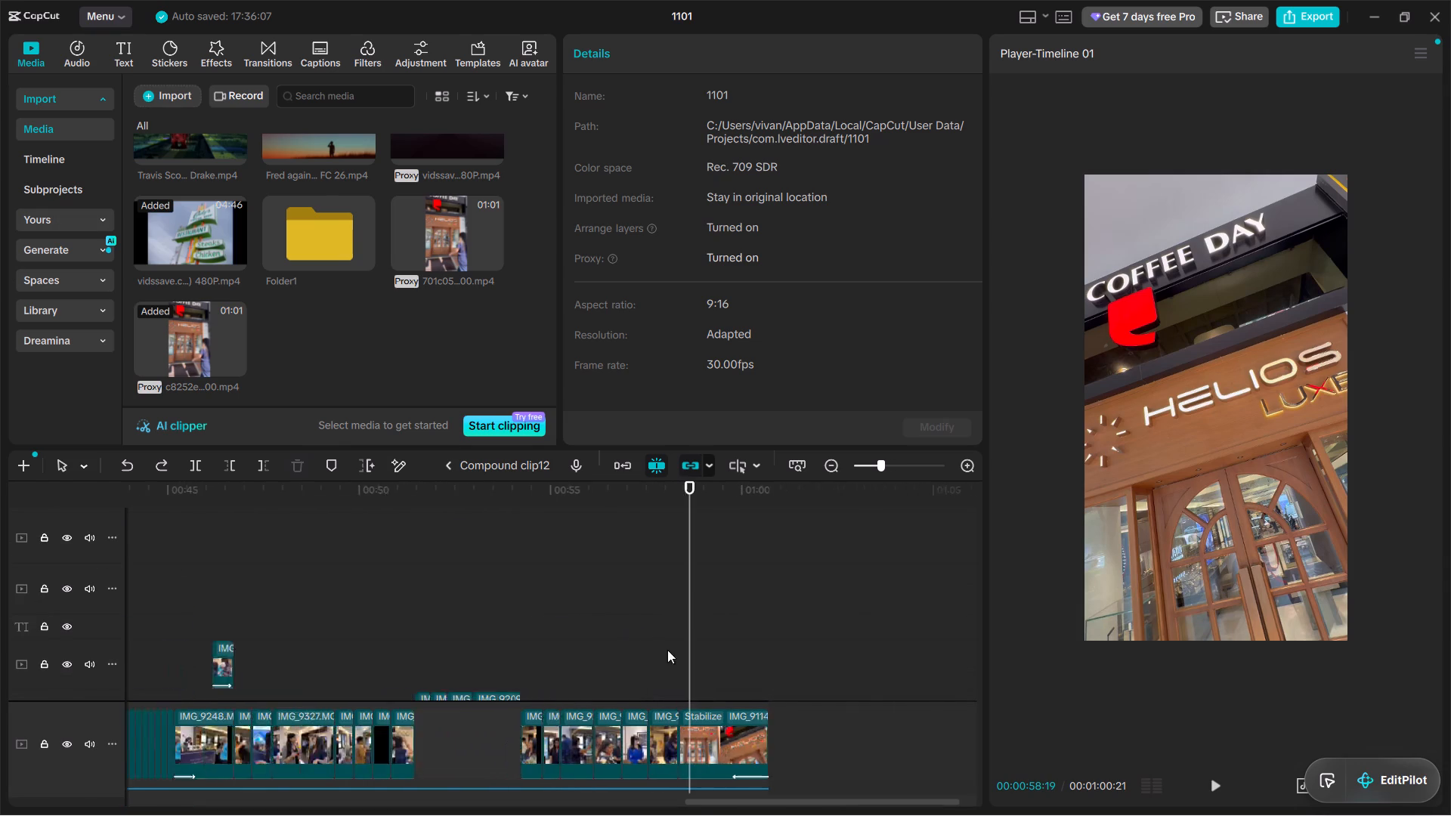
pyautogui.scroll(-7, 948, 696)
pyautogui.scroll(-14, 849, 671)
pyautogui.keyDown('ctrl'); pyautogui.scroll(-14, 834, 636); pyautogui.keyUp('ctrl')
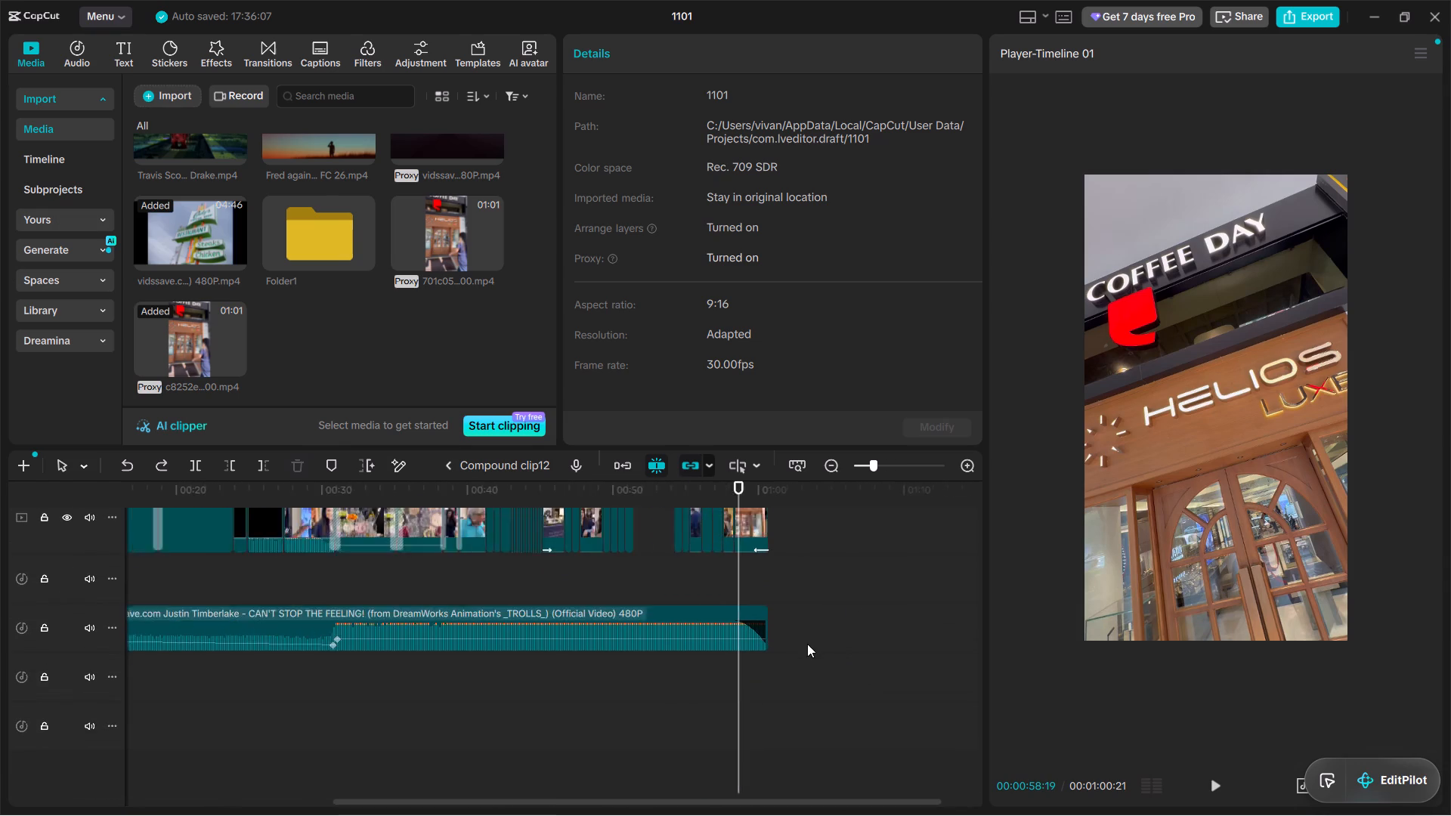
pyautogui.keyDown('ctrl'); pyautogui.scroll(-8, 807, 644); pyautogui.keyUp('ctrl')
# Undo the last two edits and redo one of them.
pyautogui.hotkey('ctrl', 'z')
pyautogui.hotkey('ctrl', 'z')
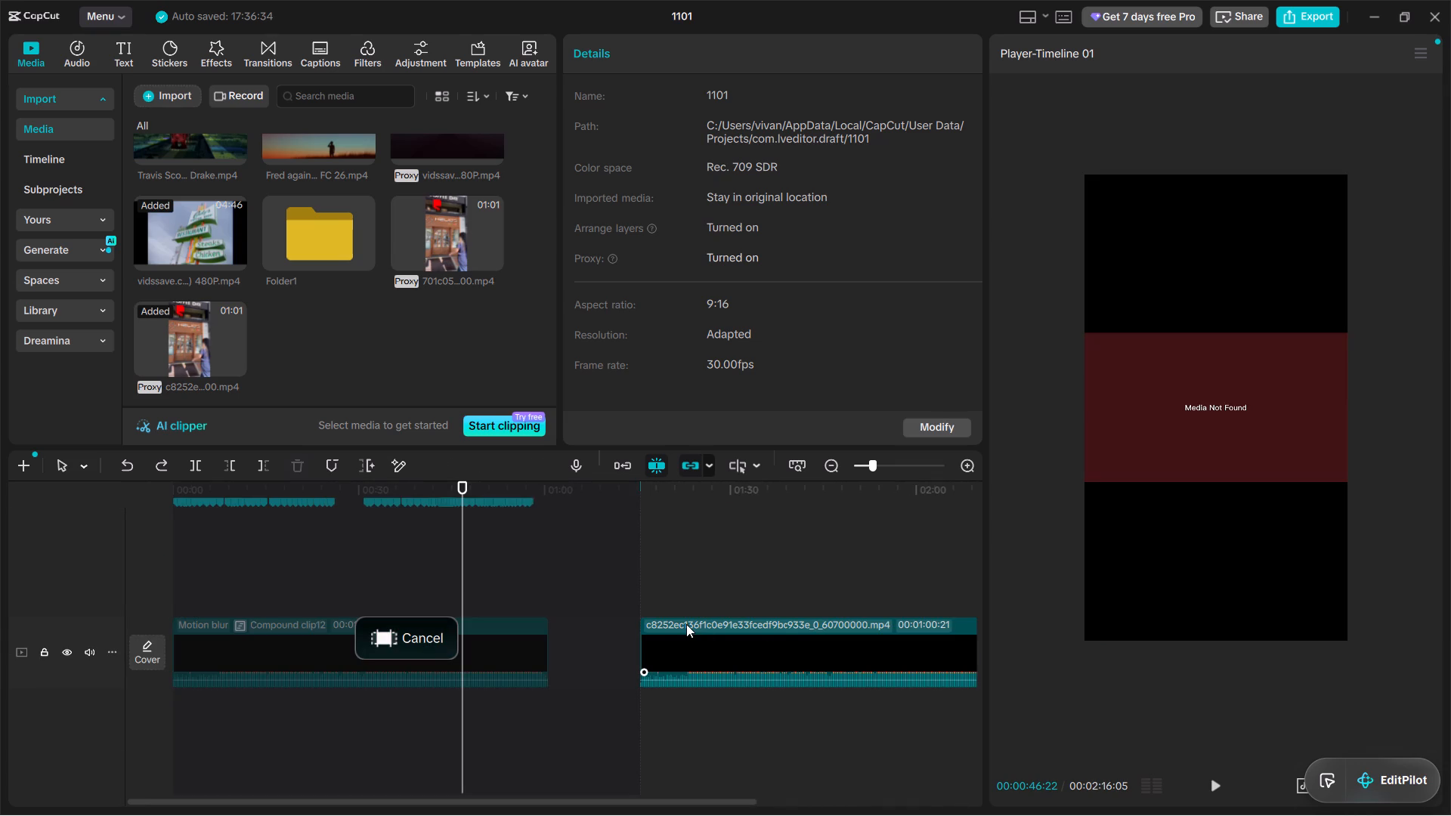
pyautogui.hotkey('ctrl', 'shift', 'z')
# Add the black stock clip from the Library's trending footage on a track above the c8252e… video, near its closing storefront shot.
pyautogui.click(685, 586)
pyautogui.scroll(-5, 688, 585)
pyautogui.click(678, 569)
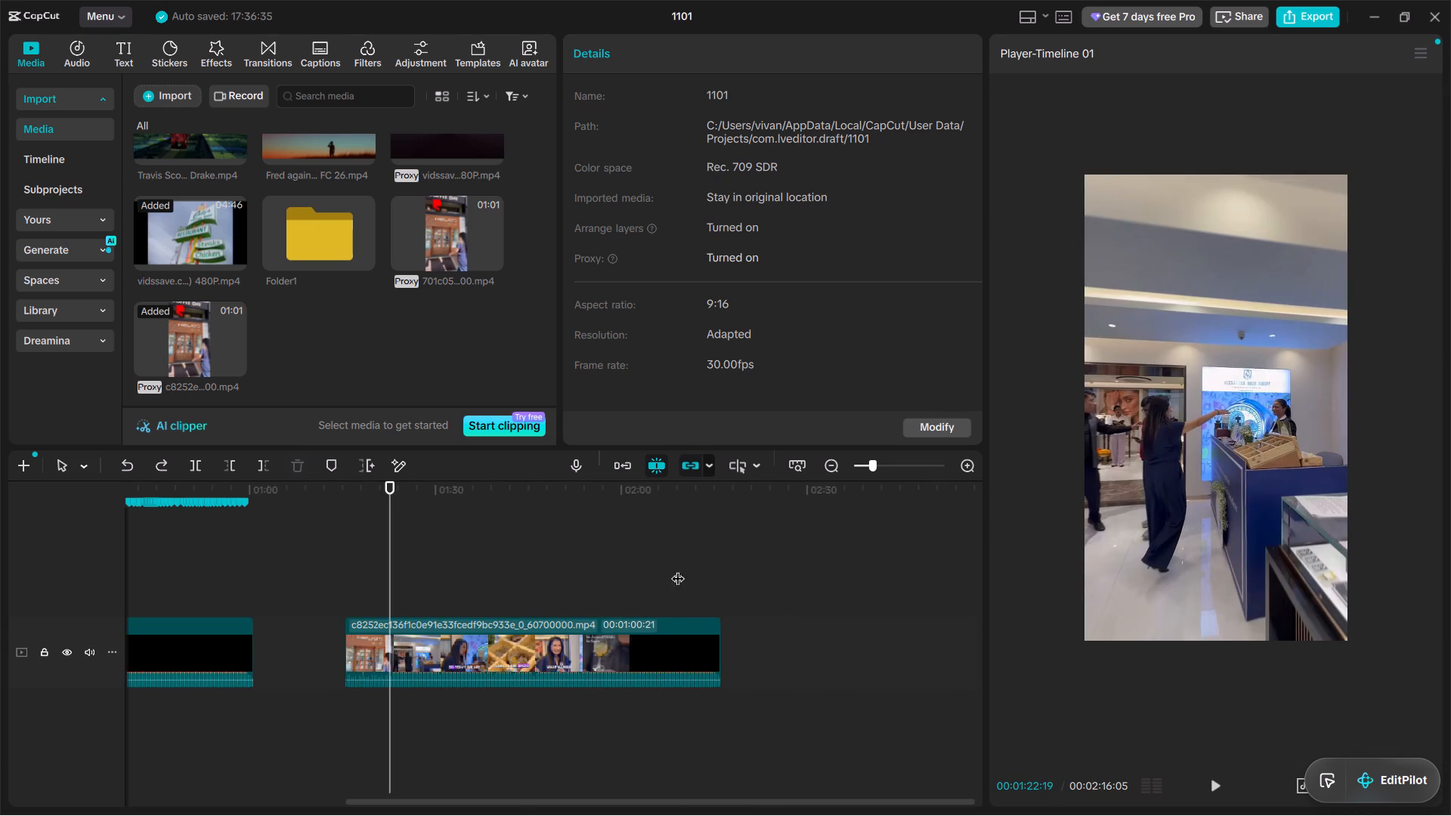
pyautogui.click(655, 570)
pyautogui.keyDown('ctrl'); pyautogui.scroll(10, 698, 601); pyautogui.keyUp('ctrl')
pyautogui.hotkey('ctrl', 'space')
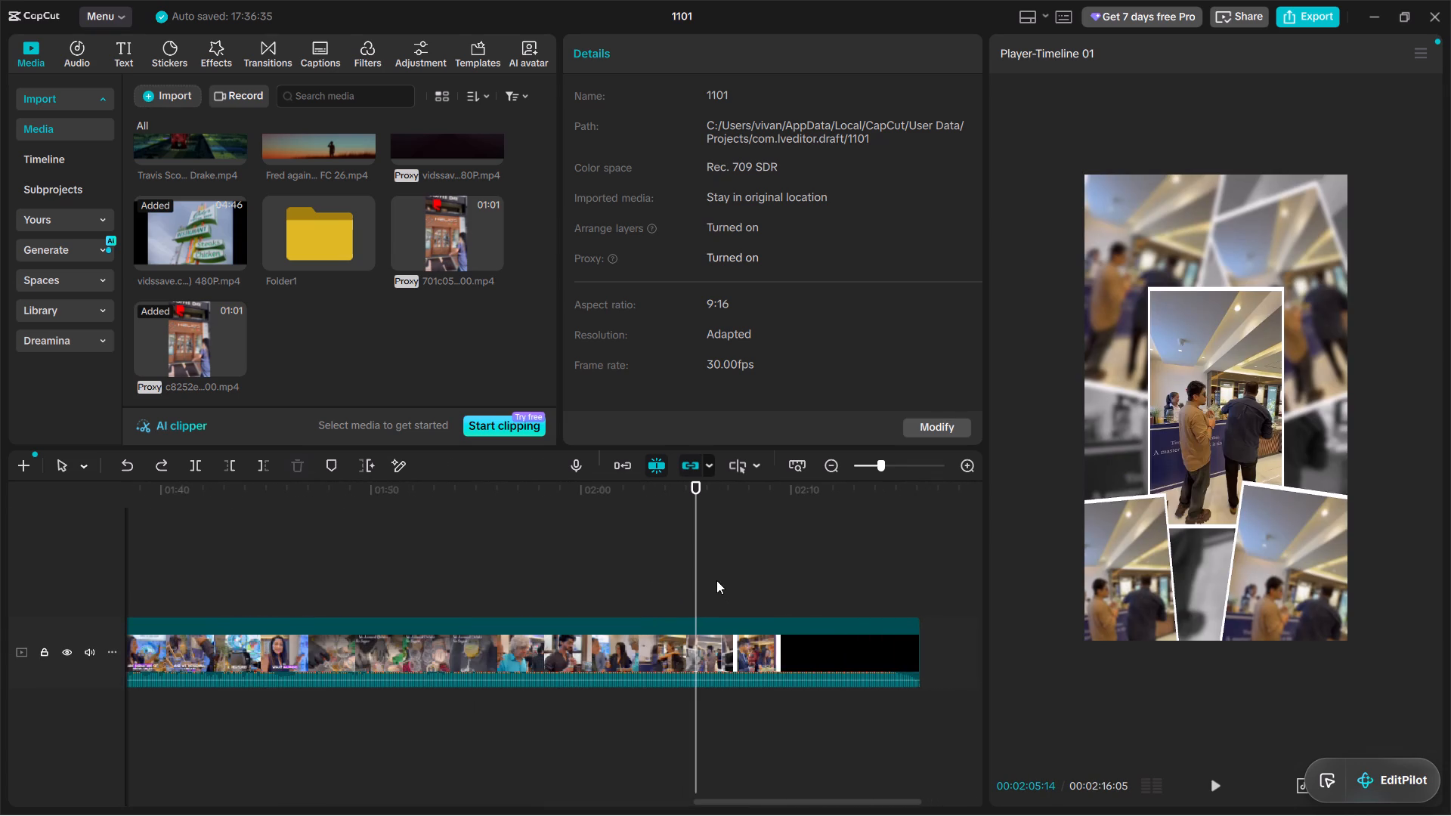
pyautogui.click(760, 583)
pyautogui.moveTo(760, 582); pyautogui.dragTo(844, 587)
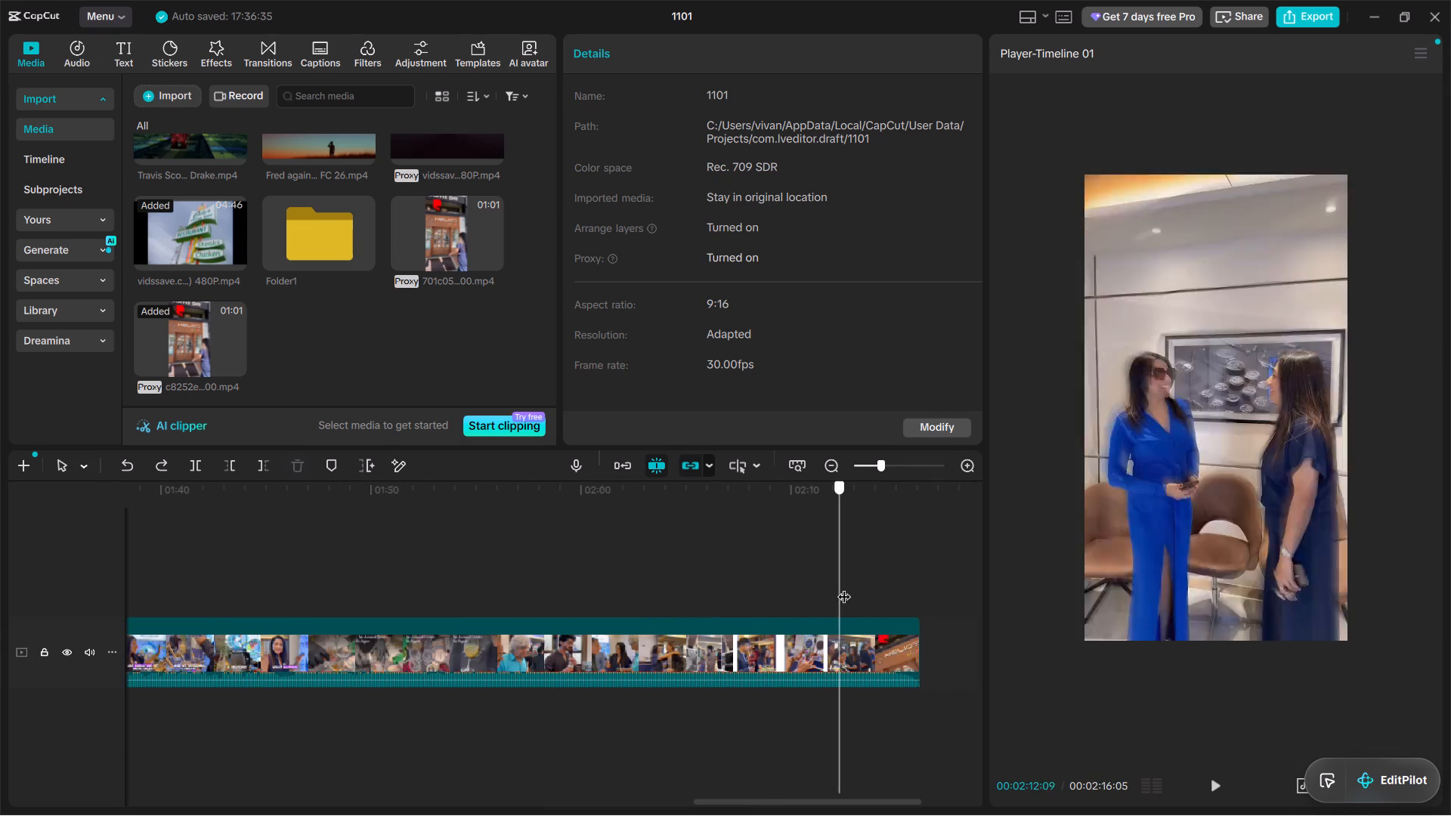
pyautogui.moveTo(844, 587); pyautogui.dragTo(864, 592)
pyautogui.scroll(2, 241, 284)
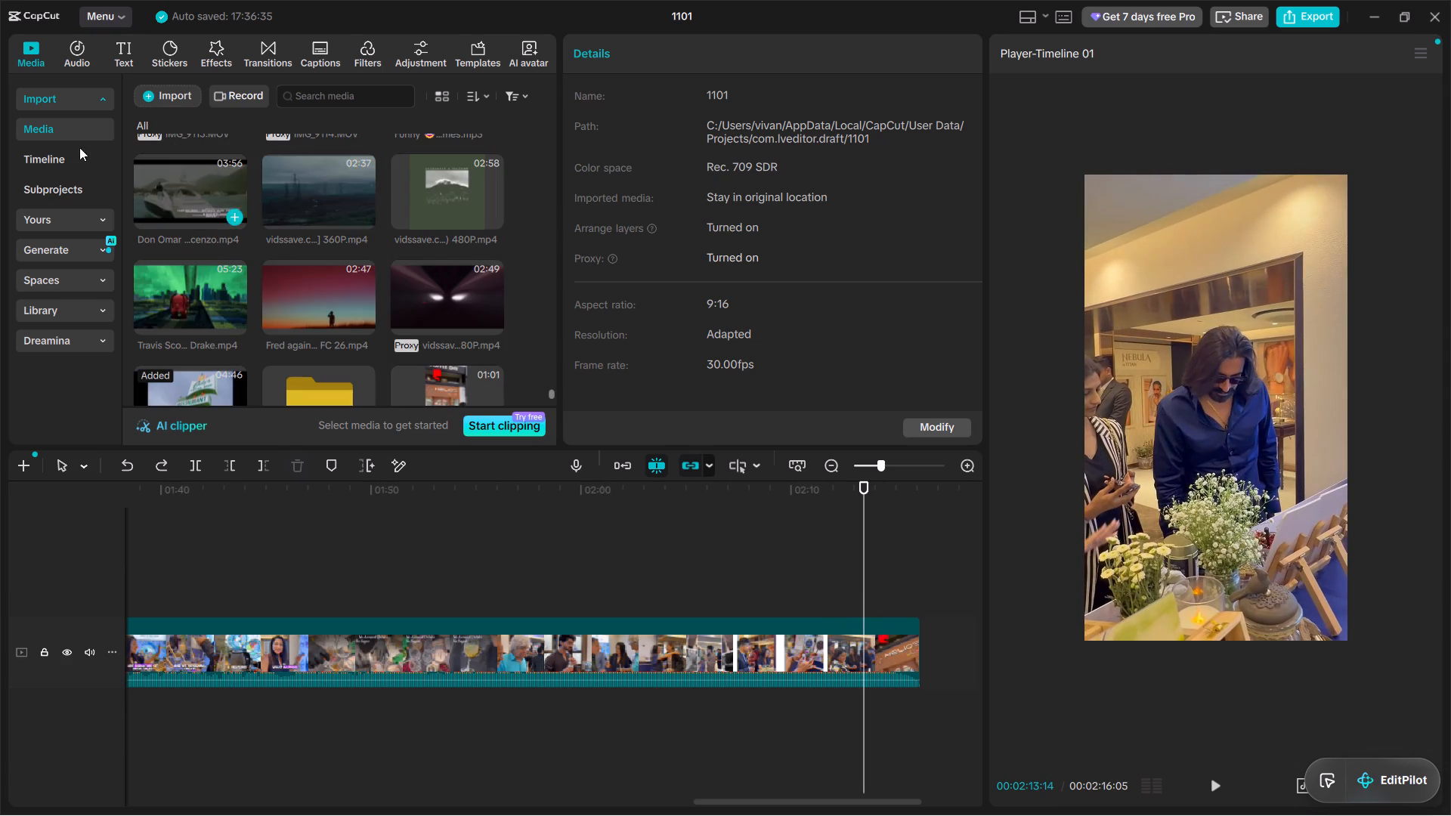
pyautogui.click(61, 295)
pyautogui.click(61, 310)
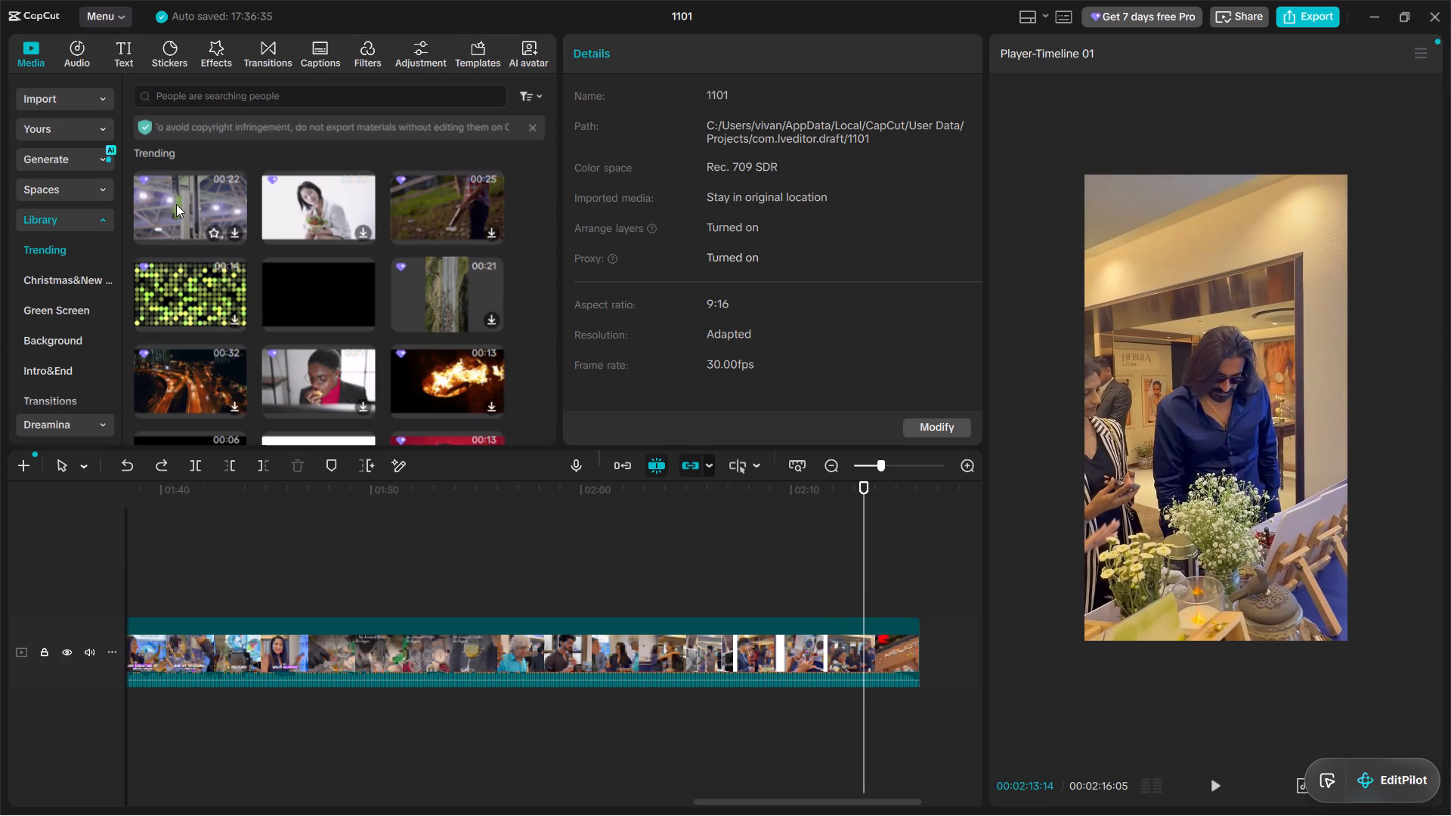
pyautogui.moveTo(314, 282); pyautogui.dragTo(849, 598)
pyautogui.keyDown('ctrl'); pyautogui.scroll(16, 875, 610); pyautogui.keyUp('ctrl')
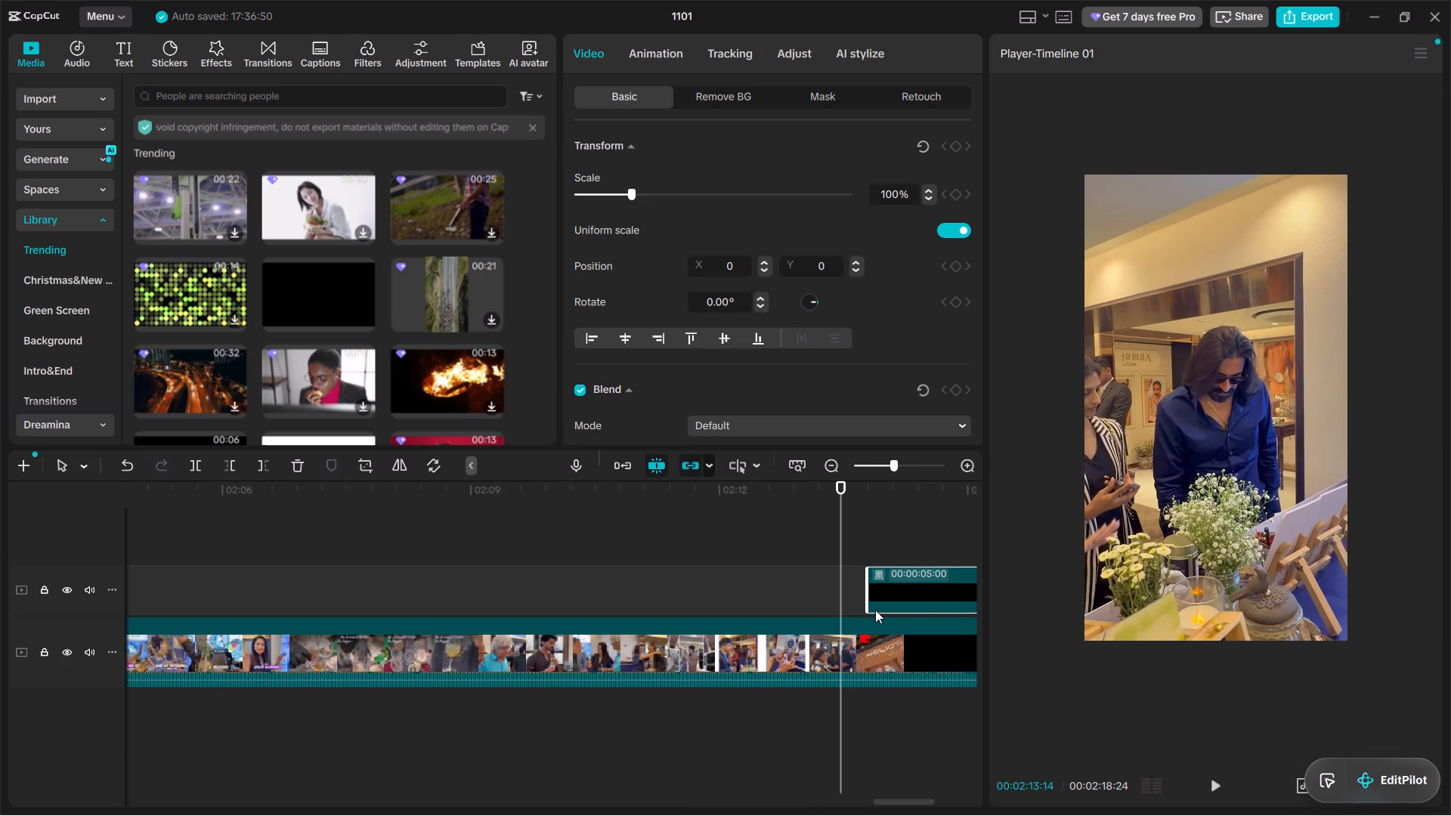
# Align the start of the black clip with the first frame of the storefront shot at 00:02:13:26.
pyautogui.press('Right')
pyautogui.press('Right')
pyautogui.press('Right')
pyautogui.press('Right')
pyautogui.press('Right')
pyautogui.press('Right')
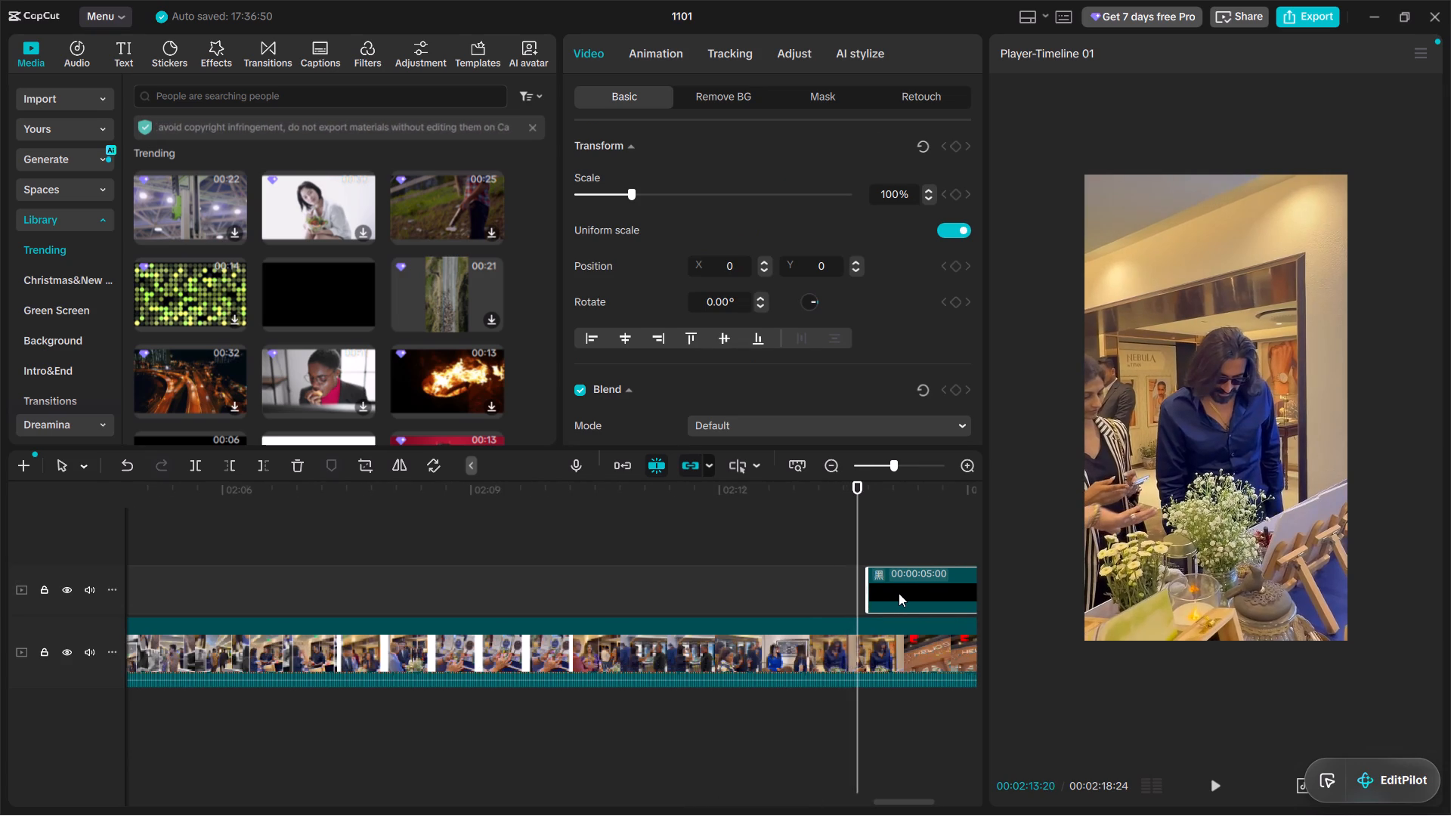
pyautogui.press('Right')
pyautogui.press('Right')
pyautogui.press('Right')
pyautogui.press('Right')
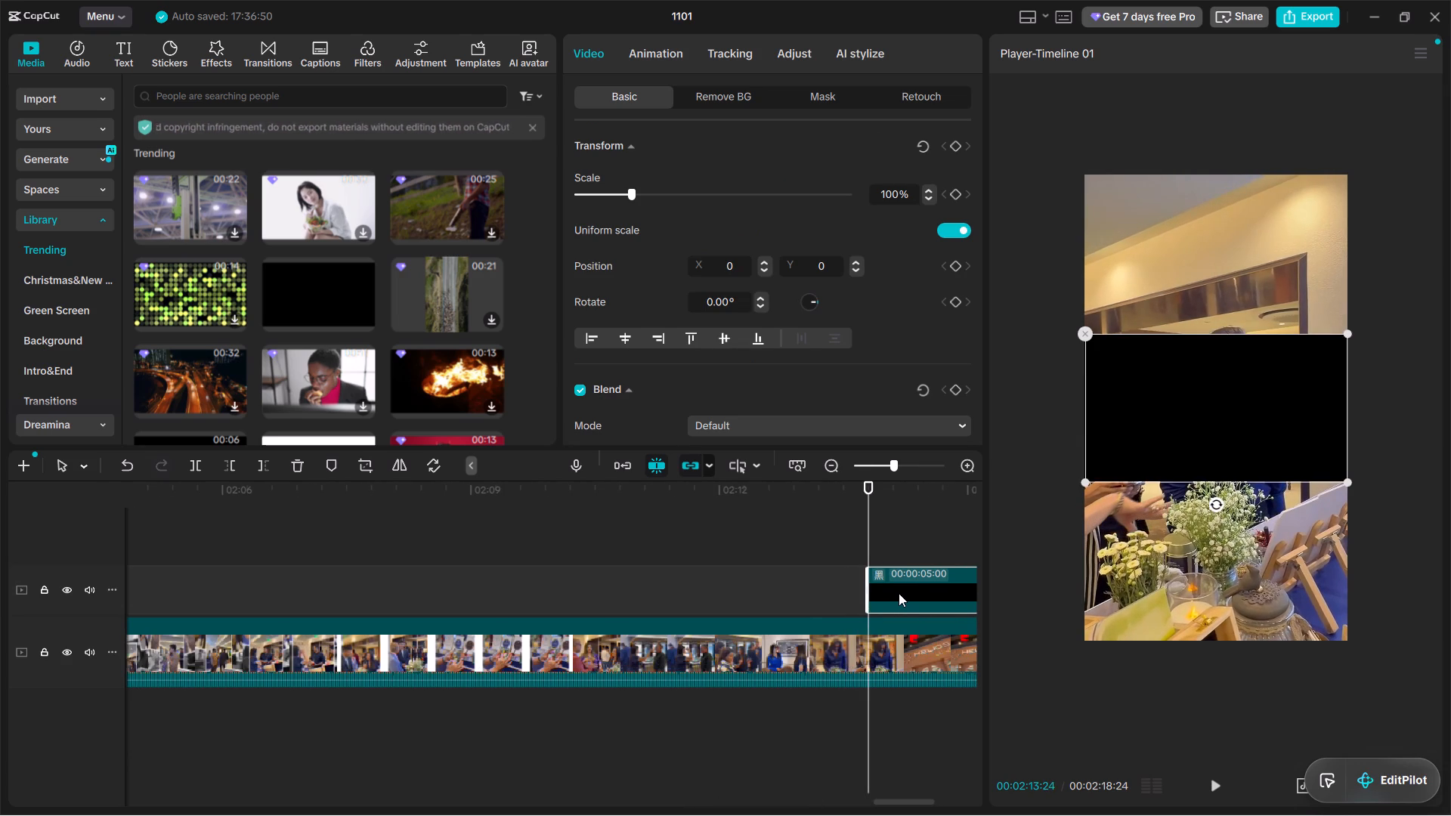
pyautogui.press('Right')
pyautogui.press('Right')
pyautogui.moveTo(900, 593); pyautogui.dragTo(907, 601)
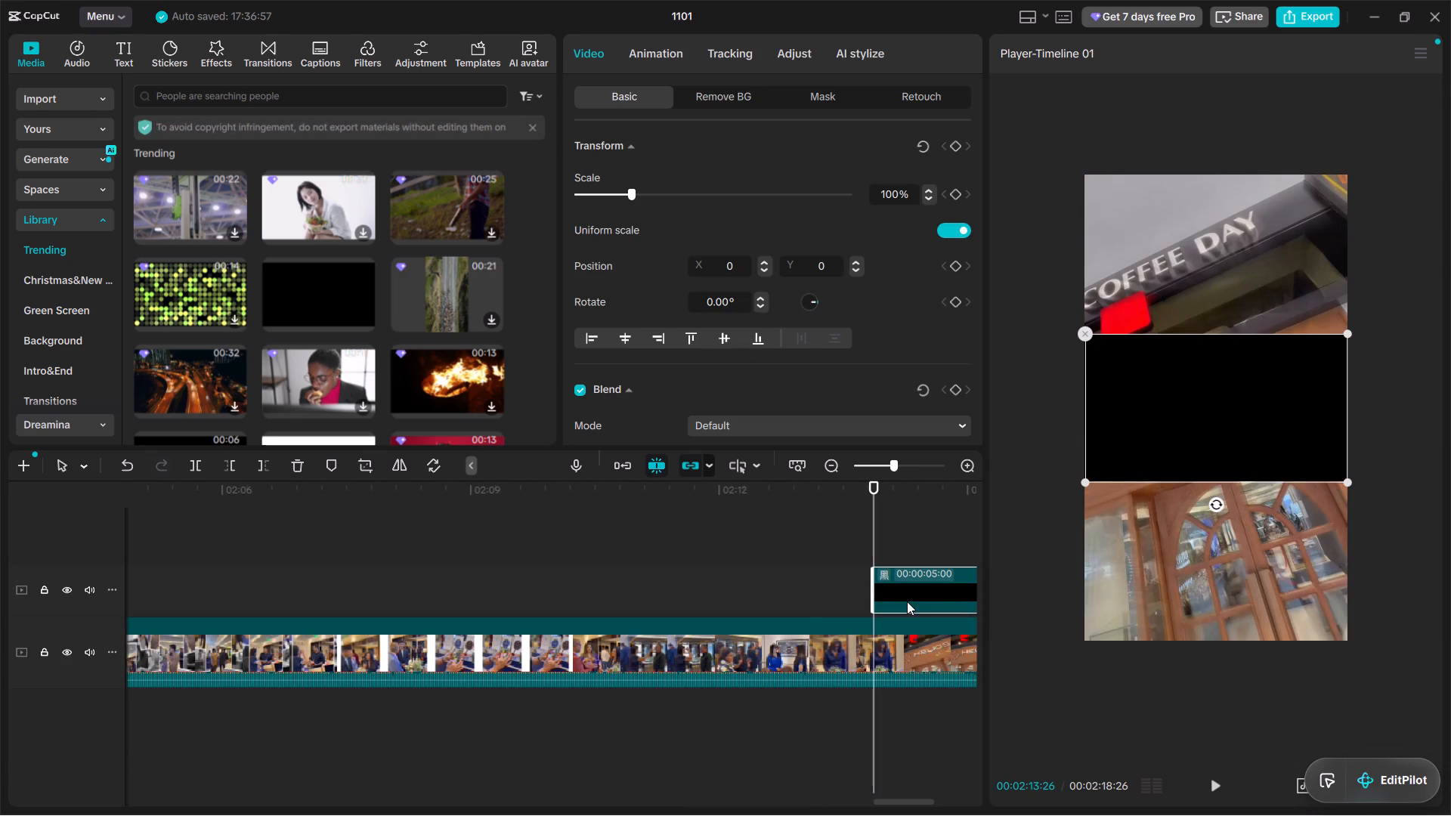
# Rotate the black clip to -90° and enlarge it until it covers the whole vertical frame.
pyautogui.moveTo(1217, 506); pyautogui.dragTo(1360, 410)
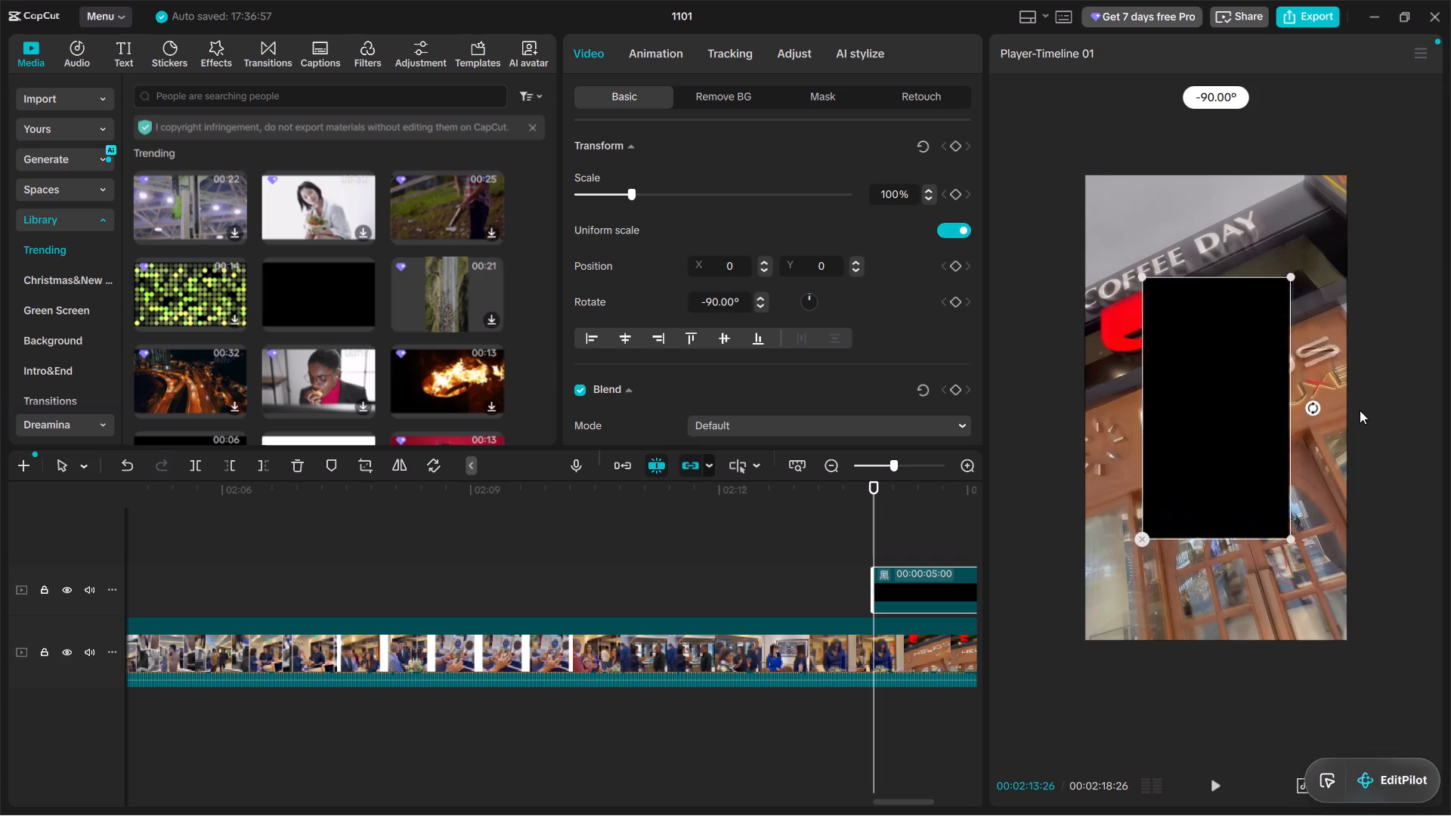
pyautogui.moveTo(1360, 410); pyautogui.dragTo(1361, 407)
pyautogui.moveTo(1295, 538); pyautogui.dragTo(1416, 703)
# Add a split mask to the black clip at X 72, Y -3 with feather 46, darkening only the area above the HELIOS sign.
pyautogui.click(801, 91)
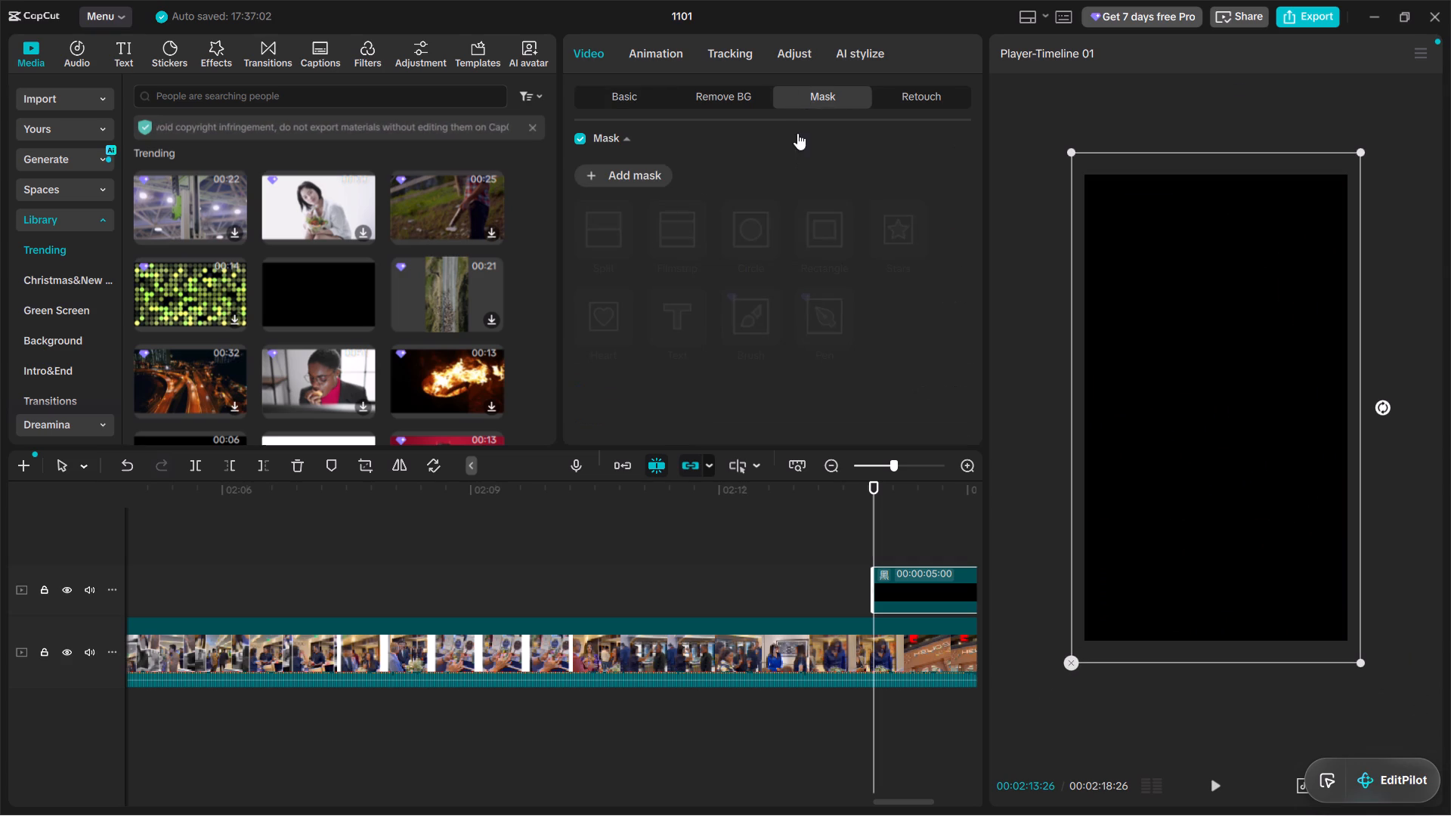
pyautogui.click(644, 175)
pyautogui.click(592, 224)
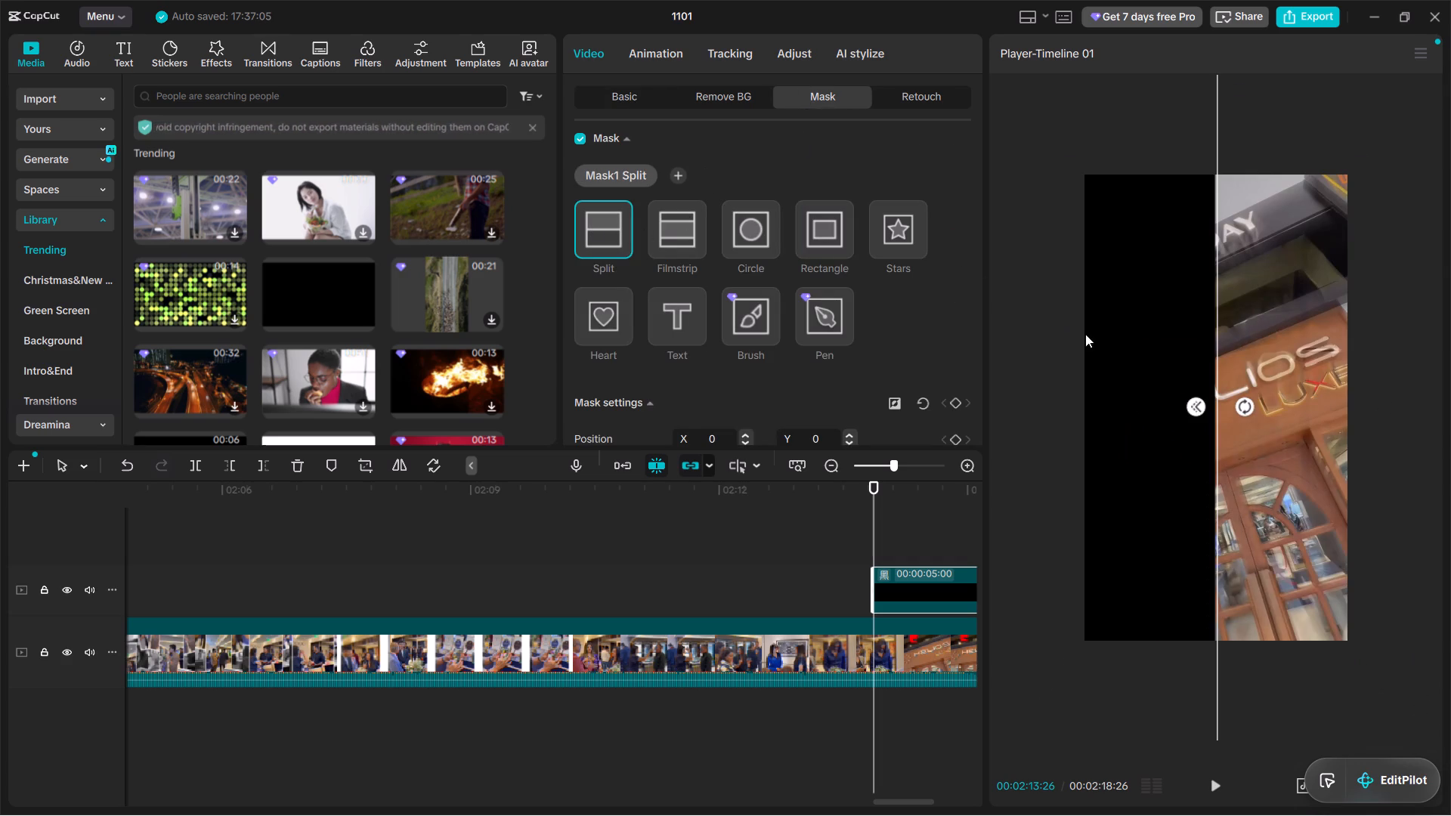
pyautogui.moveTo(1248, 407); pyautogui.dragTo(1231, 287)
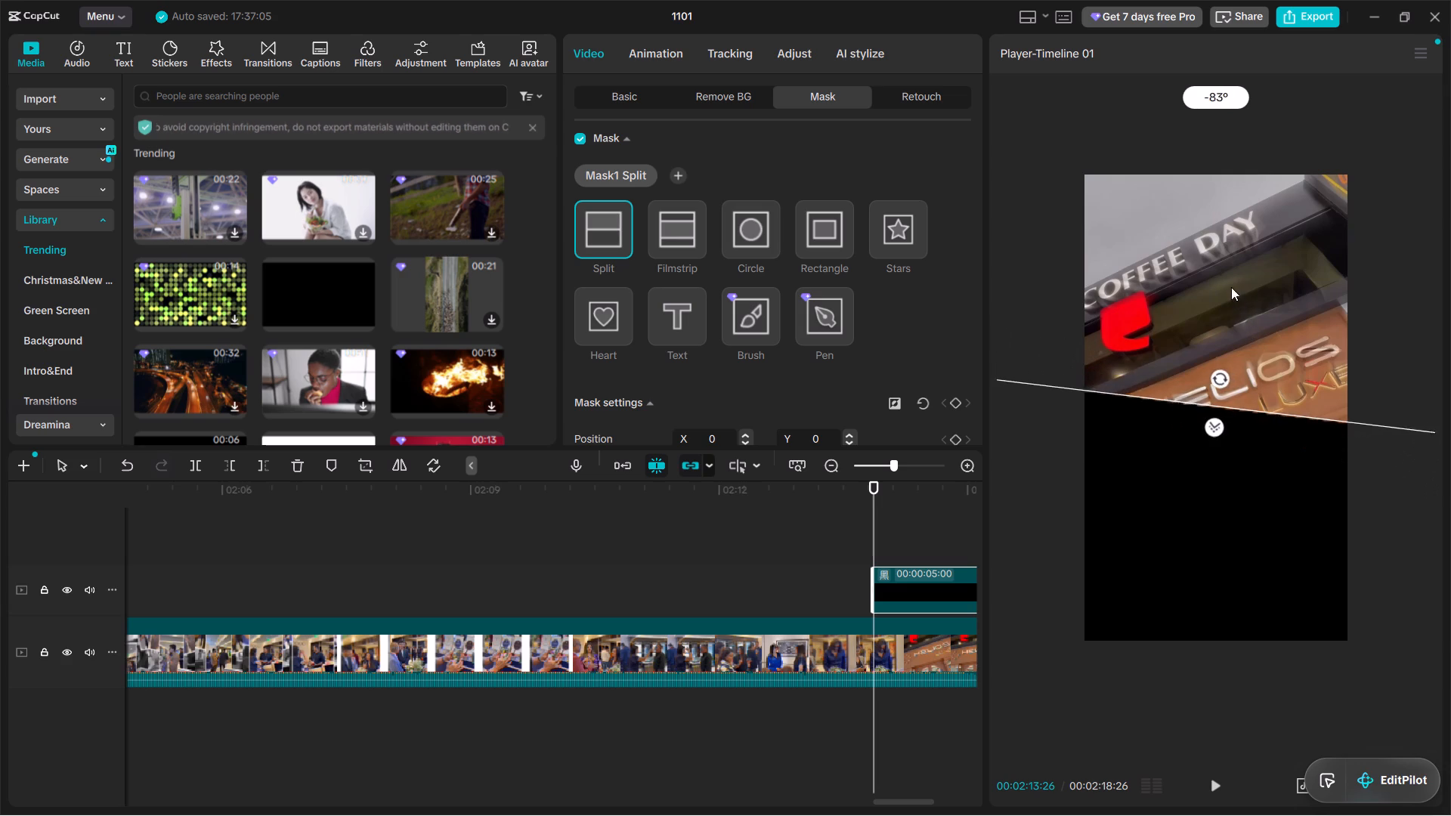
pyautogui.moveTo(1231, 287); pyautogui.dragTo(1220, 280)
pyautogui.moveTo(1220, 428); pyautogui.dragTo(1220, 517)
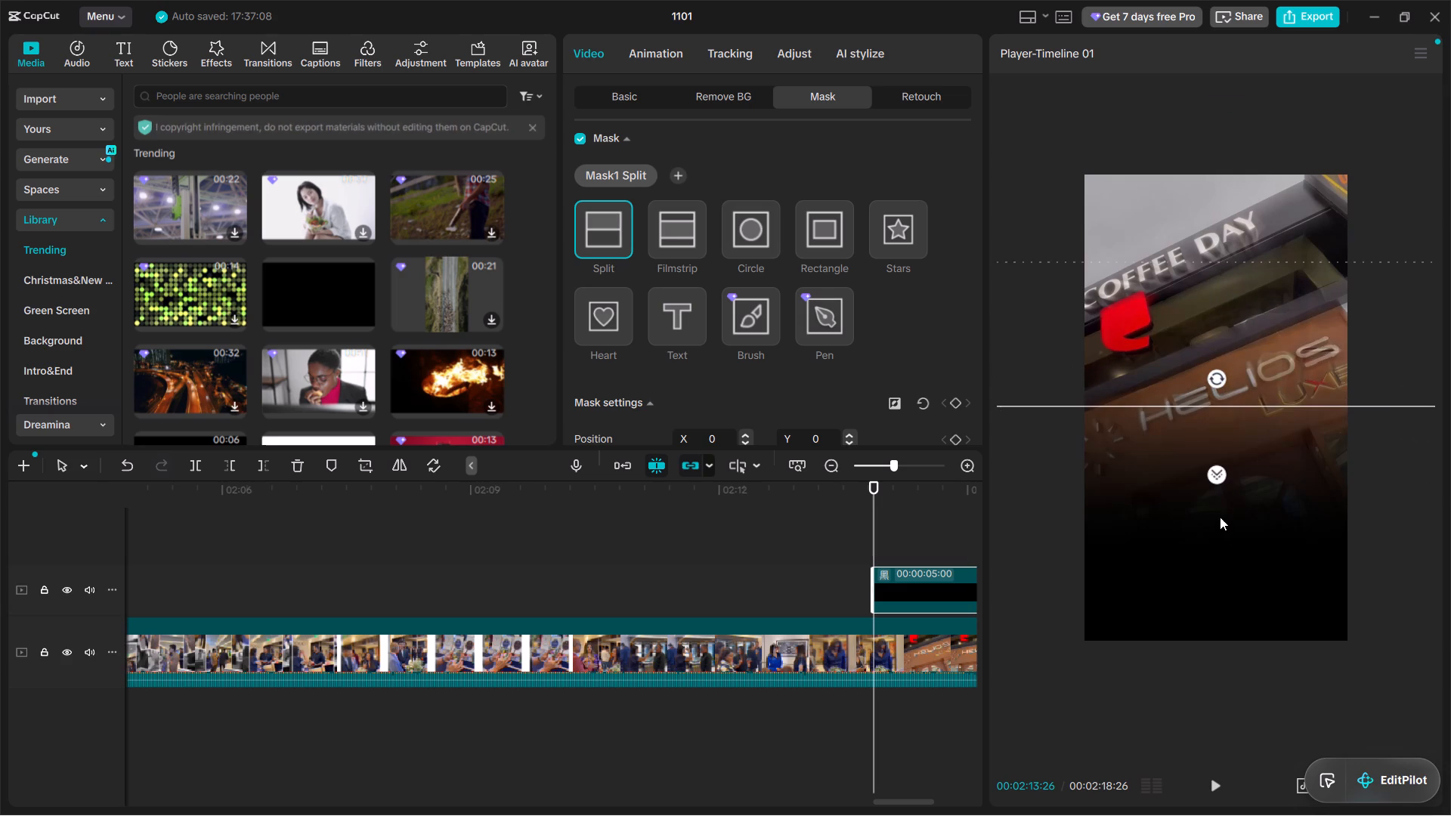
pyautogui.moveTo(1220, 517); pyautogui.dragTo(1225, 529)
pyautogui.moveTo(1212, 369); pyautogui.dragTo(1226, 450)
pyautogui.moveTo(1276, 414); pyautogui.dragTo(1283, 274)
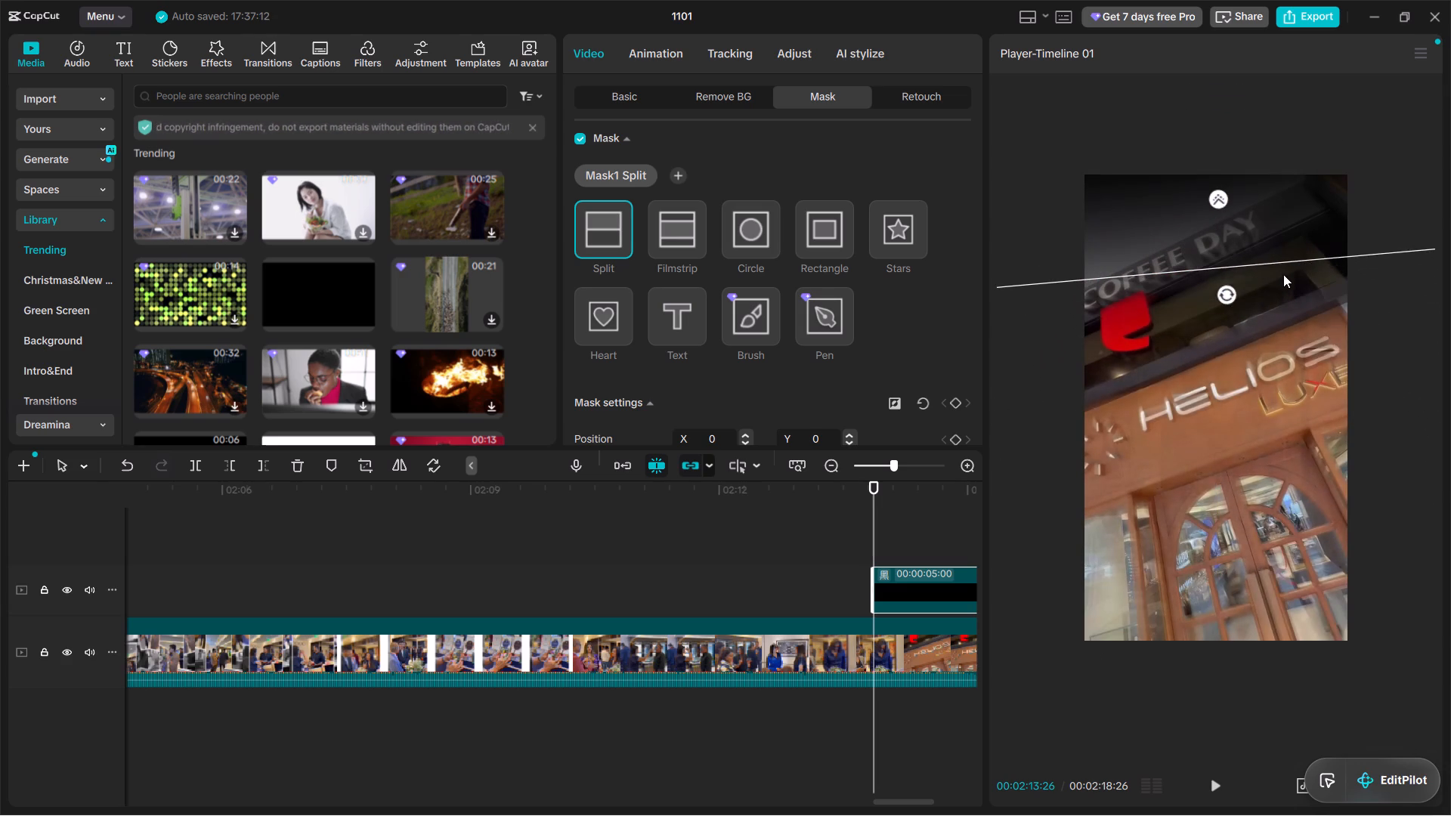
pyautogui.moveTo(1217, 205); pyautogui.dragTo(1233, 230)
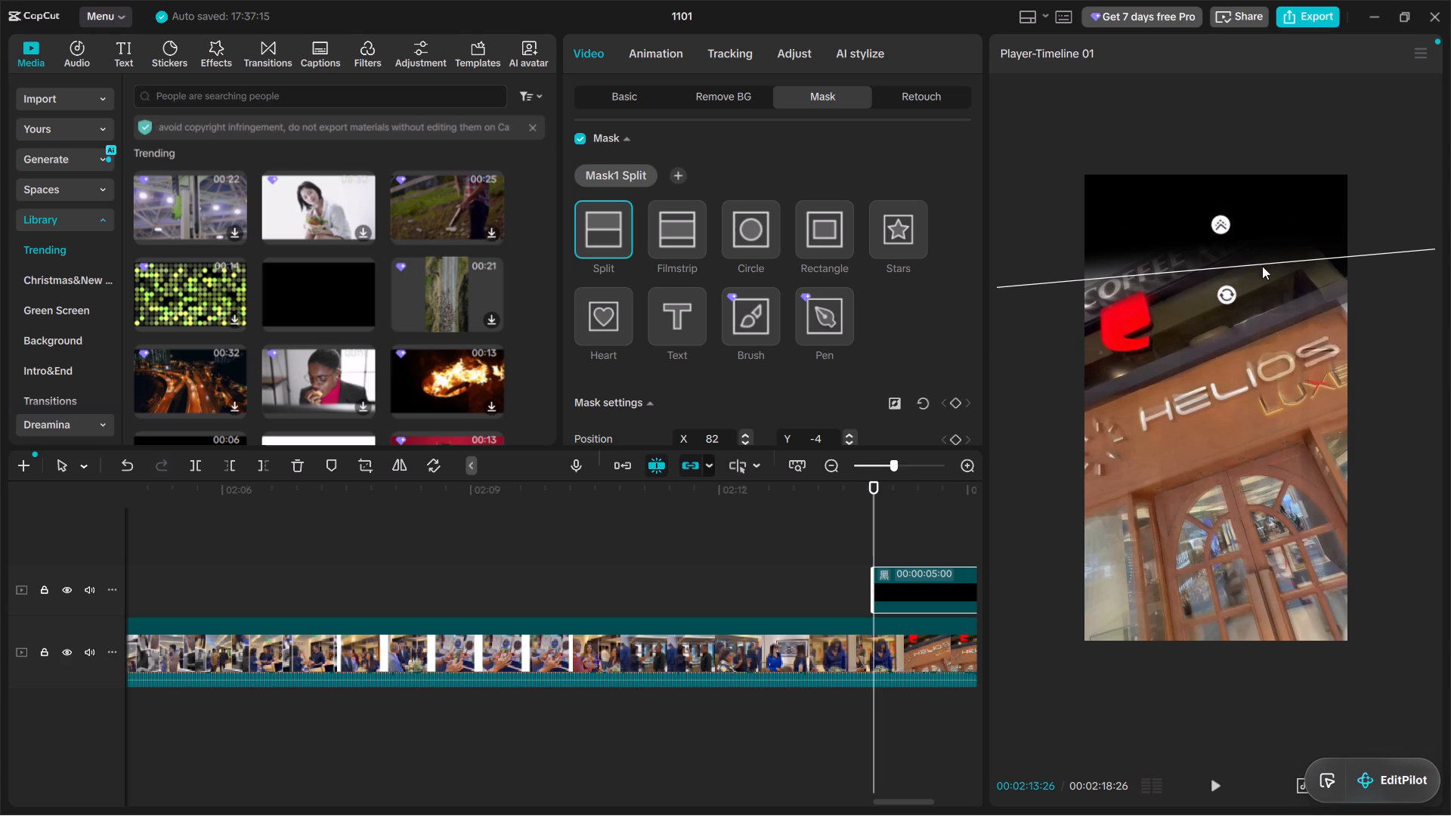
pyautogui.moveTo(1265, 282); pyautogui.dragTo(1264, 298)
# Play the storefront shot with the masked black overlay to check how the mask follows the sign.
pyautogui.press('space')
pyautogui.keyDown('alt'); pyautogui.scroll(-1, 846, 577); pyautogui.keyUp('alt')
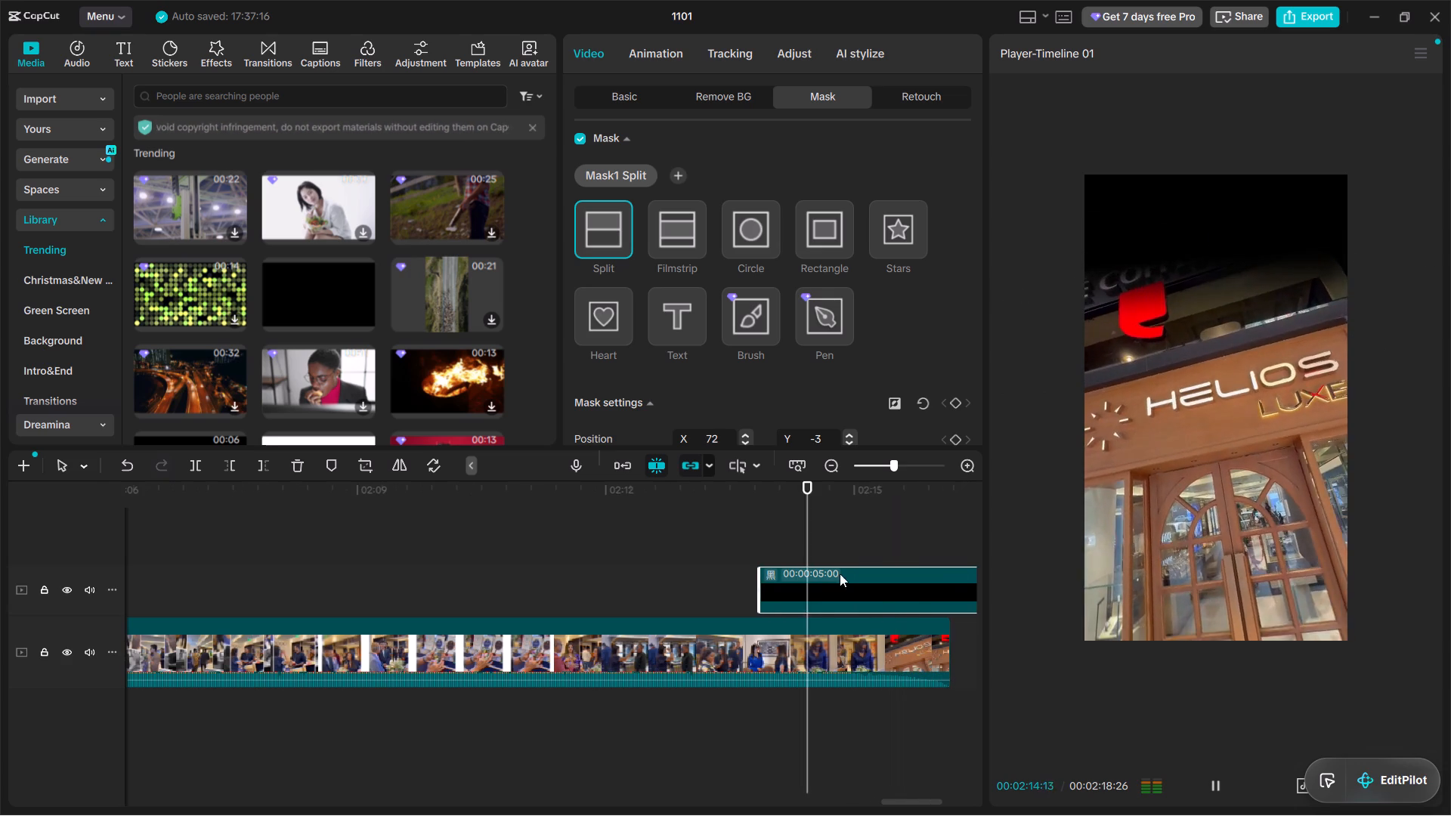
pyautogui.press('space')
pyautogui.click(730, 520)
pyautogui.click(673, 520)
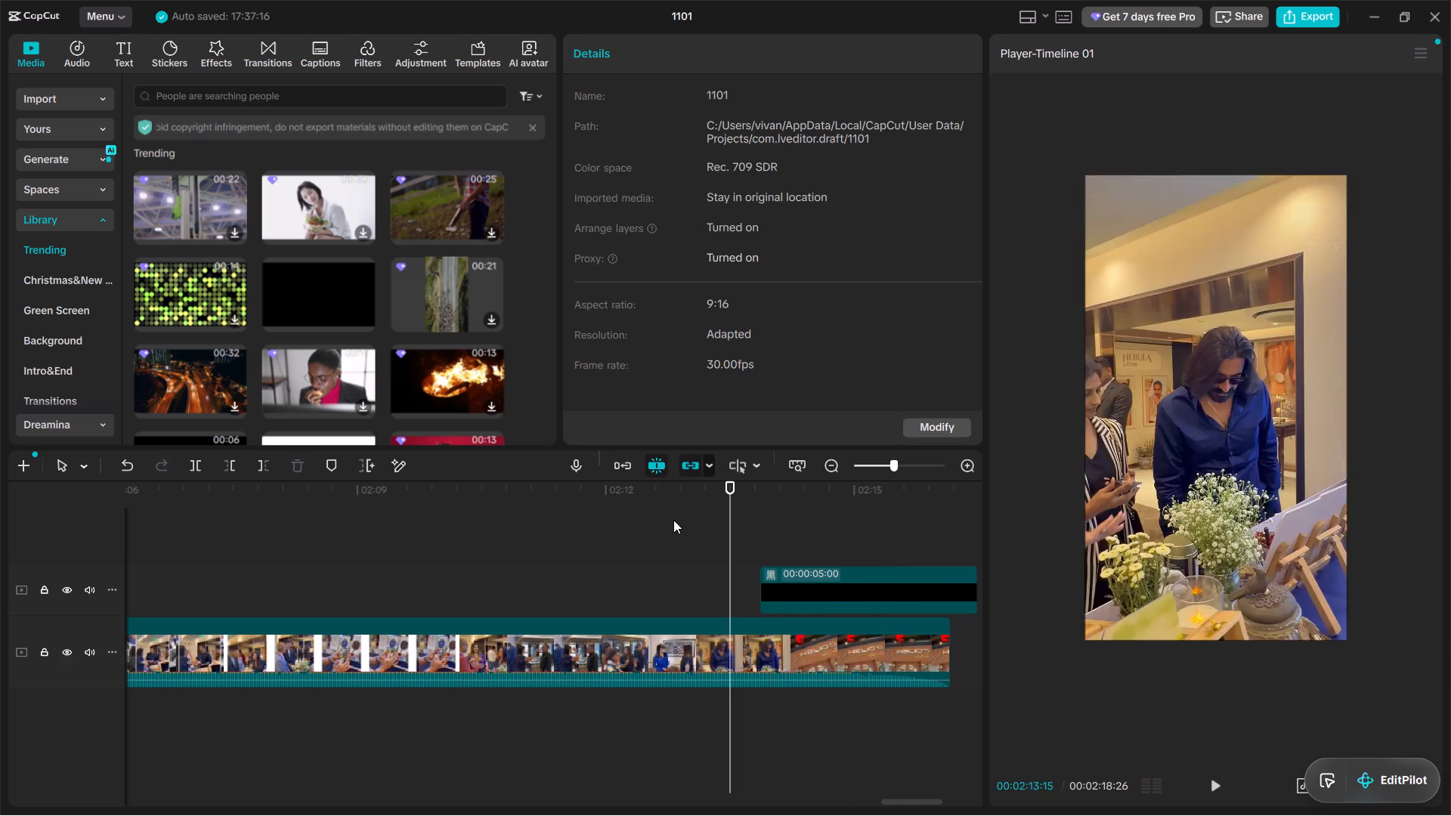
pyautogui.press('space')
pyautogui.click(794, 596)
pyautogui.press('space')
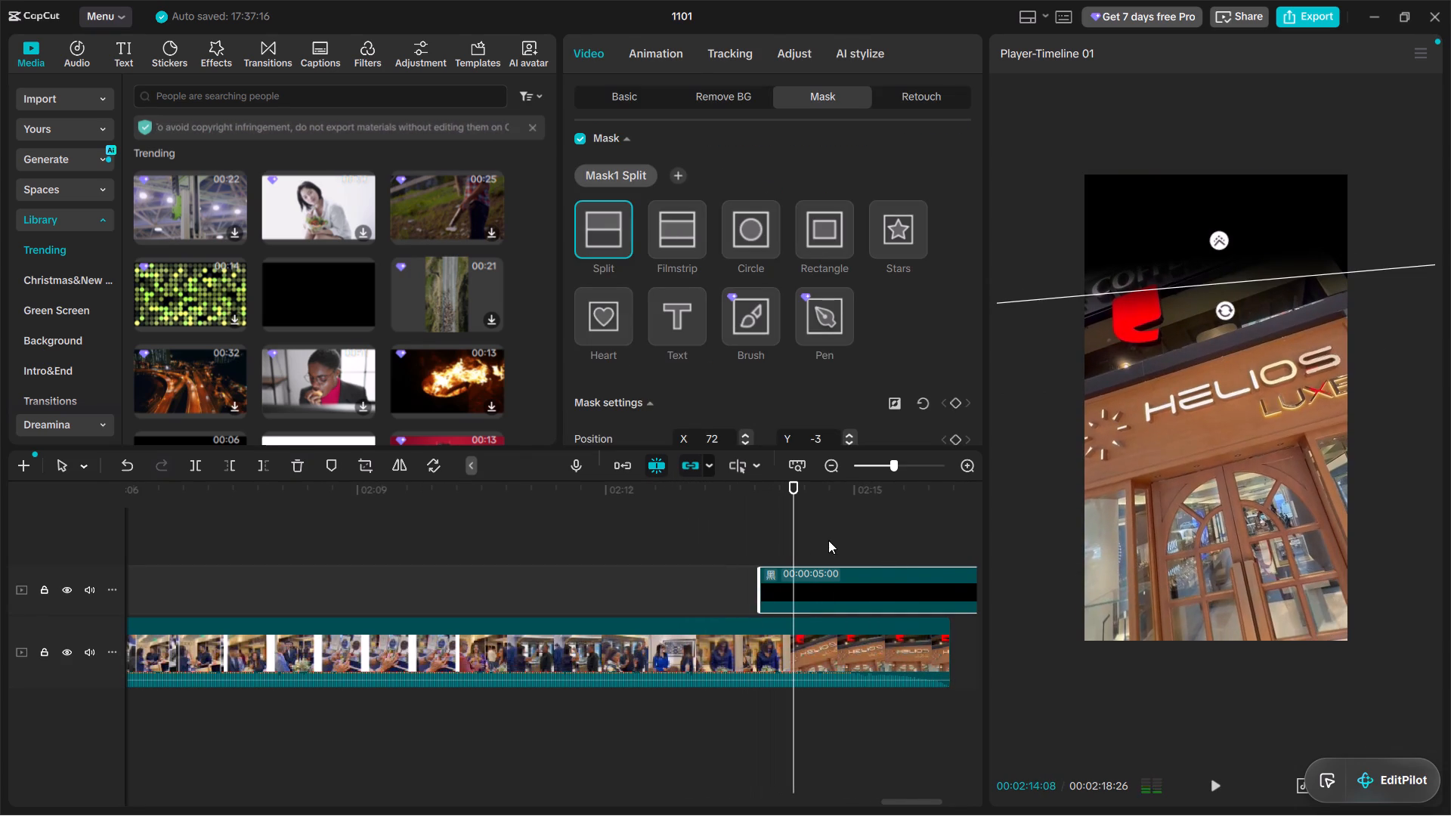
# At 00:02:13:26, rotate the black clip's split mask to 70° and add a keyframe for all mask settings.
pyautogui.click(743, 533)
pyautogui.moveTo(743, 533); pyautogui.dragTo(766, 536)
pyautogui.click(804, 576)
pyautogui.moveTo(1236, 312); pyautogui.dragTo(1250, 307)
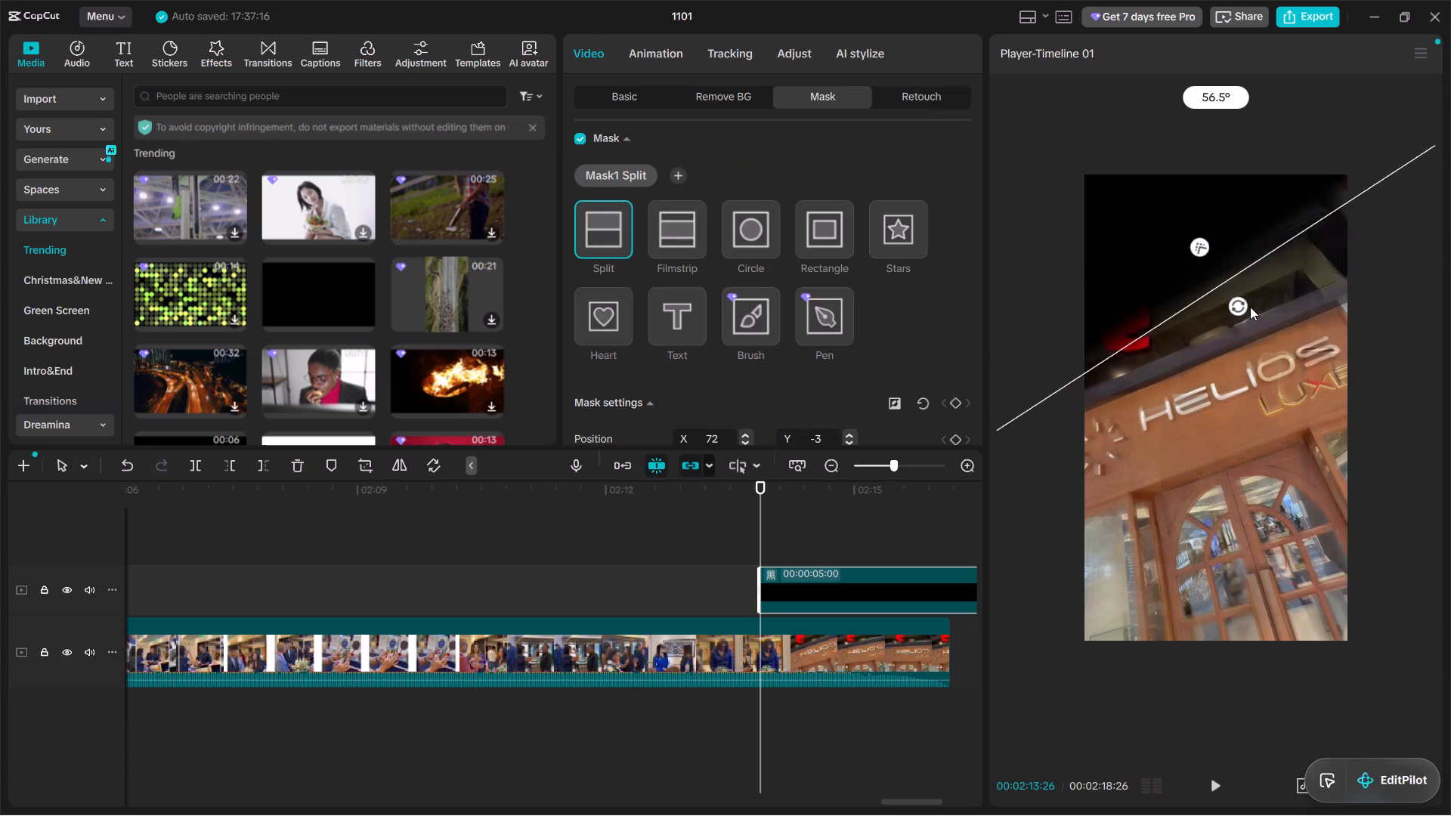
pyautogui.moveTo(1250, 307); pyautogui.dragTo(1247, 313)
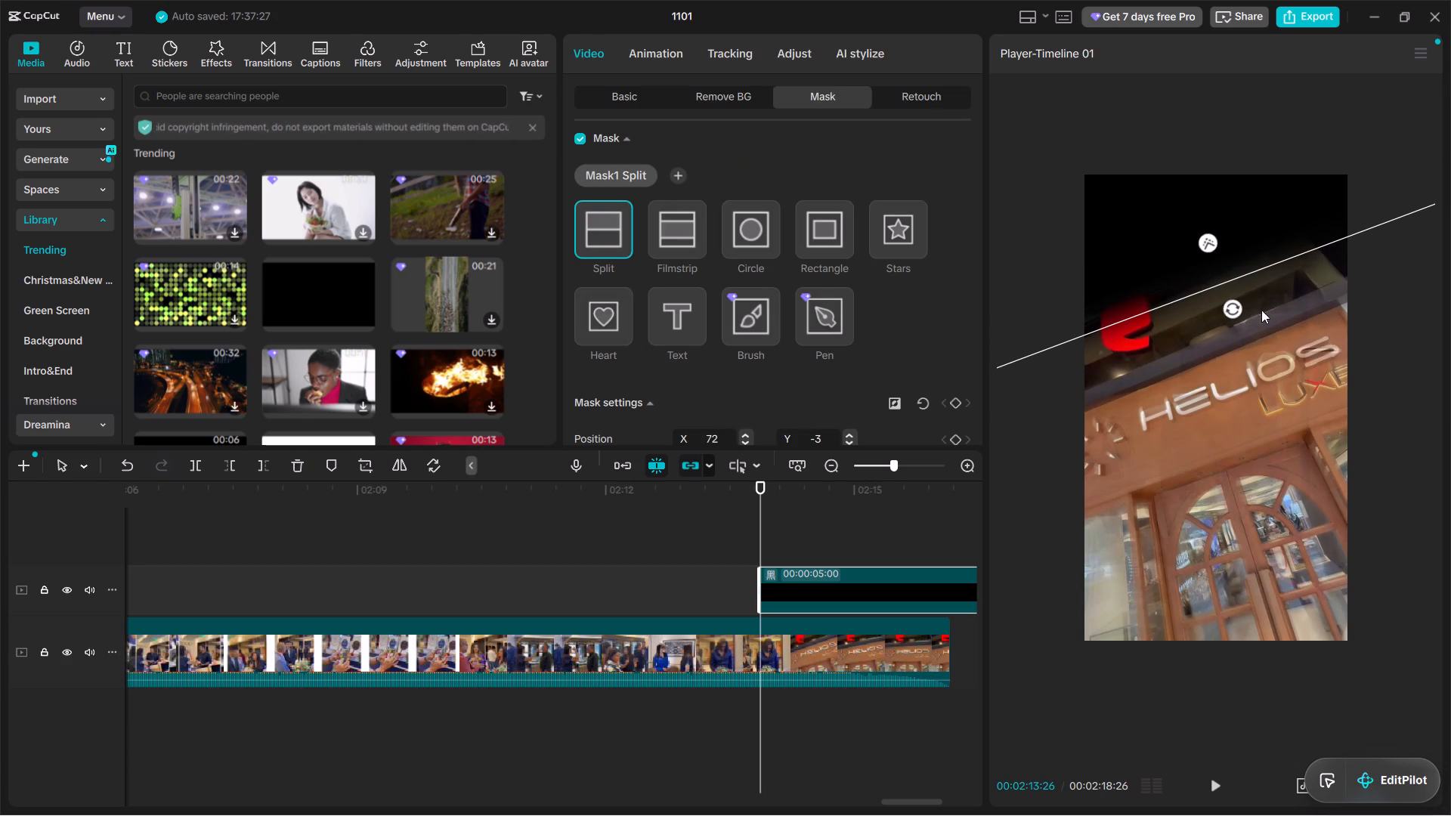
pyautogui.scroll(-1, 776, 323)
pyautogui.click(956, 314)
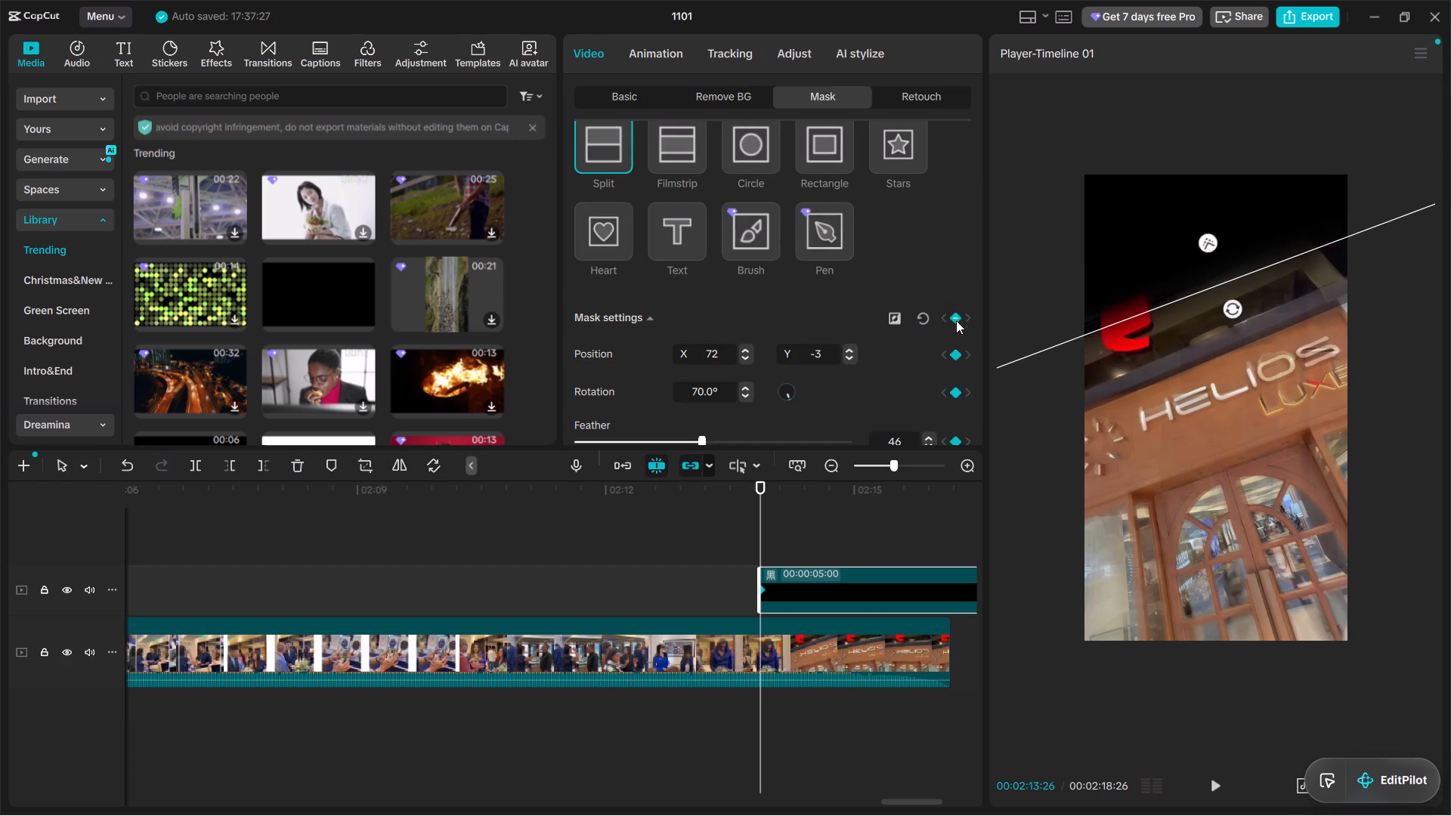
# Keyframe the split mask's rotation at 69° four frames further on and at 74° at 00:02:14:03.
pyautogui.press('Right')
pyautogui.press('Right')
pyautogui.press('Right')
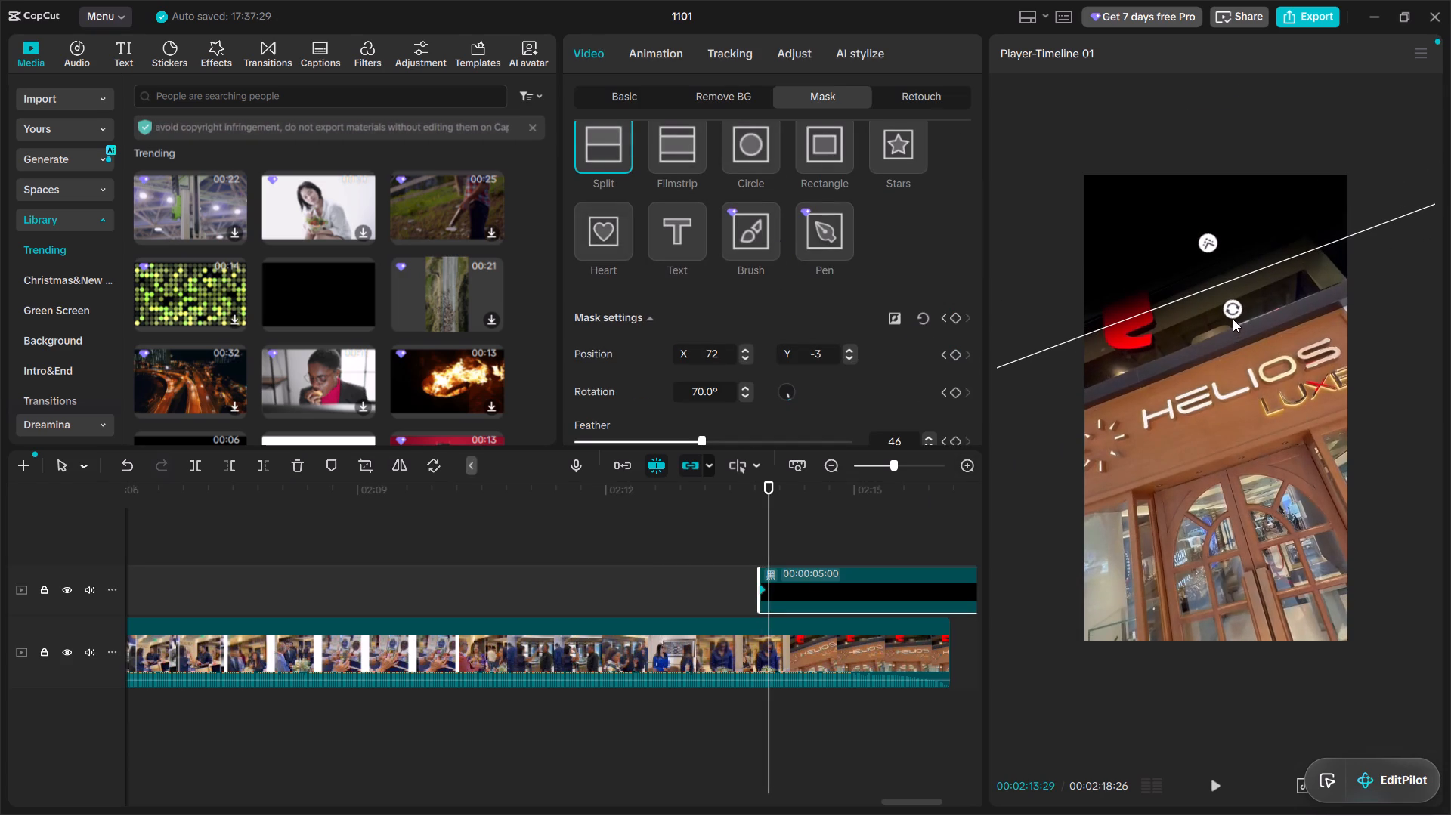
pyautogui.press('Right')
pyautogui.click(1233, 311)
pyautogui.press('Right')
pyautogui.press('Right')
pyautogui.press('Right')
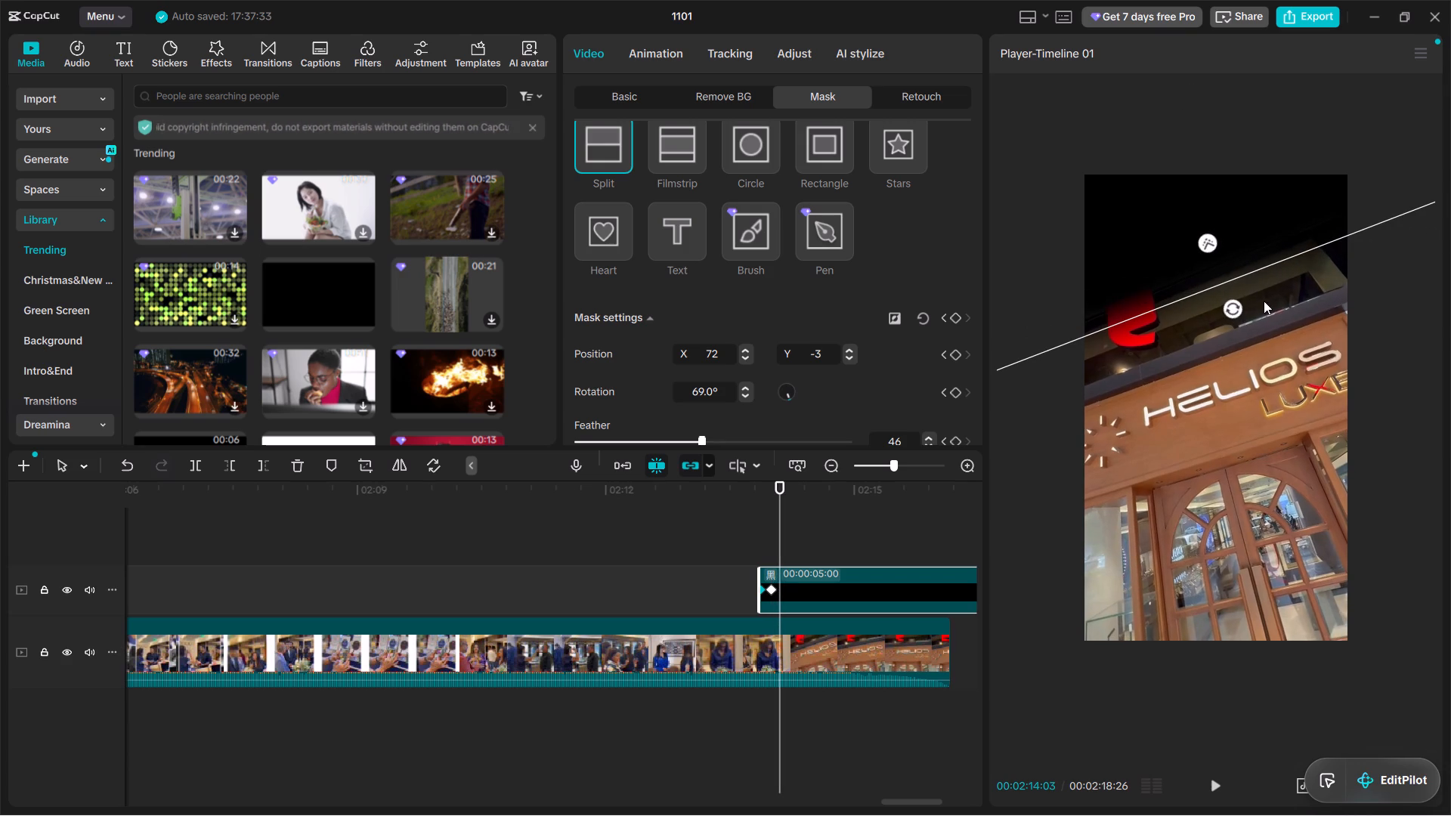
pyautogui.click(1242, 311)
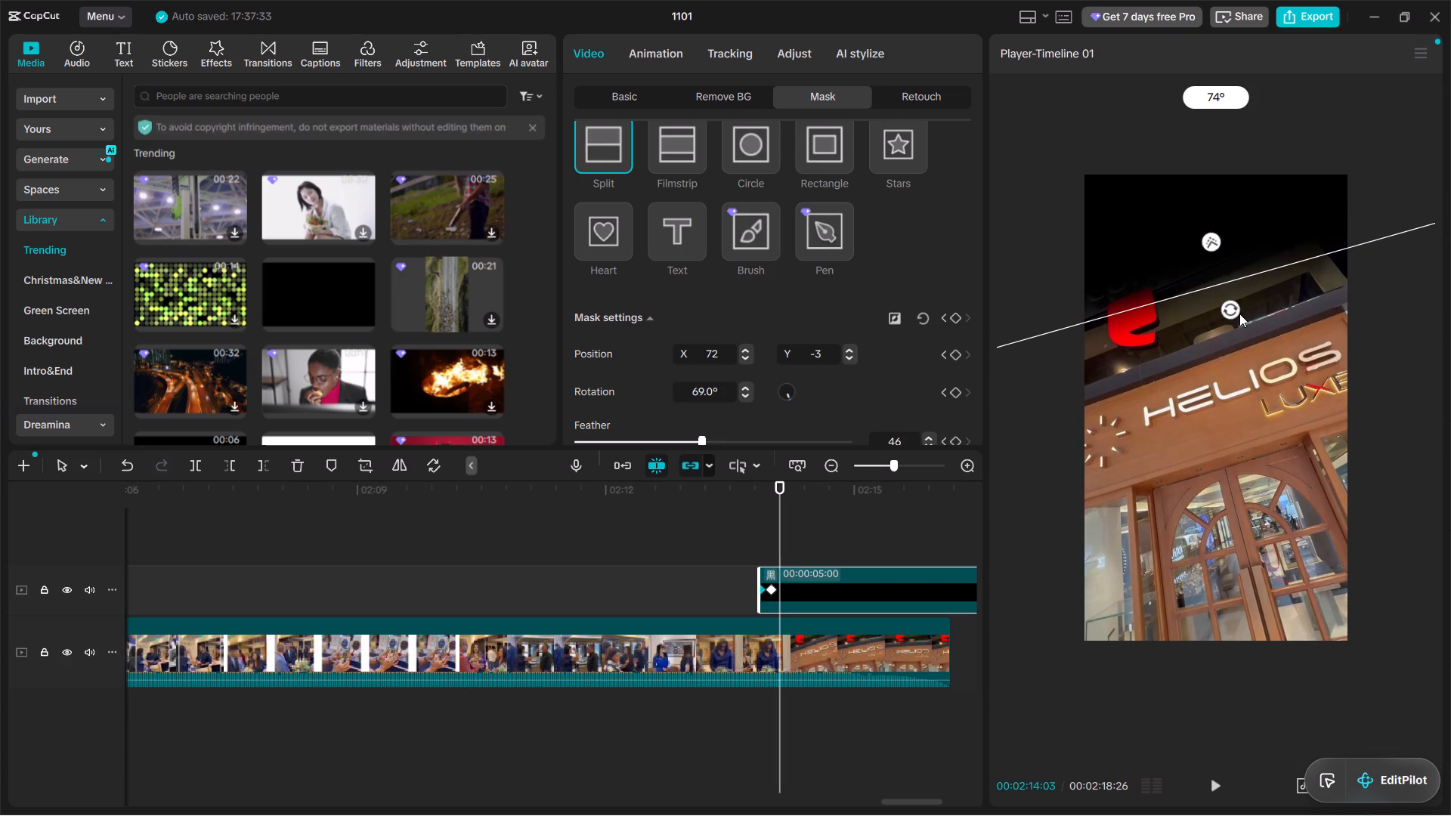
# At 00:02:14:13, keyframe the split mask at position X 68, Y -7 with a rotation of 77°.
pyautogui.press('Right')
pyautogui.press('Right')
pyautogui.press('Right')
pyautogui.press('Right')
pyautogui.press('Right')
pyautogui.press('Right')
pyautogui.press('Right')
pyautogui.press('Right')
pyautogui.press('Right')
pyautogui.press('Right')
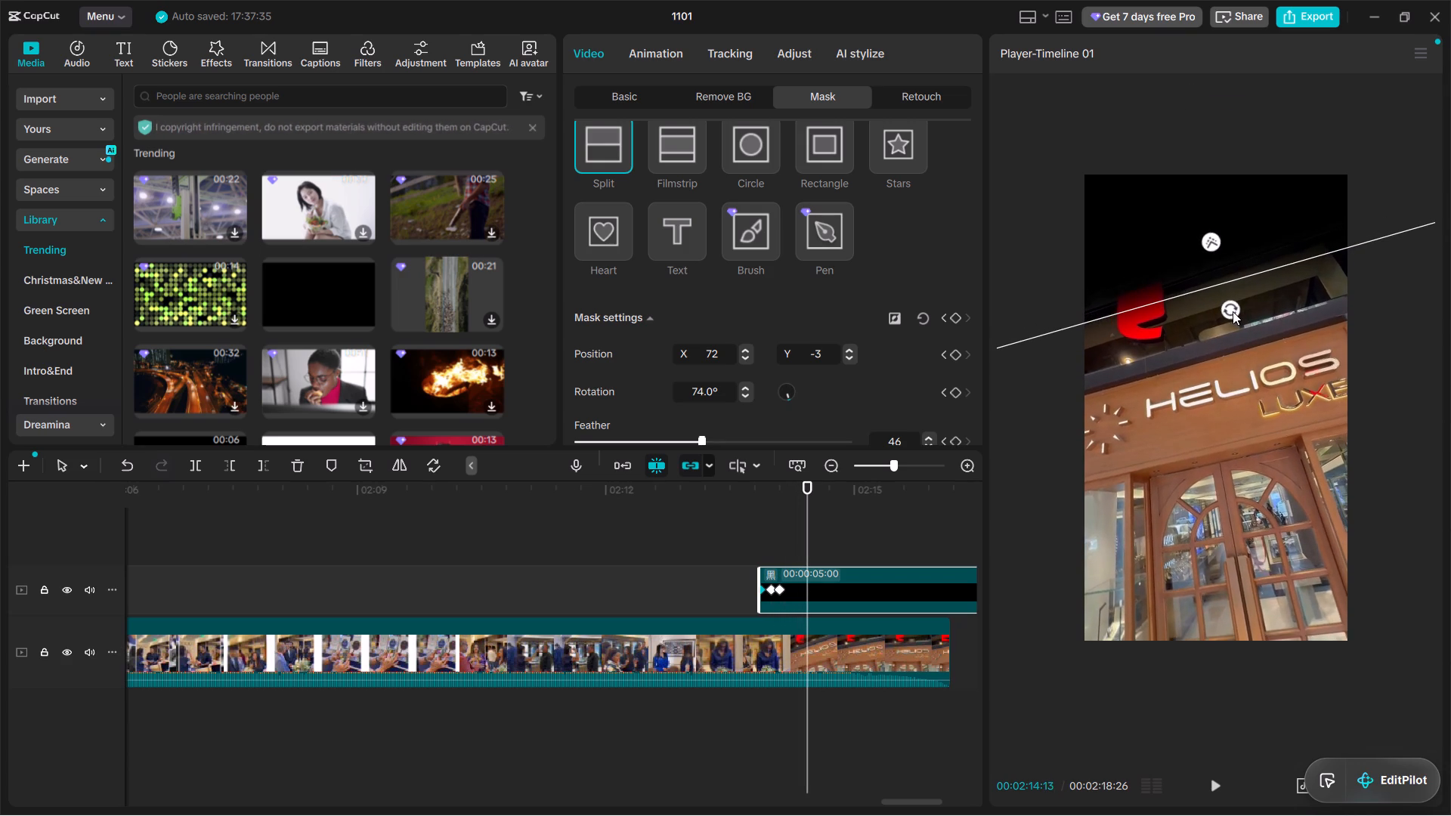
pyautogui.moveTo(1249, 295); pyautogui.dragTo(1255, 303)
pyautogui.click(1231, 318)
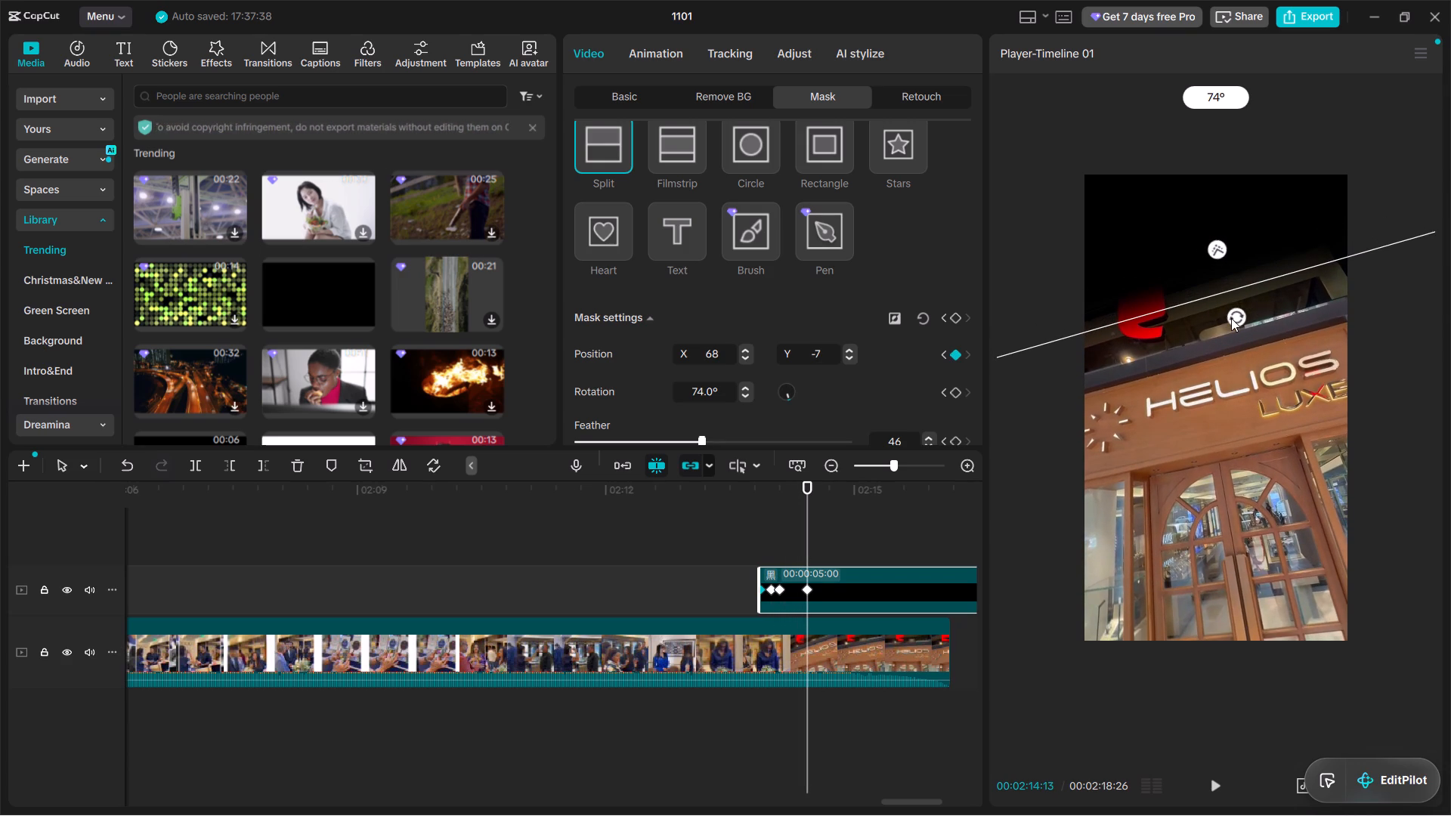
# Keyframe the split mask's rotation at 81° at 00:02:14:26 to follow the levelling storefront.
pyautogui.press('Right')
pyautogui.press('Right')
pyautogui.press('Right')
pyautogui.press('Right')
pyautogui.press('Right')
pyautogui.press('Right')
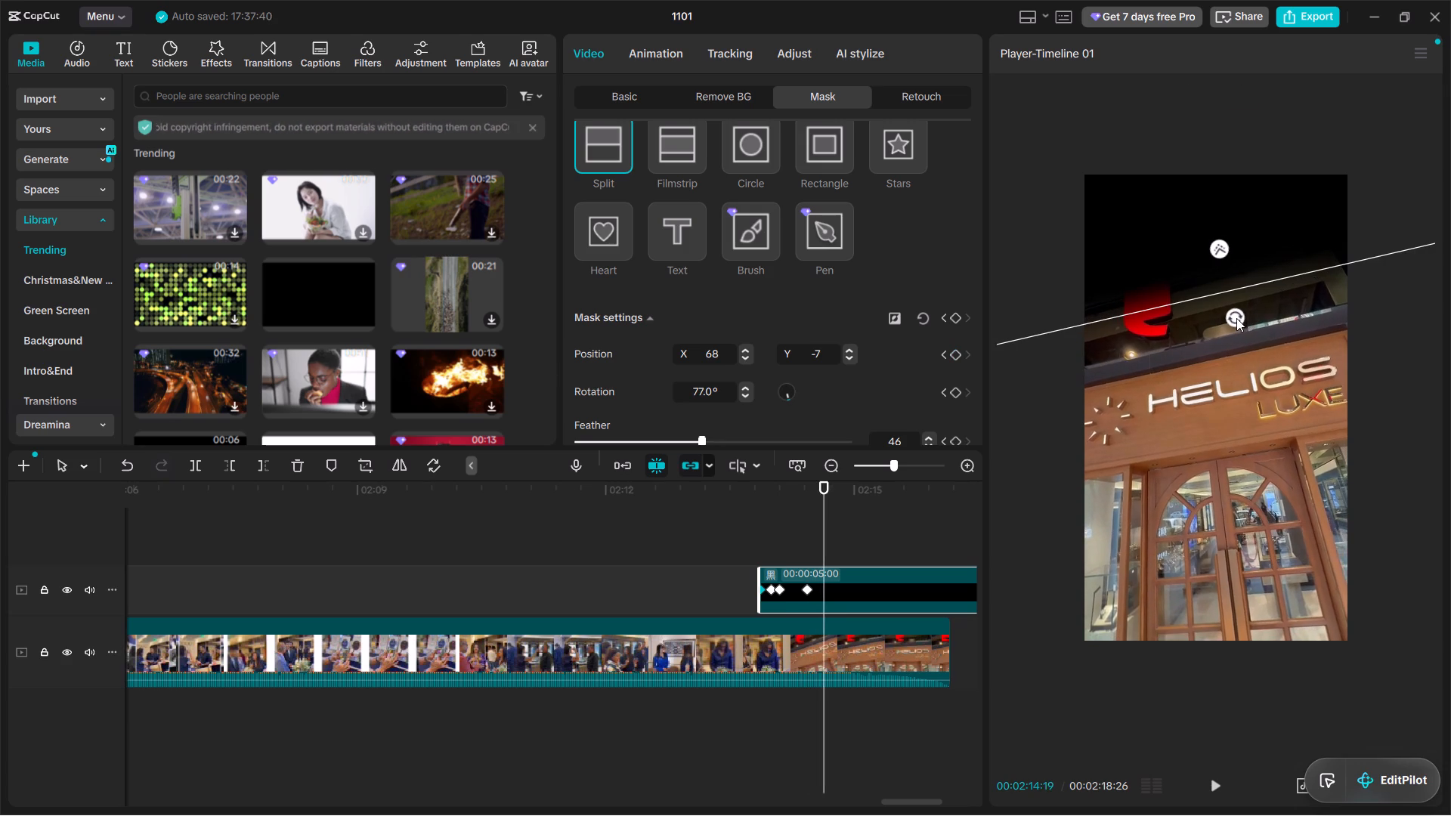
pyautogui.press('Right')
pyautogui.press('Right')
pyautogui.press('Right')
pyautogui.press('Right')
pyautogui.press('Right')
pyautogui.press('Right')
pyautogui.press('Right')
pyautogui.click(1237, 317)
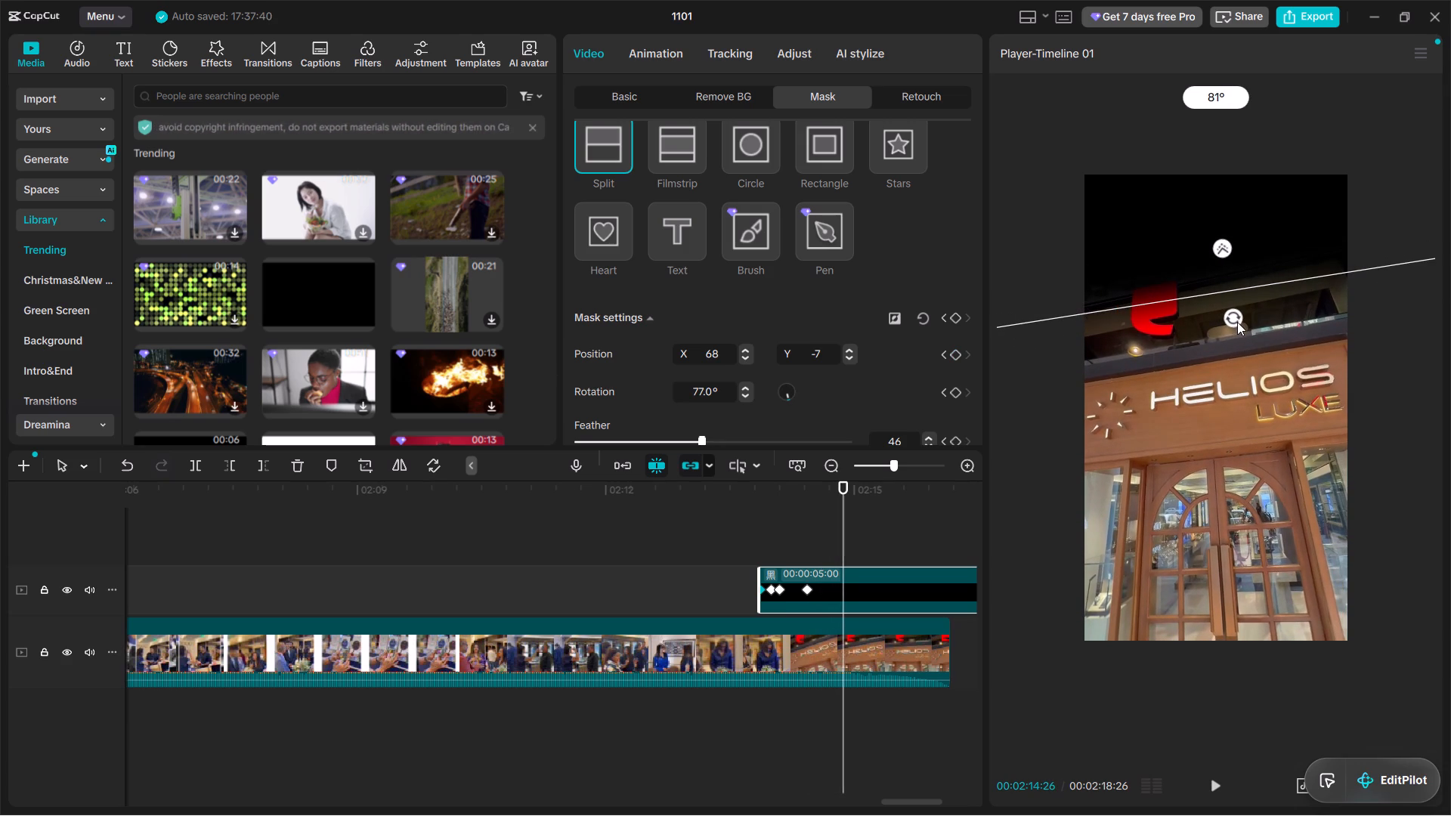
# Keyframe the split mask's rotation at 84° at 00:02:15:08.
pyautogui.press('Right')
pyautogui.press('Right')
pyautogui.press('Right')
pyautogui.press('Right')
pyautogui.press('Right')
pyautogui.press('Right')
pyautogui.press('Right')
pyautogui.press('Right')
pyautogui.press('Right')
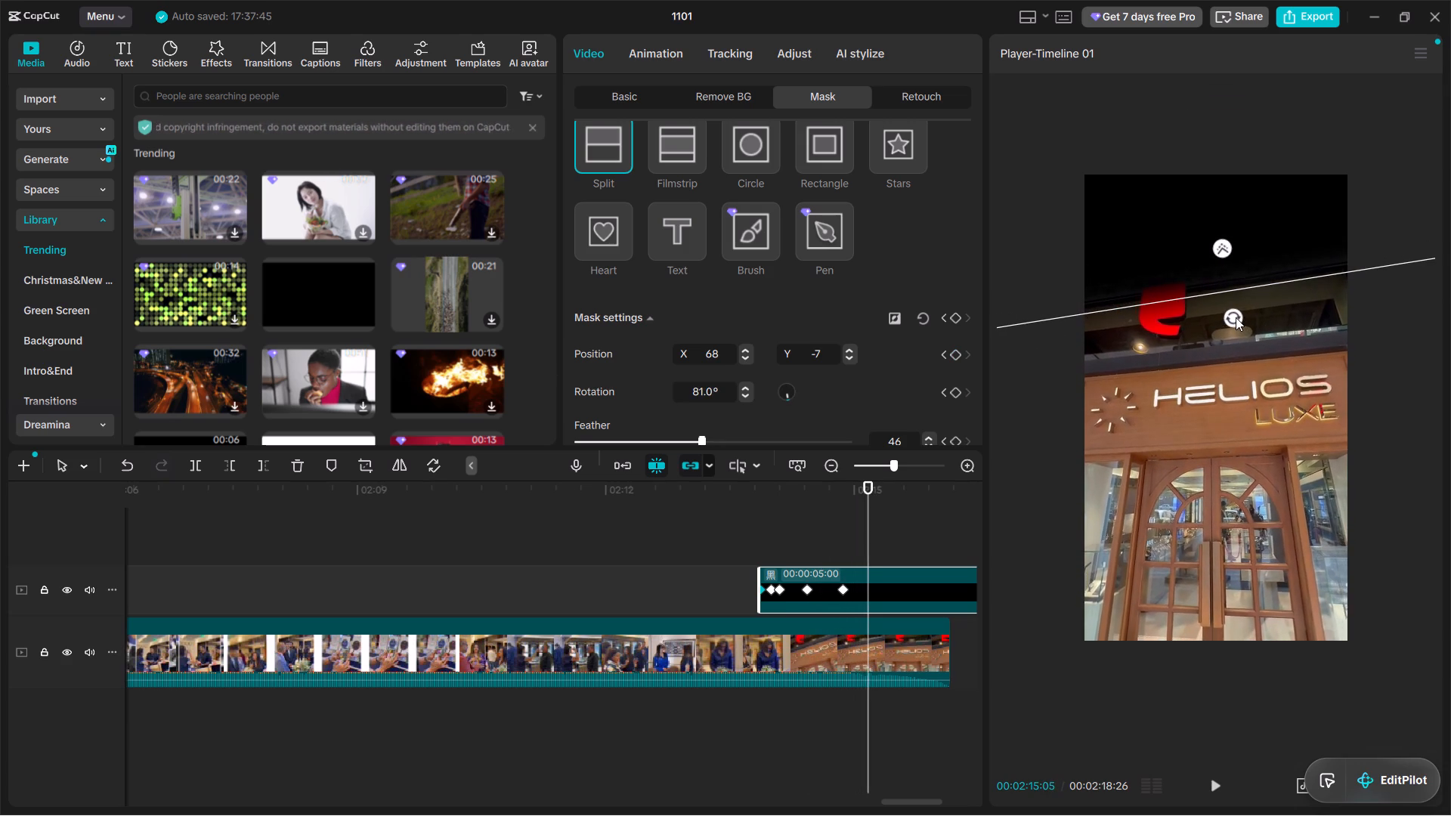
pyautogui.press('Right')
pyautogui.press('Right')
pyautogui.press('Right')
pyautogui.click(1236, 317)
# At 00:02:15:13, keyframe the split mask at position X 72, Y -5 with a rotation of about 84°.
pyautogui.press('Right')
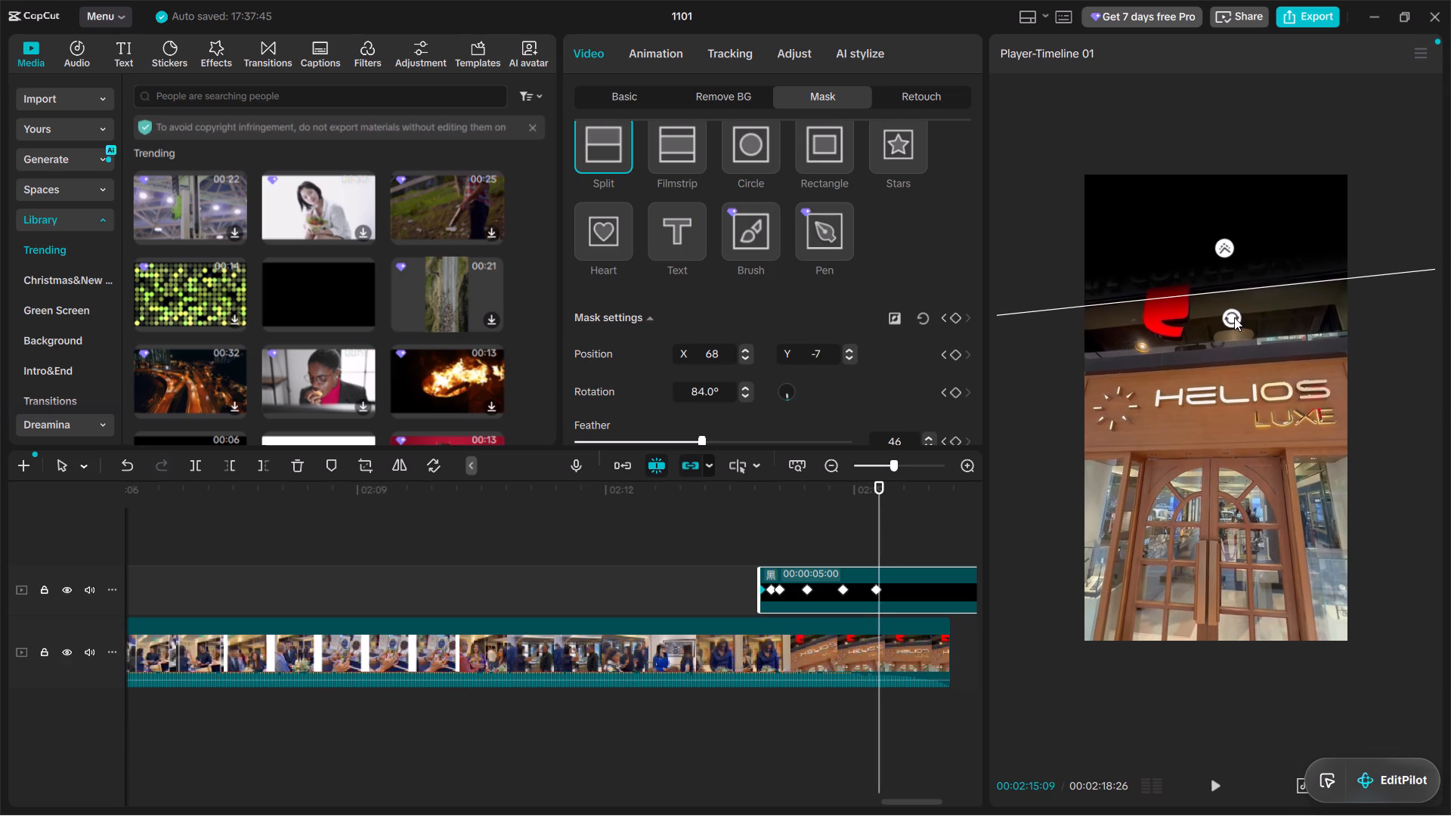
pyautogui.press('Right')
pyautogui.press('Right')
pyautogui.press('Right')
pyautogui.press('Right')
pyautogui.moveTo(1245, 314); pyautogui.dragTo(1243, 307)
pyautogui.click(1230, 317)
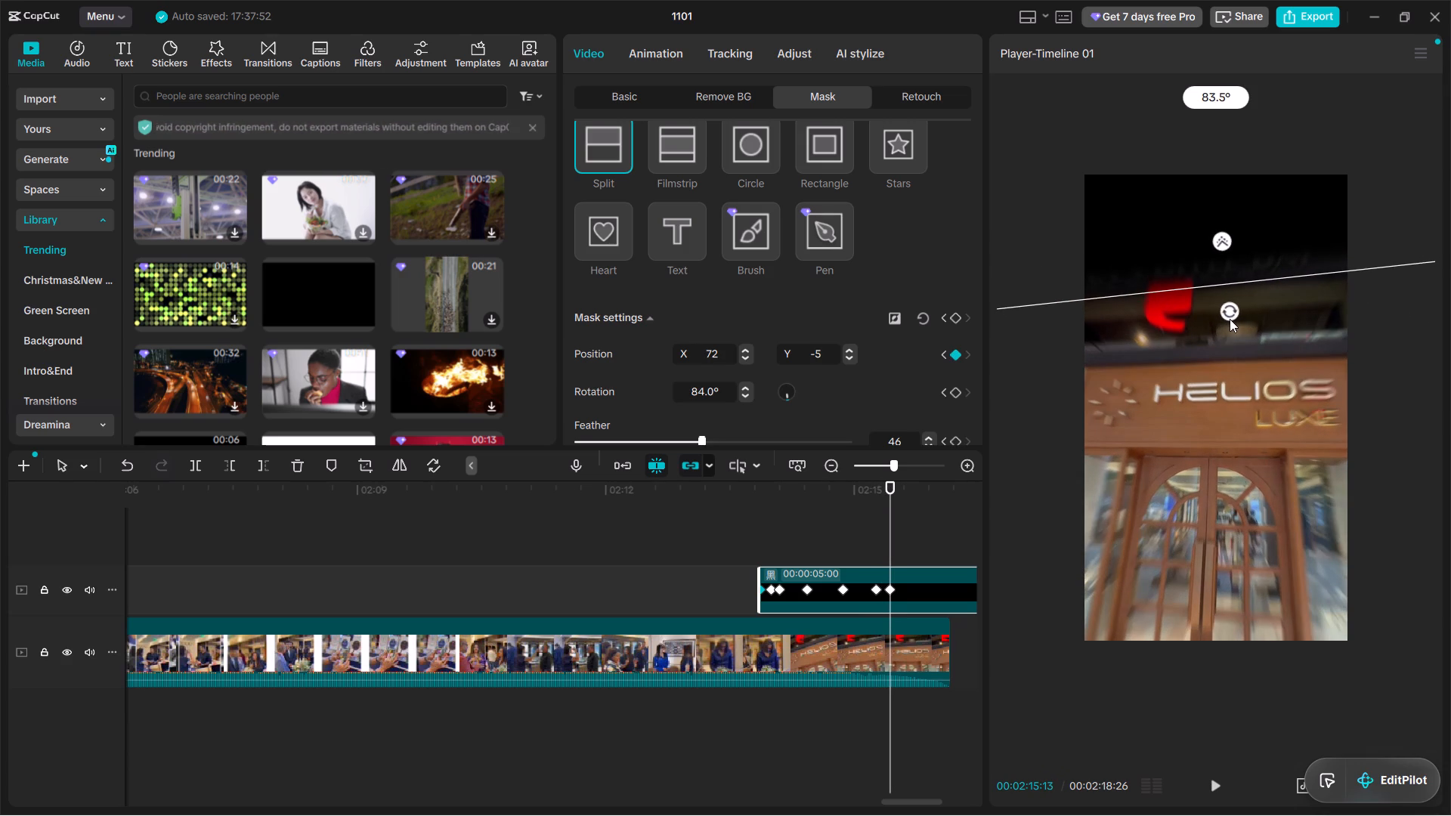
# At 00:02:15:18, keyframe the split mask with a rotation of 86° at position X 75, Y -3.
pyautogui.press('Right')
pyautogui.press('Right')
pyautogui.press('Right')
pyautogui.press('Right')
pyautogui.press('Right')
pyautogui.click(1227, 314)
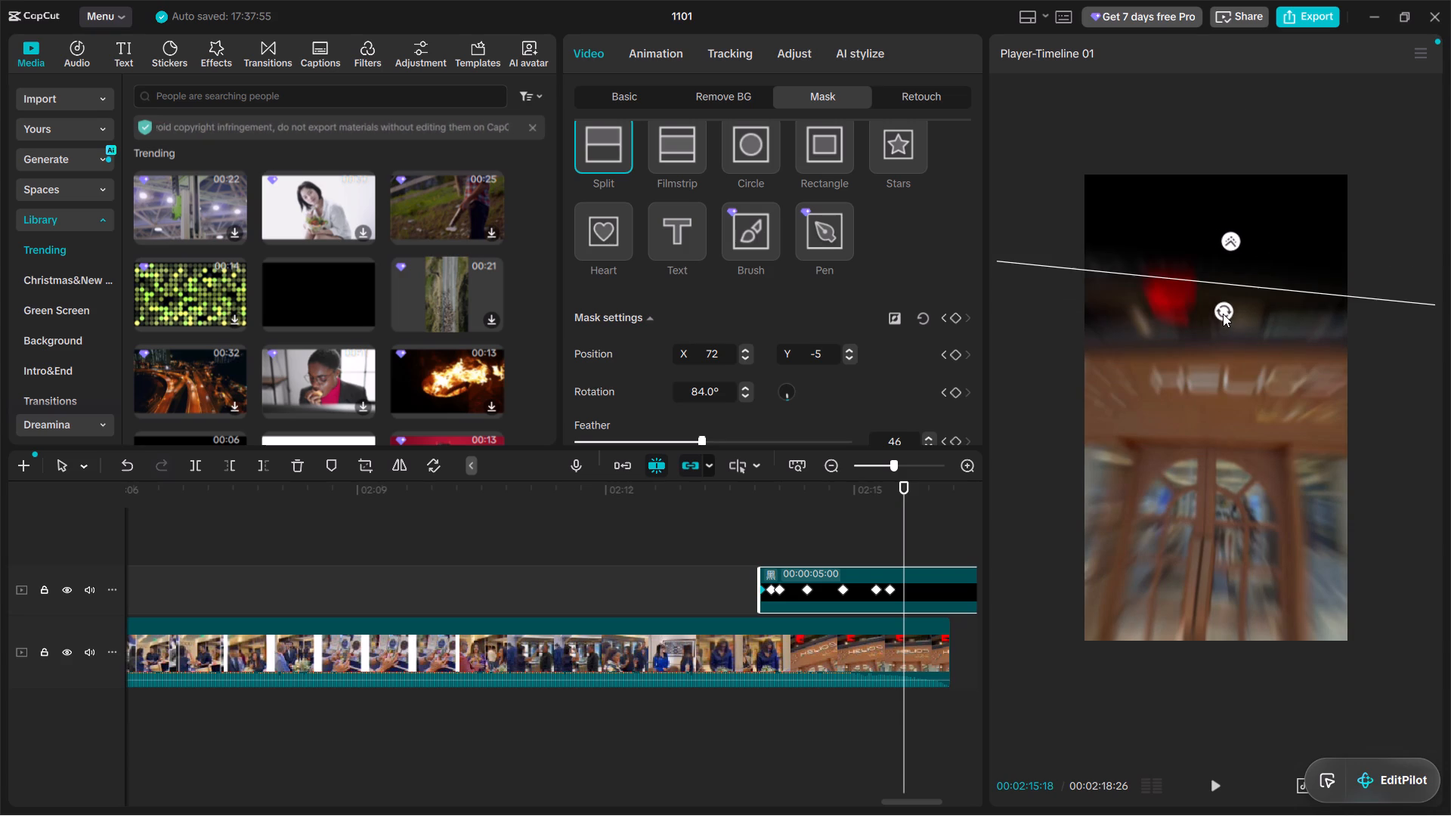
pyautogui.click(1272, 302)
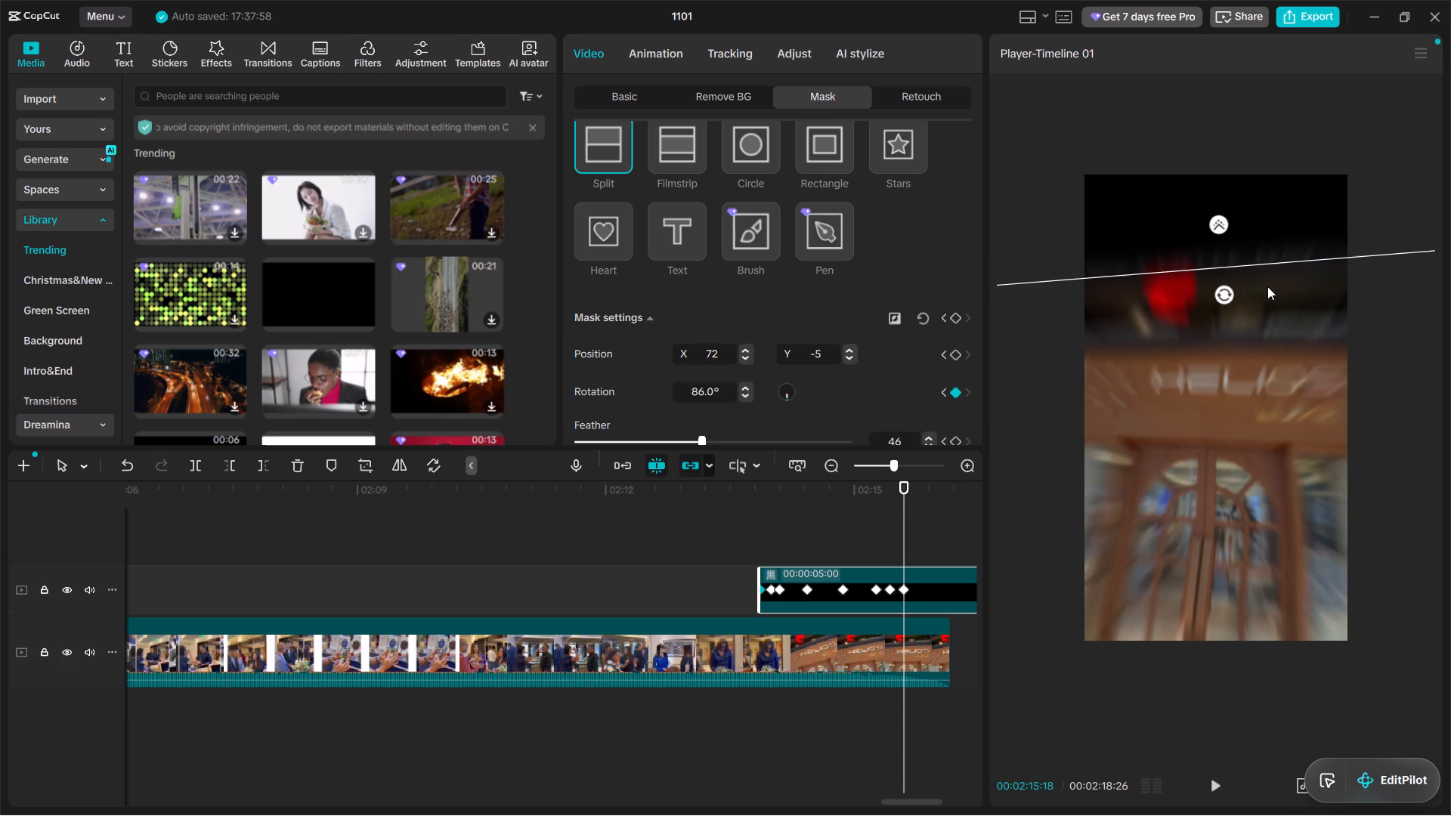
# Keyframe the split mask's rotation at 86° at 00:02:15:22 and again at 00:02:15:26.
pyautogui.press('Right')
pyautogui.press('Right')
pyautogui.press('Right')
pyautogui.press('Right')
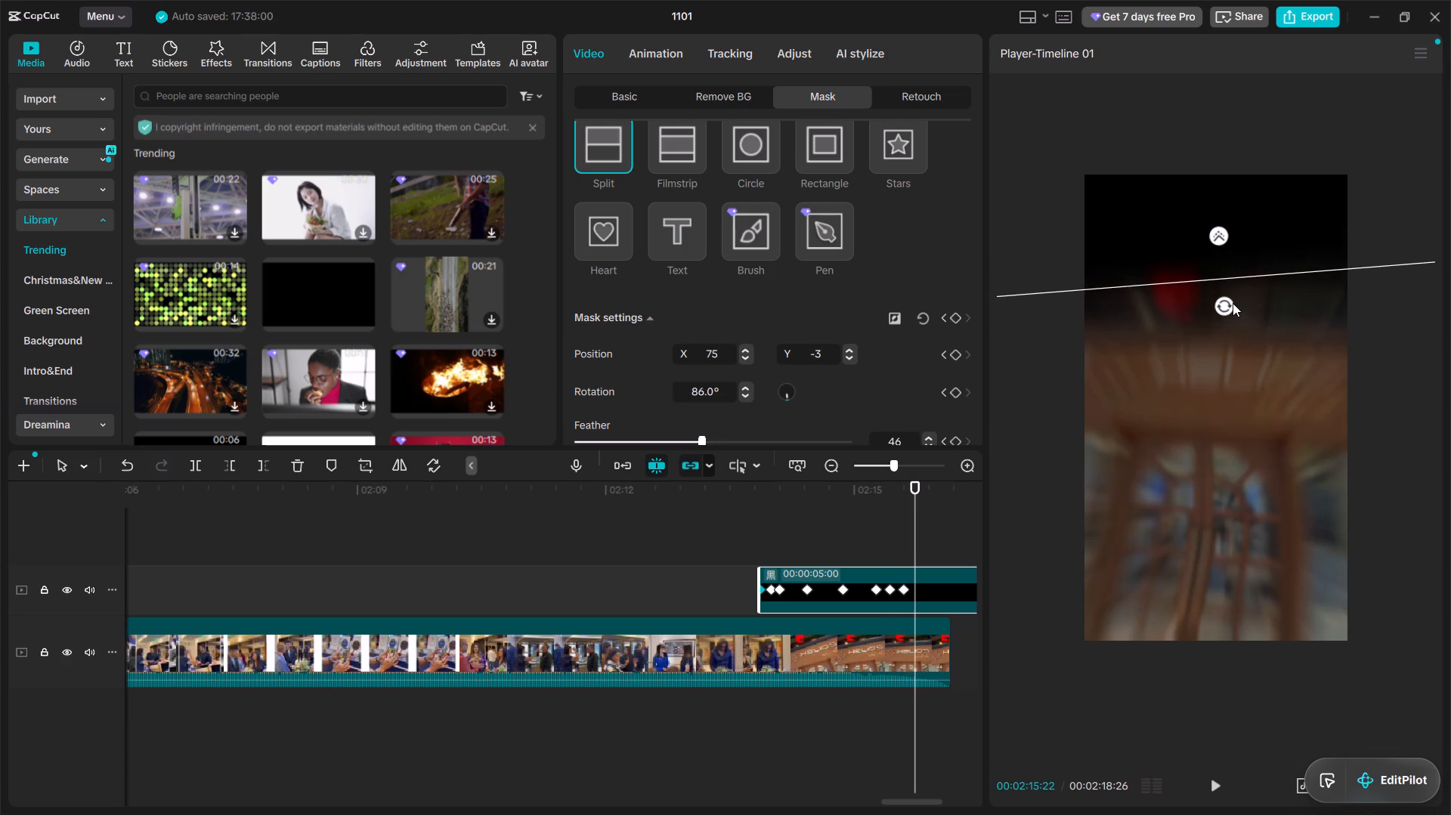
pyautogui.click(1233, 303)
pyautogui.press('Right')
pyautogui.press('Right')
pyautogui.press('Right')
pyautogui.press('Right')
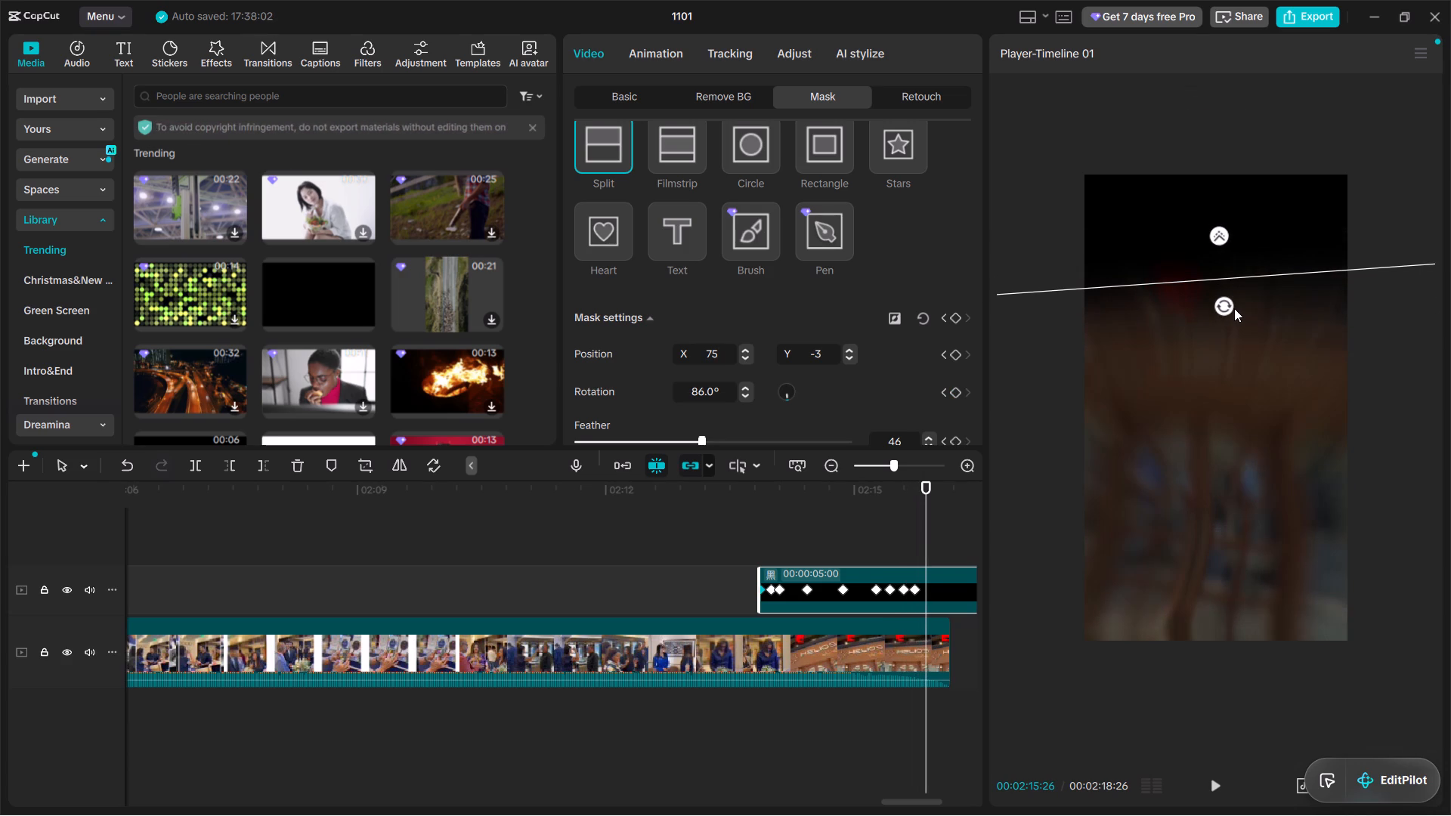
pyautogui.click(1231, 308)
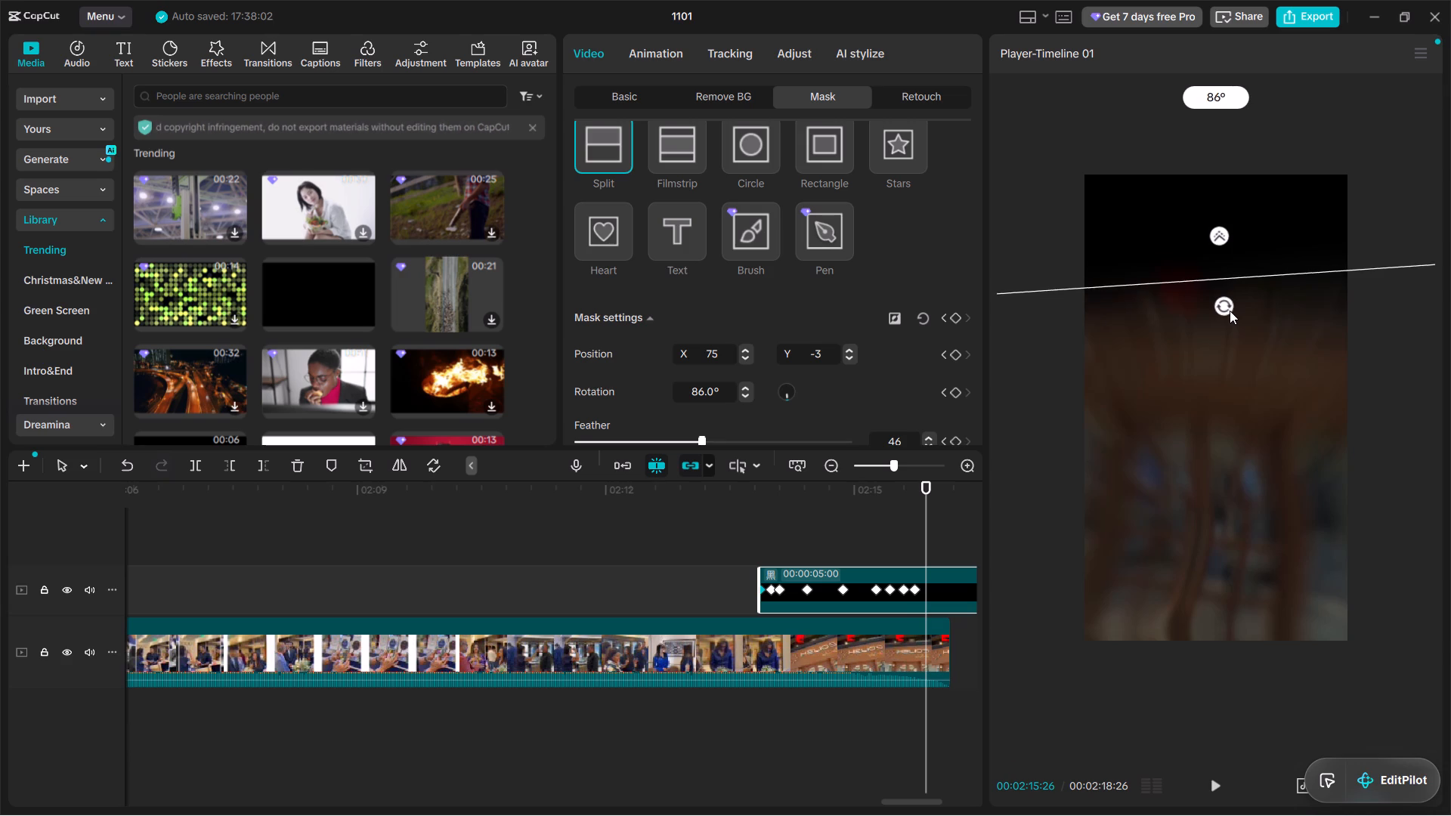
# Play back the closing storefront shot from just before the black overlay to check the mask animation.
pyautogui.press('Right')
pyautogui.press('Right')
pyautogui.press('Right')
pyautogui.press('Right')
pyautogui.click(751, 560)
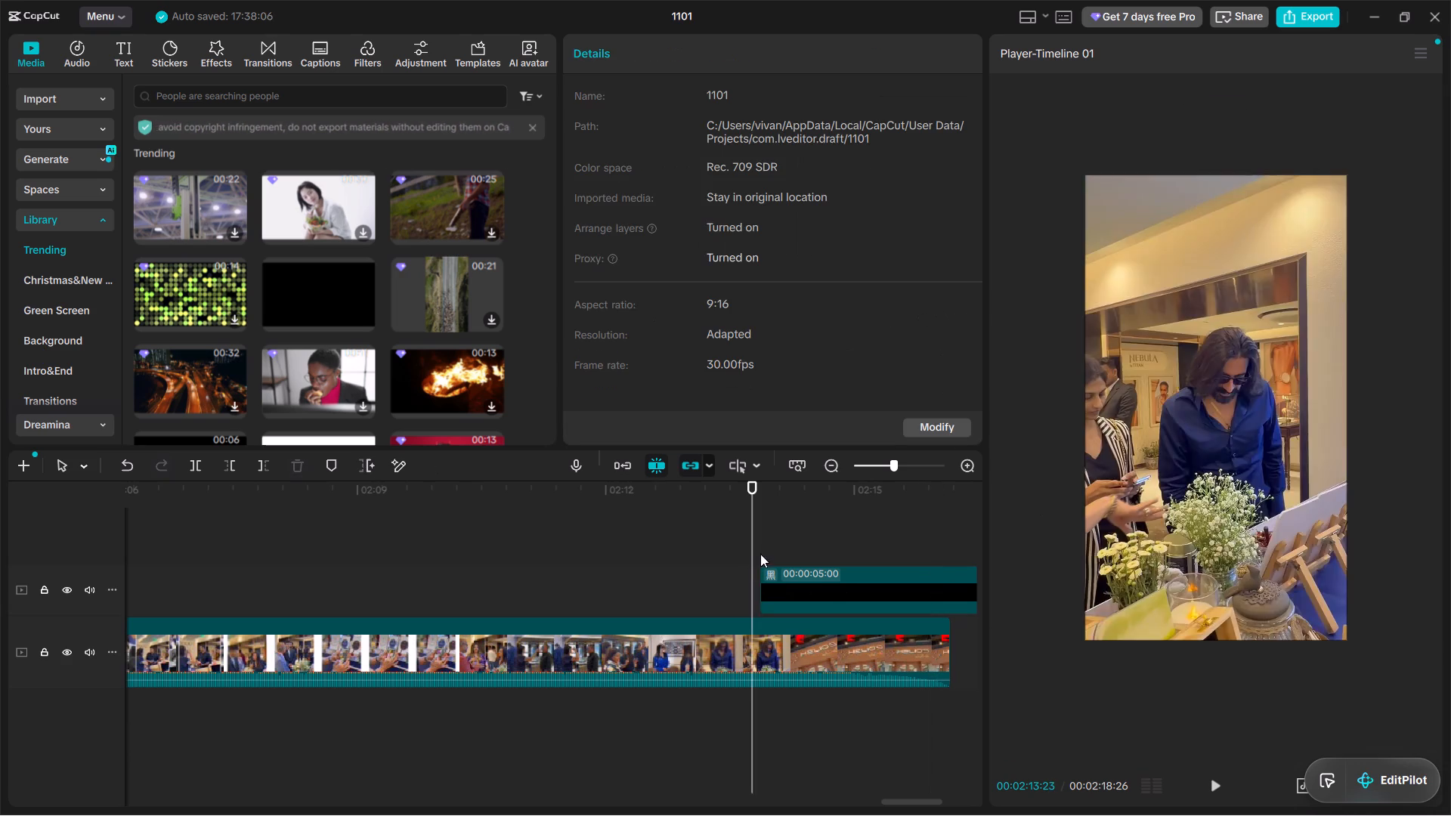
pyautogui.click(761, 554)
pyautogui.press('space')
pyautogui.click(742, 539)
pyautogui.press('space')
pyautogui.keyDown('alt'); pyautogui.scroll(2, 790, 561); pyautogui.keyUp('alt')
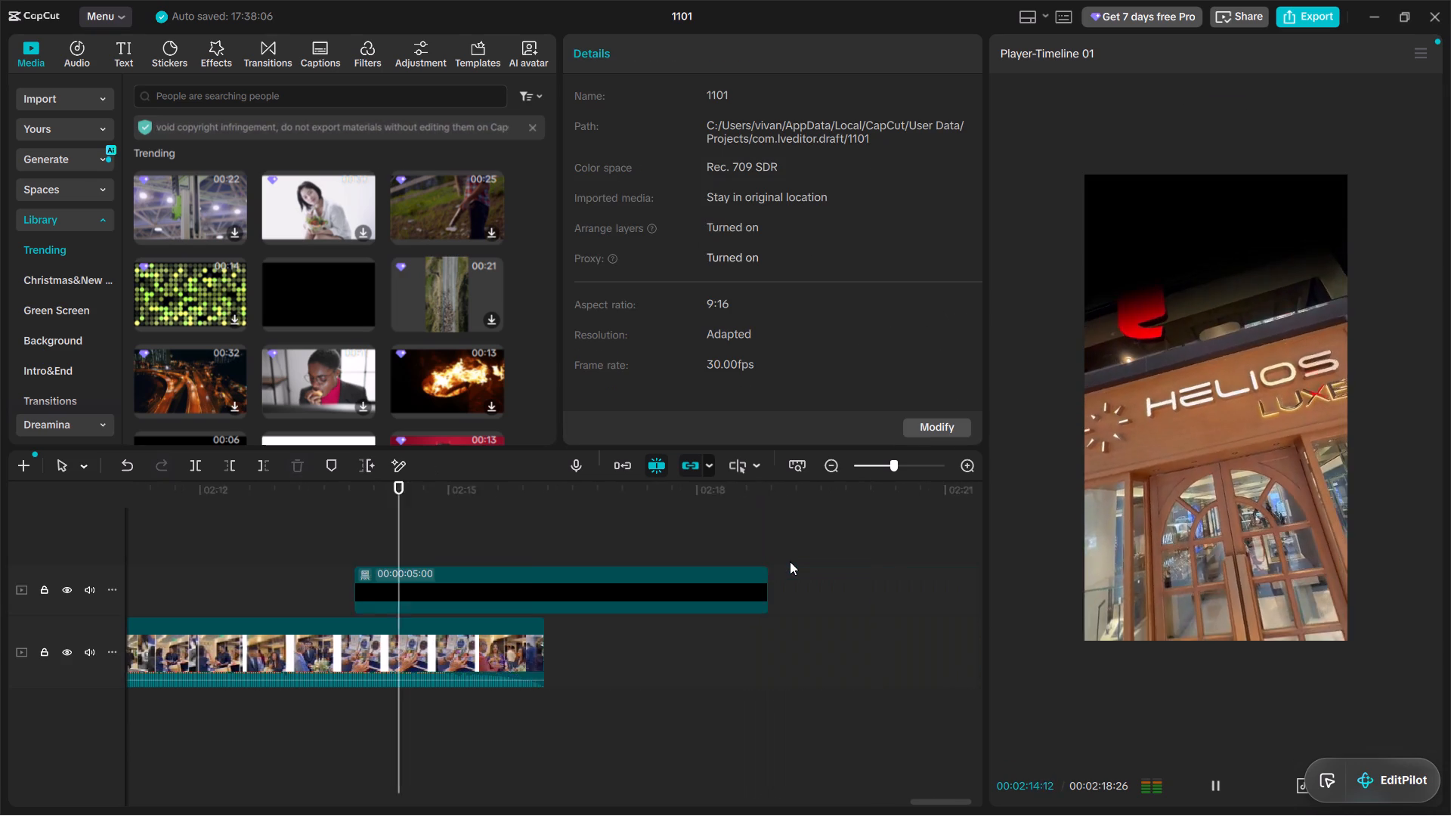
pyautogui.keyDown('alt'); pyautogui.scroll(-2, 790, 561); pyautogui.keyUp('alt')
pyautogui.keyDown('alt'); pyautogui.scroll(2, 790, 561); pyautogui.keyUp('alt')
pyautogui.press('space')
# Split the black overlay clip at 00:02:16:05, where the main video ends, and delete the excess part.
pyautogui.click(729, 545)
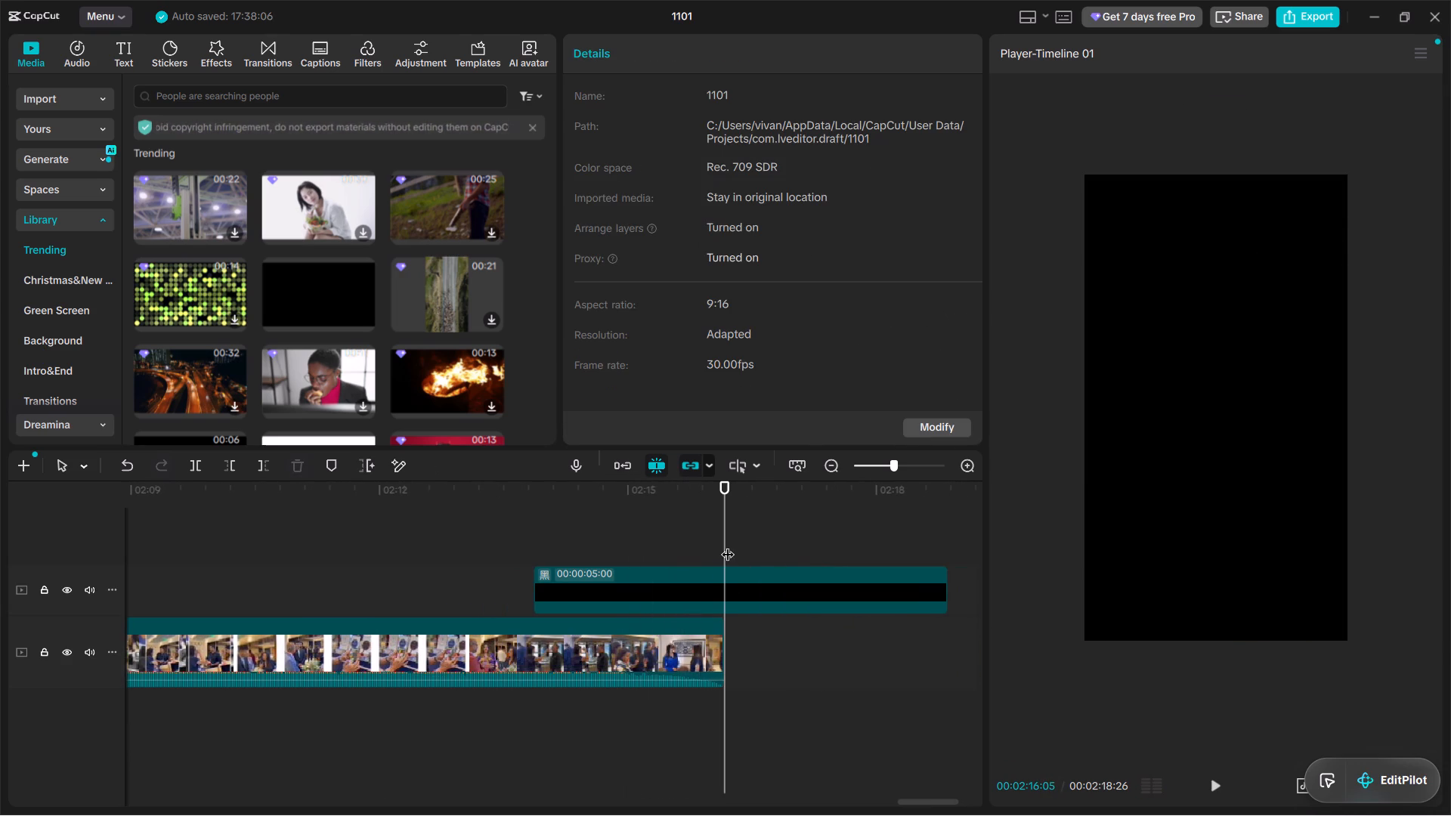
pyautogui.keyDown('ctrl'); pyautogui.click(739, 603); pyautogui.keyUp('ctrl')
pyautogui.hotkey('ctrl', 'b')
pyautogui.press('BackSpace')
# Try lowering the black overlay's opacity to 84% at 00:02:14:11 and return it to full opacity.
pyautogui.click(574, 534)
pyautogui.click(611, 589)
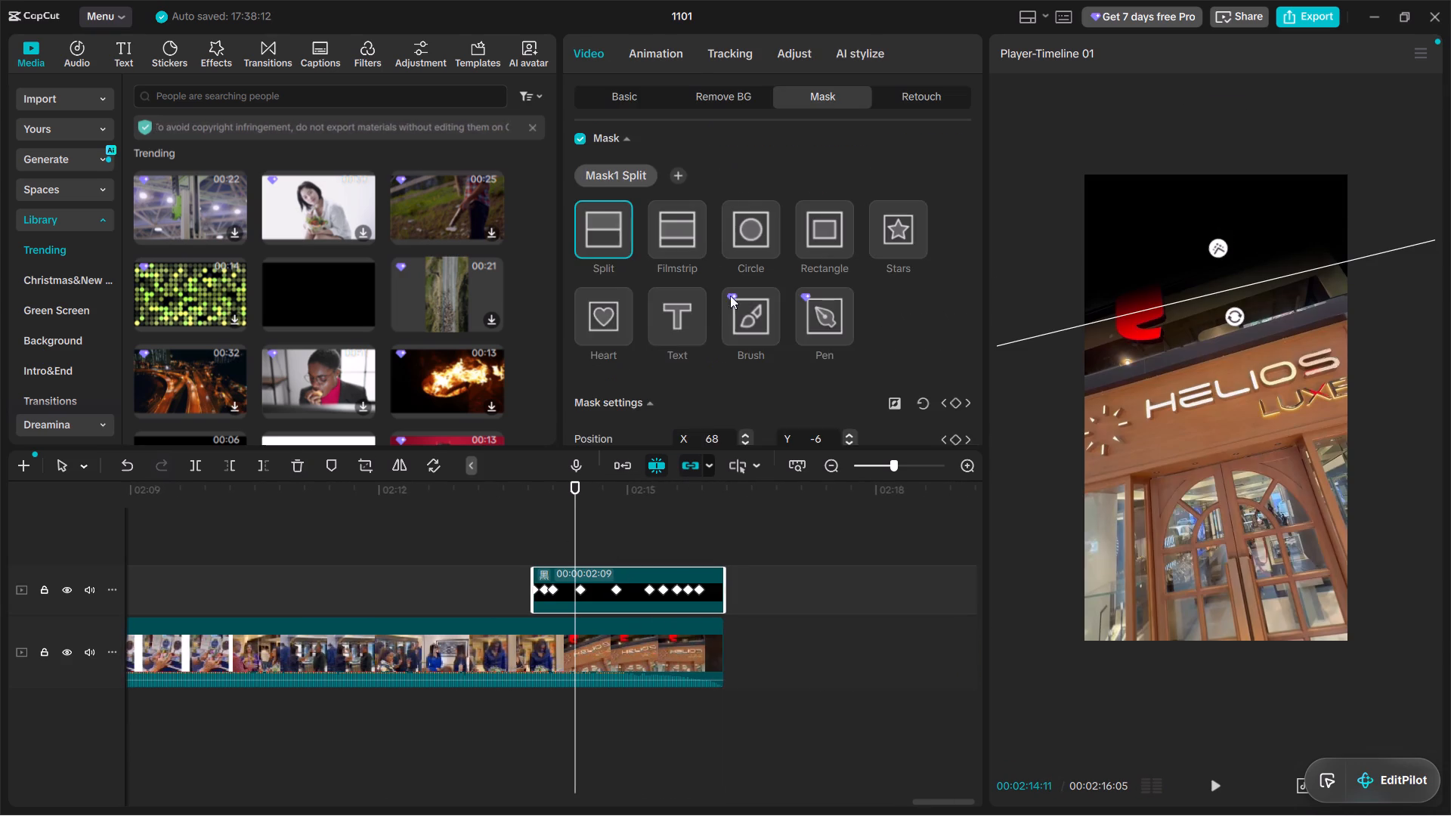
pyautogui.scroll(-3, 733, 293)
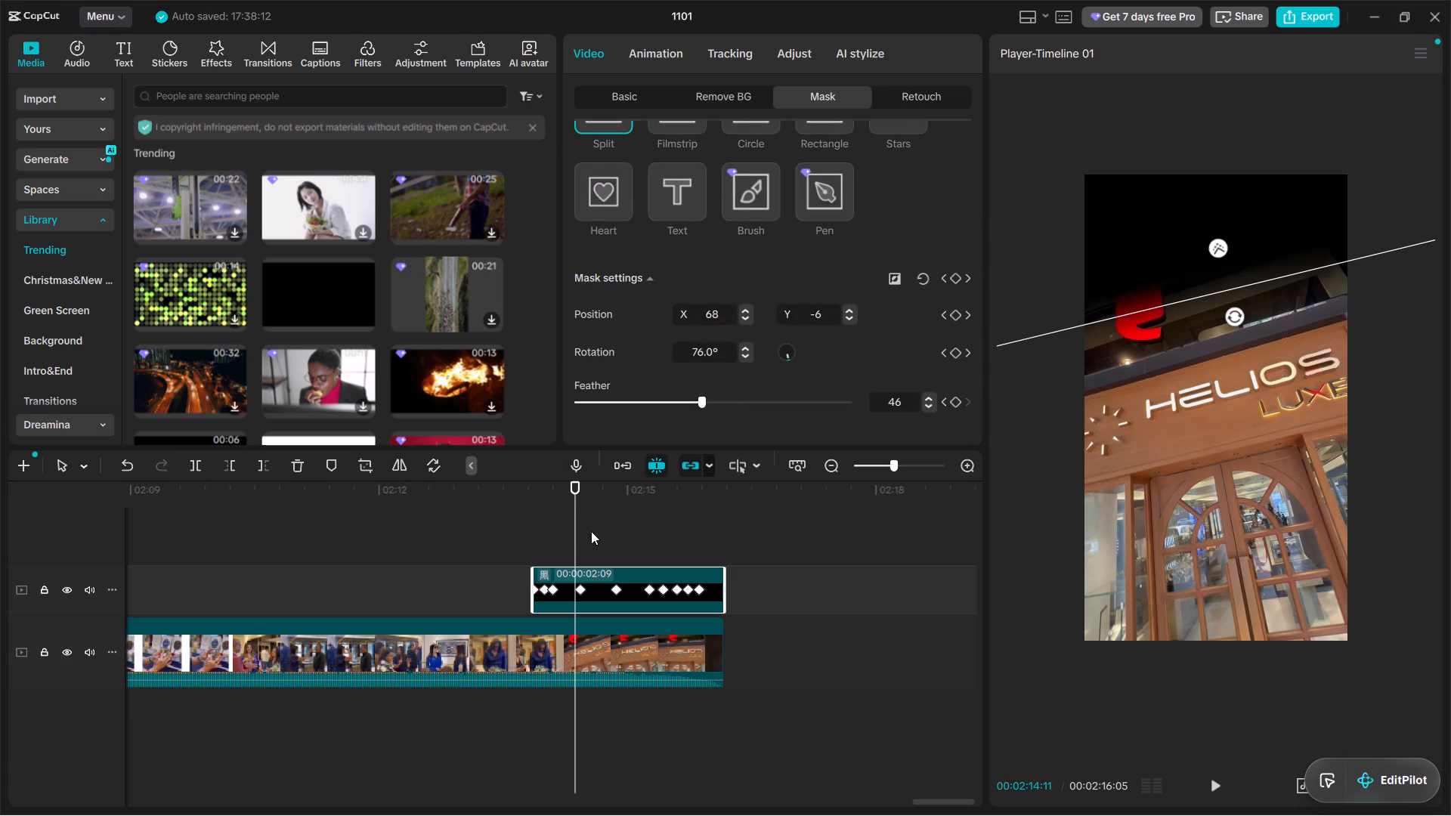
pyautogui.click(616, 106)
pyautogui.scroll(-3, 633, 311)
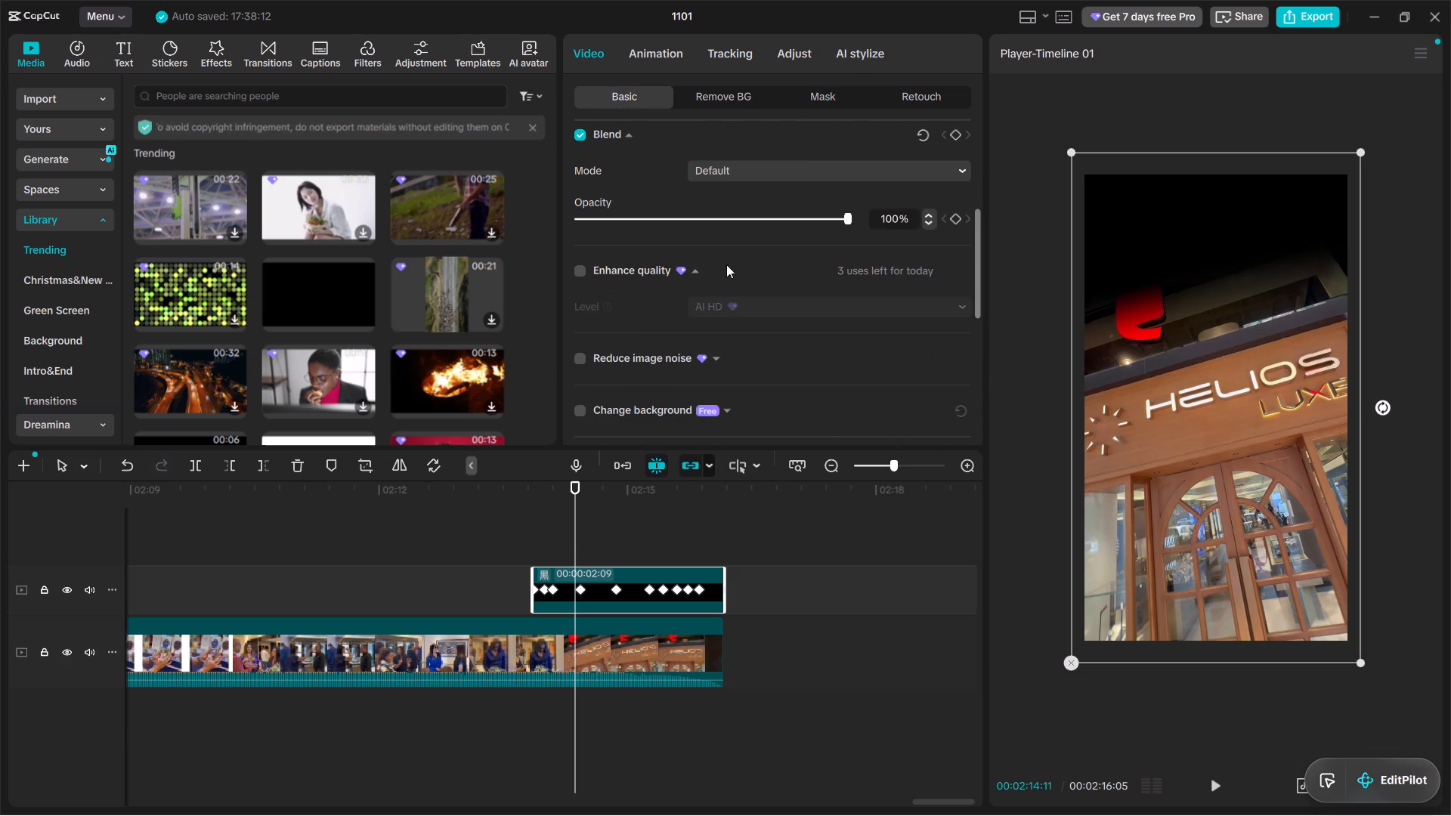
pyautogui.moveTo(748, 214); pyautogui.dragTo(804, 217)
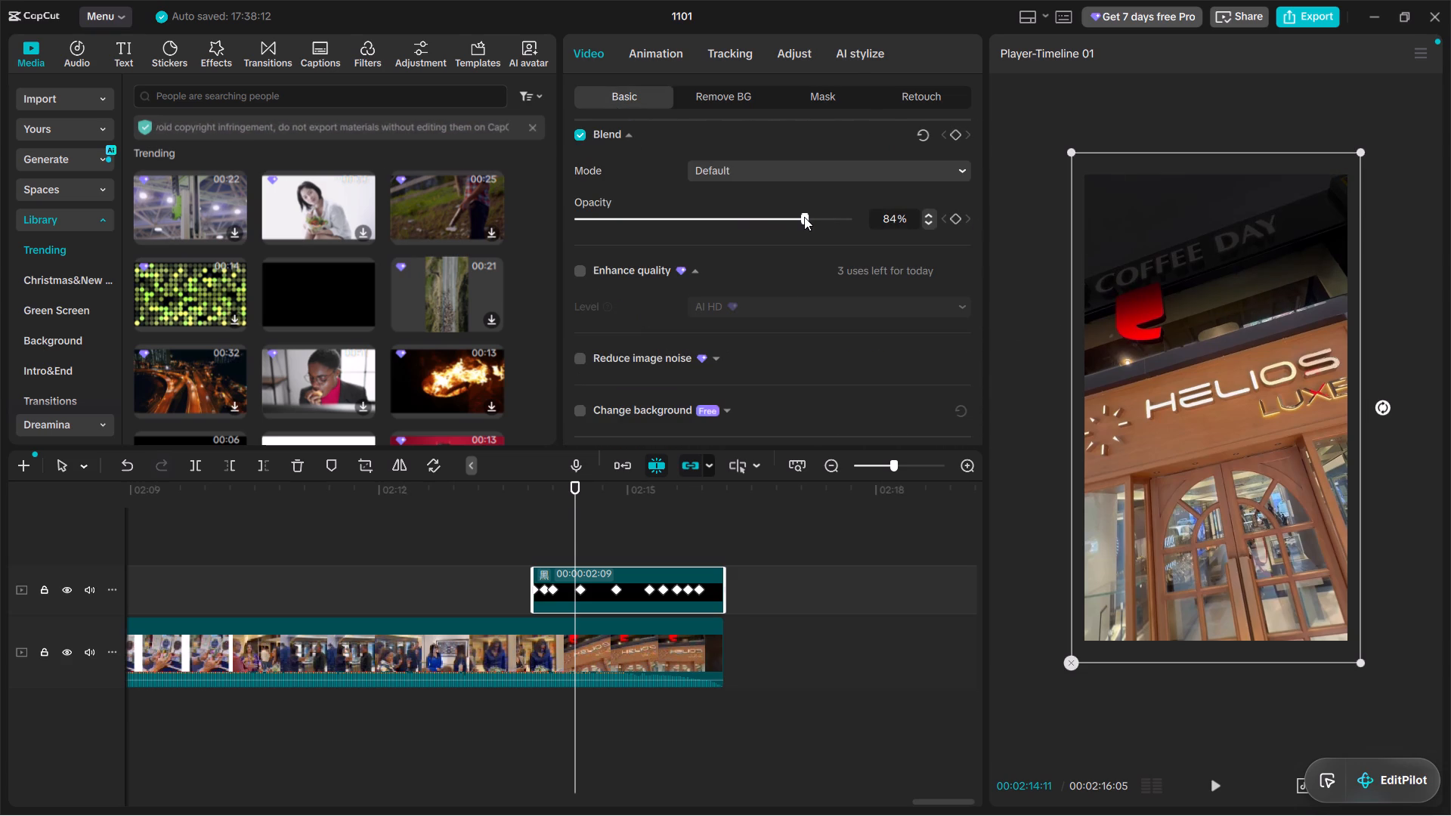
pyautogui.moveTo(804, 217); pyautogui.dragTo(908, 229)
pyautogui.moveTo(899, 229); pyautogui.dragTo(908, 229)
# Set the export range's out point at the end of the video, 00:02:16:05.
pyautogui.click(546, 528)
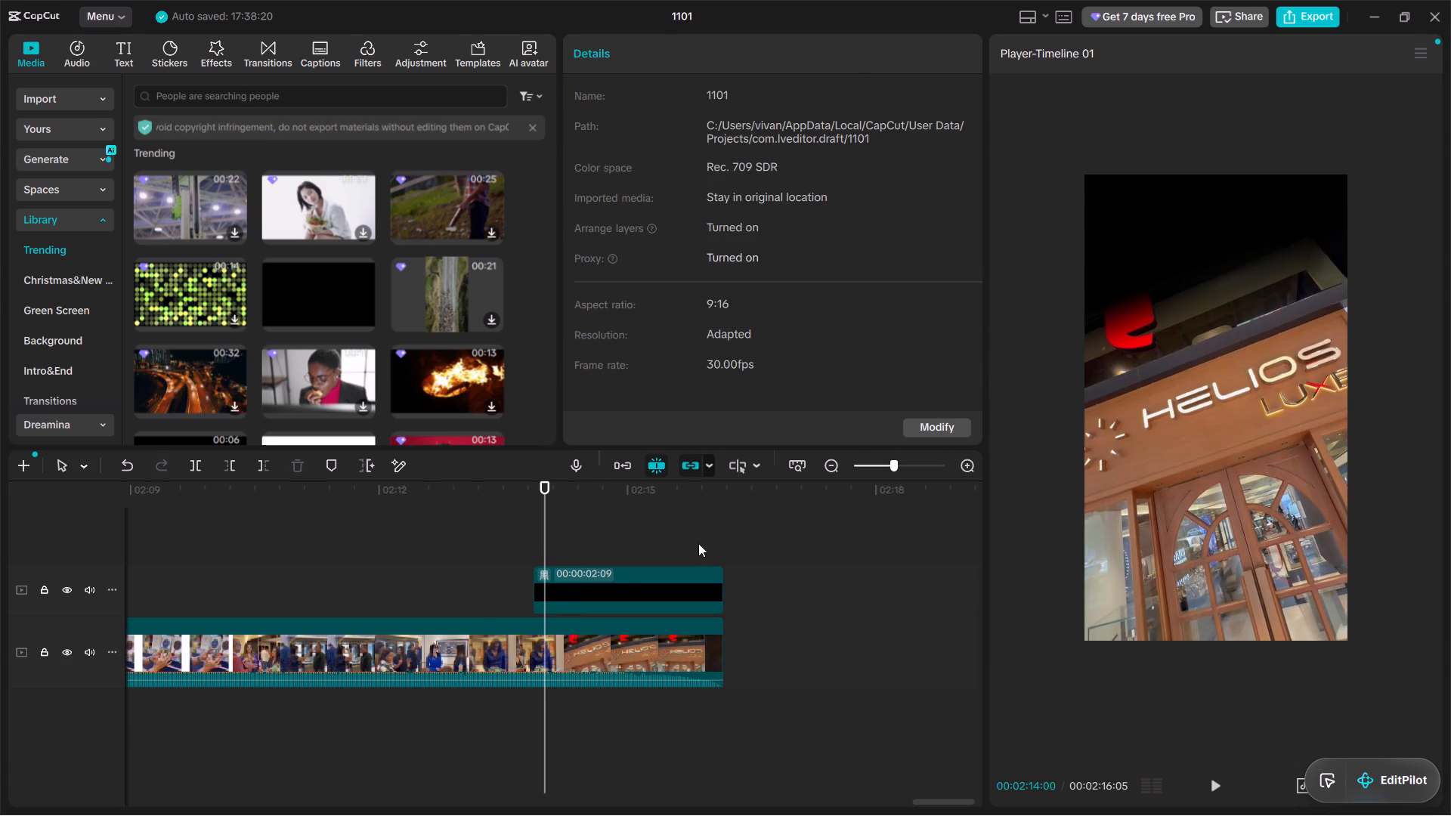
pyautogui.click(730, 548)
pyautogui.press('o')
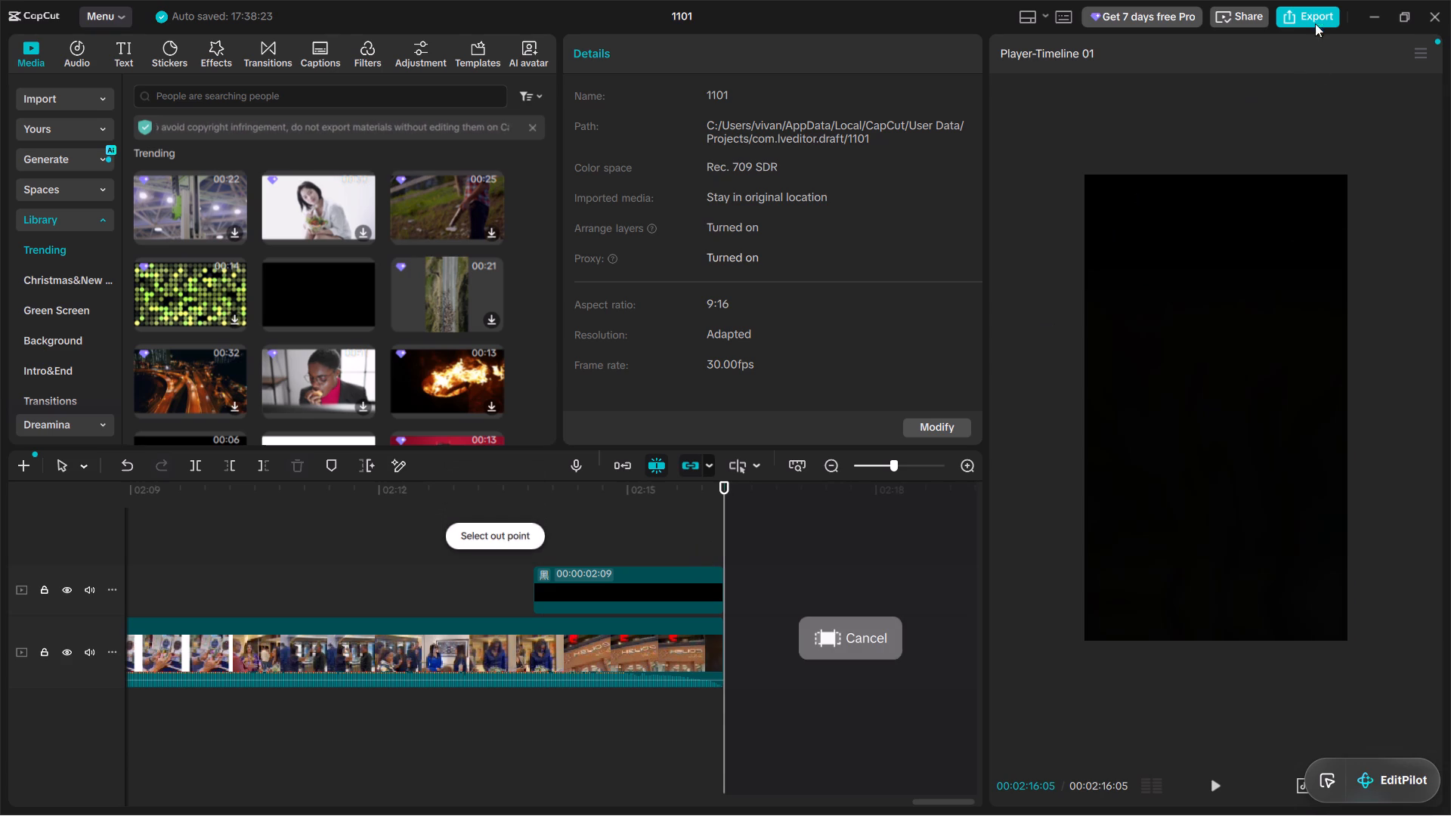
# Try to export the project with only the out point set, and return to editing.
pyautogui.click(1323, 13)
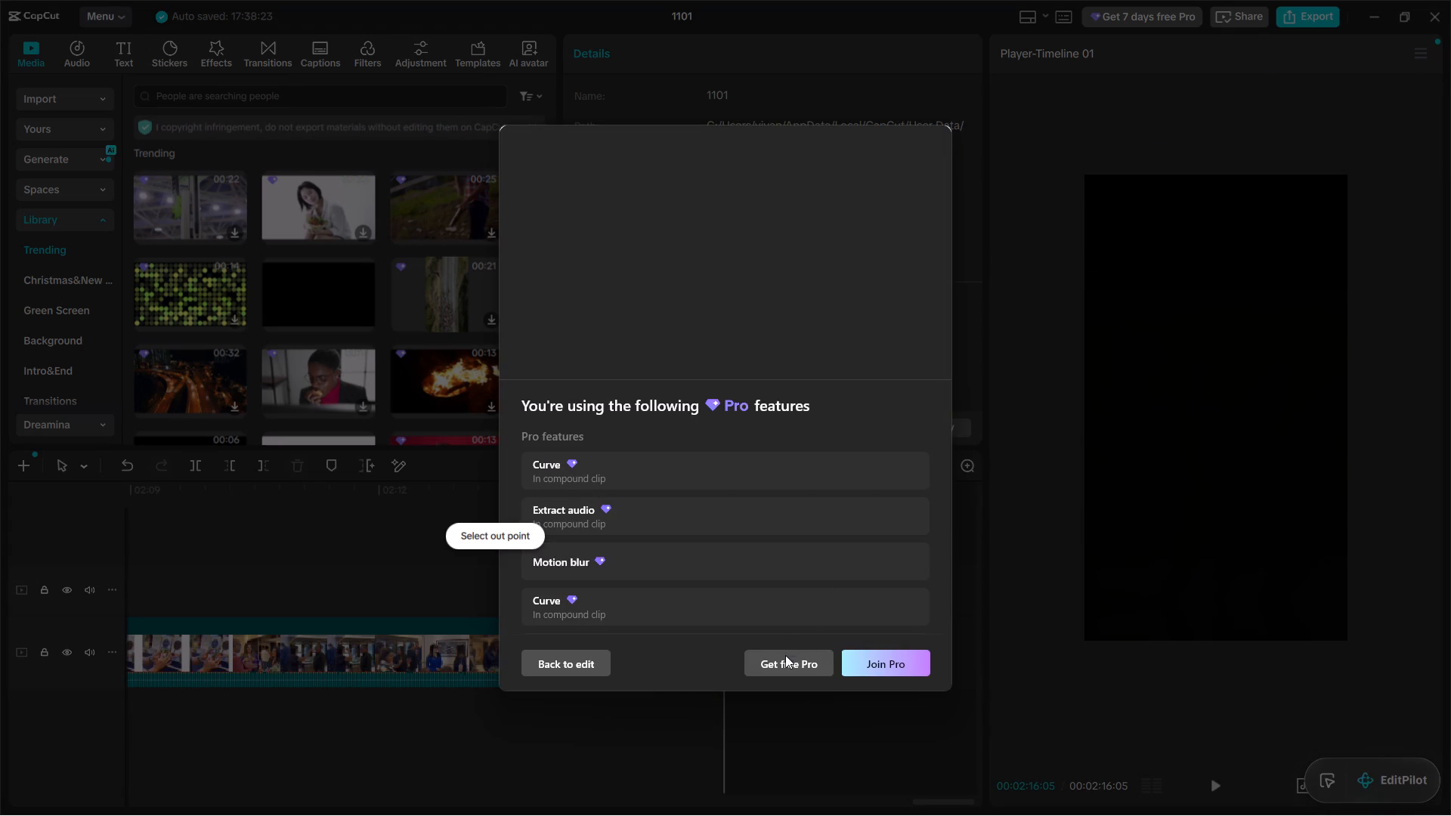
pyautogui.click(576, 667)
# Set the export range's in point at 00:01:15:14, where the second main-track clip begins.
pyautogui.keyDown('alt'); pyautogui.scroll(9, 464, 688); pyautogui.keyUp('alt')
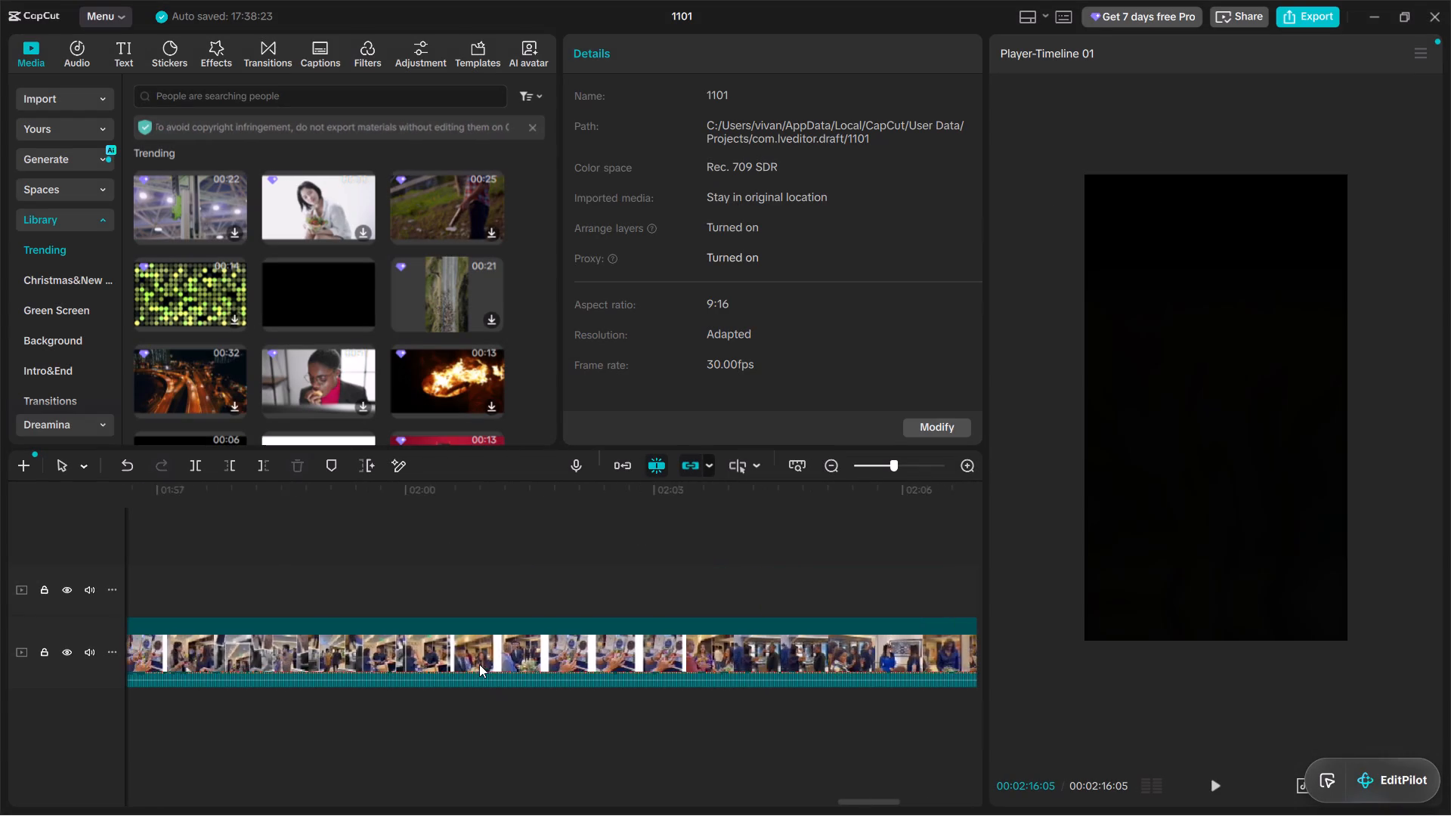
pyautogui.keyDown('alt'); pyautogui.scroll(5, 490, 654); pyautogui.keyUp('alt')
pyautogui.keyDown('ctrl'); pyautogui.scroll(-20, 518, 629); pyautogui.keyUp('ctrl')
pyautogui.keyDown('ctrl'); pyautogui.scroll(-7, 506, 609); pyautogui.keyUp('ctrl')
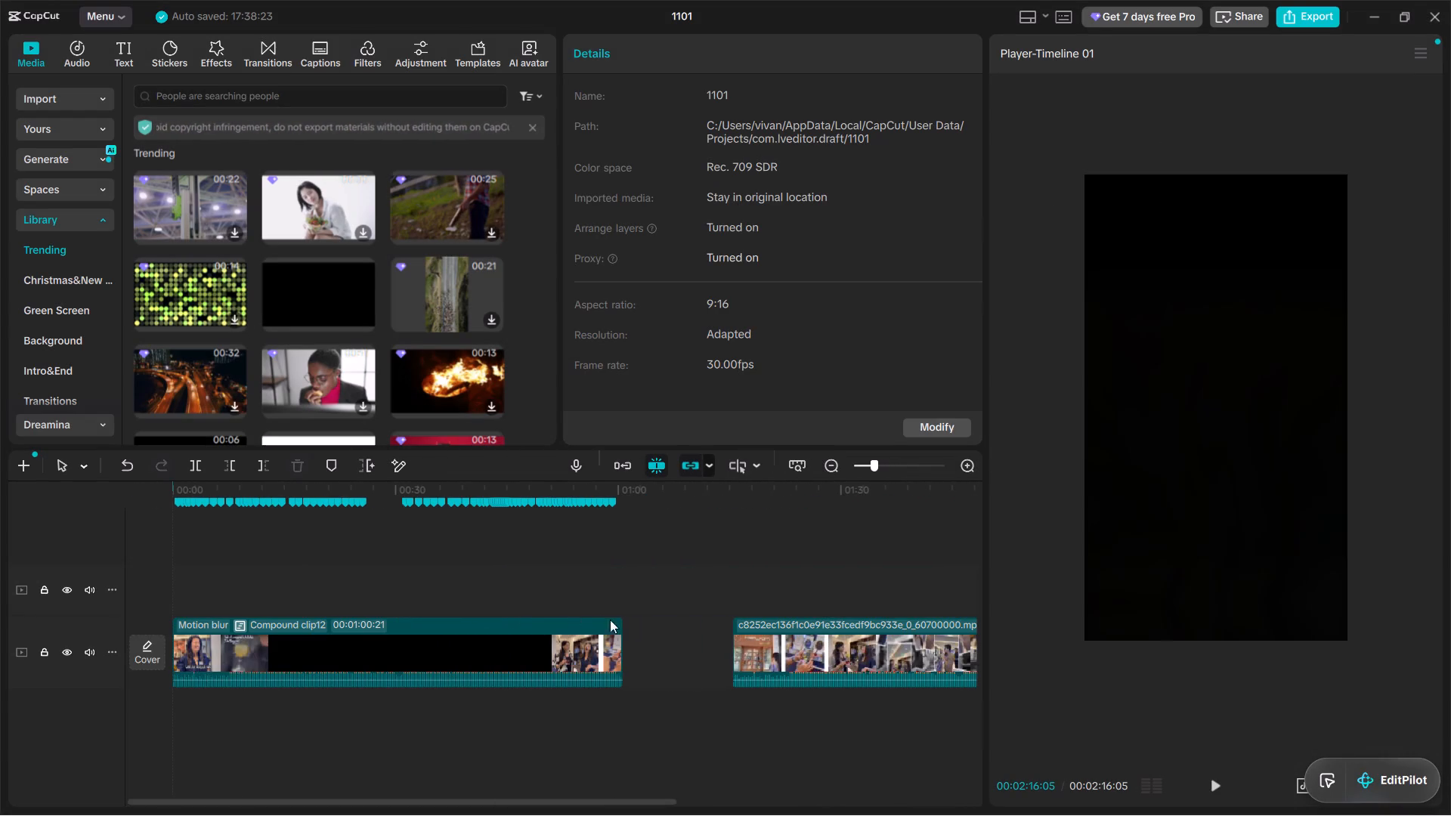
pyautogui.click(743, 586)
pyautogui.click(735, 583)
pyautogui.press('i')
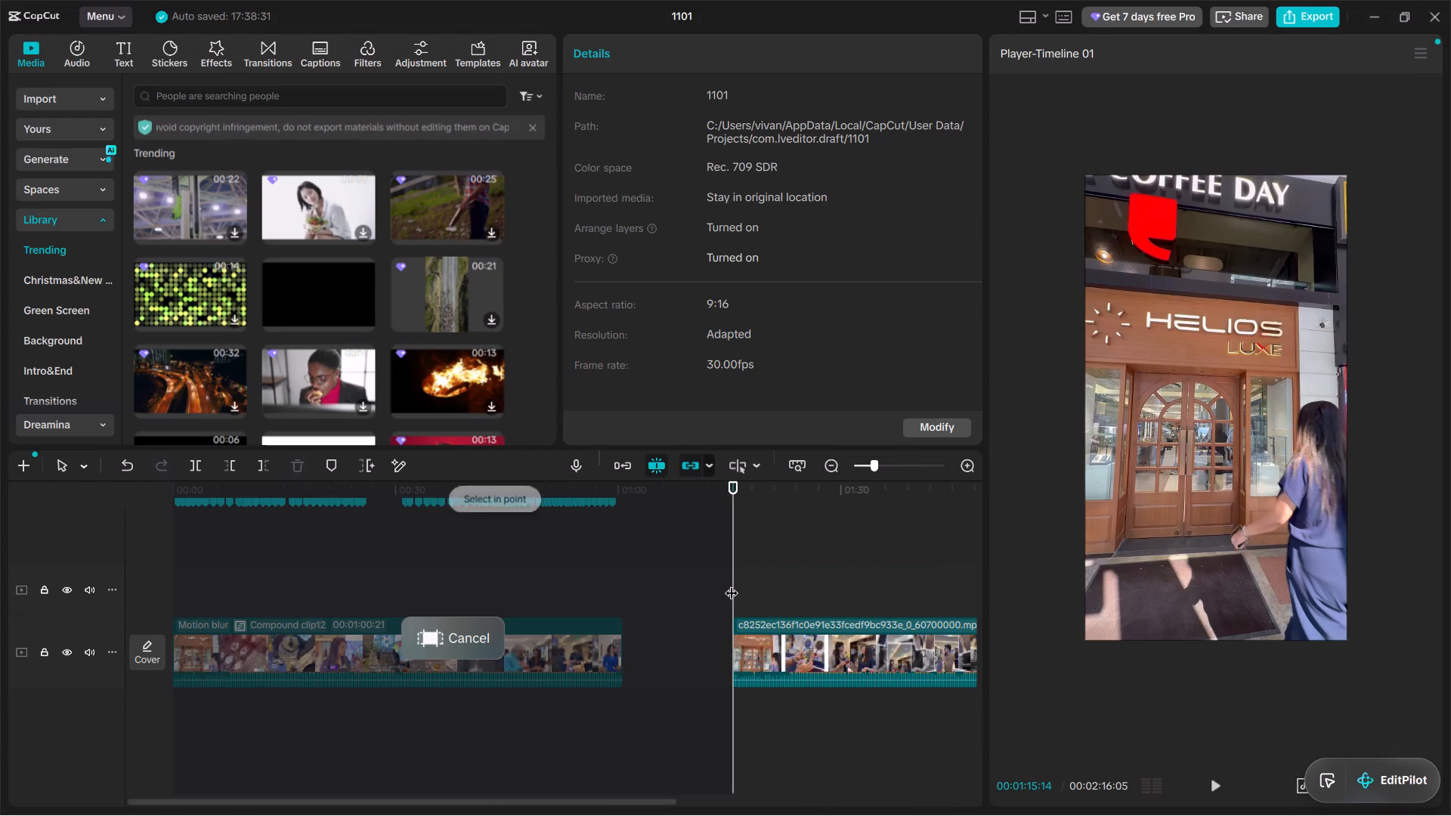
# Export the marked range under the name "helios luxe x brewtales #2" and close the export window.
pyautogui.keyDown('alt'); pyautogui.scroll(-7, 732, 583); pyautogui.keyUp('alt')
pyautogui.click(1313, 14)
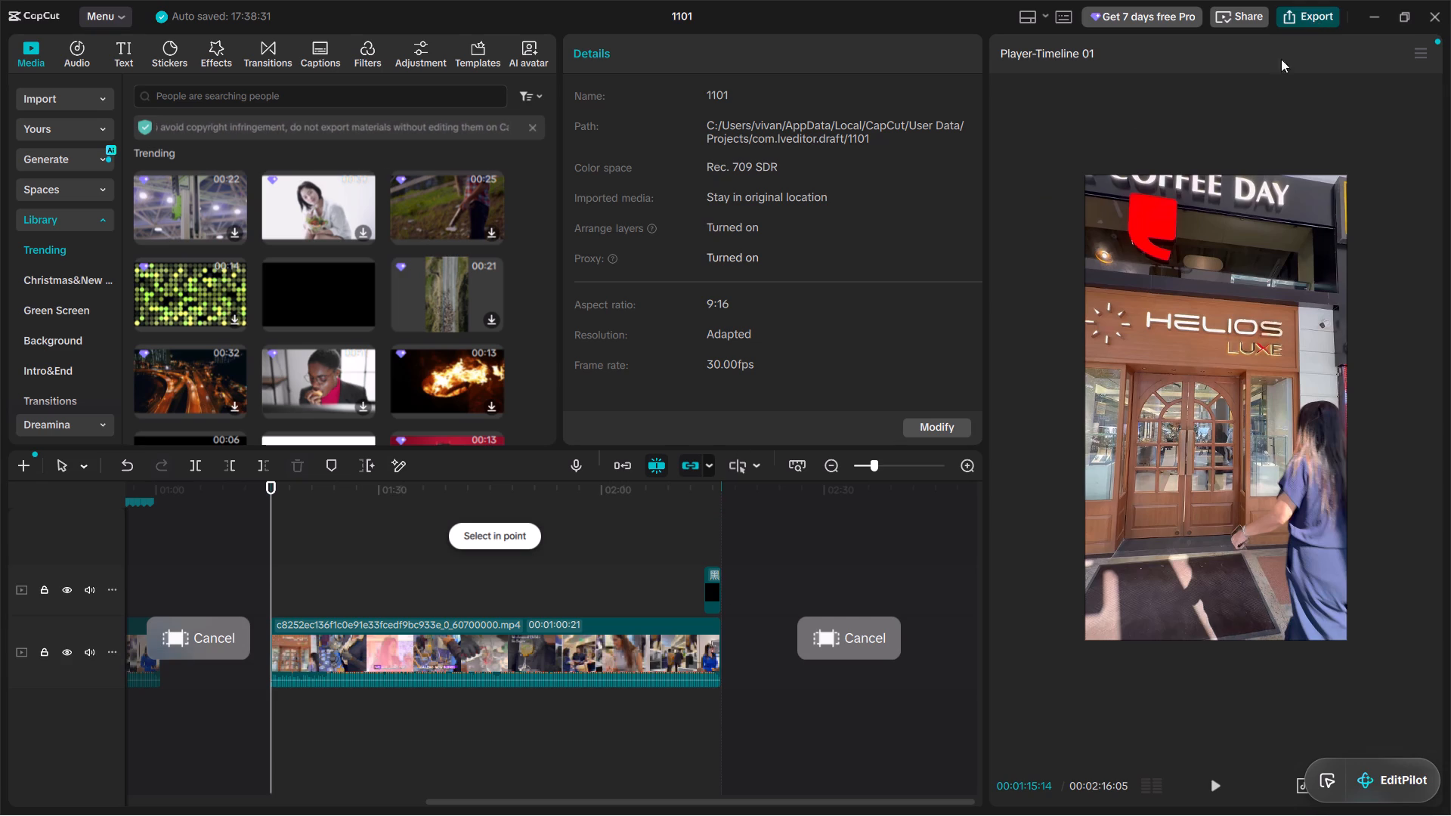
pyautogui.click(864, 190)
pyautogui.hotkey('ctrl', 'a')
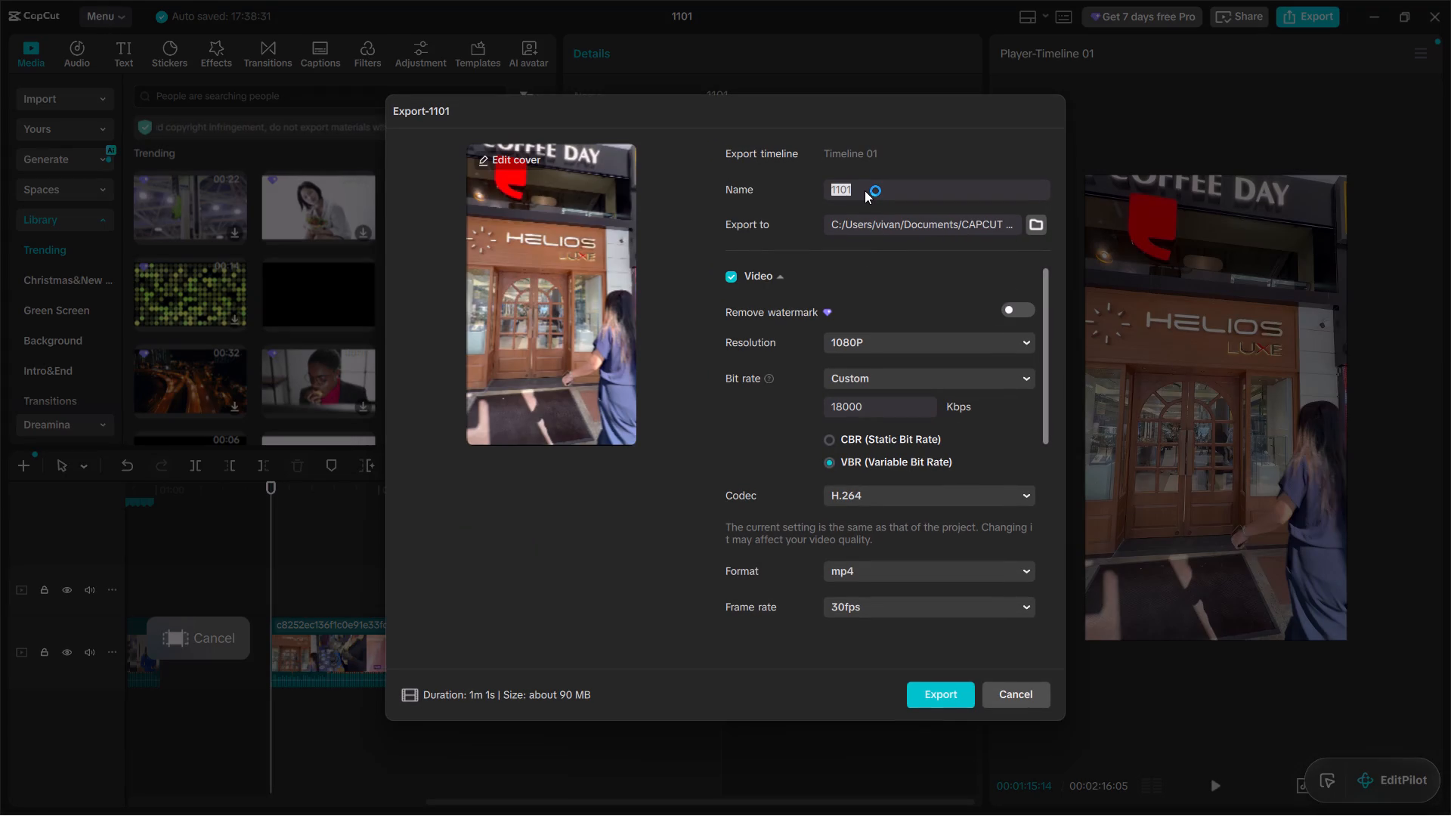
pyautogui.write('helios luxe x brewtales')
pyautogui.press('space')
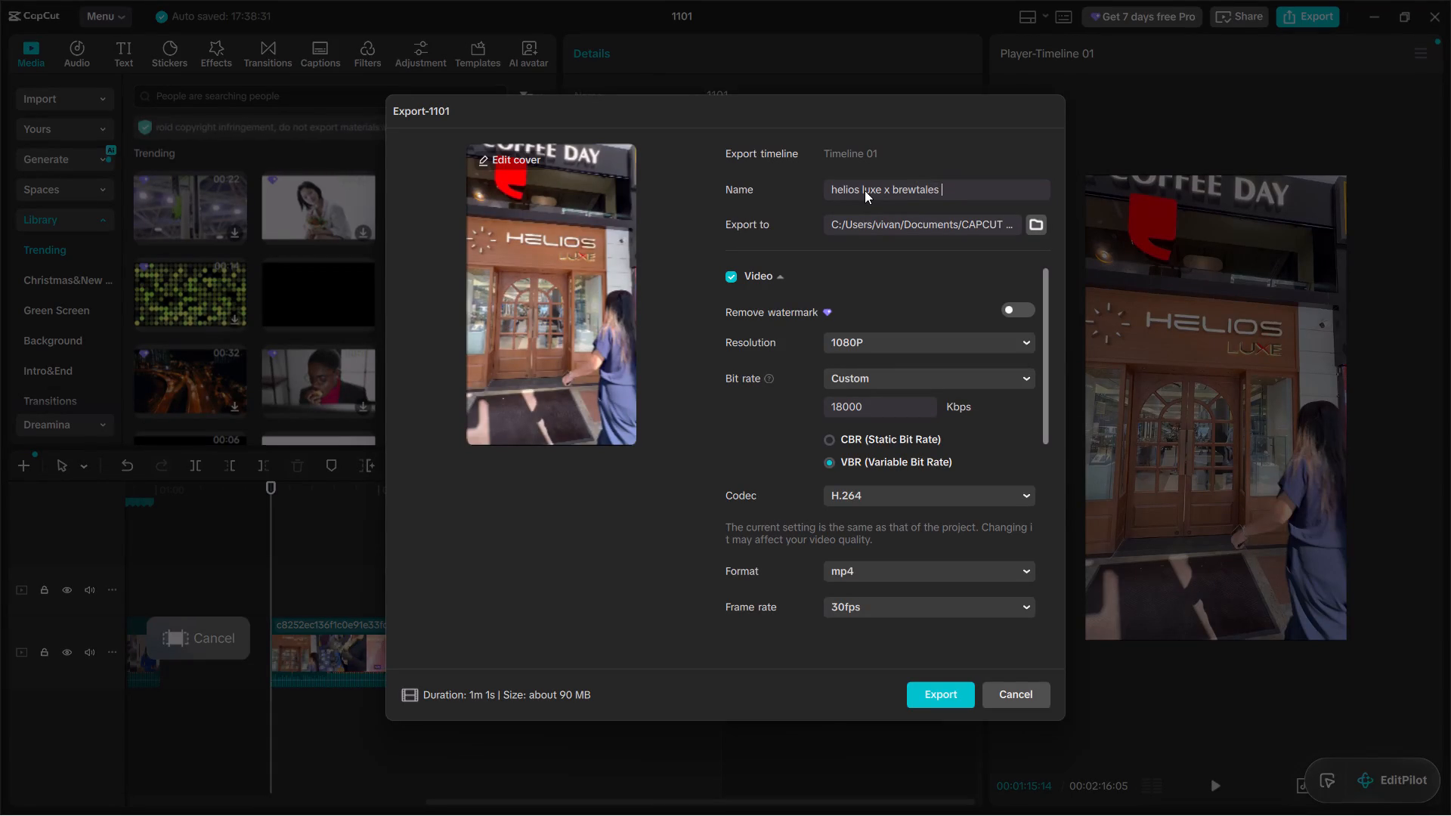
pyautogui.write('32')
pyautogui.press('BackSpace')
pyautogui.press('BackSpace')
pyautogui.write('#2')
pyautogui.press('Return')
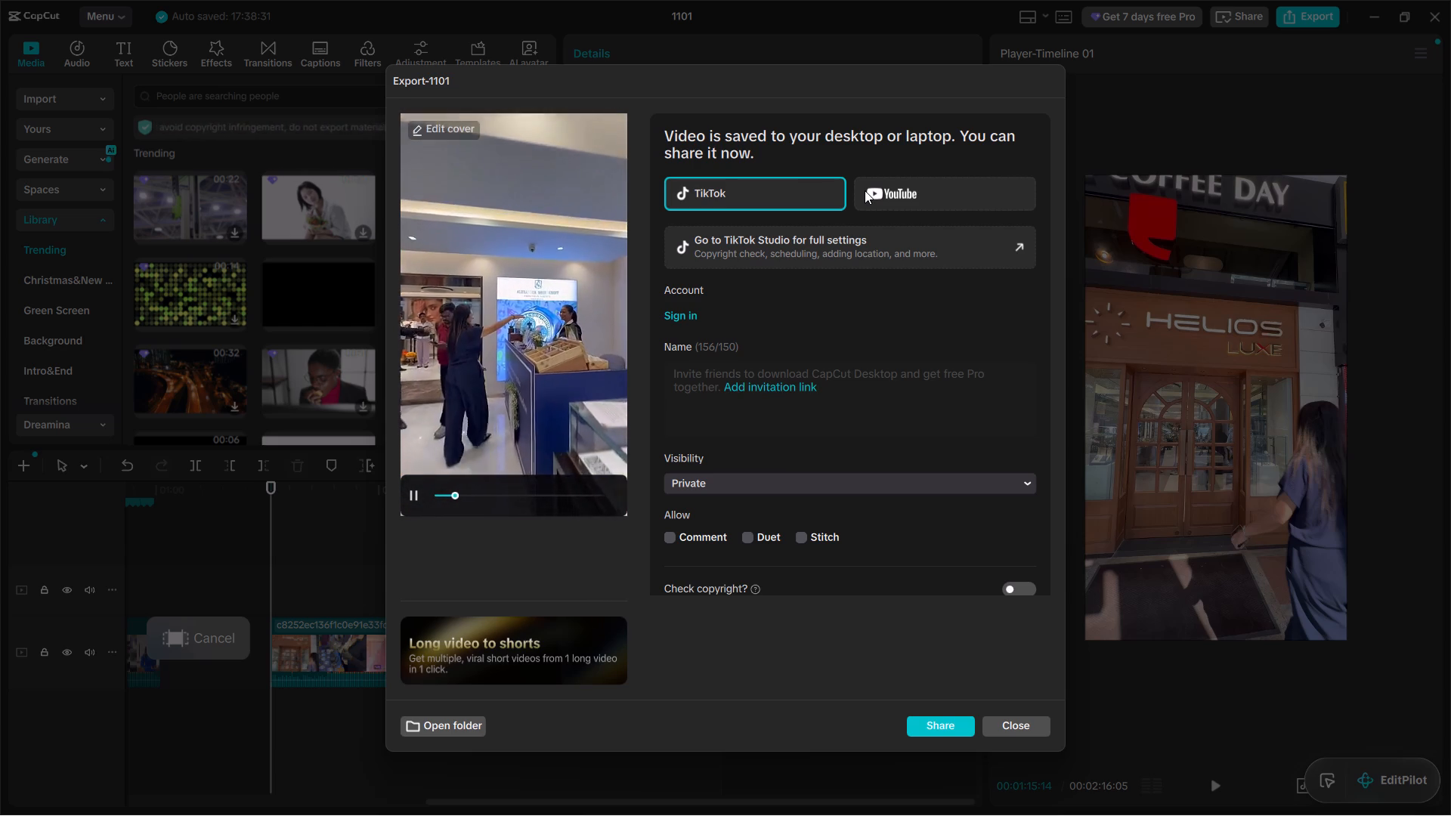
pyautogui.click(1011, 726)
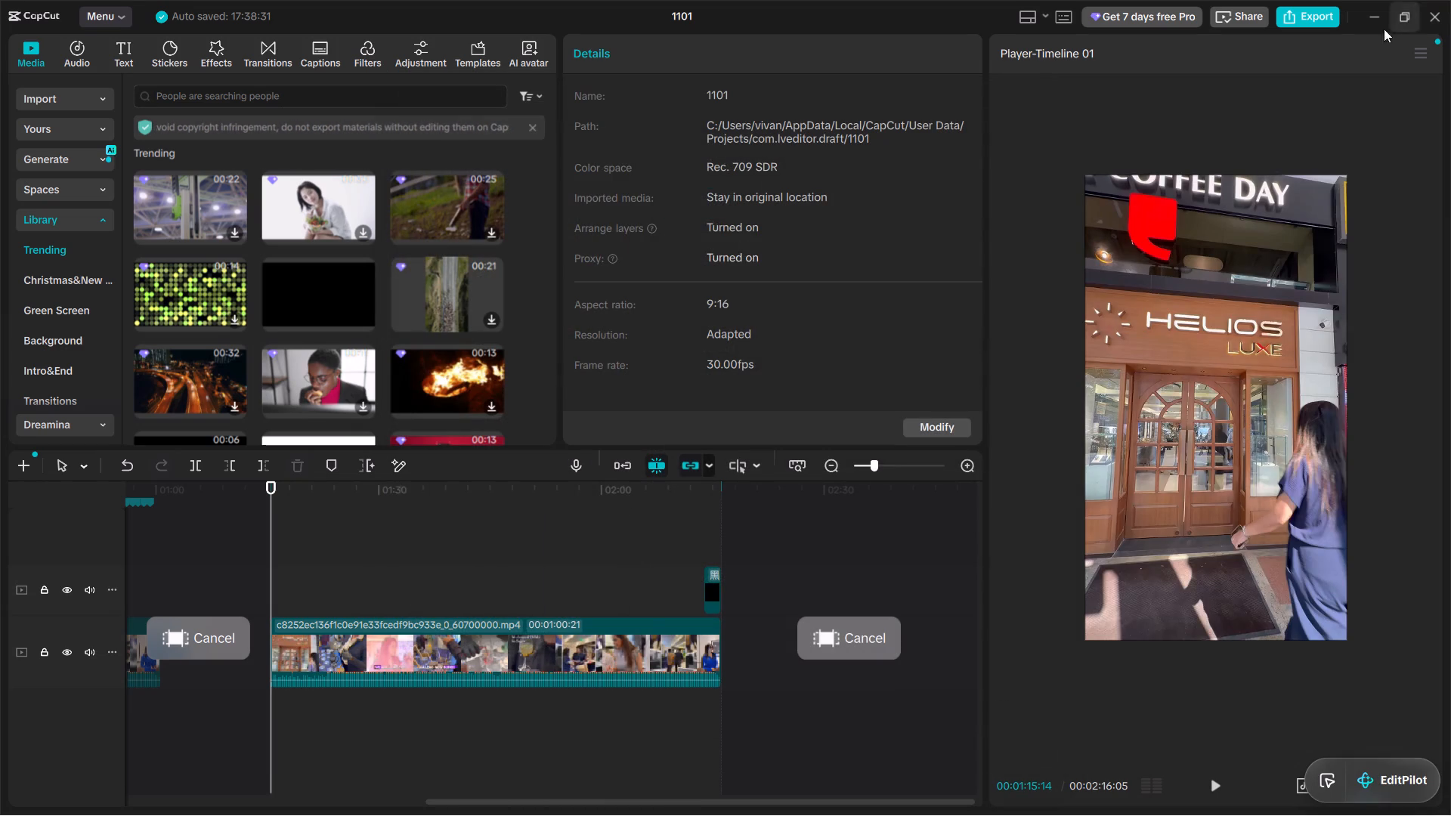
# Minimize CapCut, switch to Proton VPN and disconnect from the fastest free server.
pyautogui.click(1376, 27)
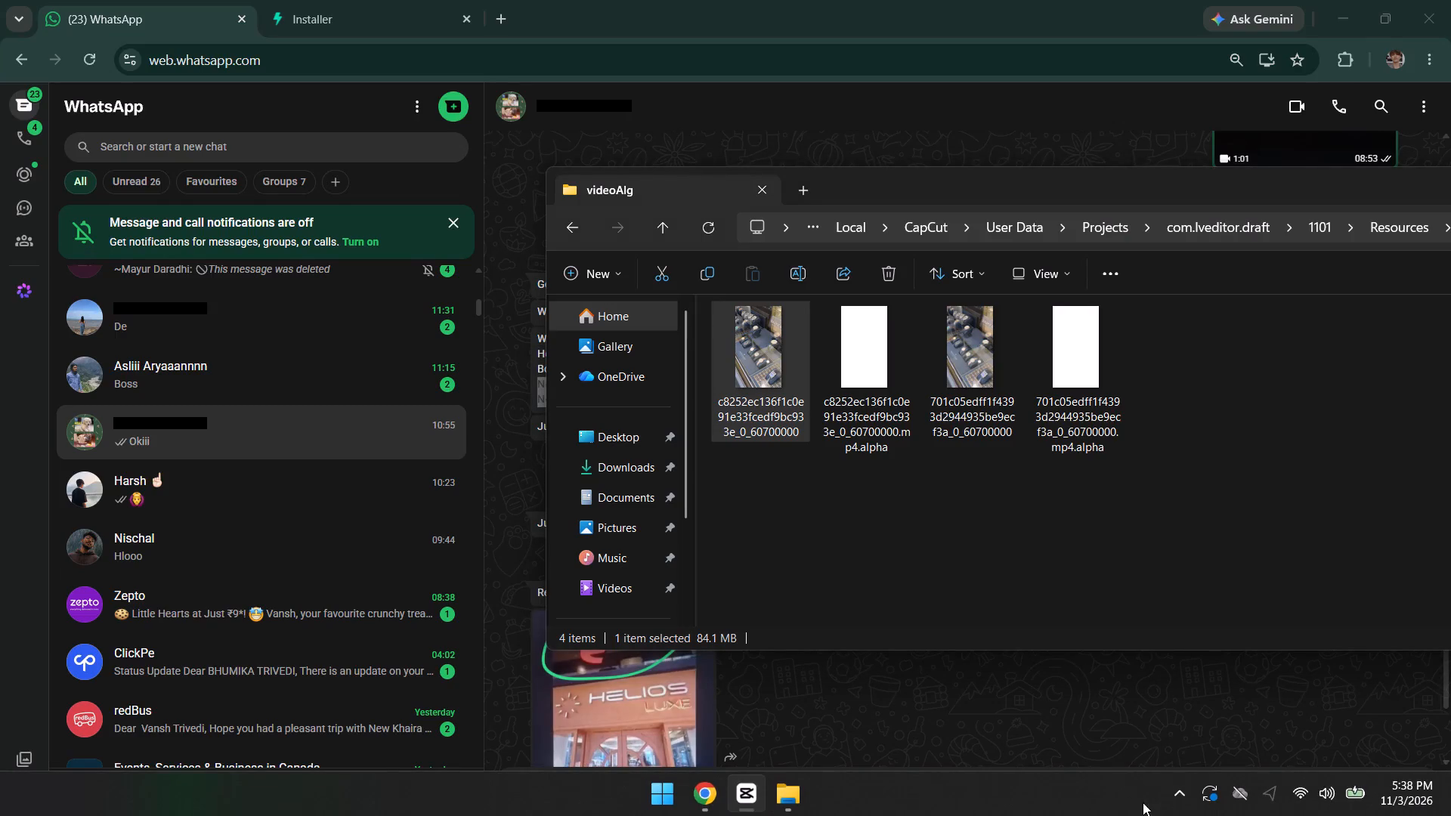
pyautogui.click(1175, 799)
pyautogui.click(1165, 691)
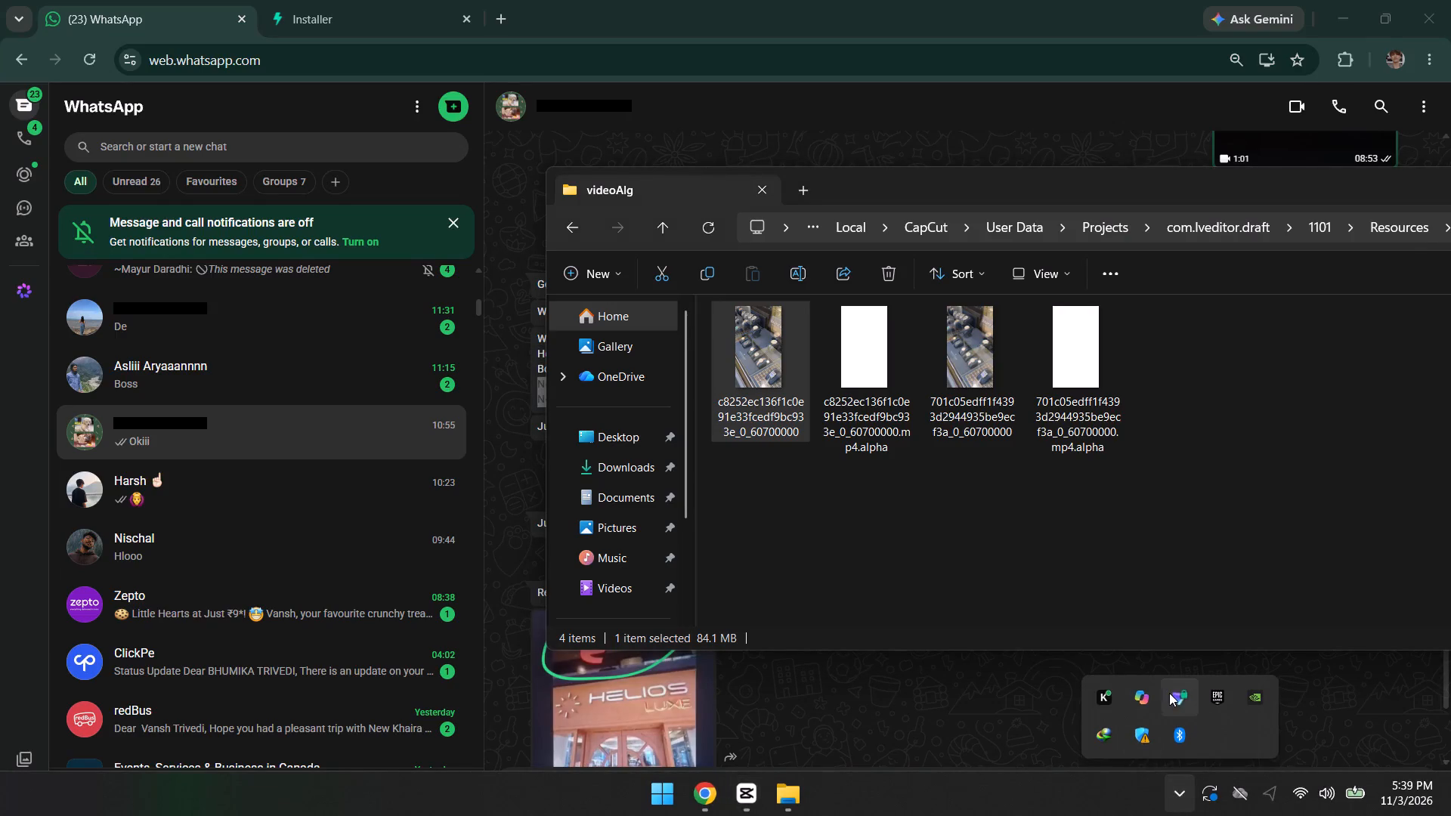
pyautogui.click(1298, 526)
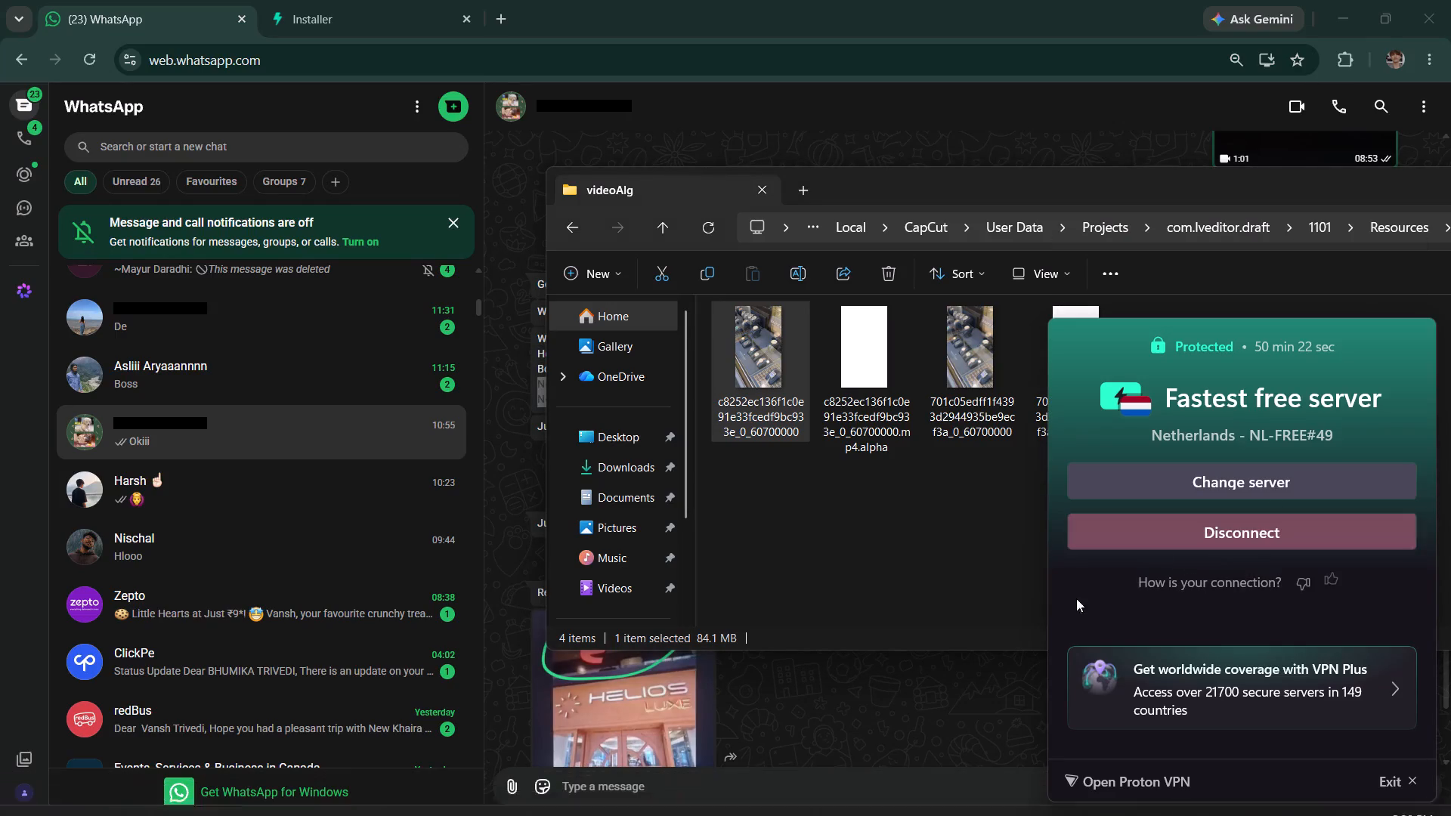